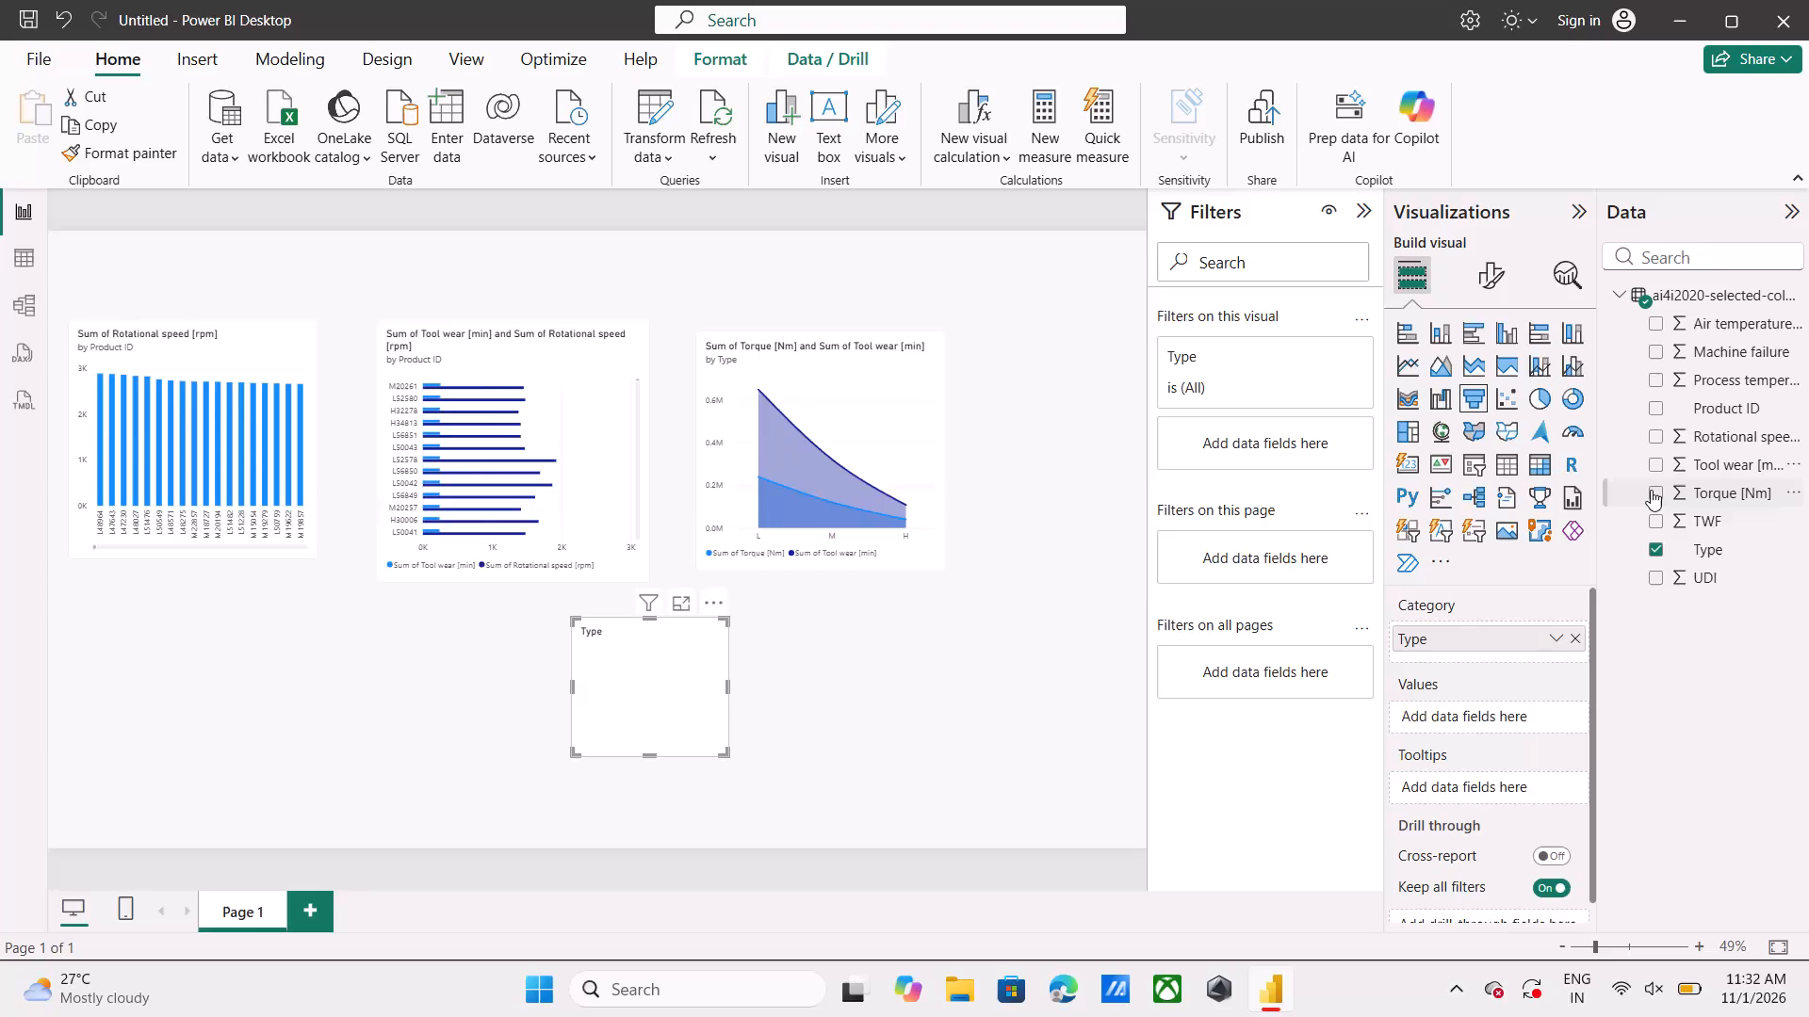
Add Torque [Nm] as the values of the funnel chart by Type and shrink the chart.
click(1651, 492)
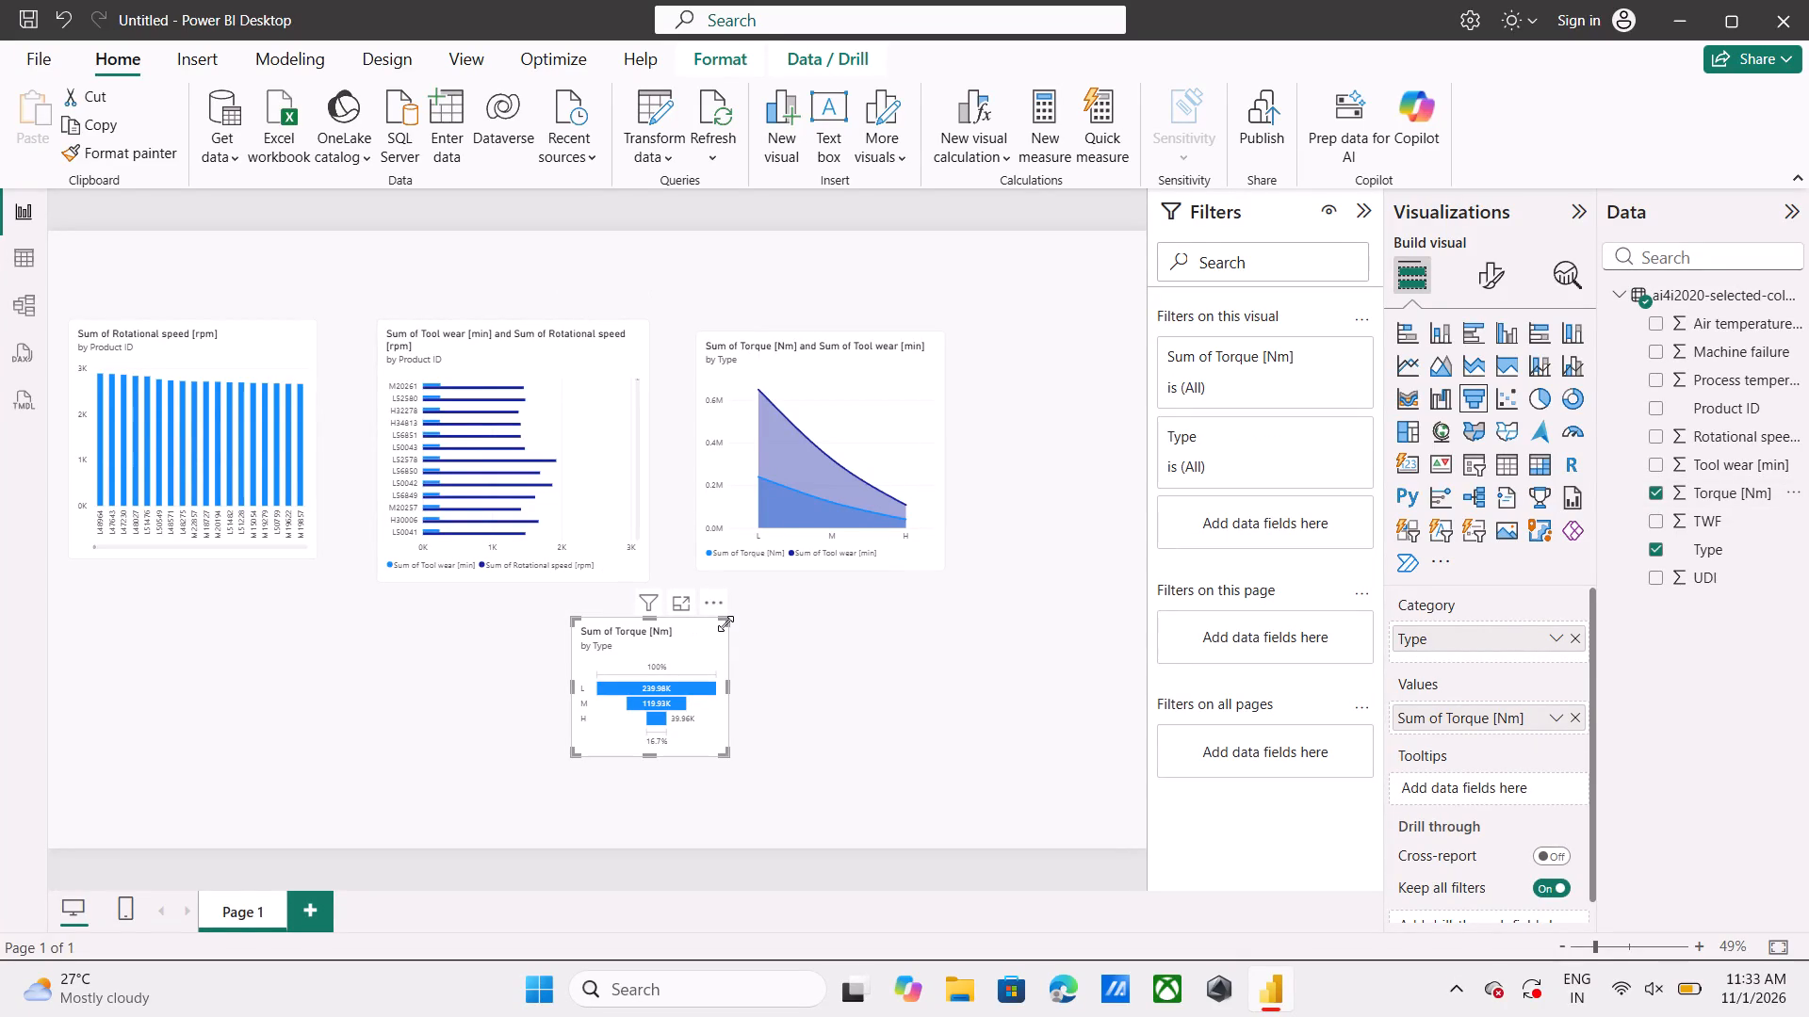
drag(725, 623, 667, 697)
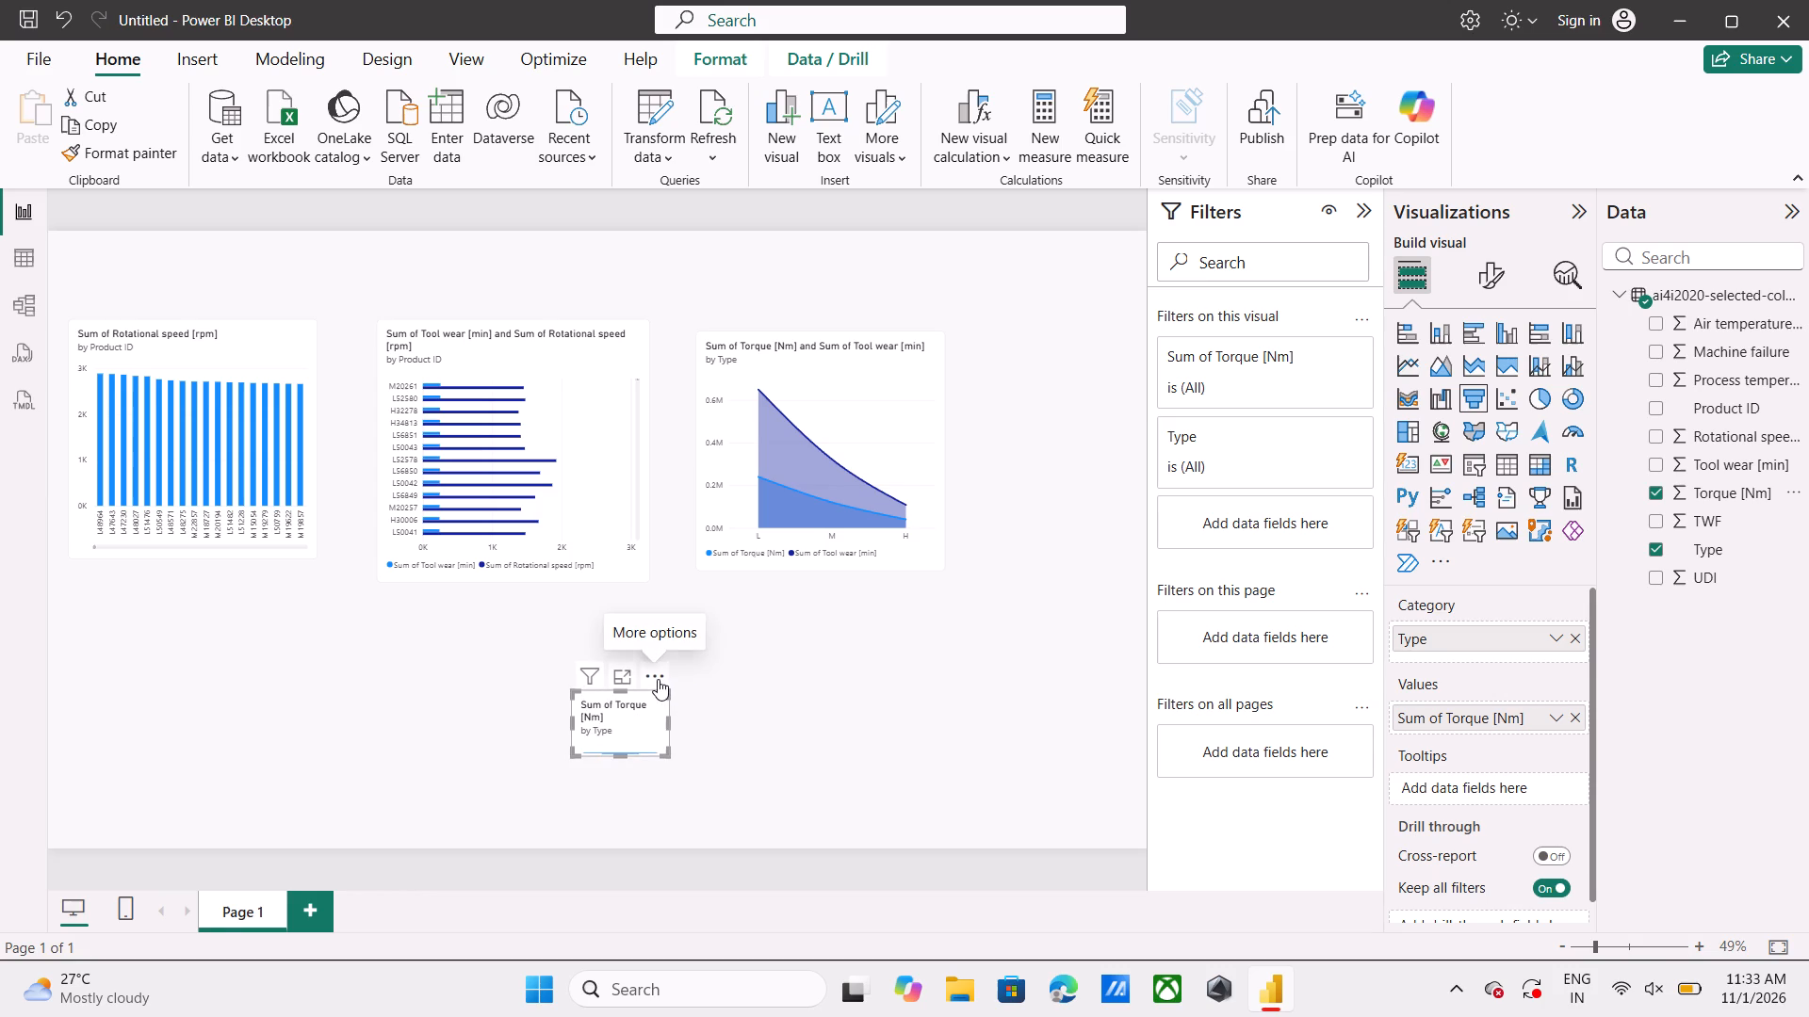
Remove the funnel chart from the report page.
click(658, 679)
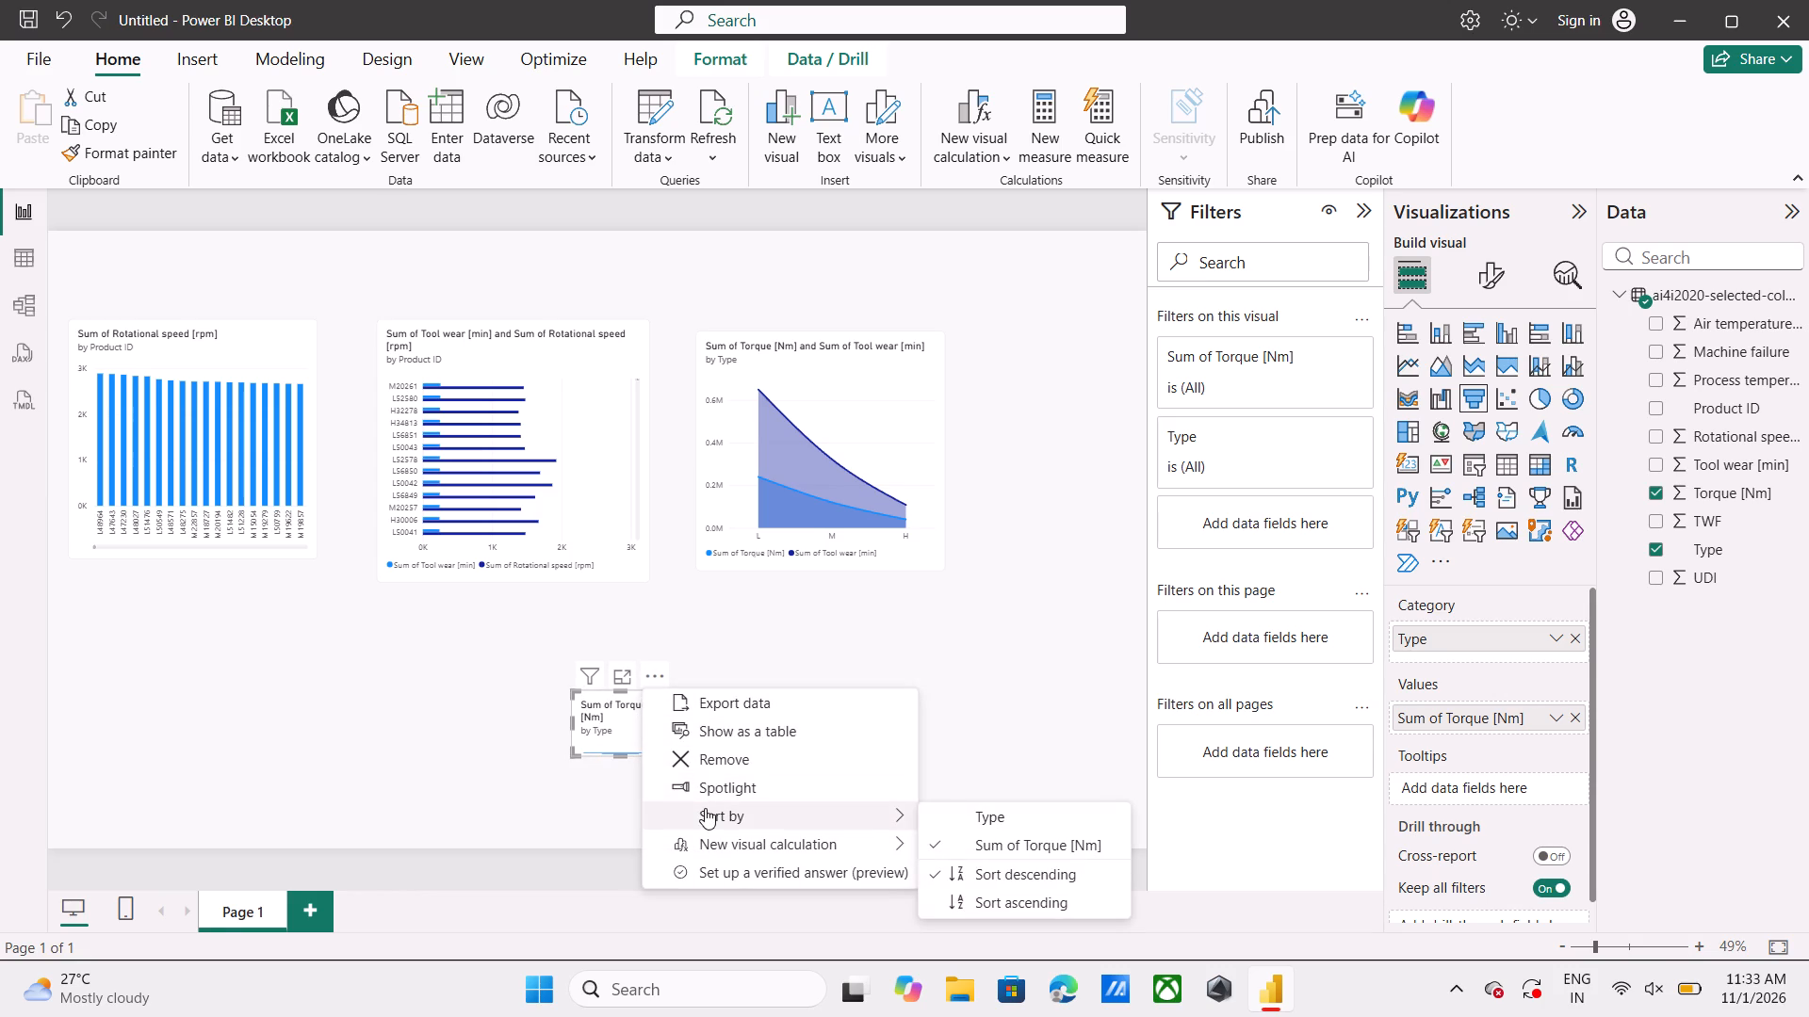
click(738, 762)
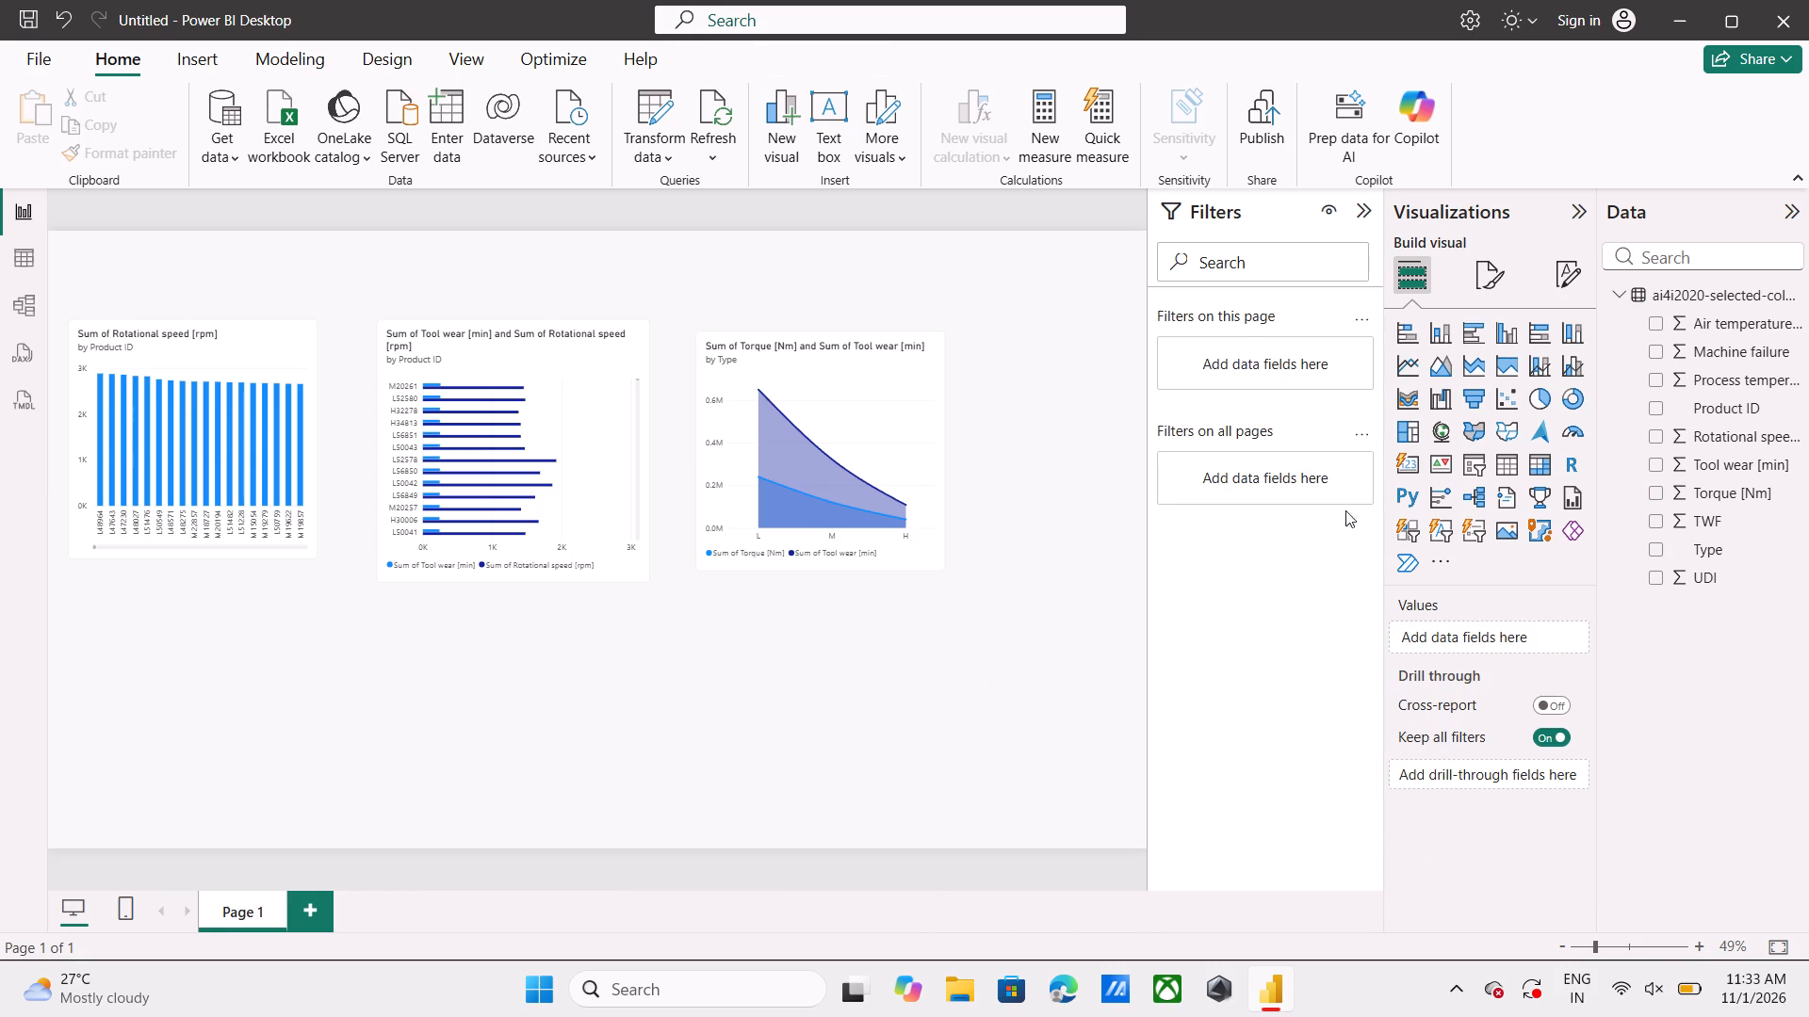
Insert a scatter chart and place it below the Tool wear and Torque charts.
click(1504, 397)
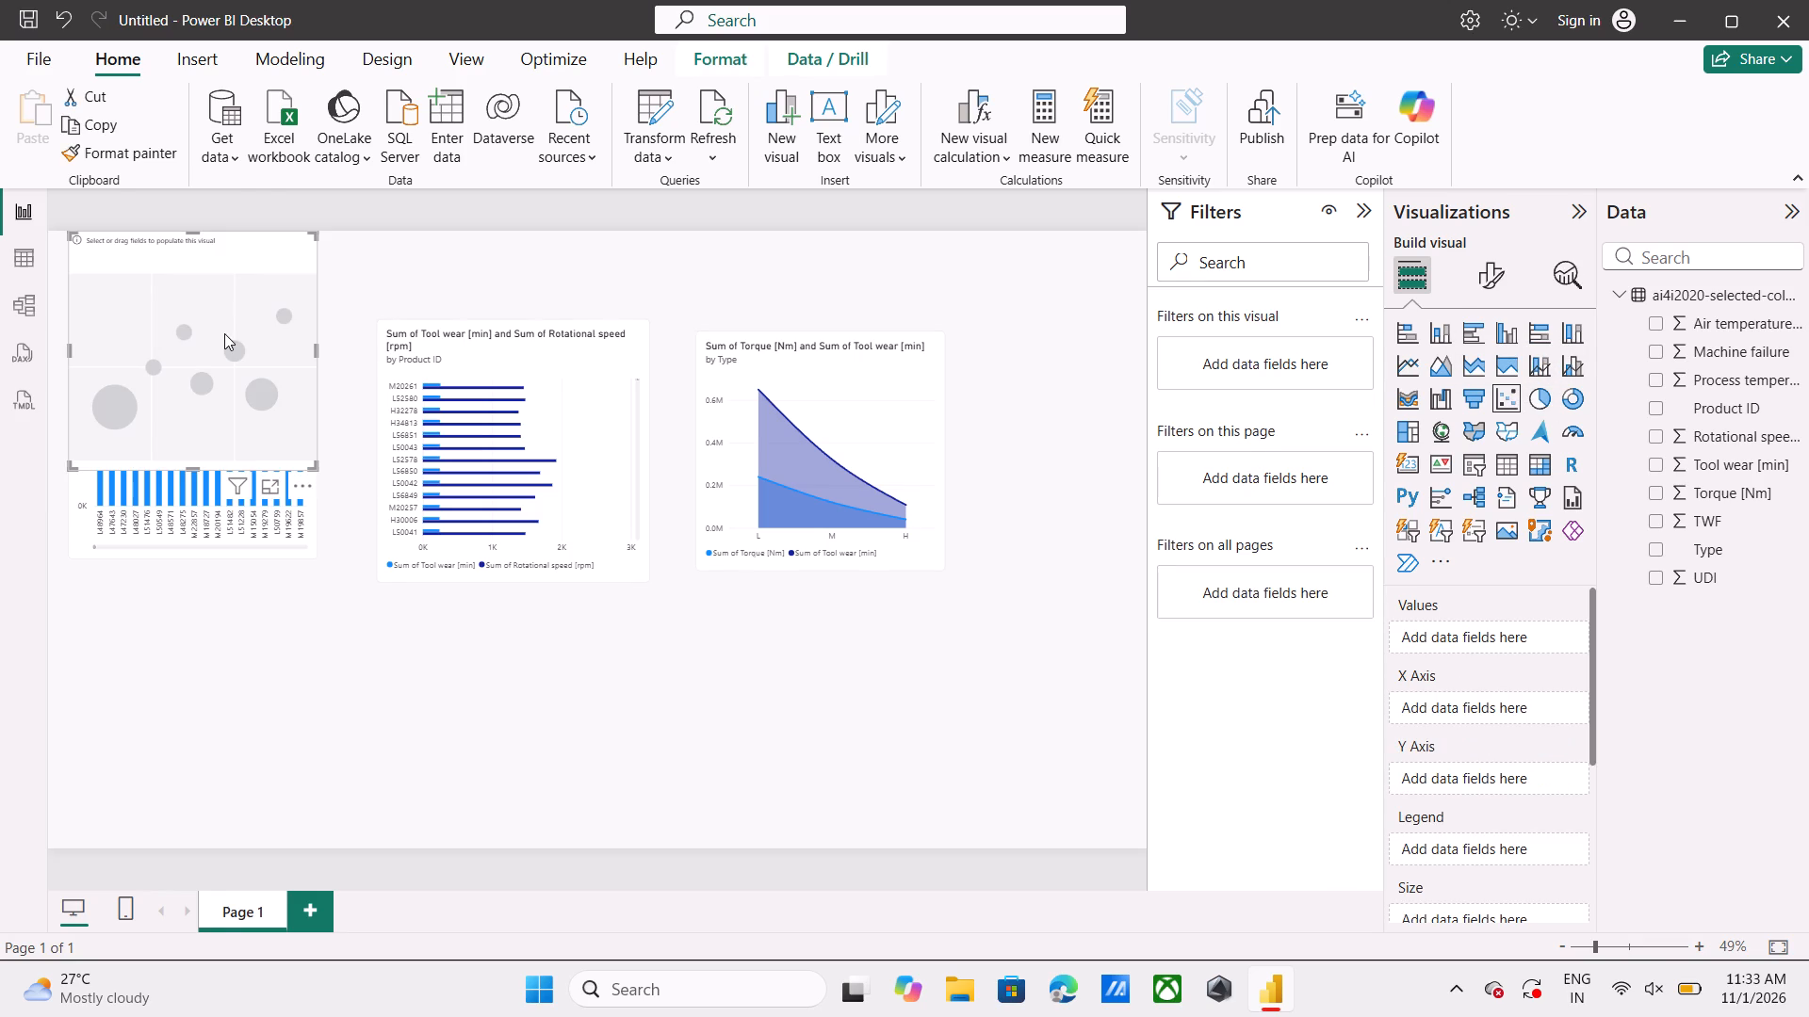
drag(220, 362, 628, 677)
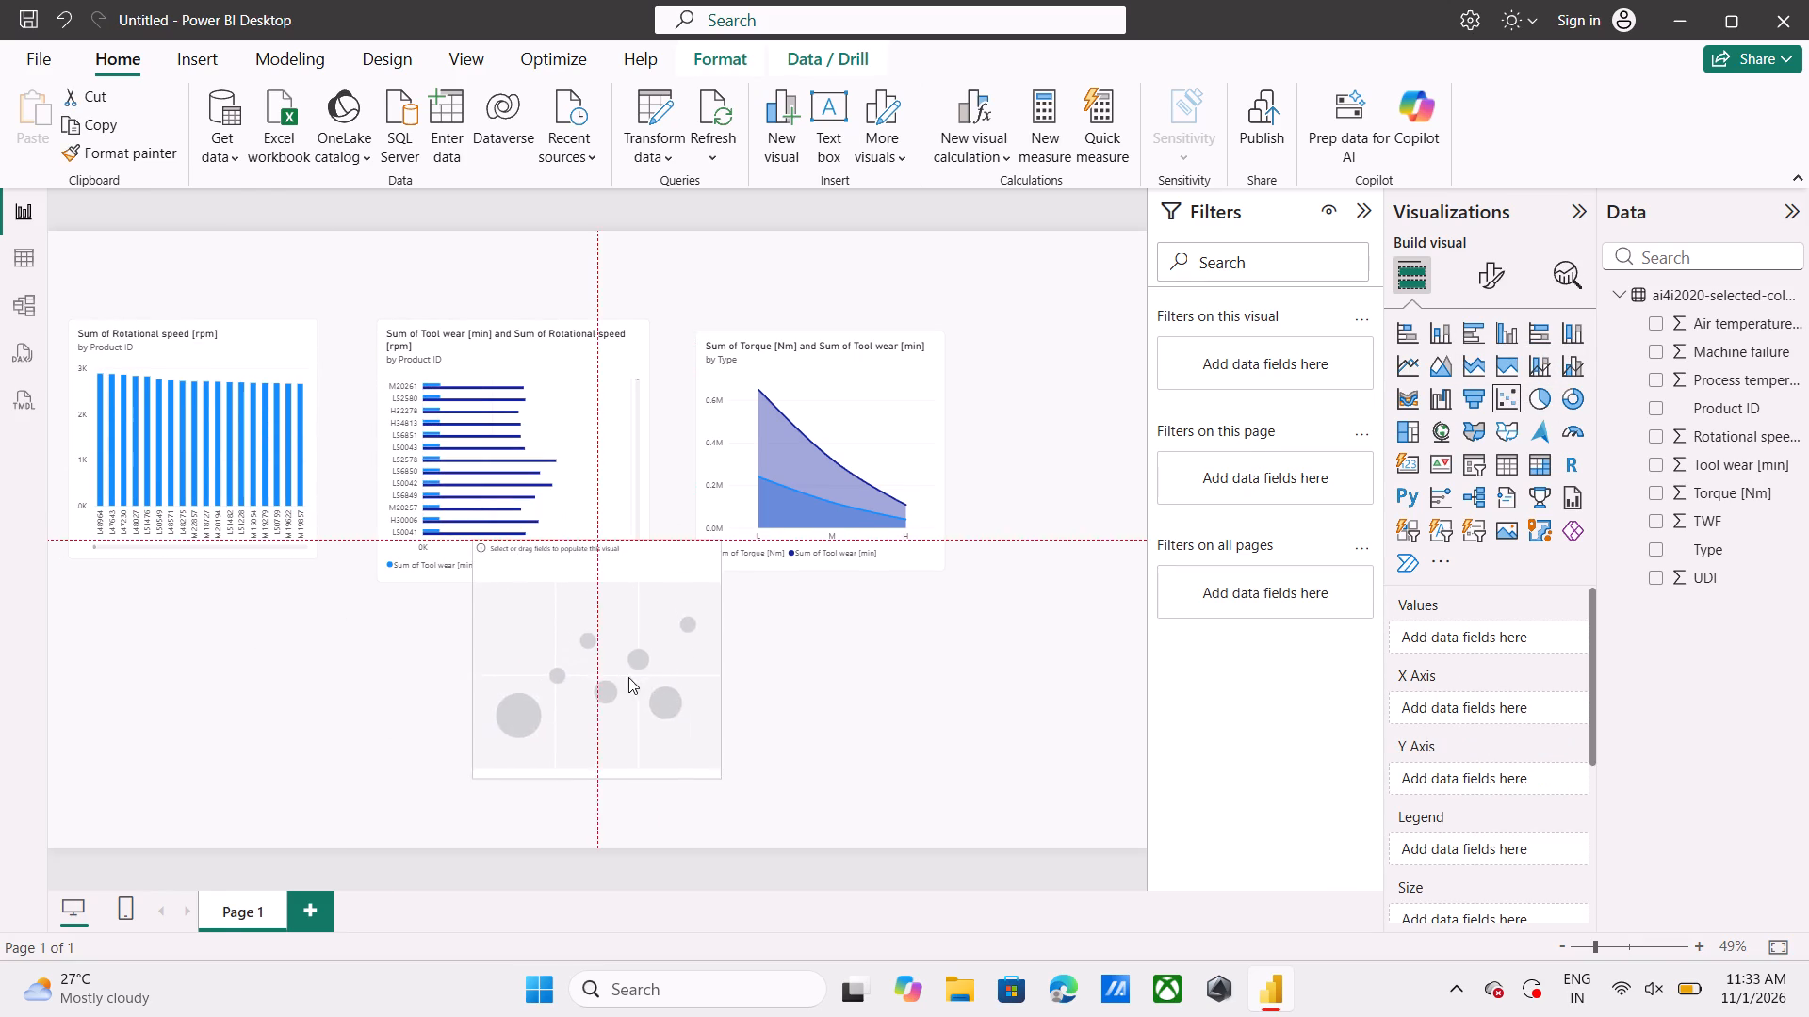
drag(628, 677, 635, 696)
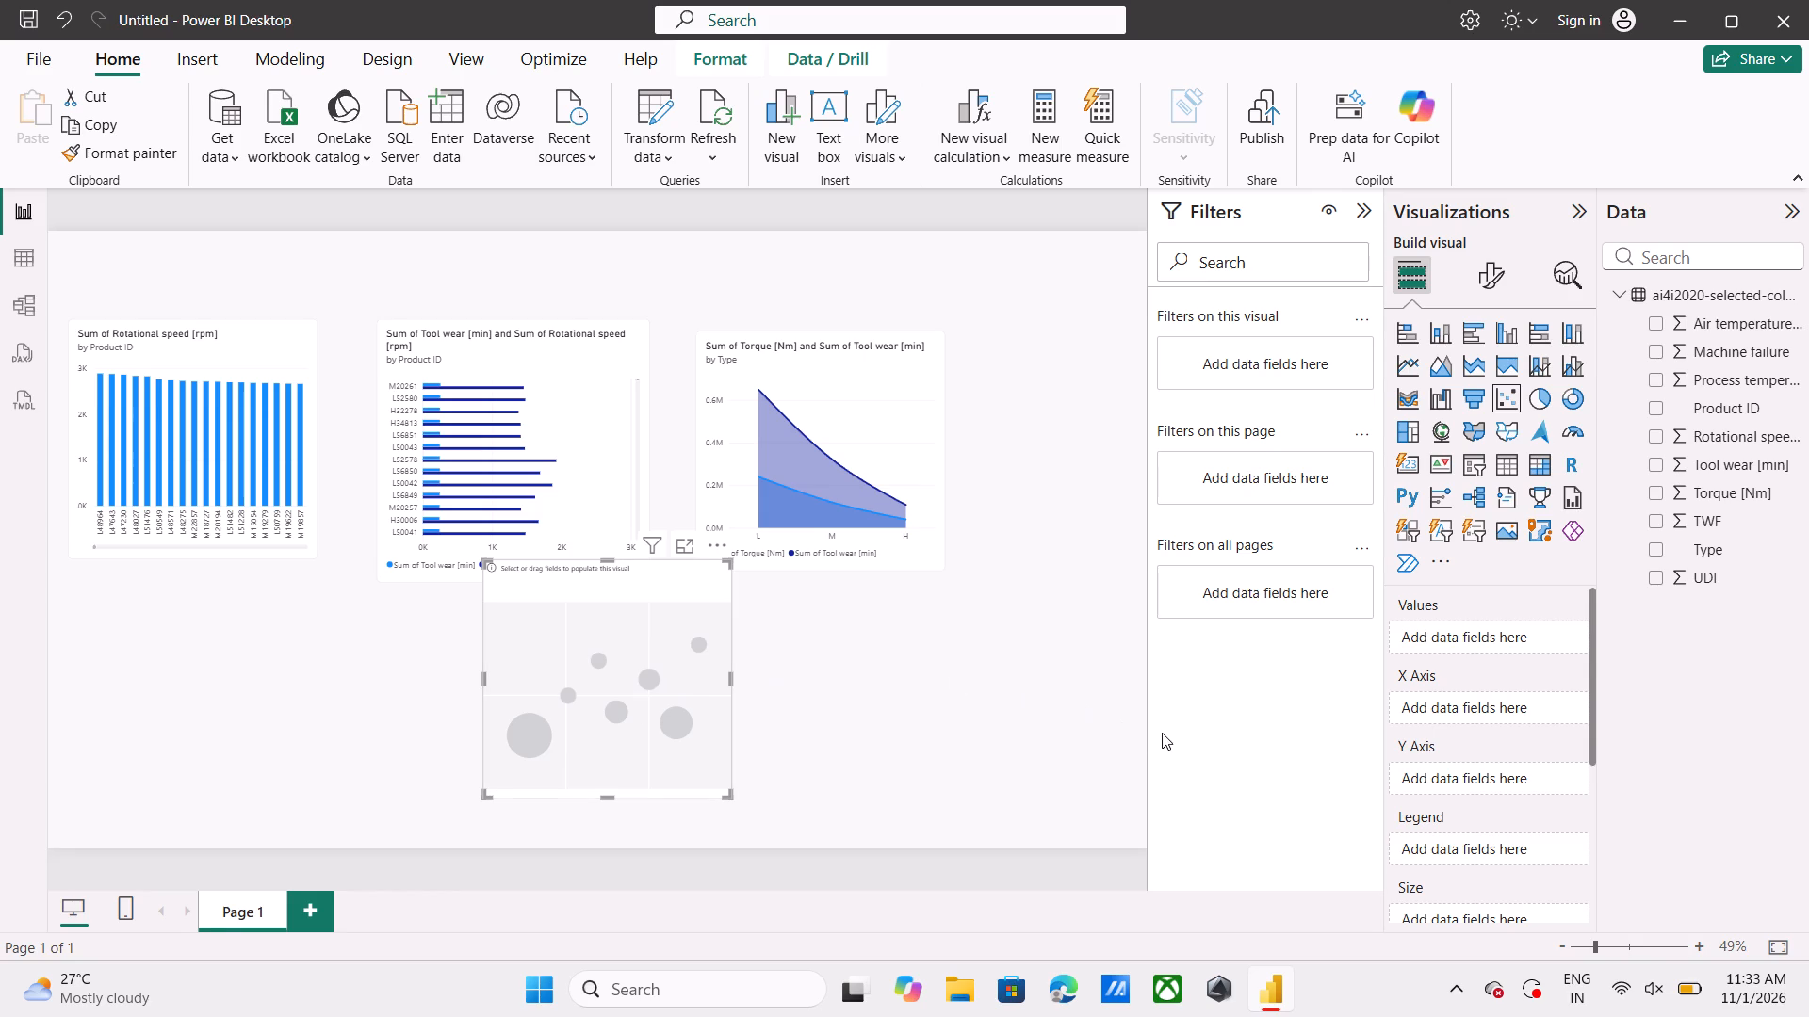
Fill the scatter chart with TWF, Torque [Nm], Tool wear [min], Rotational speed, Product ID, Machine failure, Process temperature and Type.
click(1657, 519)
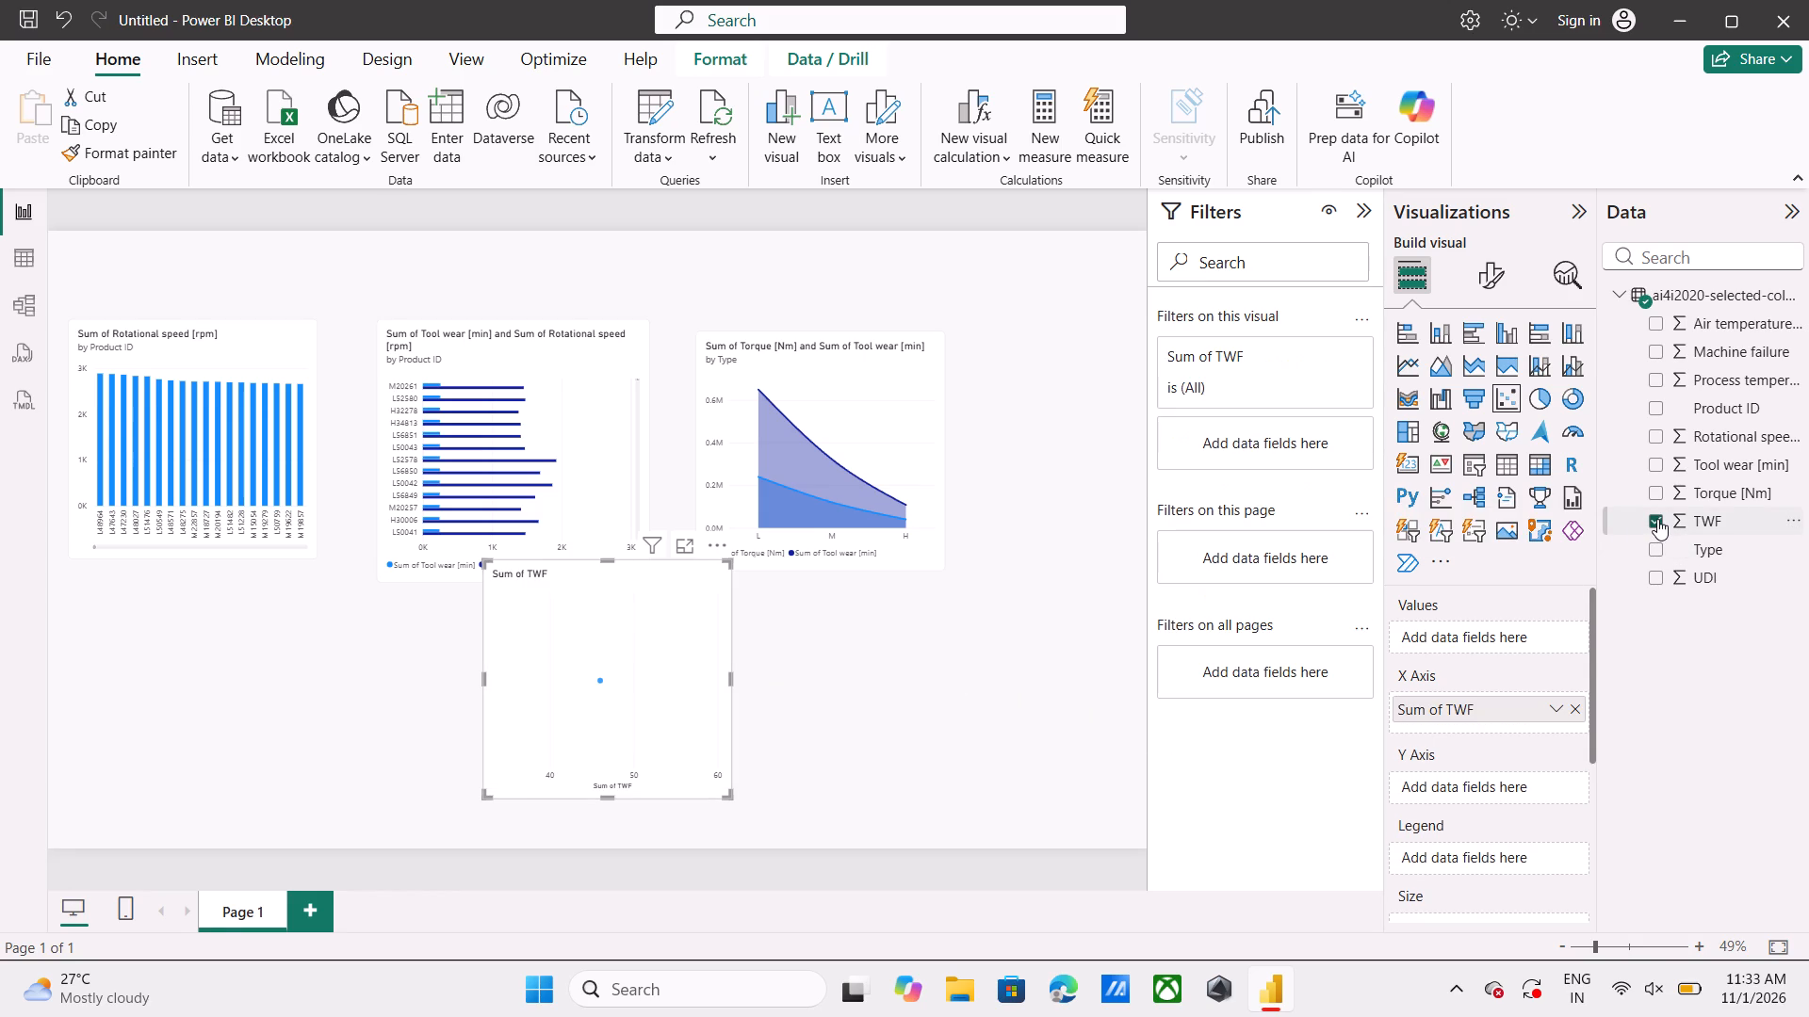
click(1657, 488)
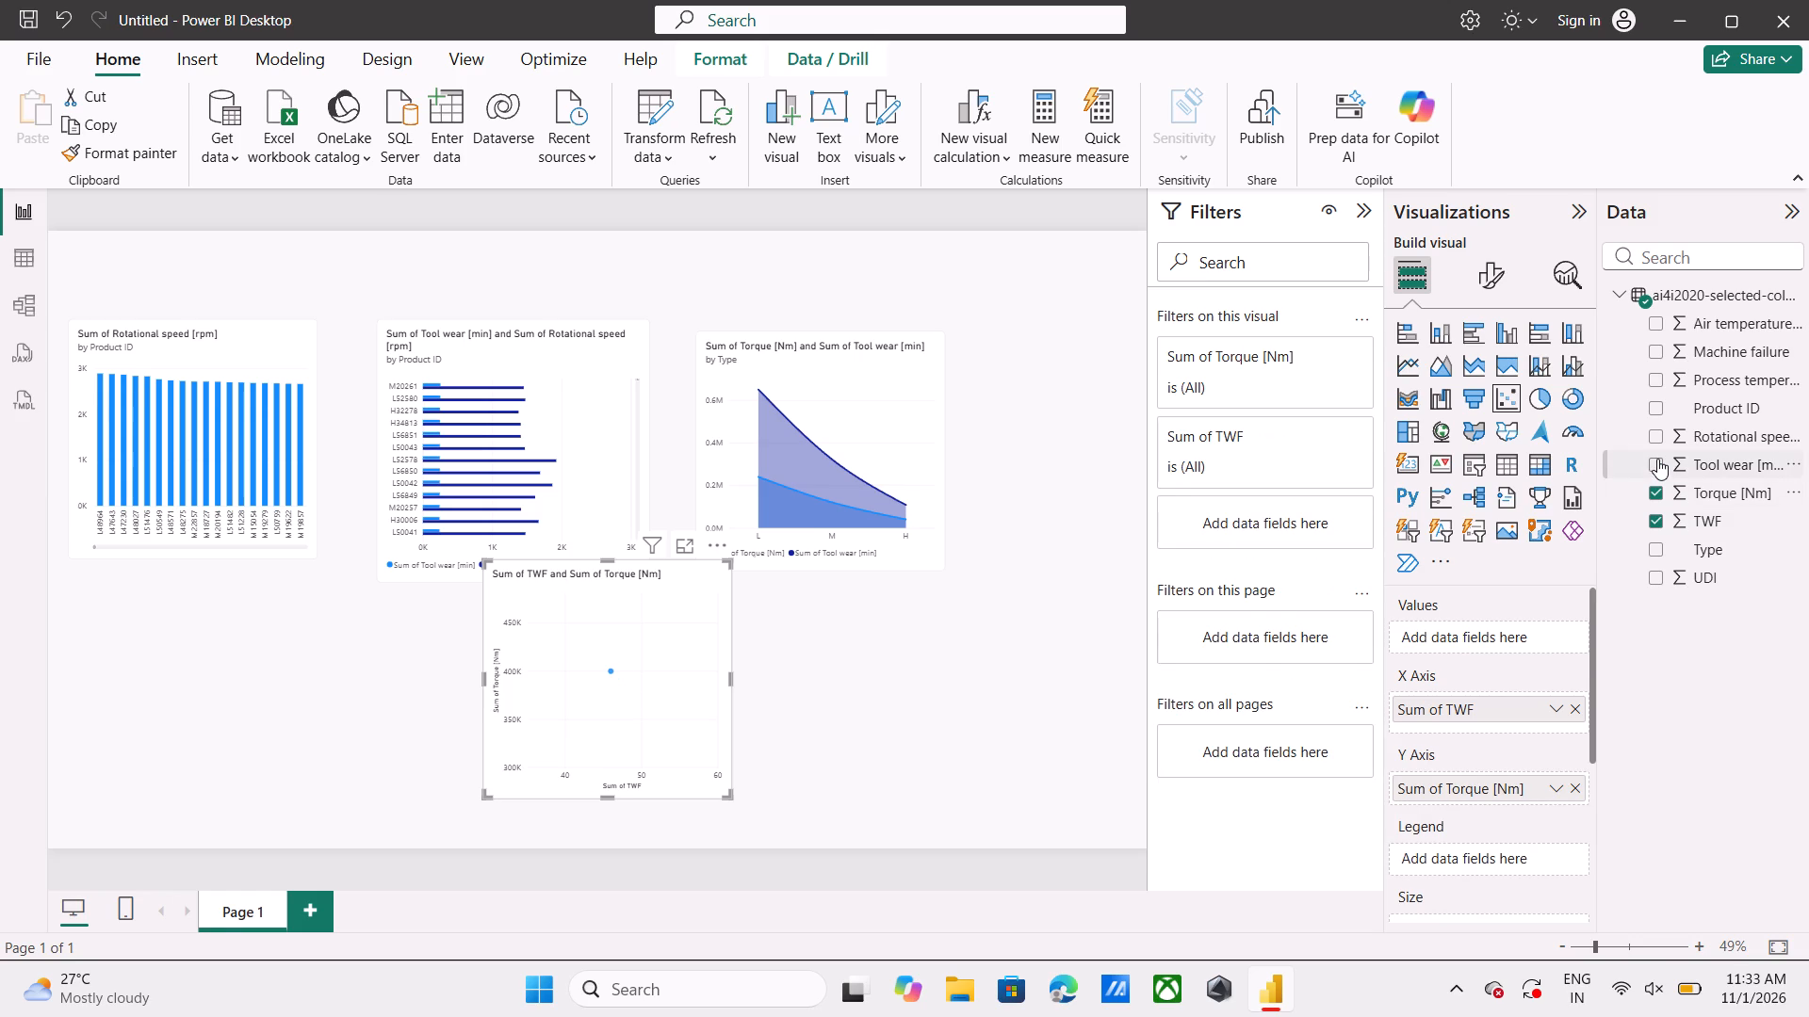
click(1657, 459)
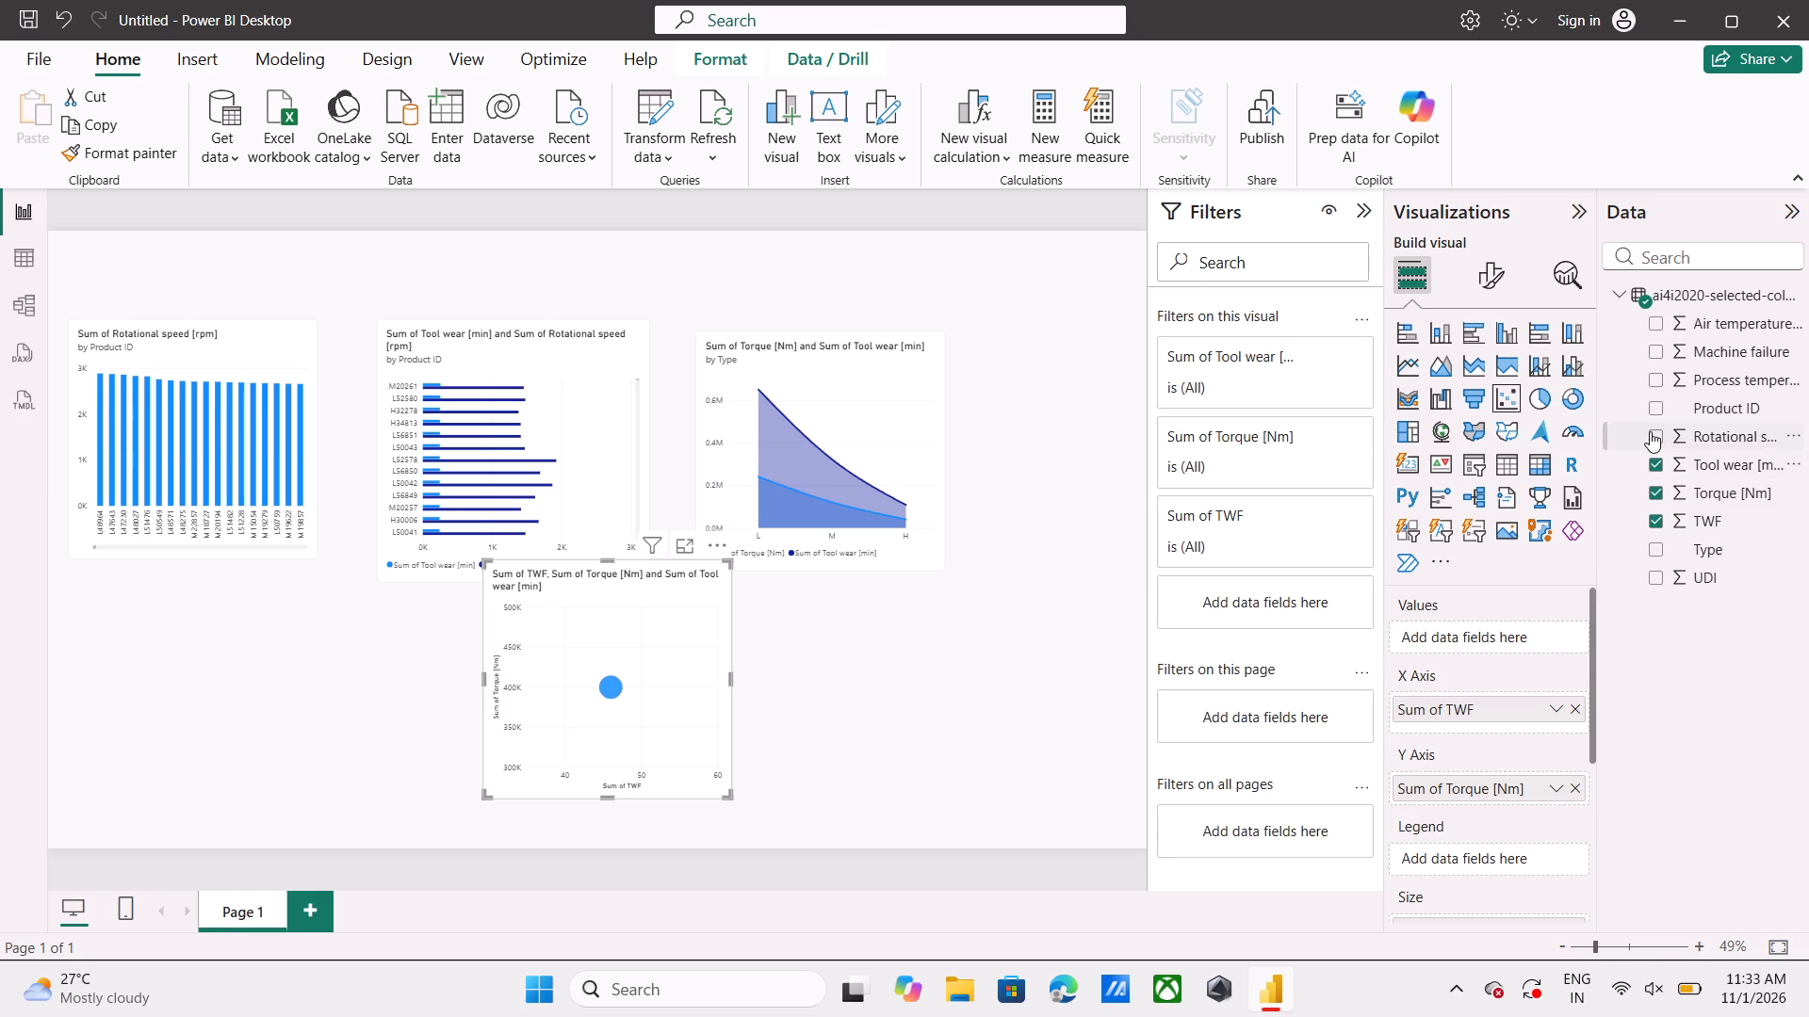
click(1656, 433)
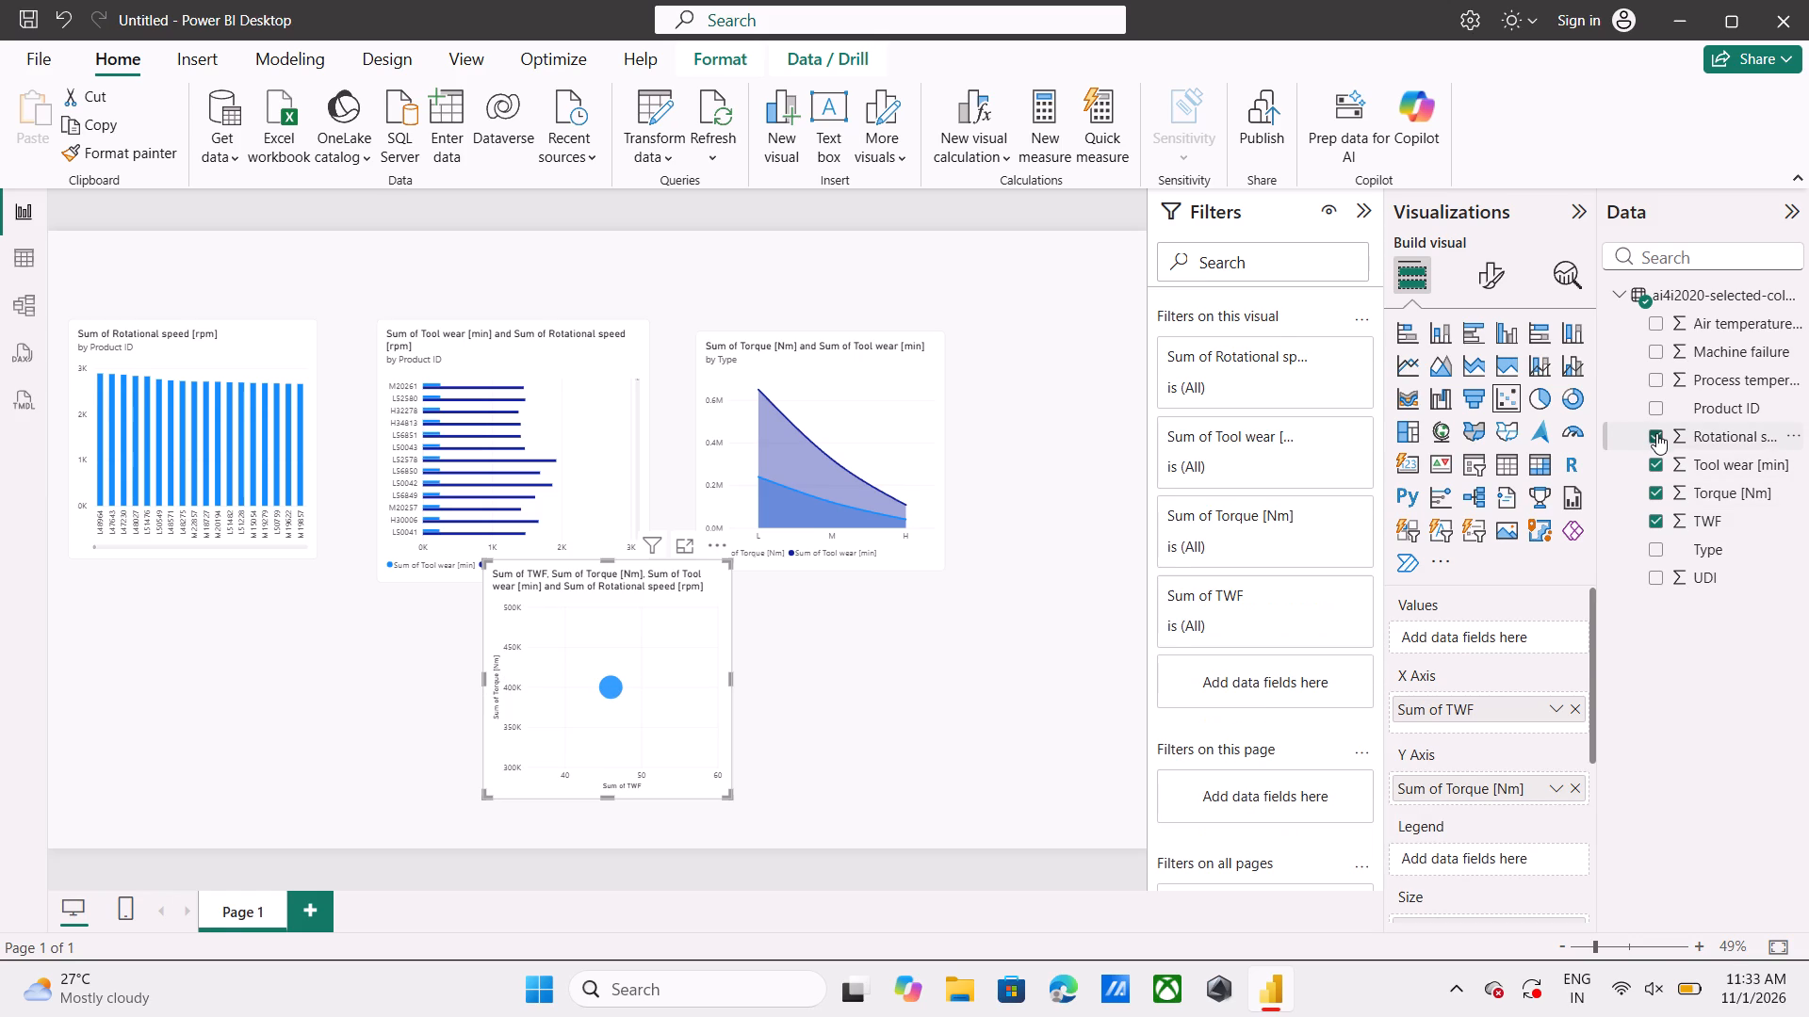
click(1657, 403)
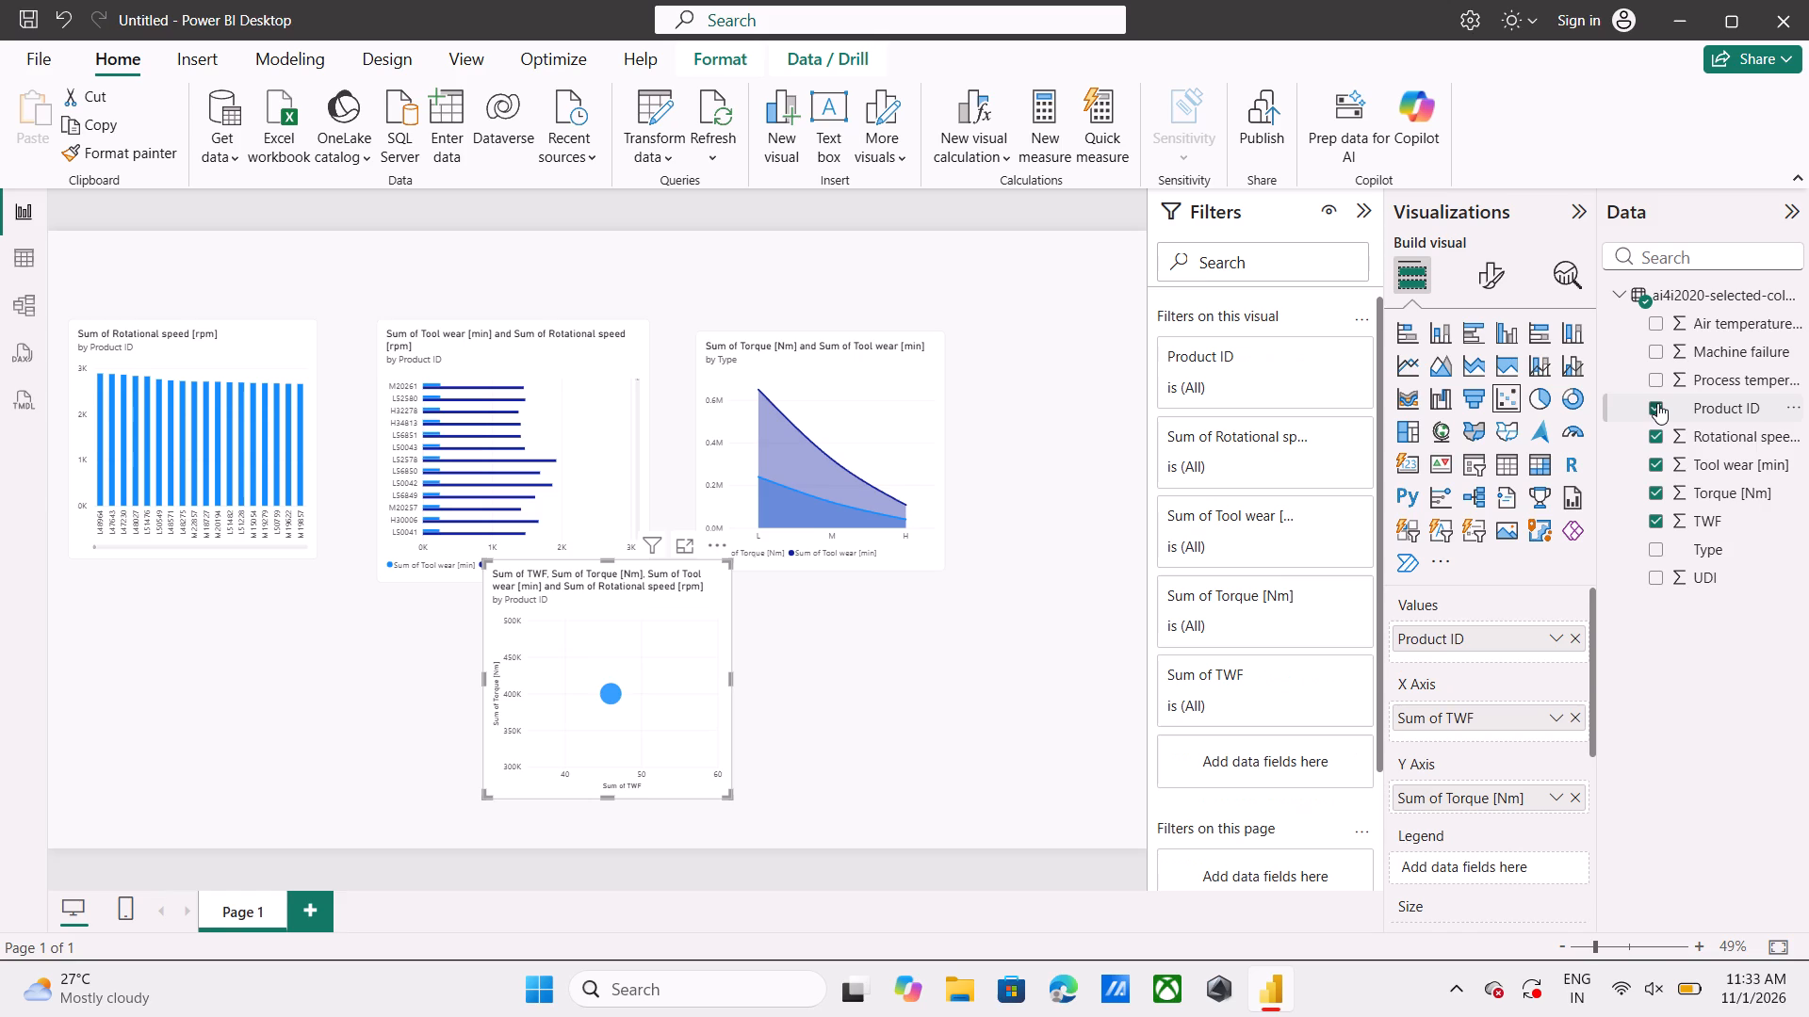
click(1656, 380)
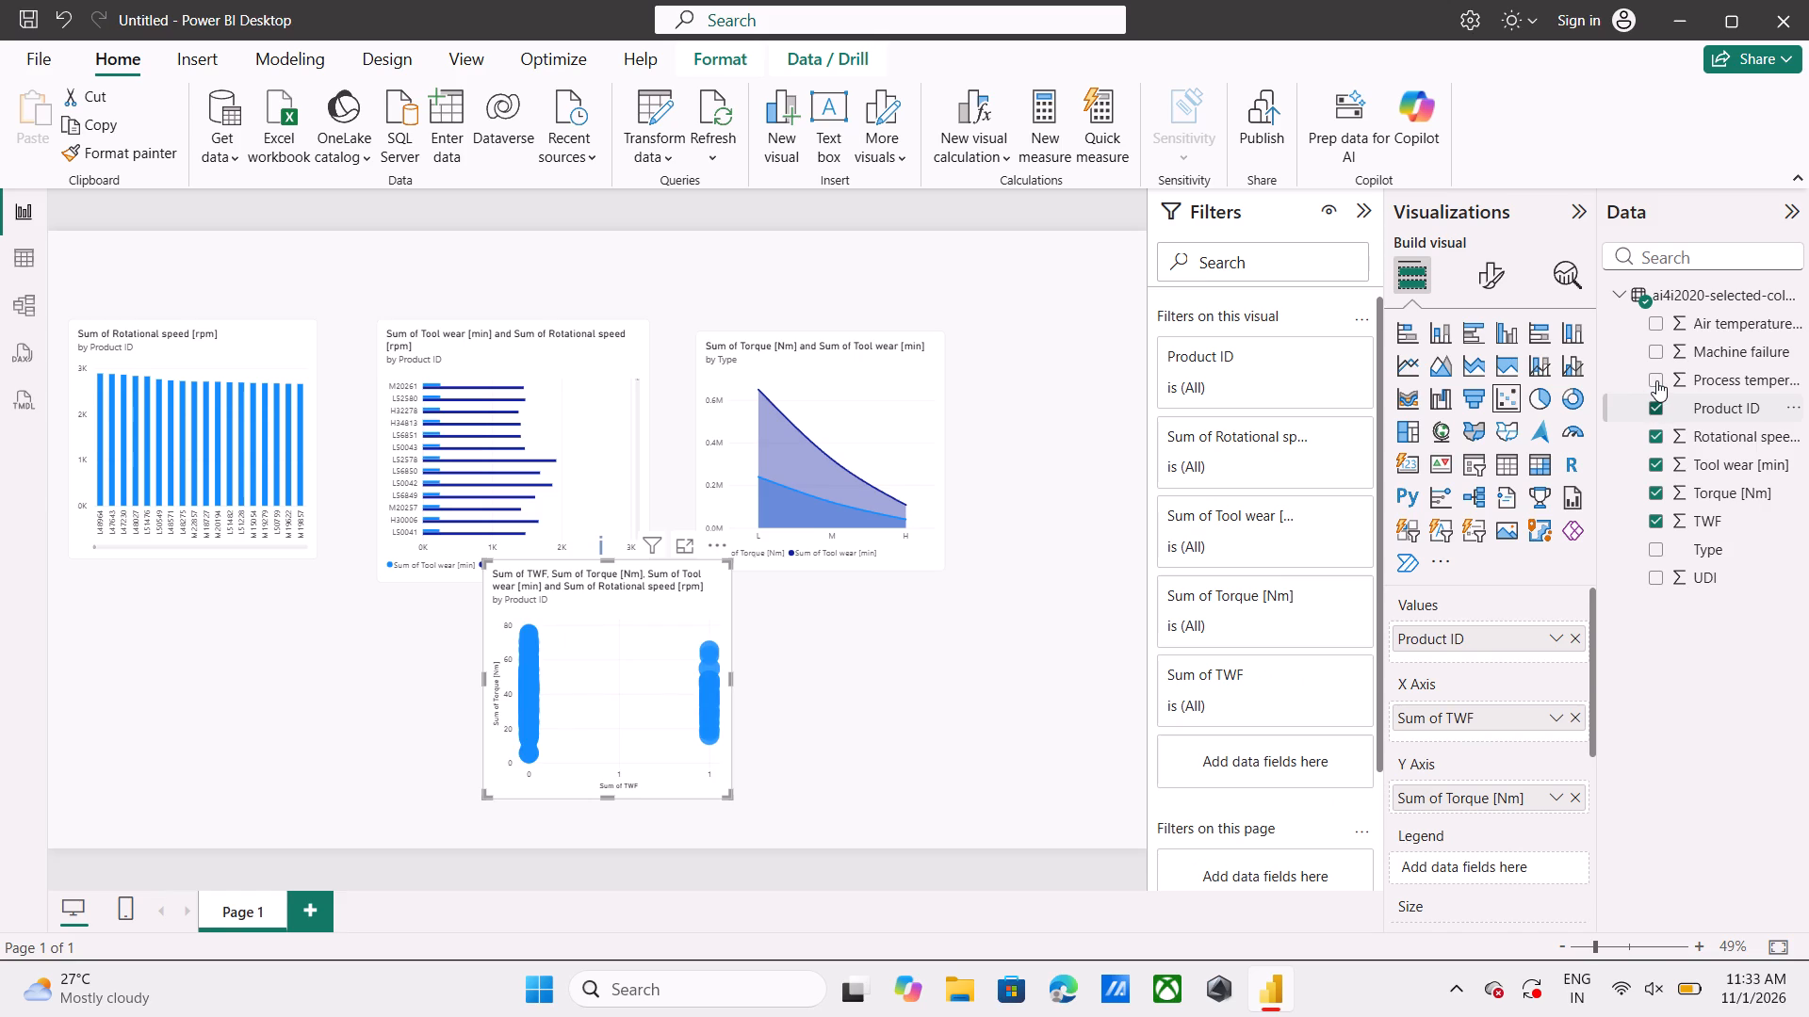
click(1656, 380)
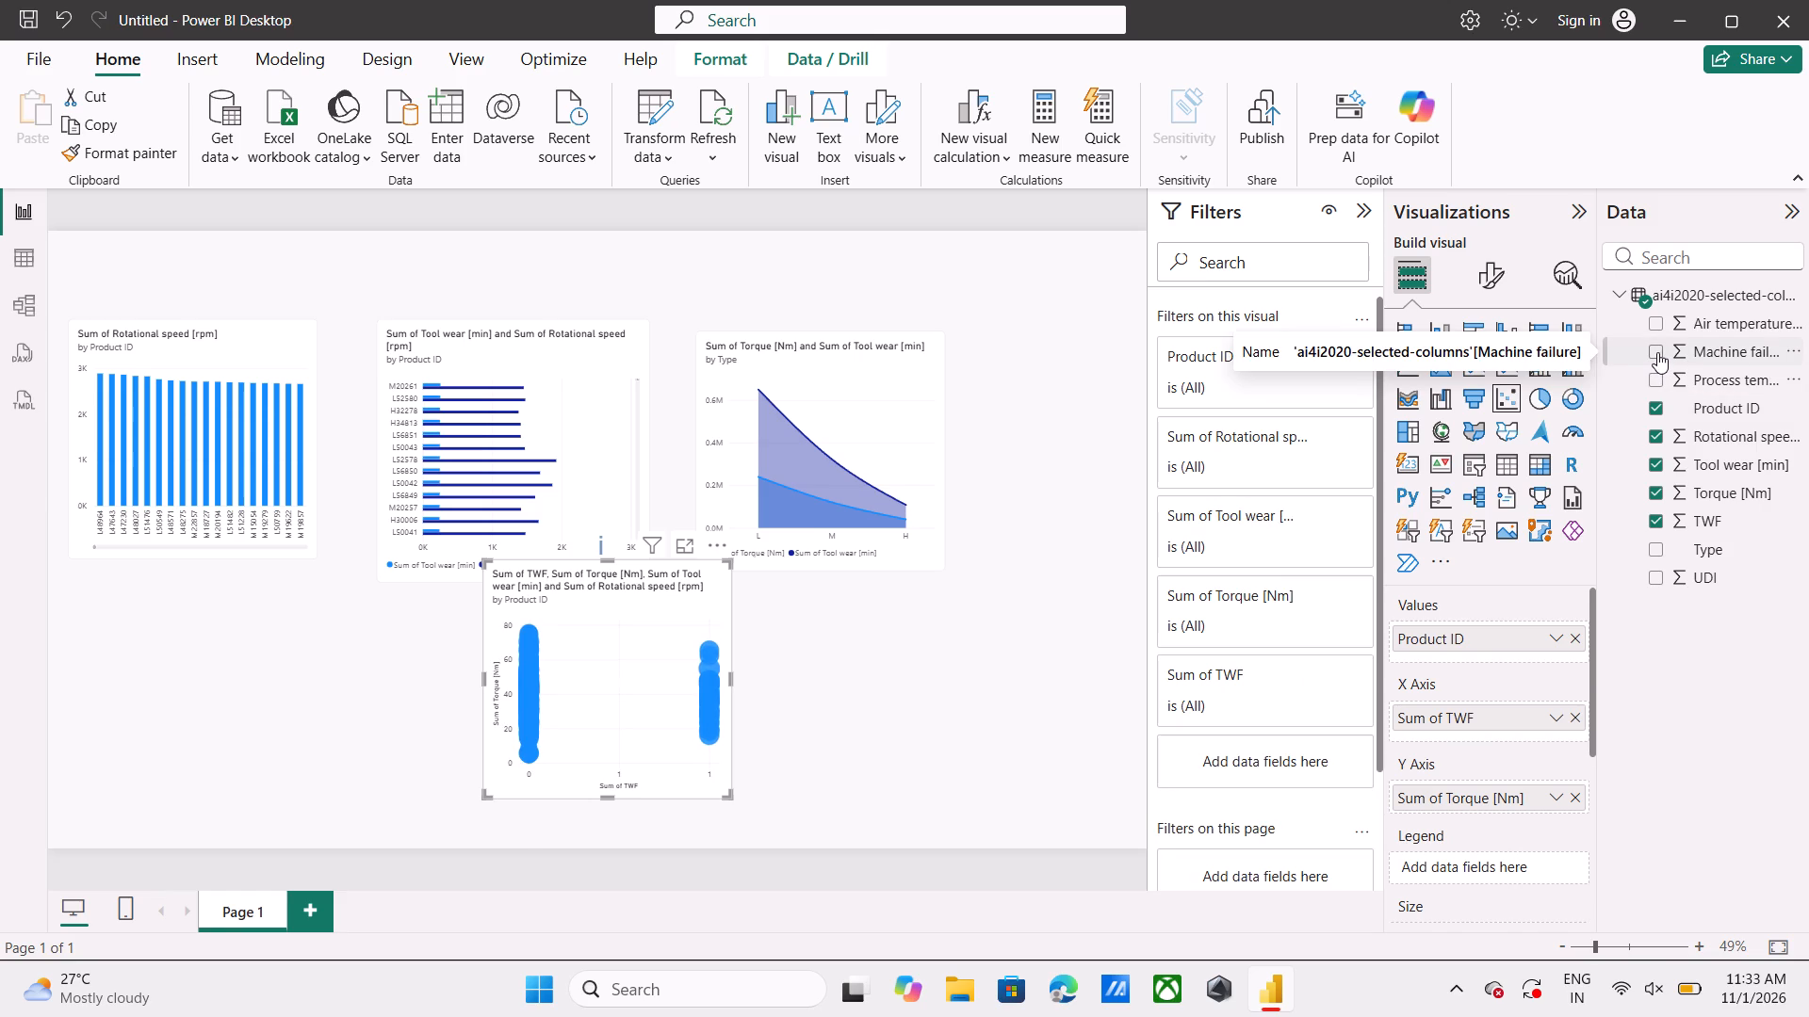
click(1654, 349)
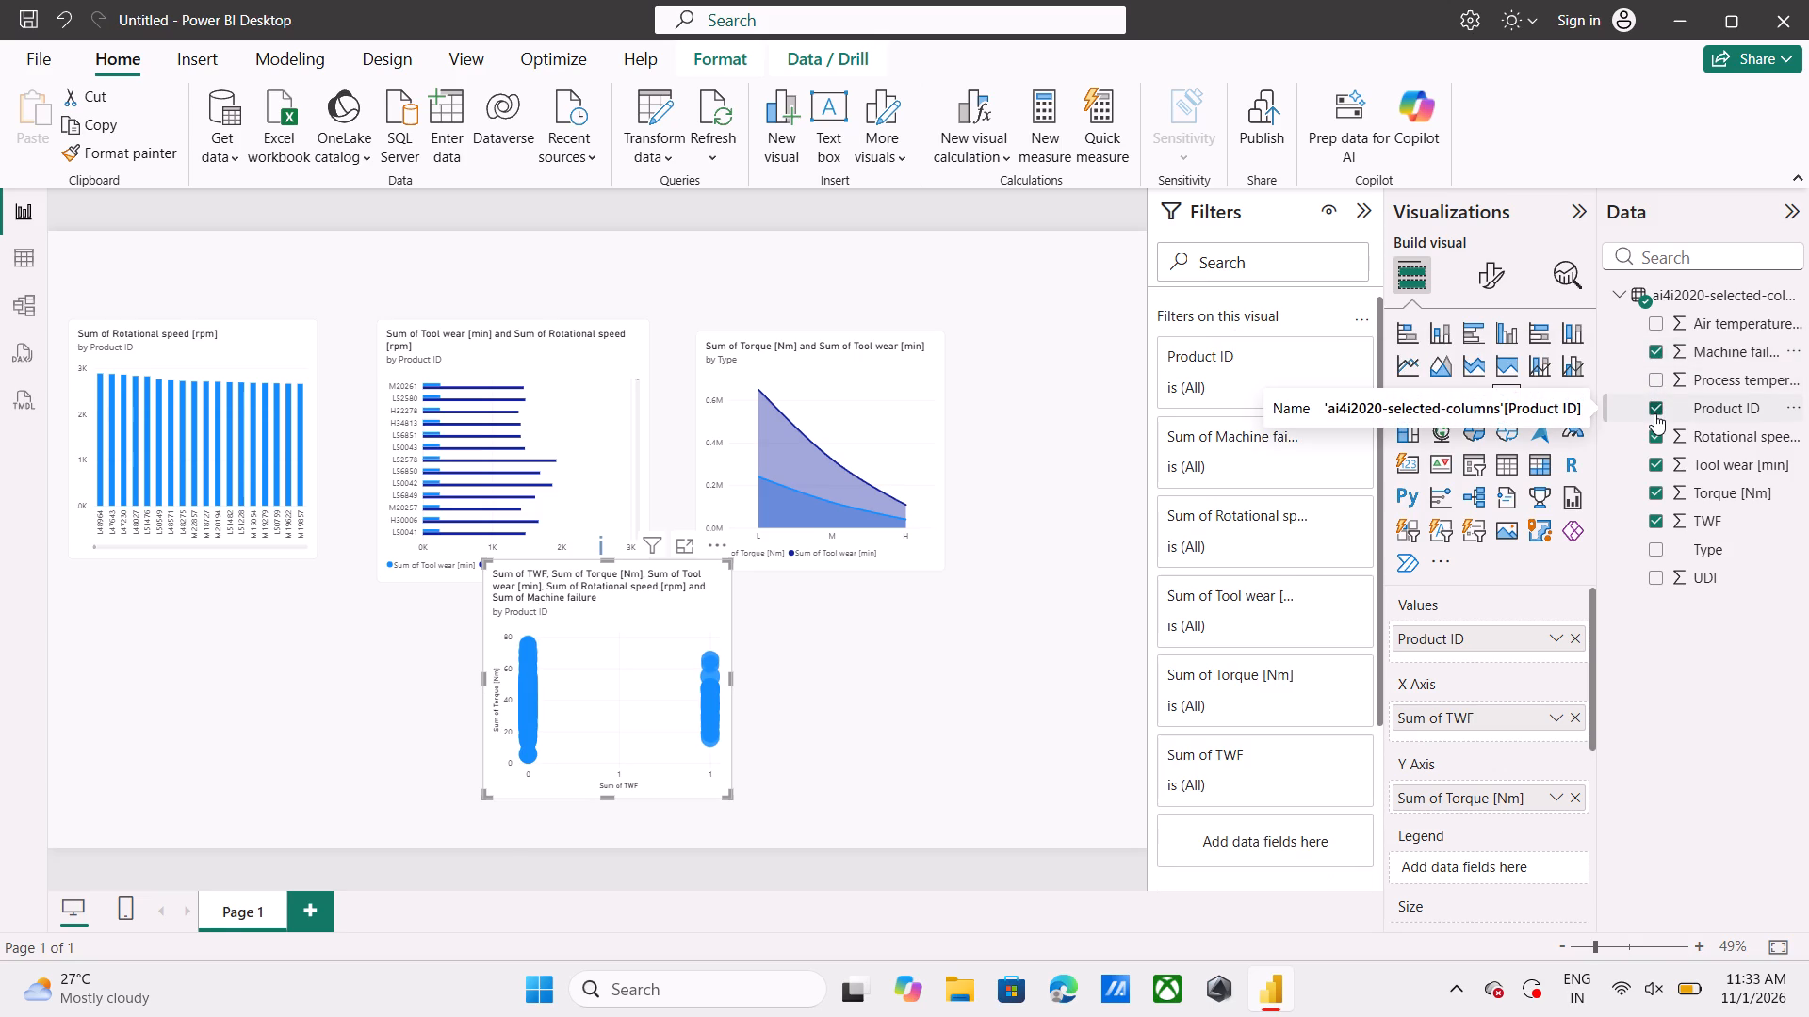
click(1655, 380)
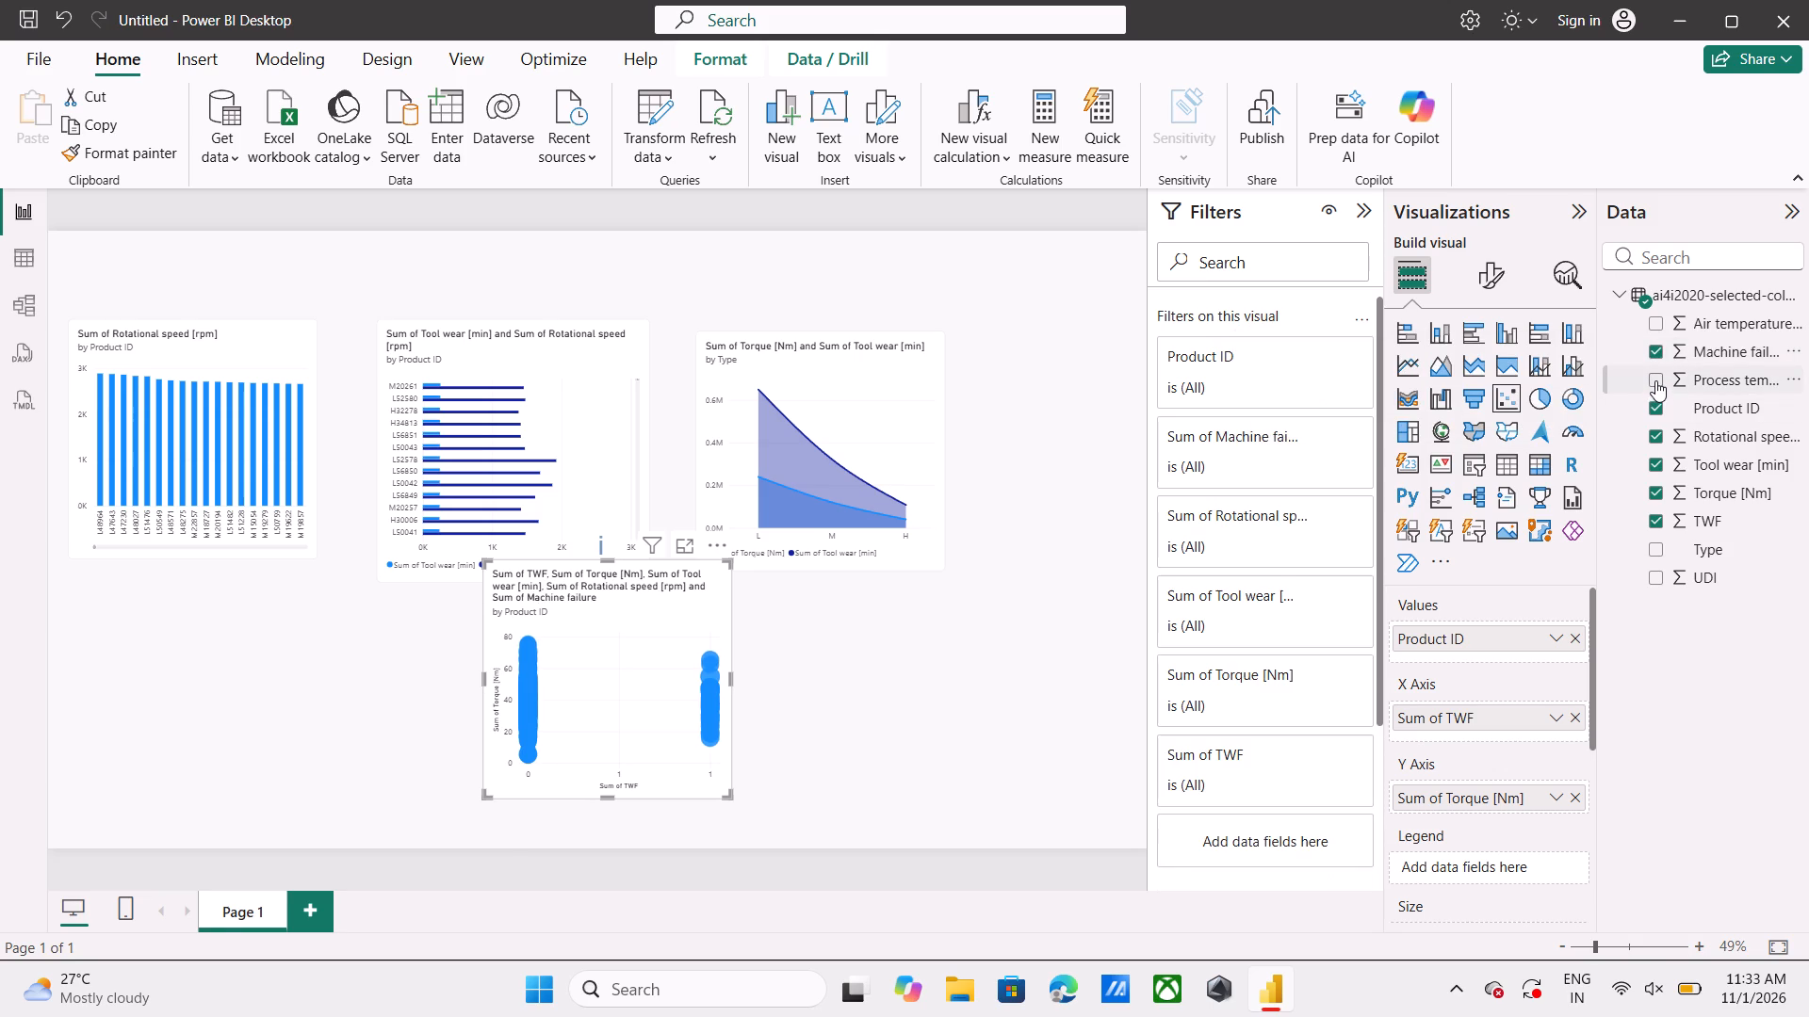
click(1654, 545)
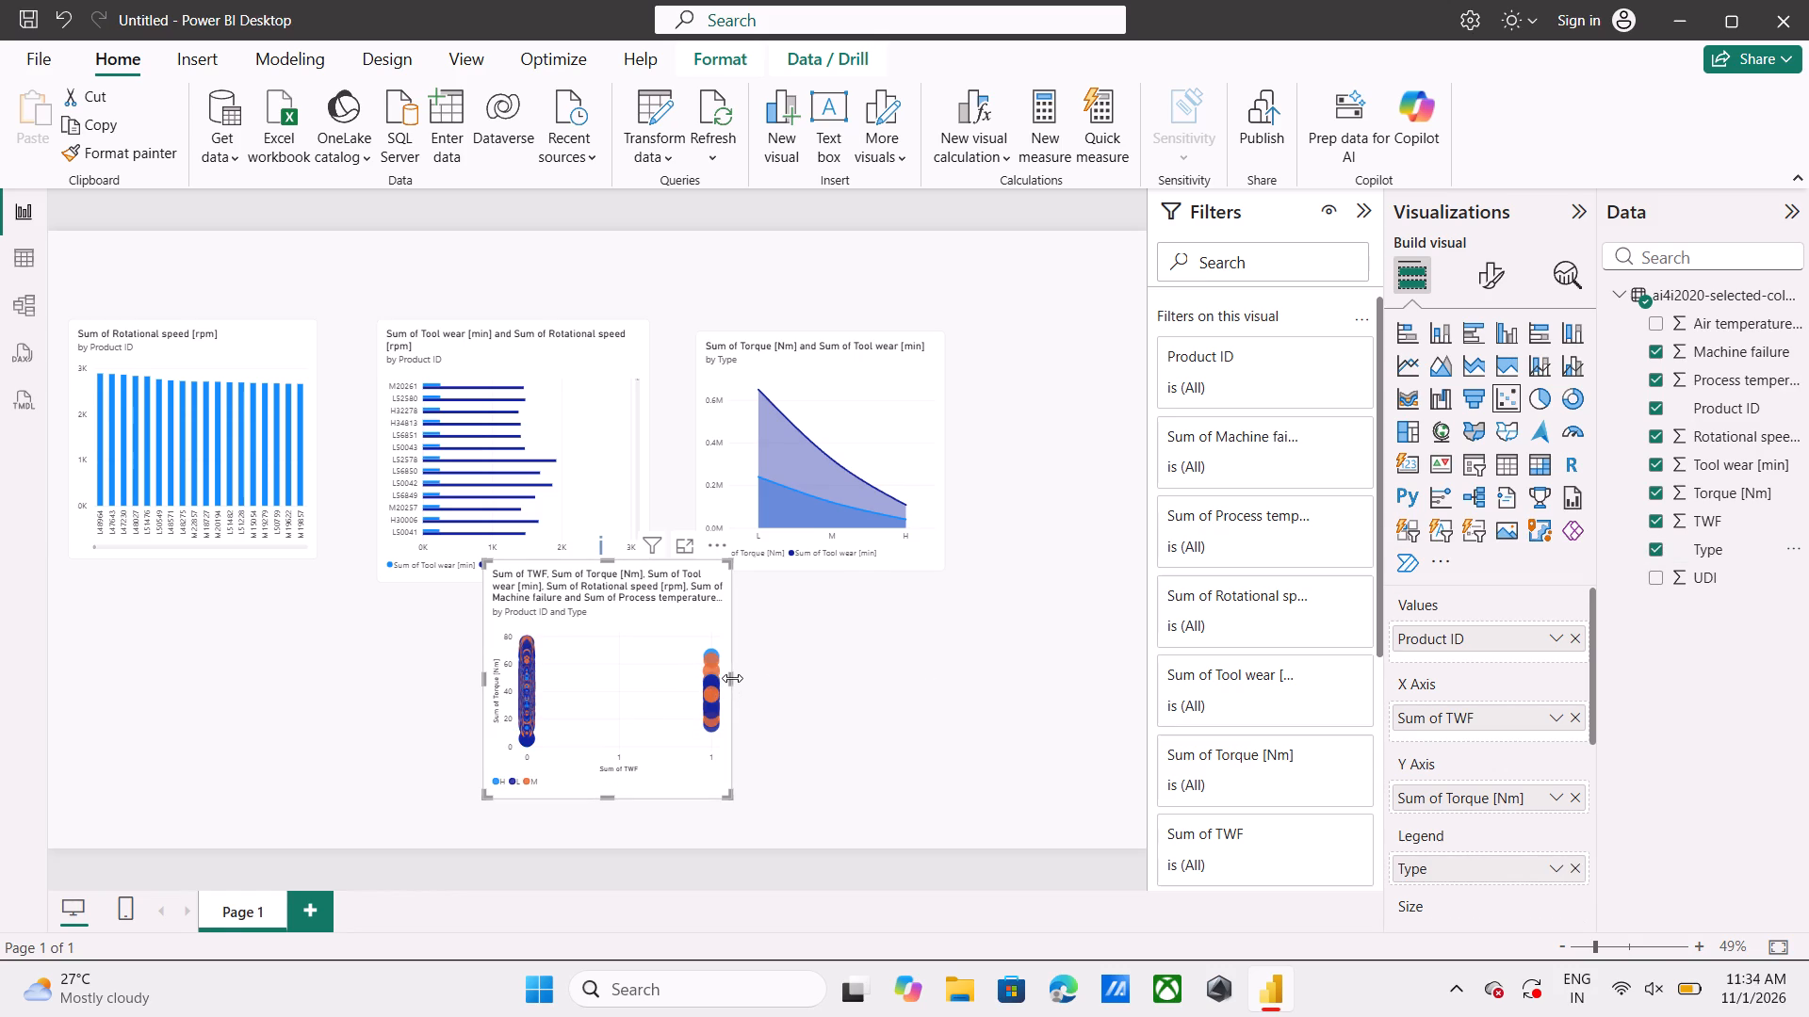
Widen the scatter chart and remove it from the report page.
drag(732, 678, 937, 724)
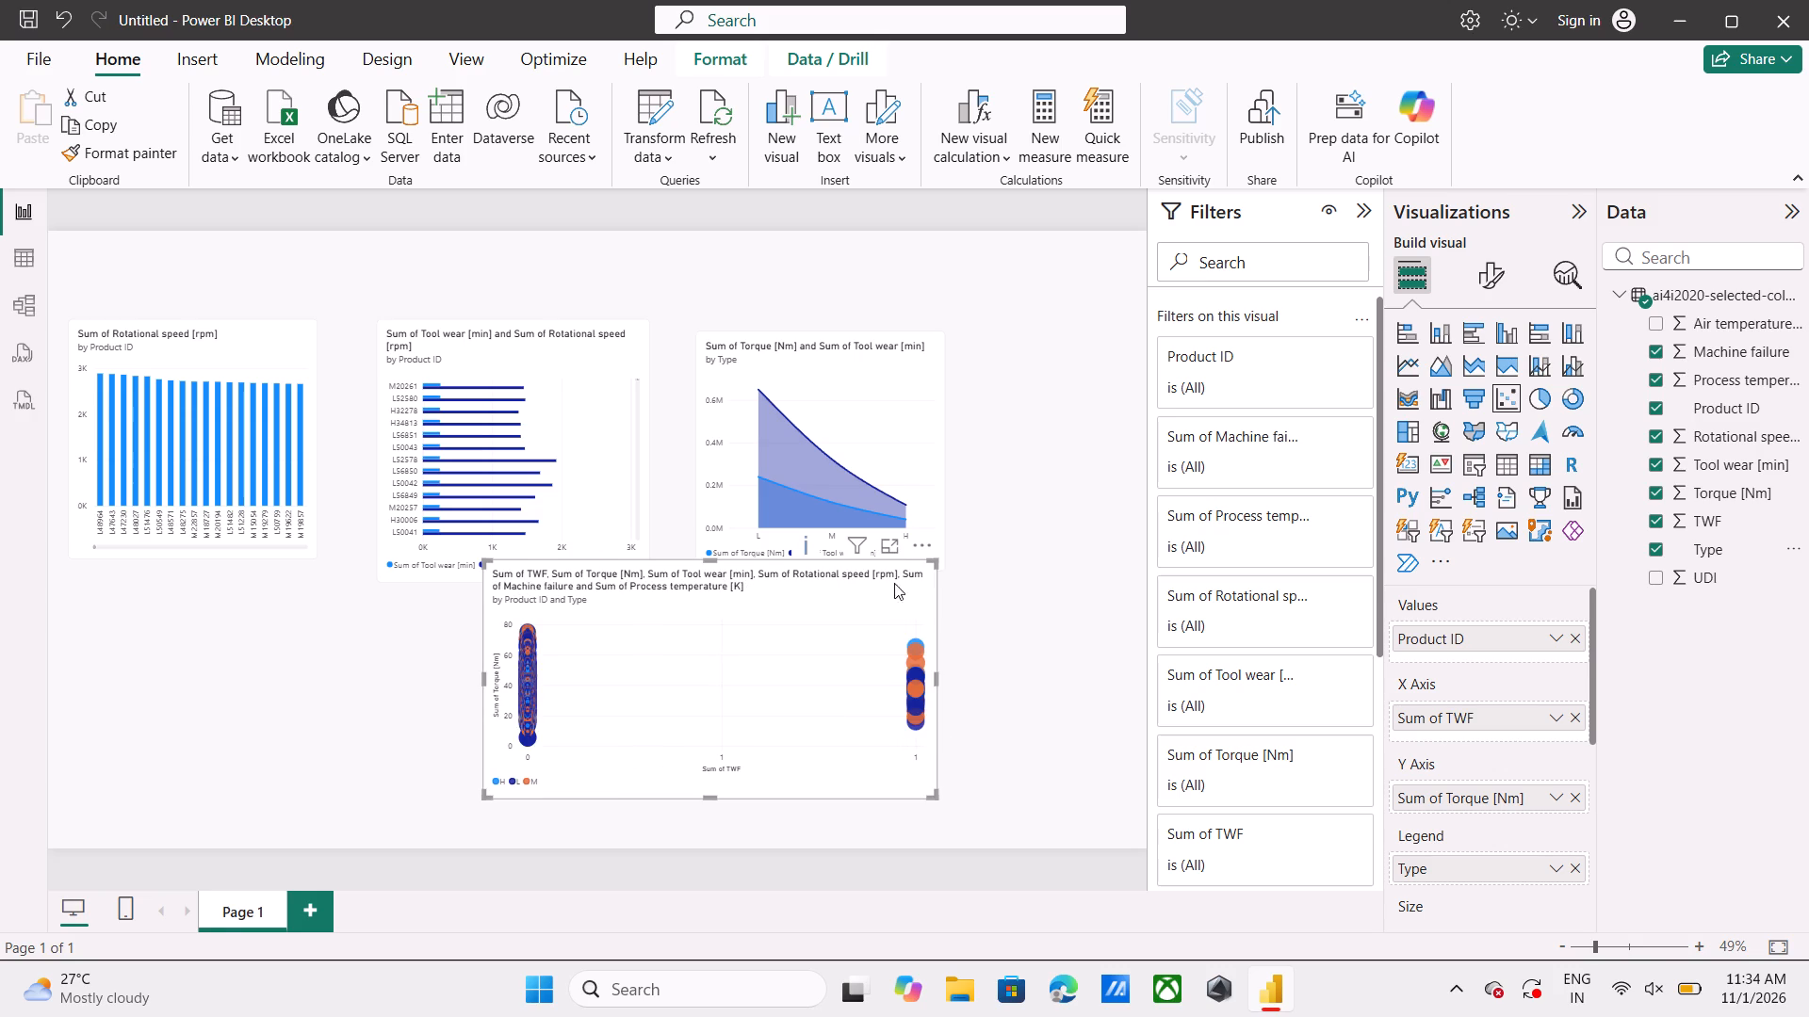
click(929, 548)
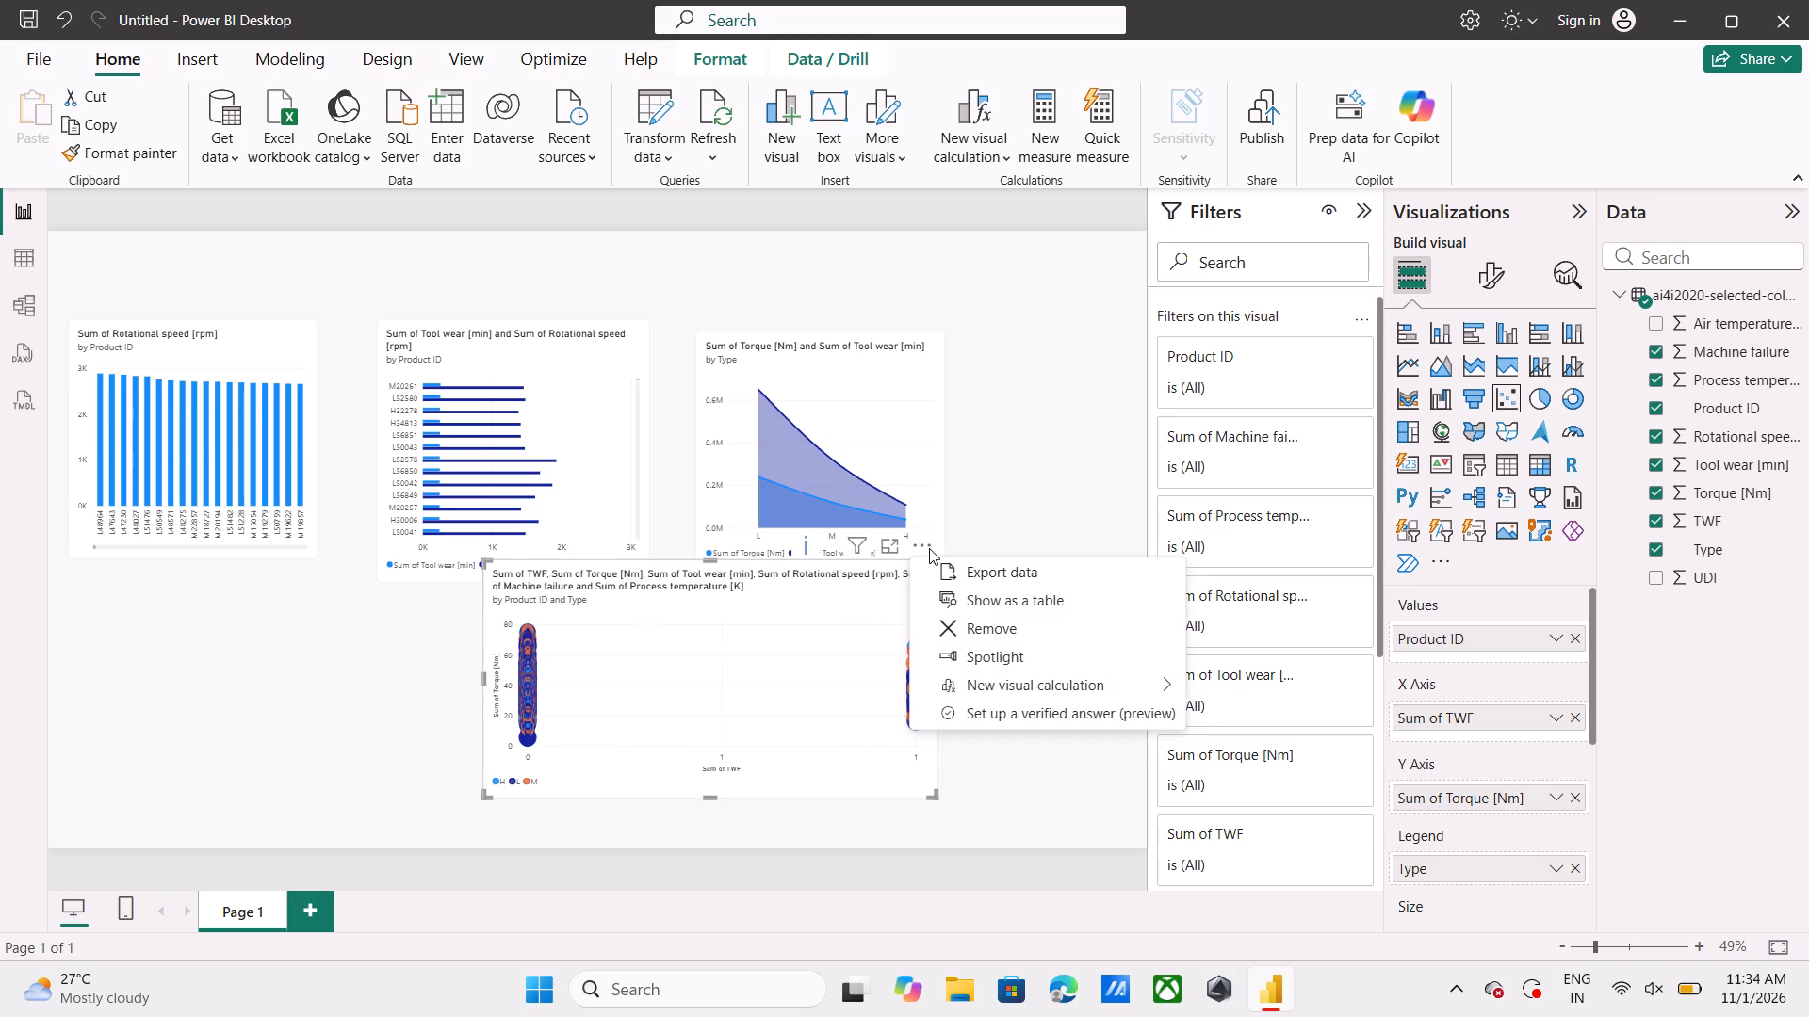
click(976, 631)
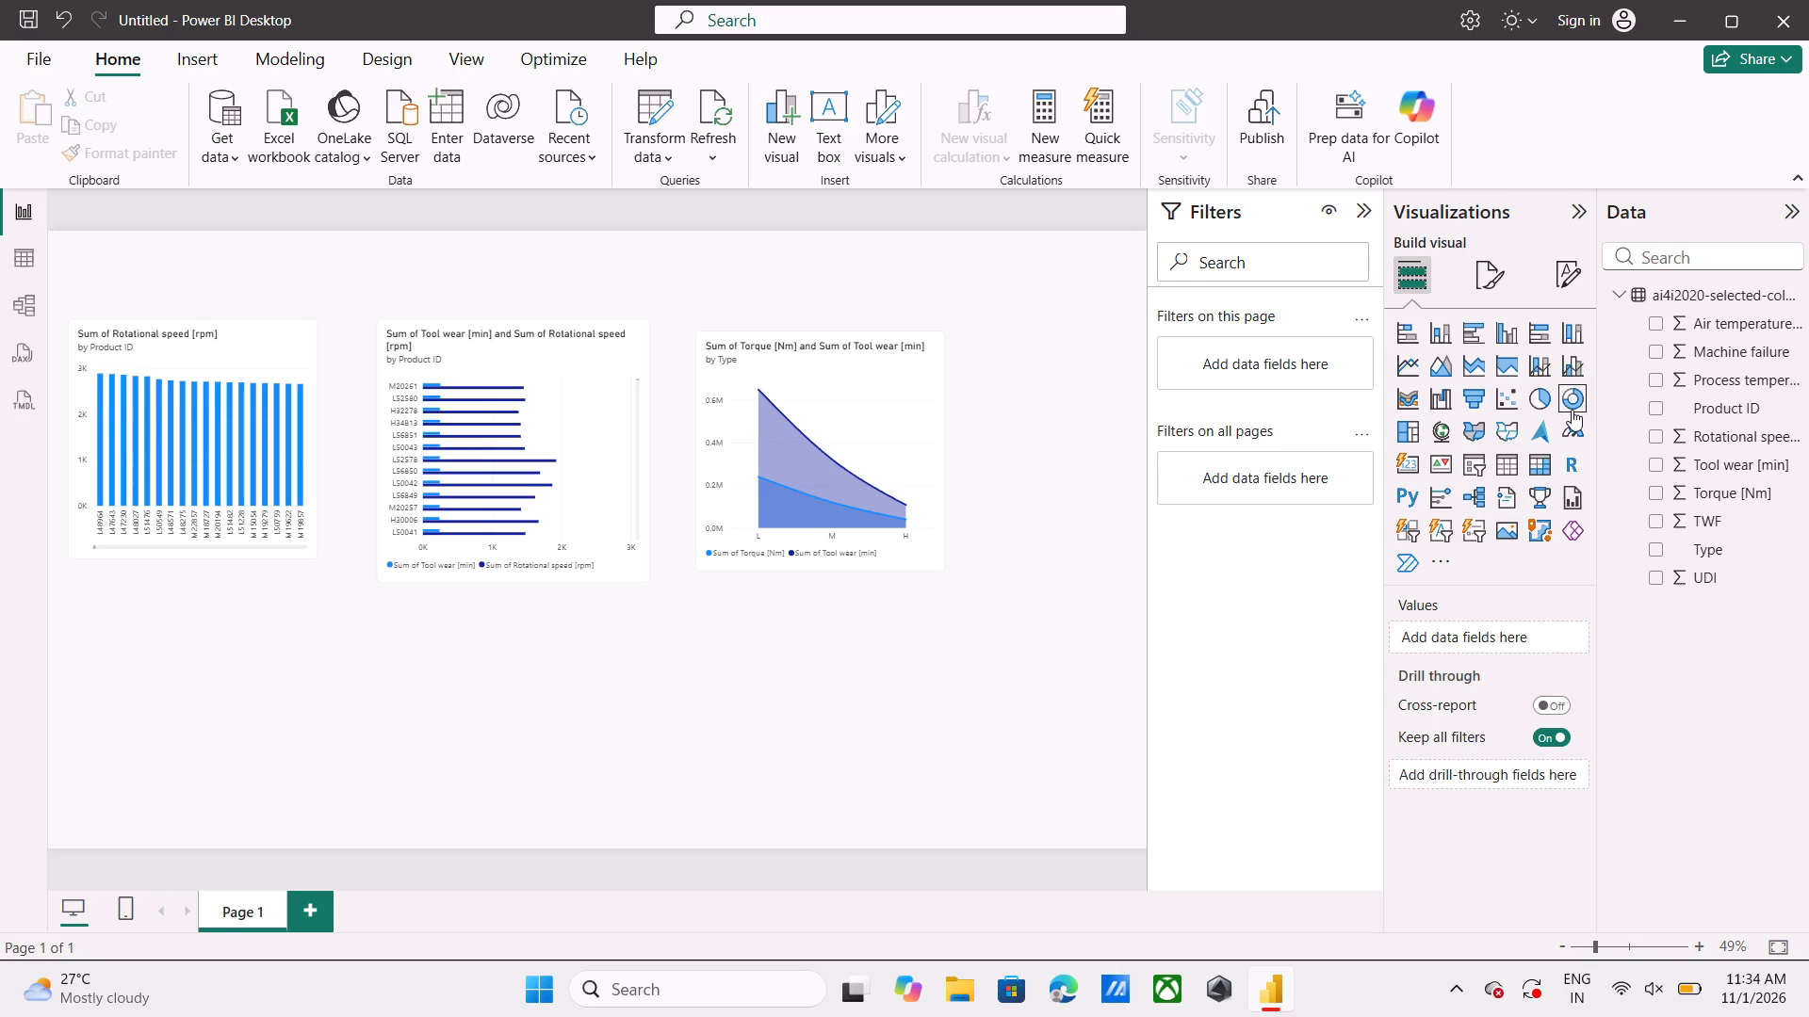
Build a pie chart below the existing charts with Type as legend and only UDI and TWF as values.
click(1543, 403)
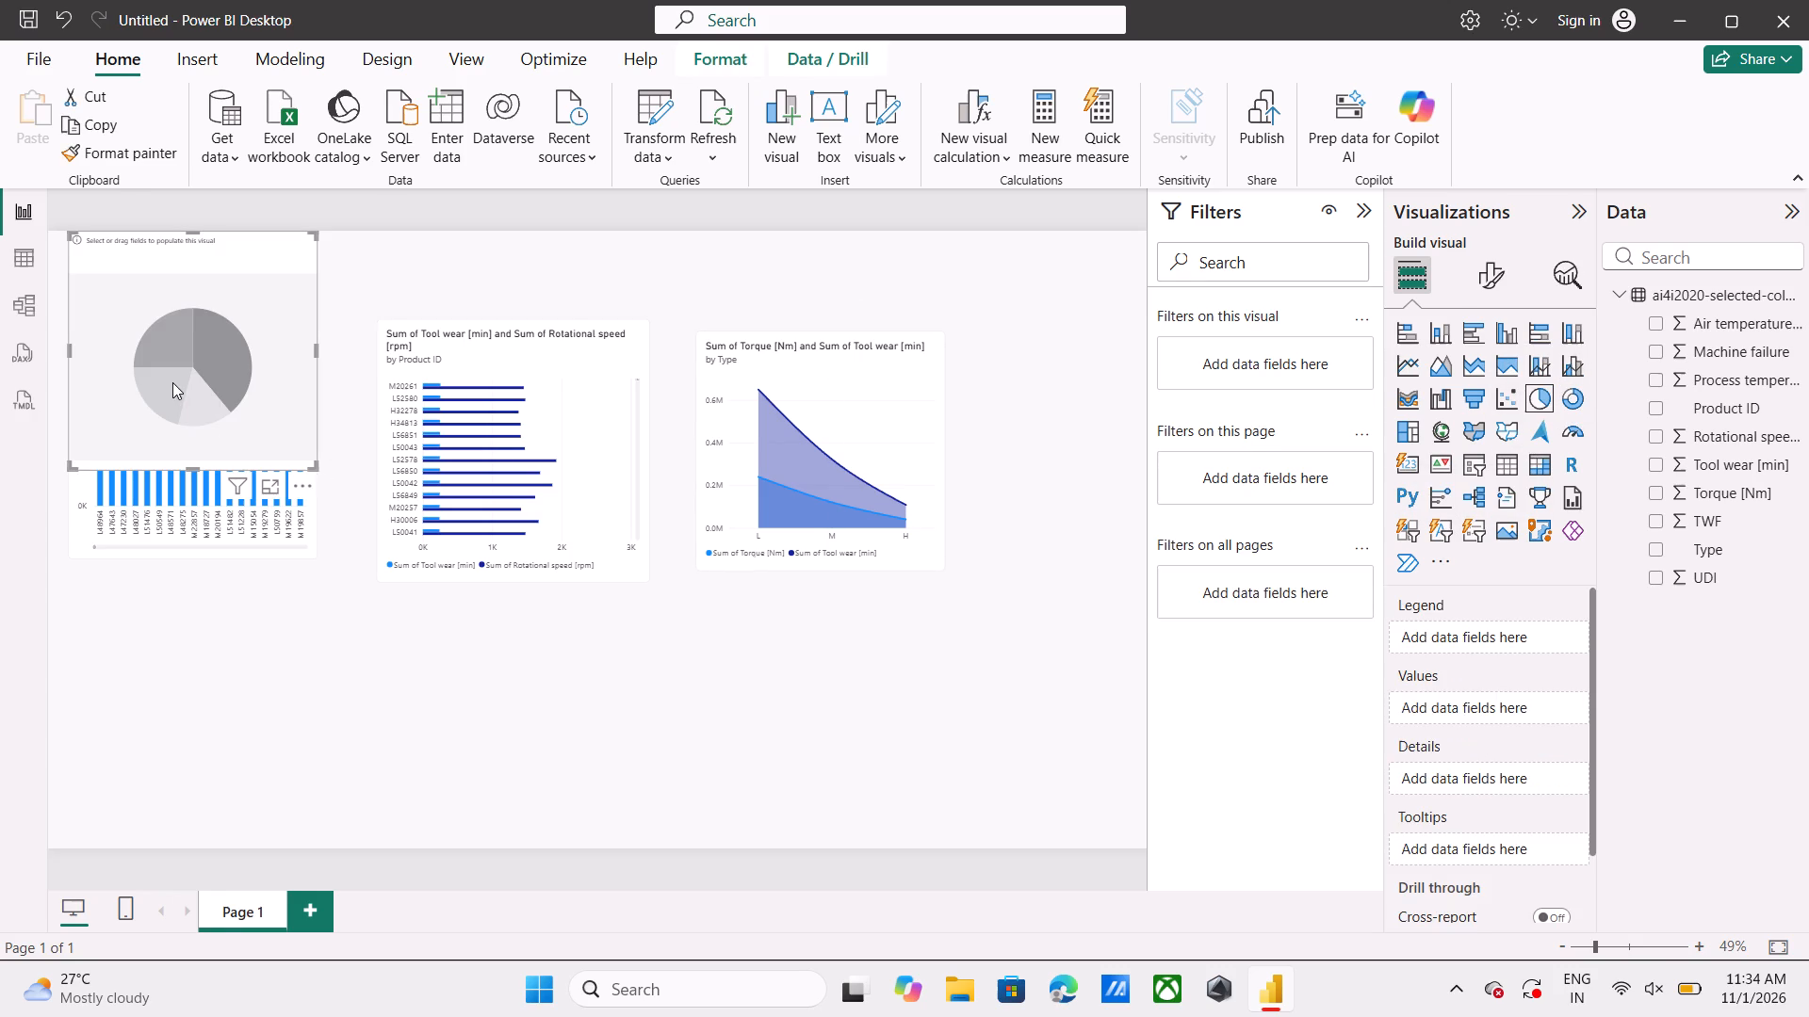
drag(172, 382, 595, 730)
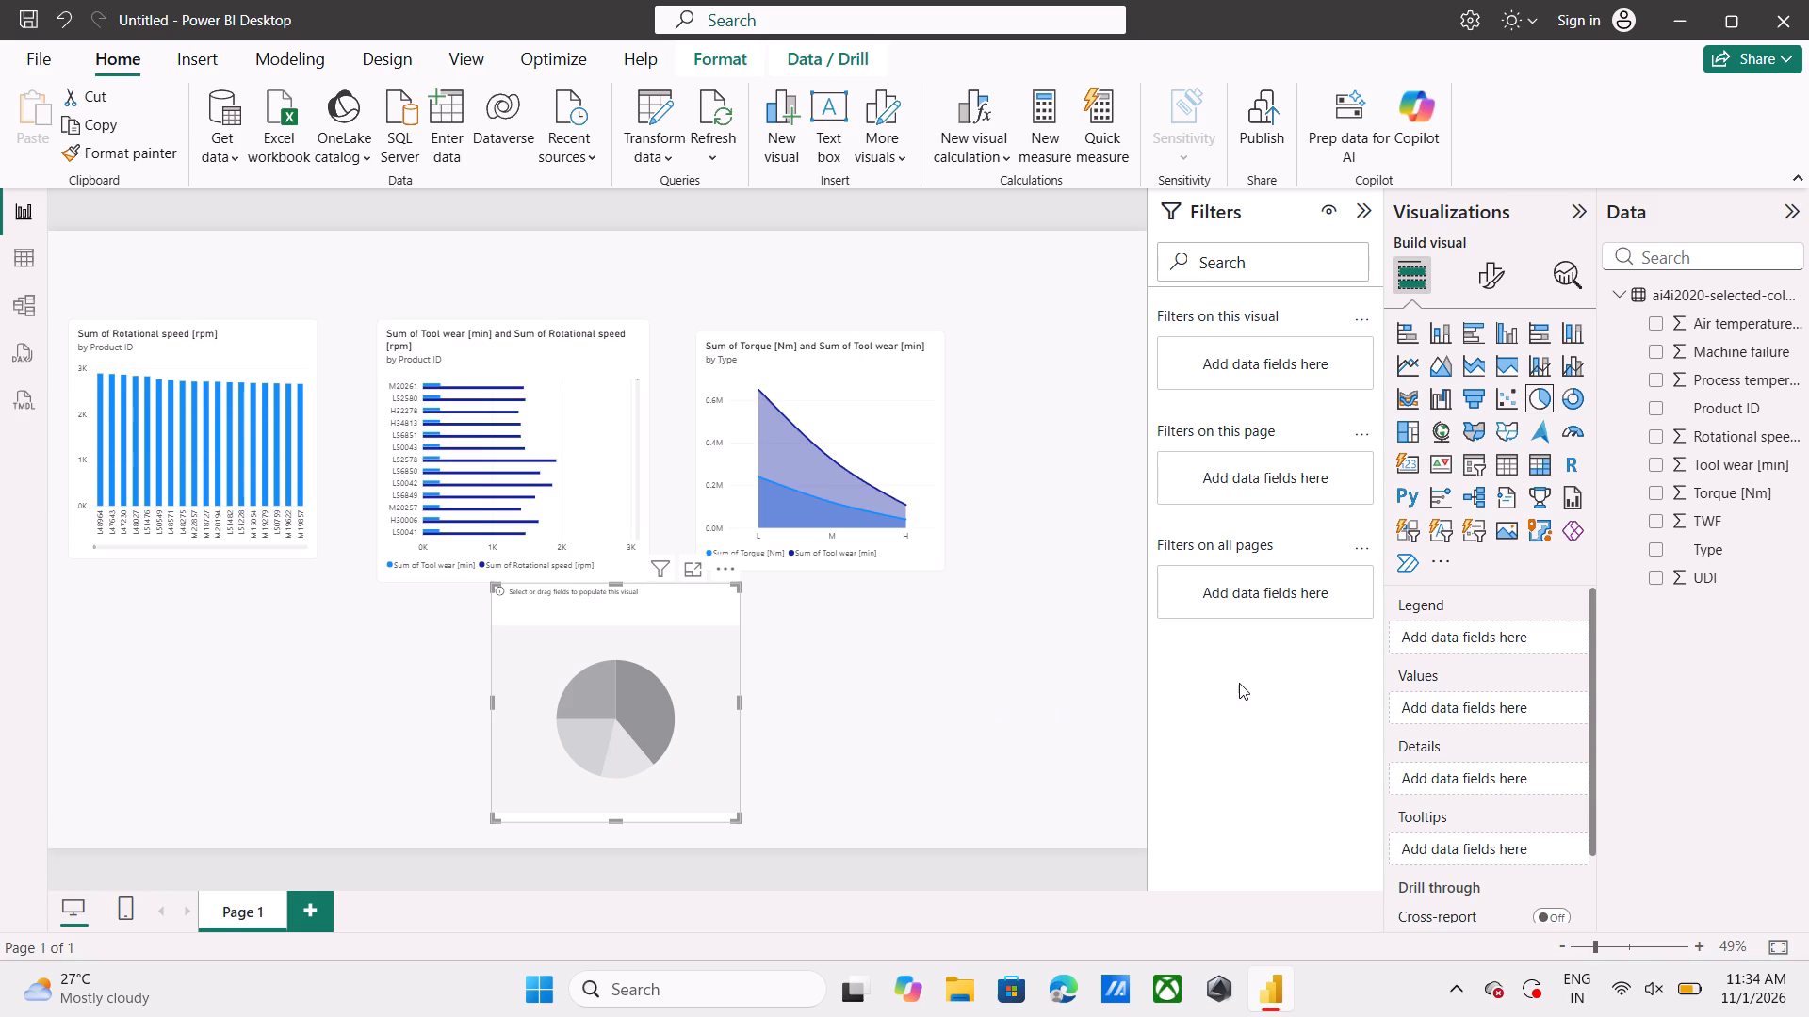
click(1654, 550)
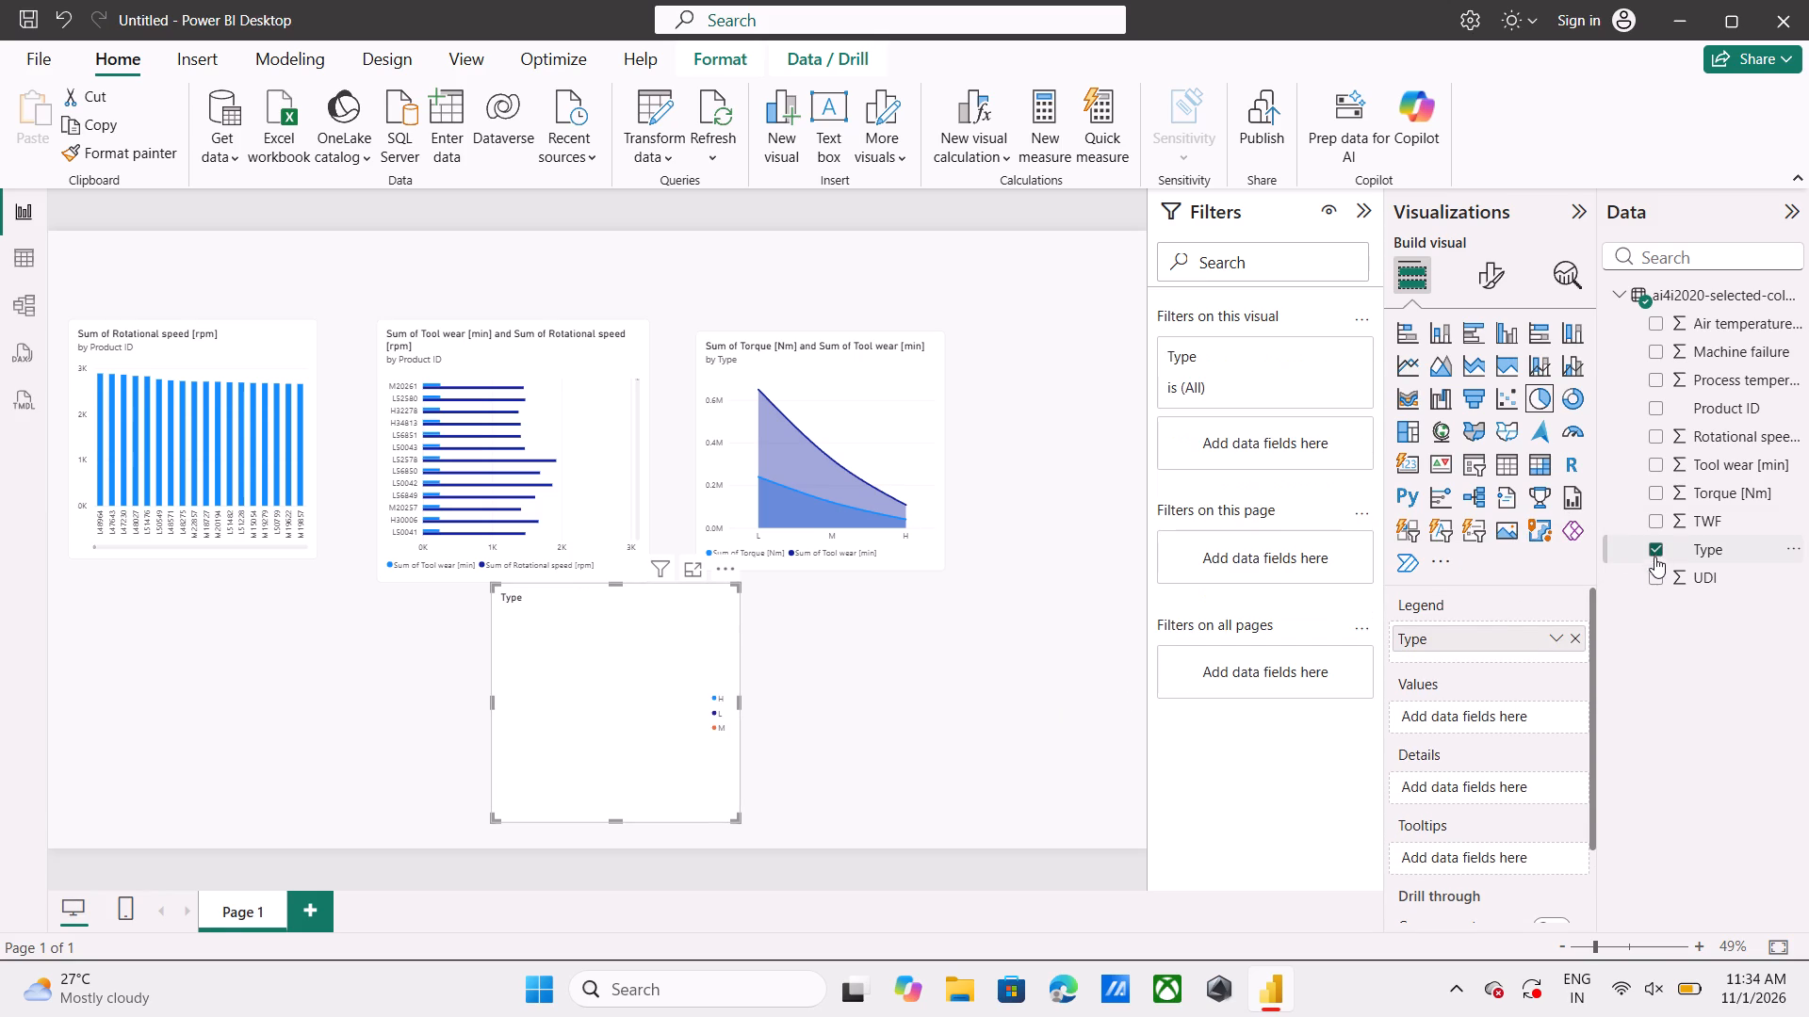
click(1657, 571)
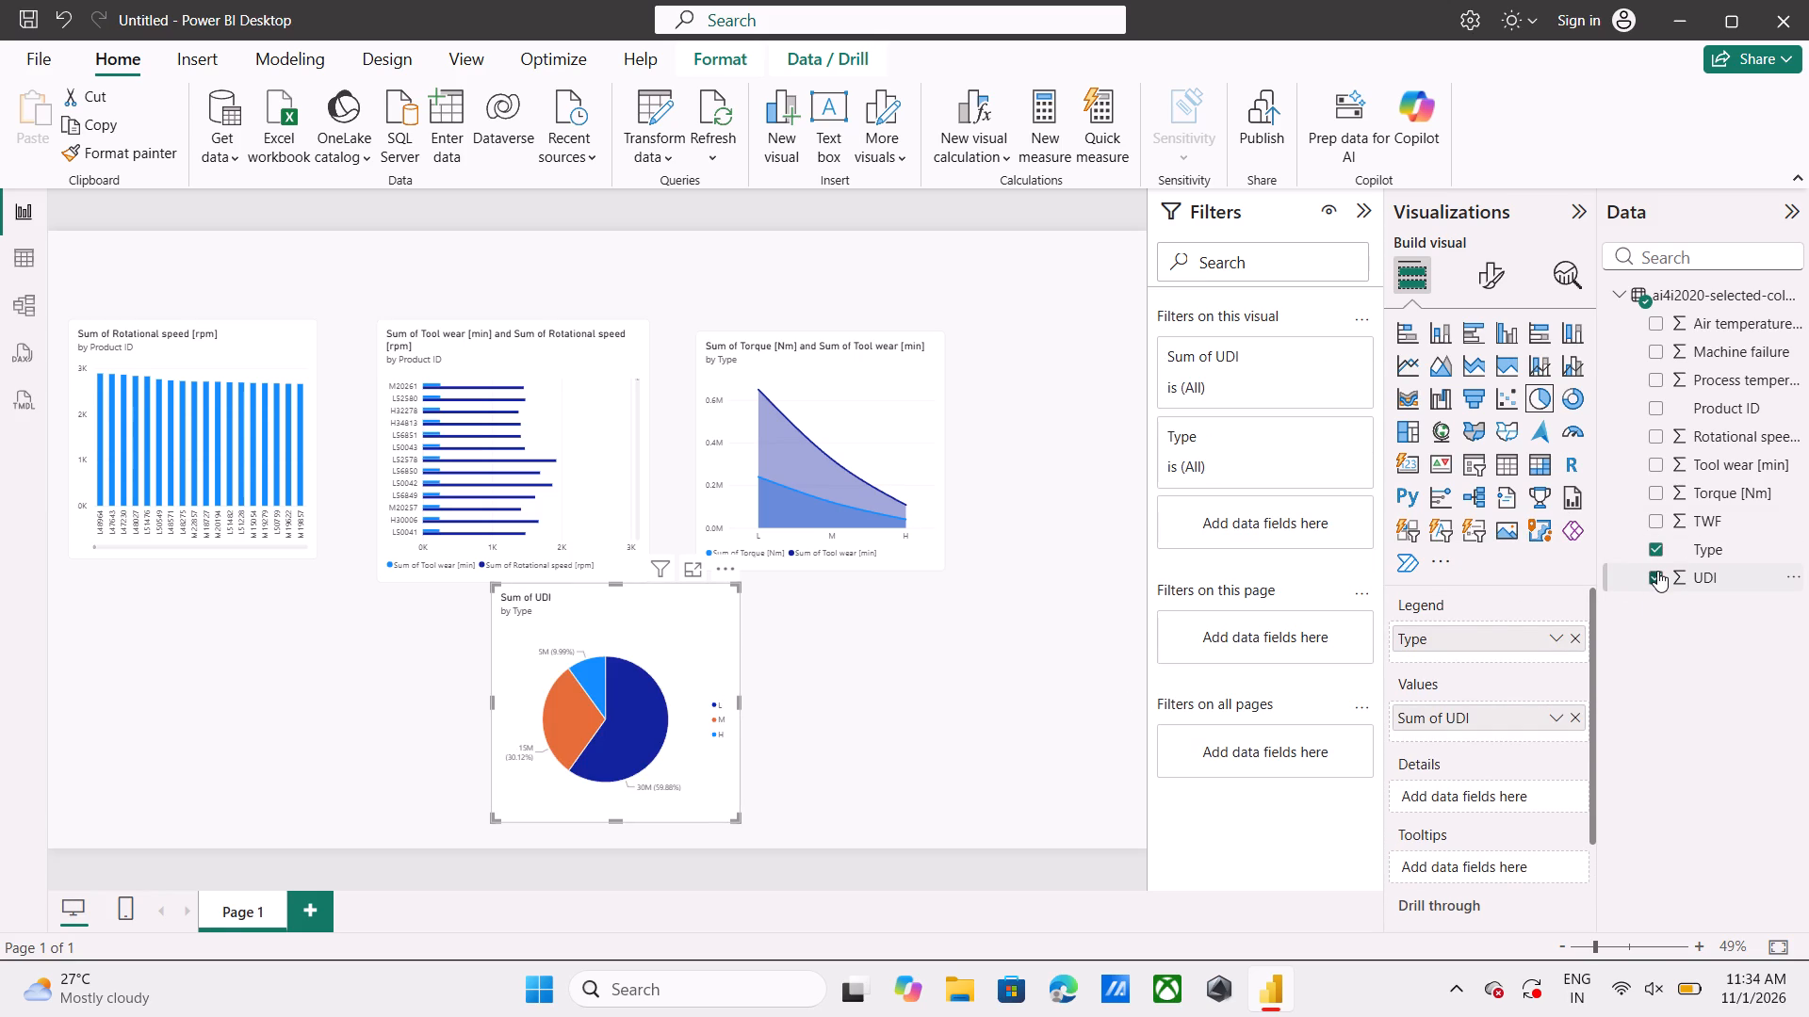
click(1659, 511)
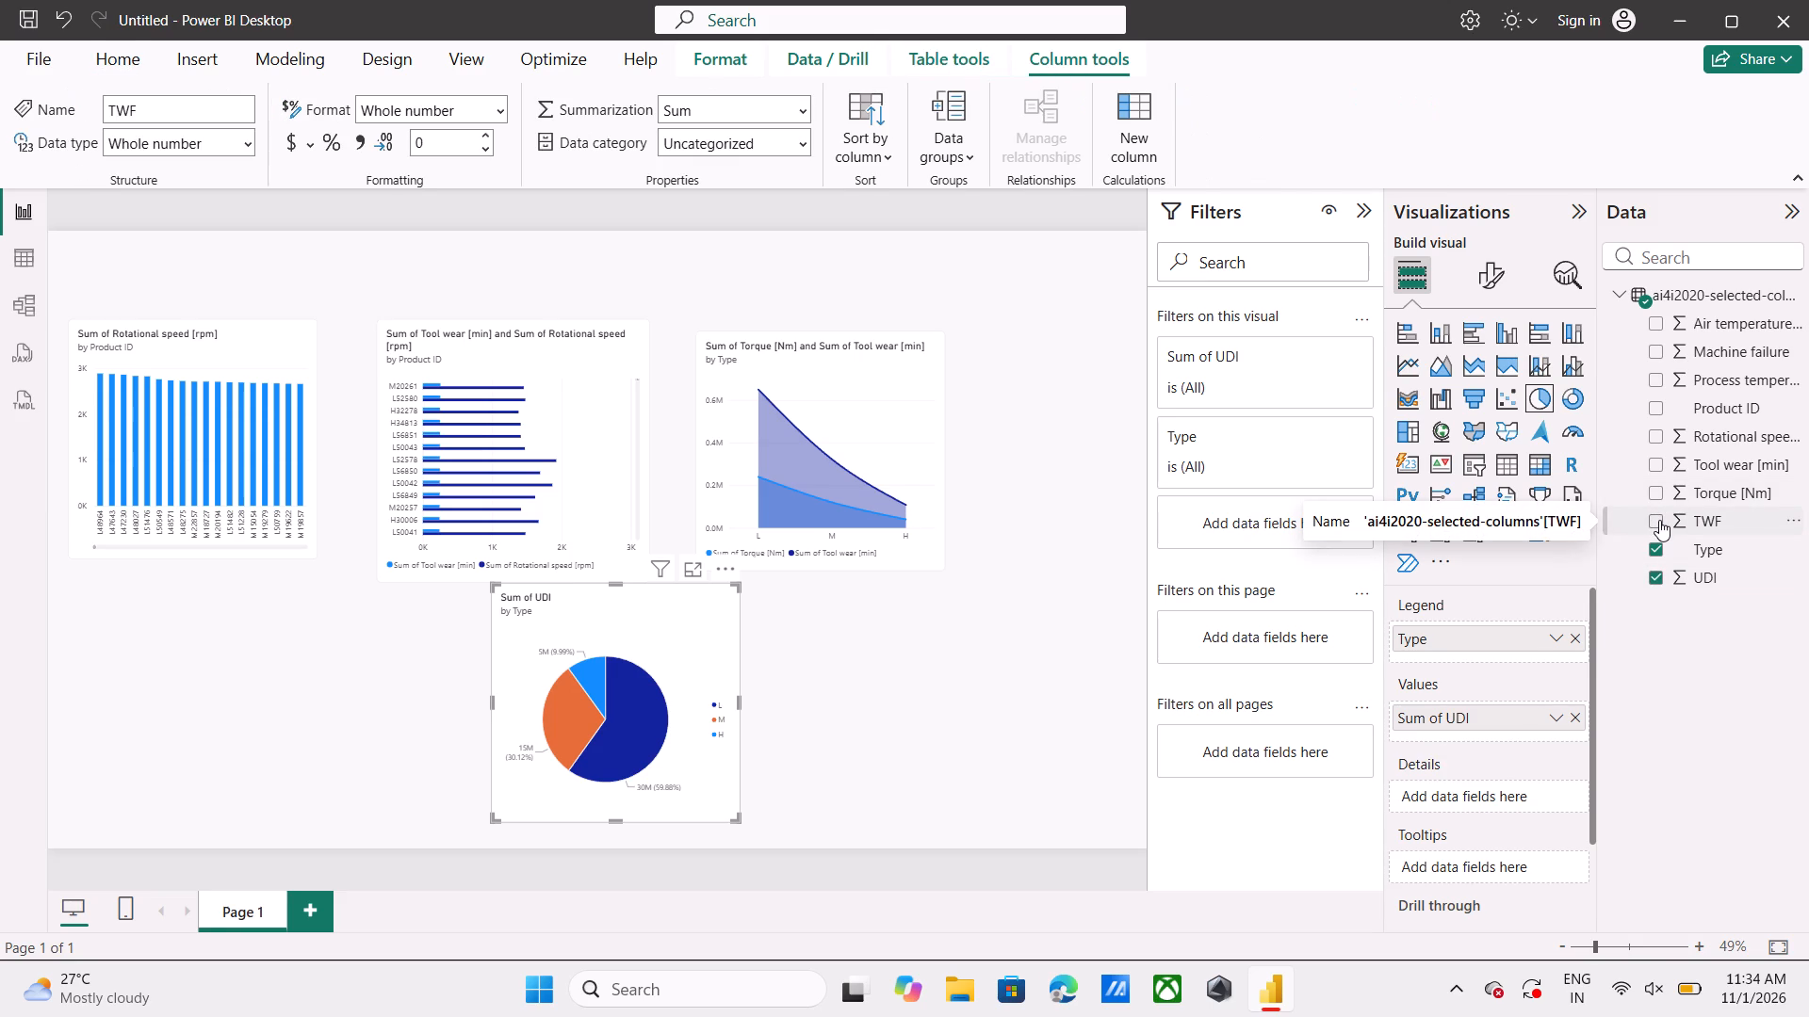
click(1658, 520)
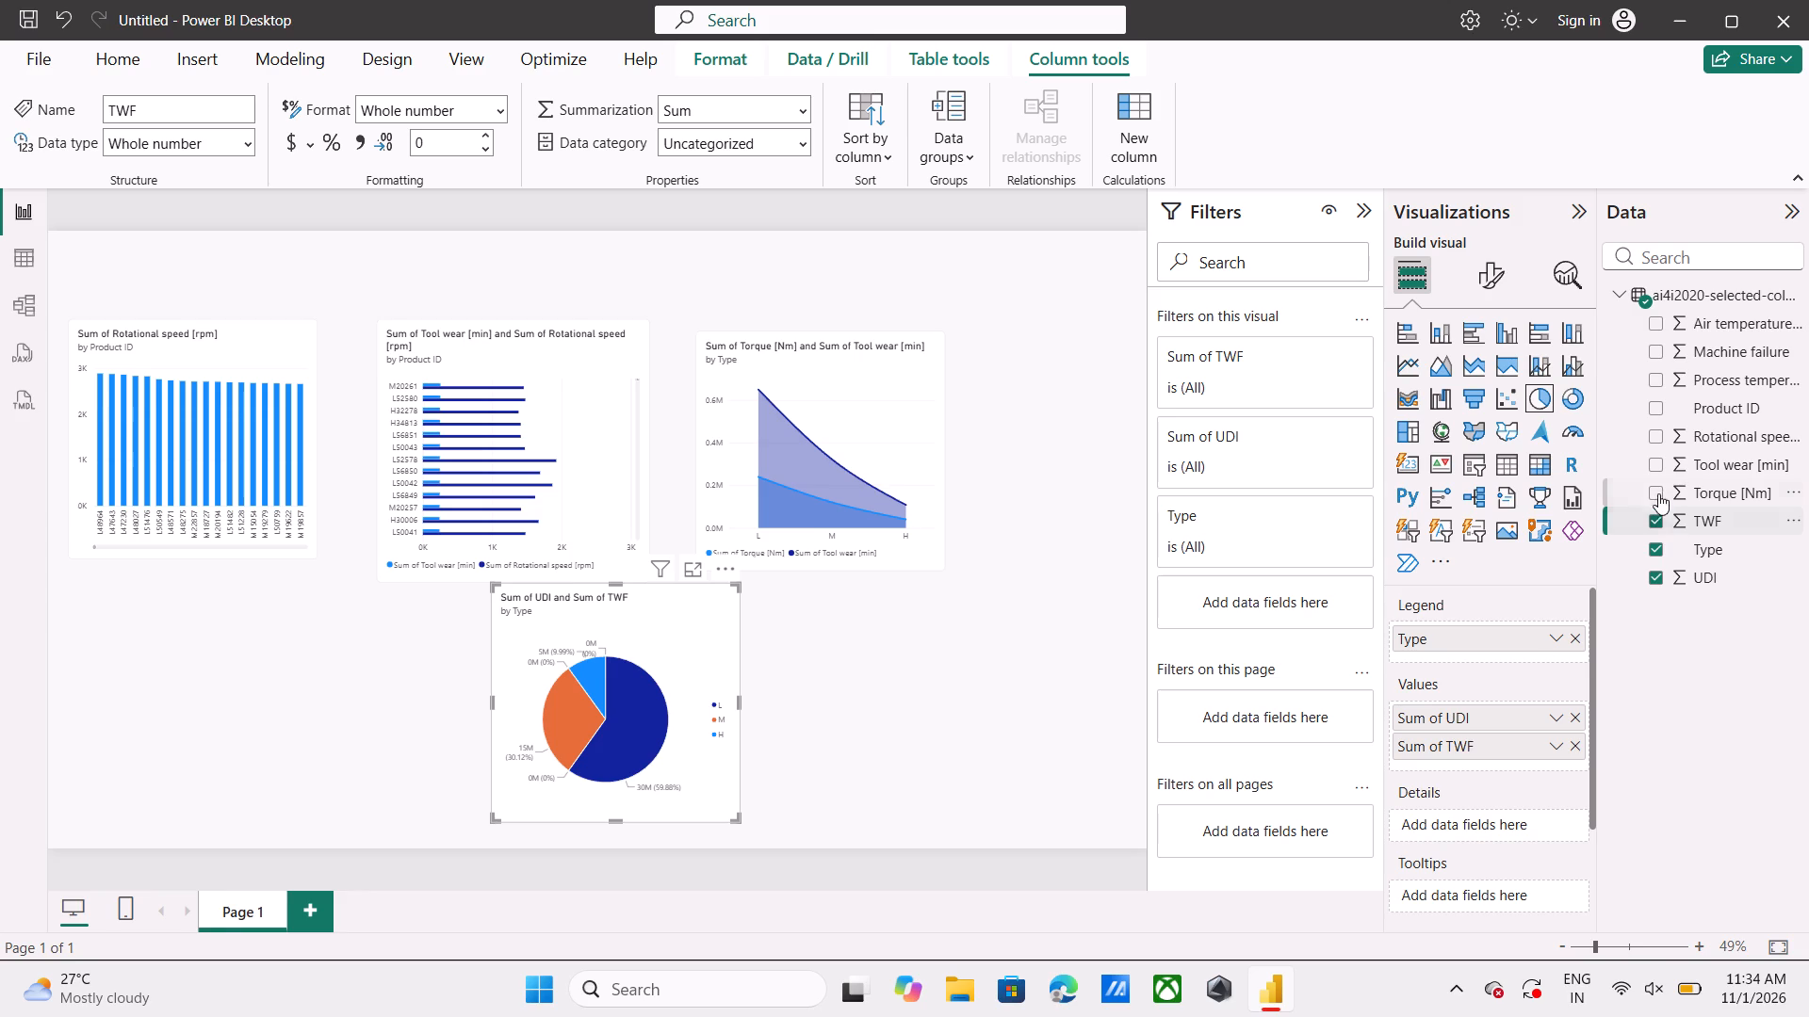
click(1654, 490)
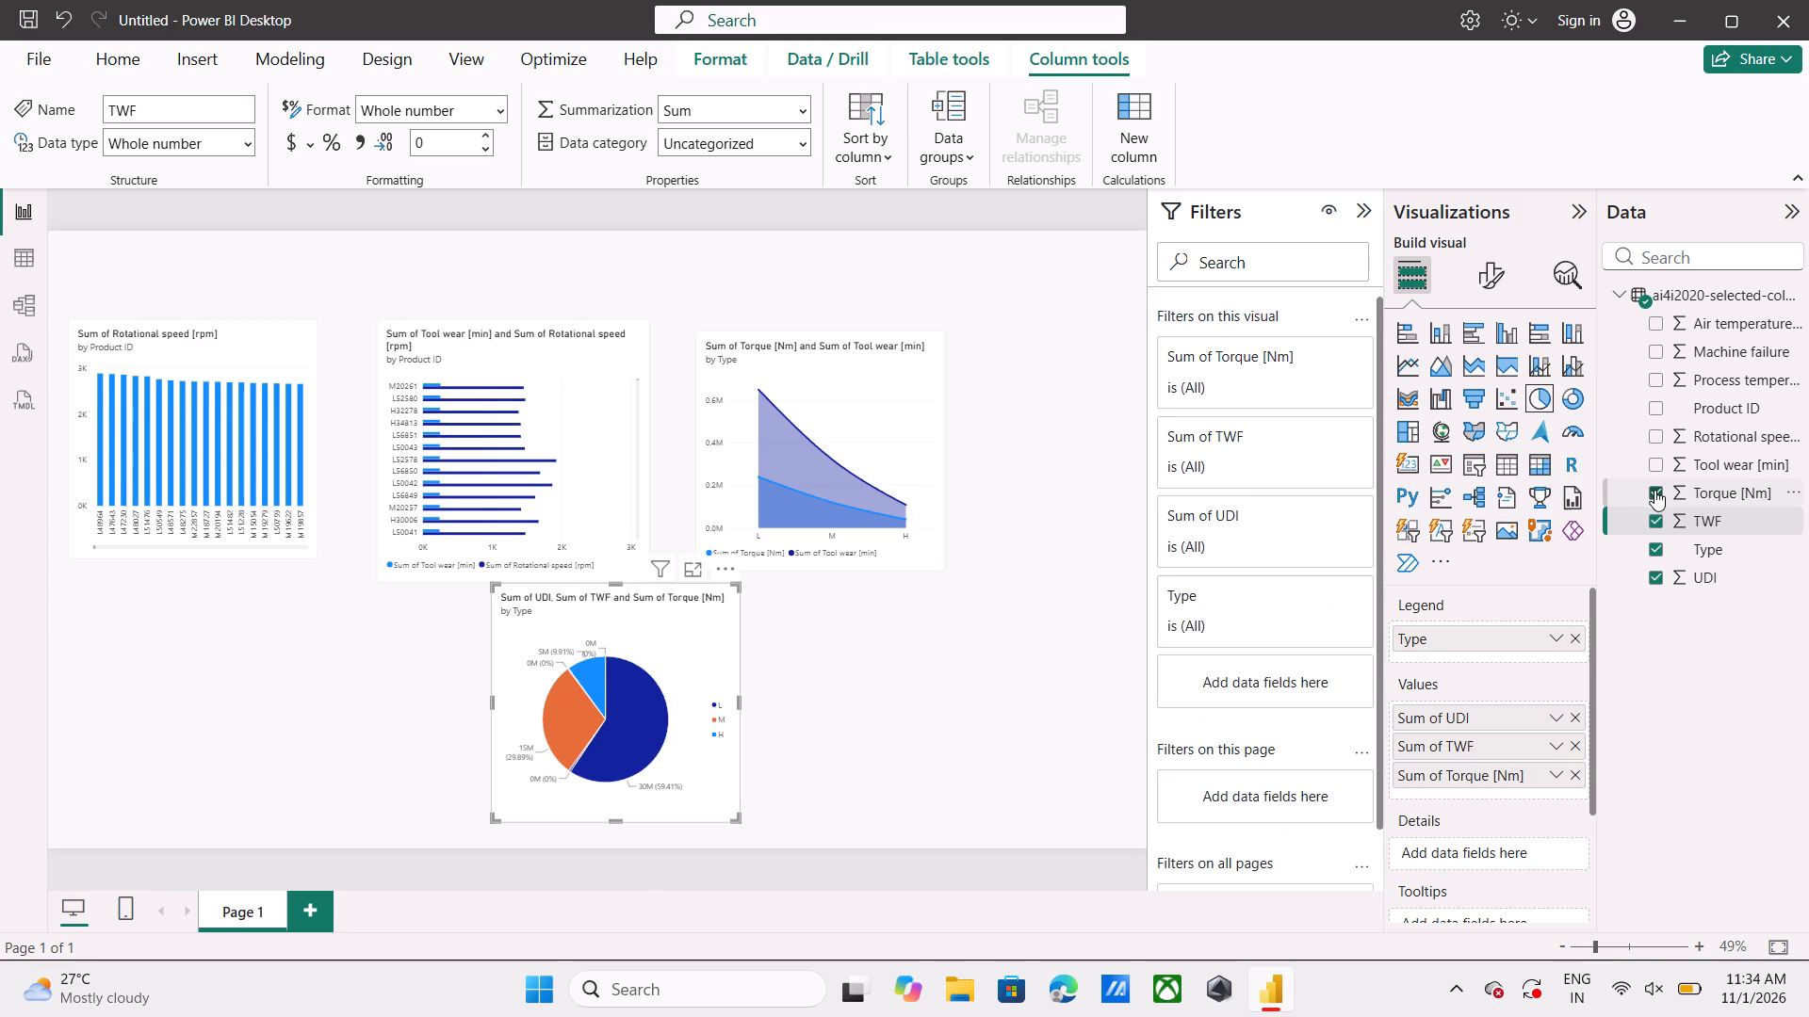
click(1654, 490)
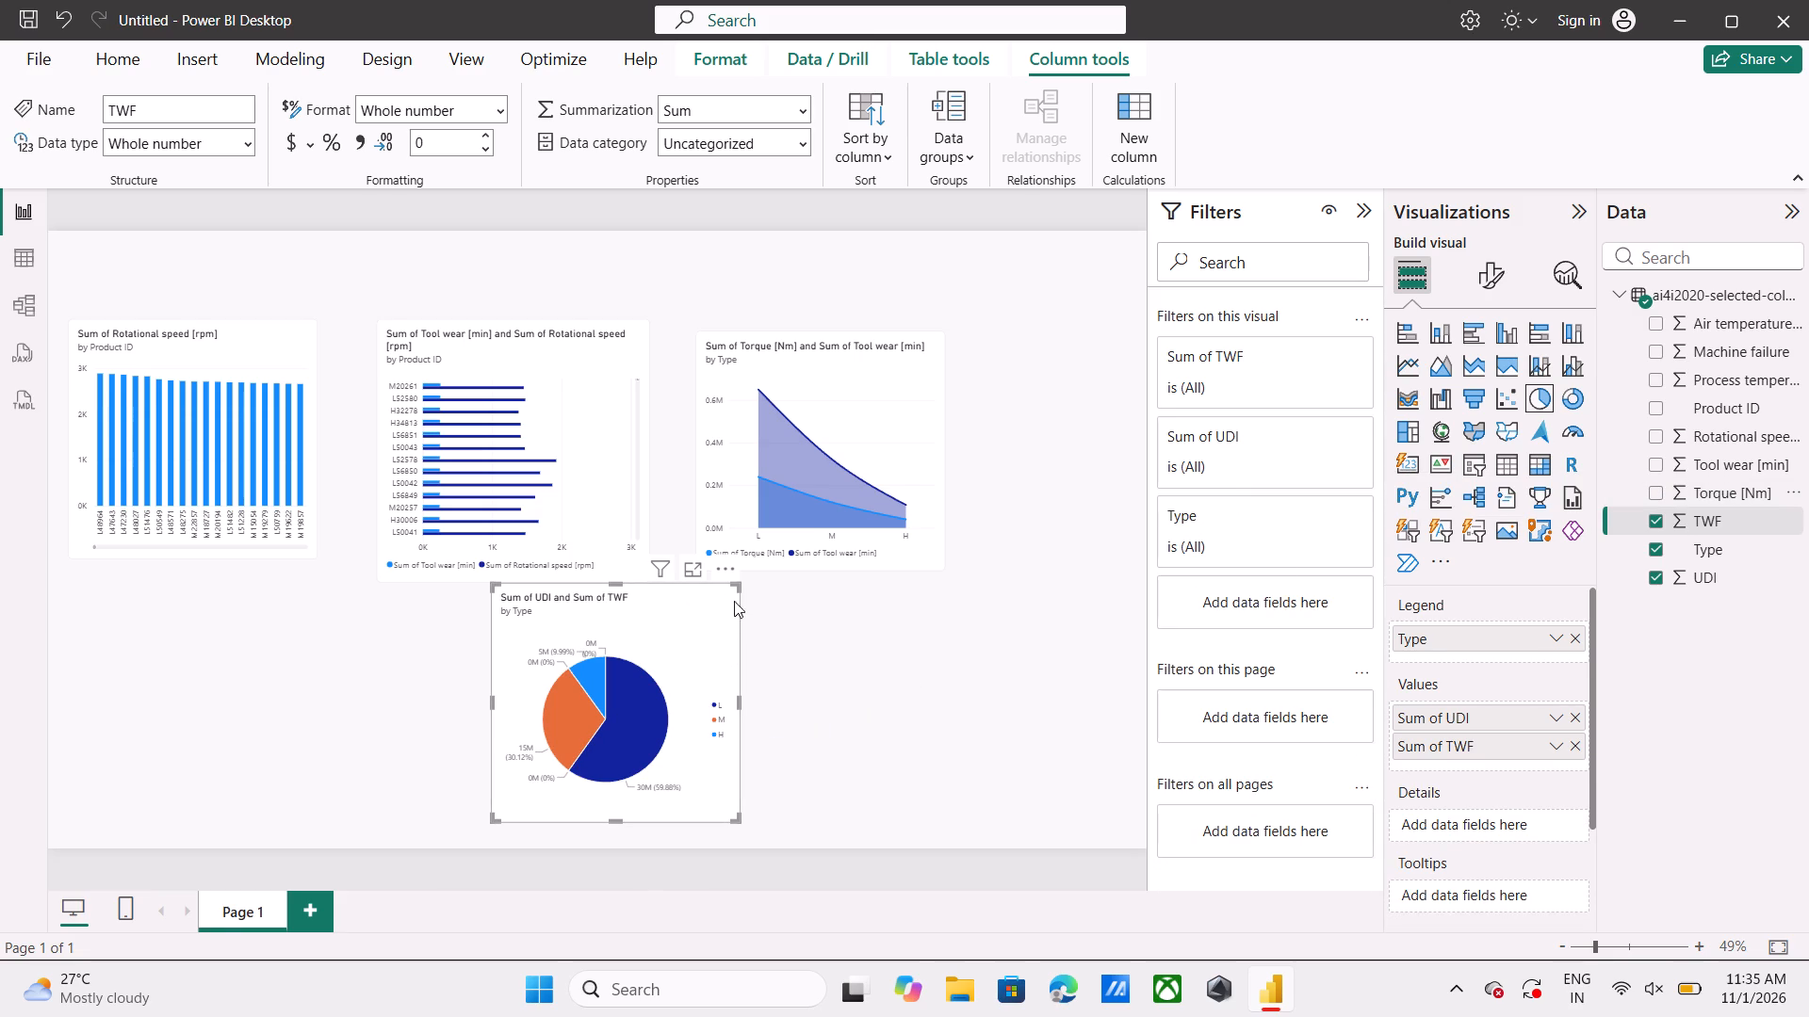
Shrink the pie chart slightly and move it beneath the Rotational speed by Product ID column chart.
drag(739, 587, 728, 612)
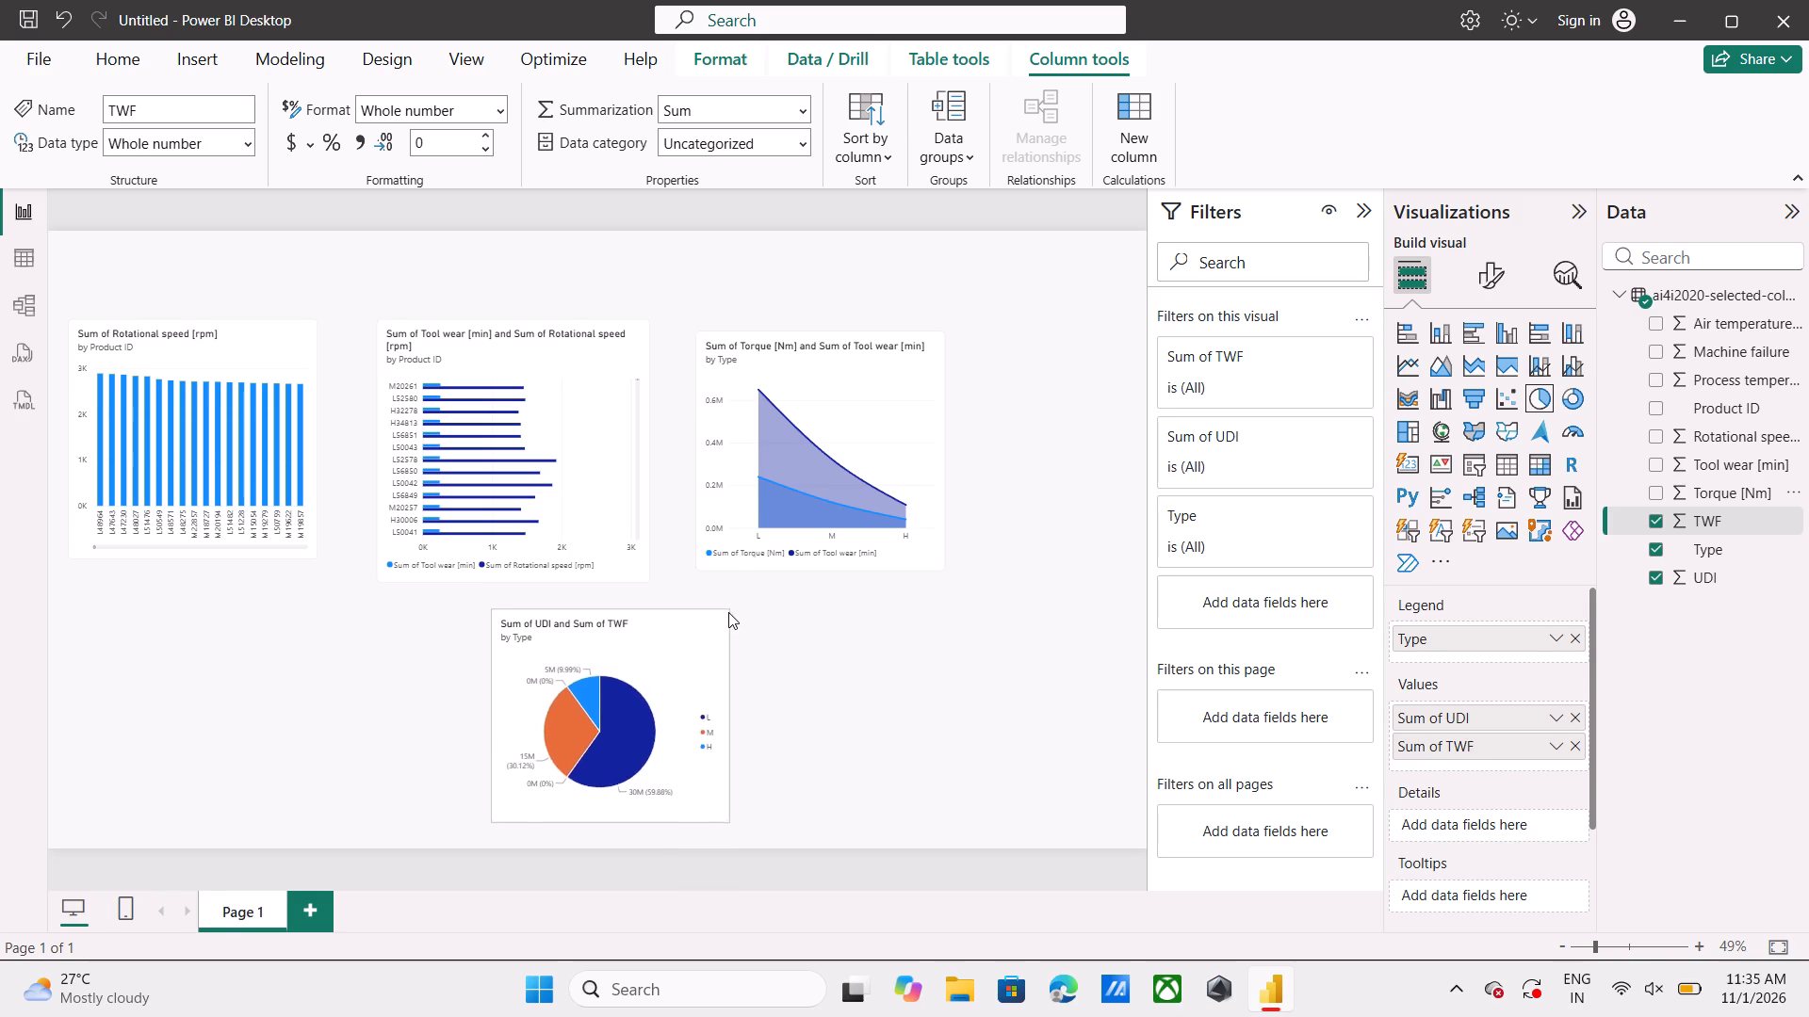
drag(728, 612, 721, 626)
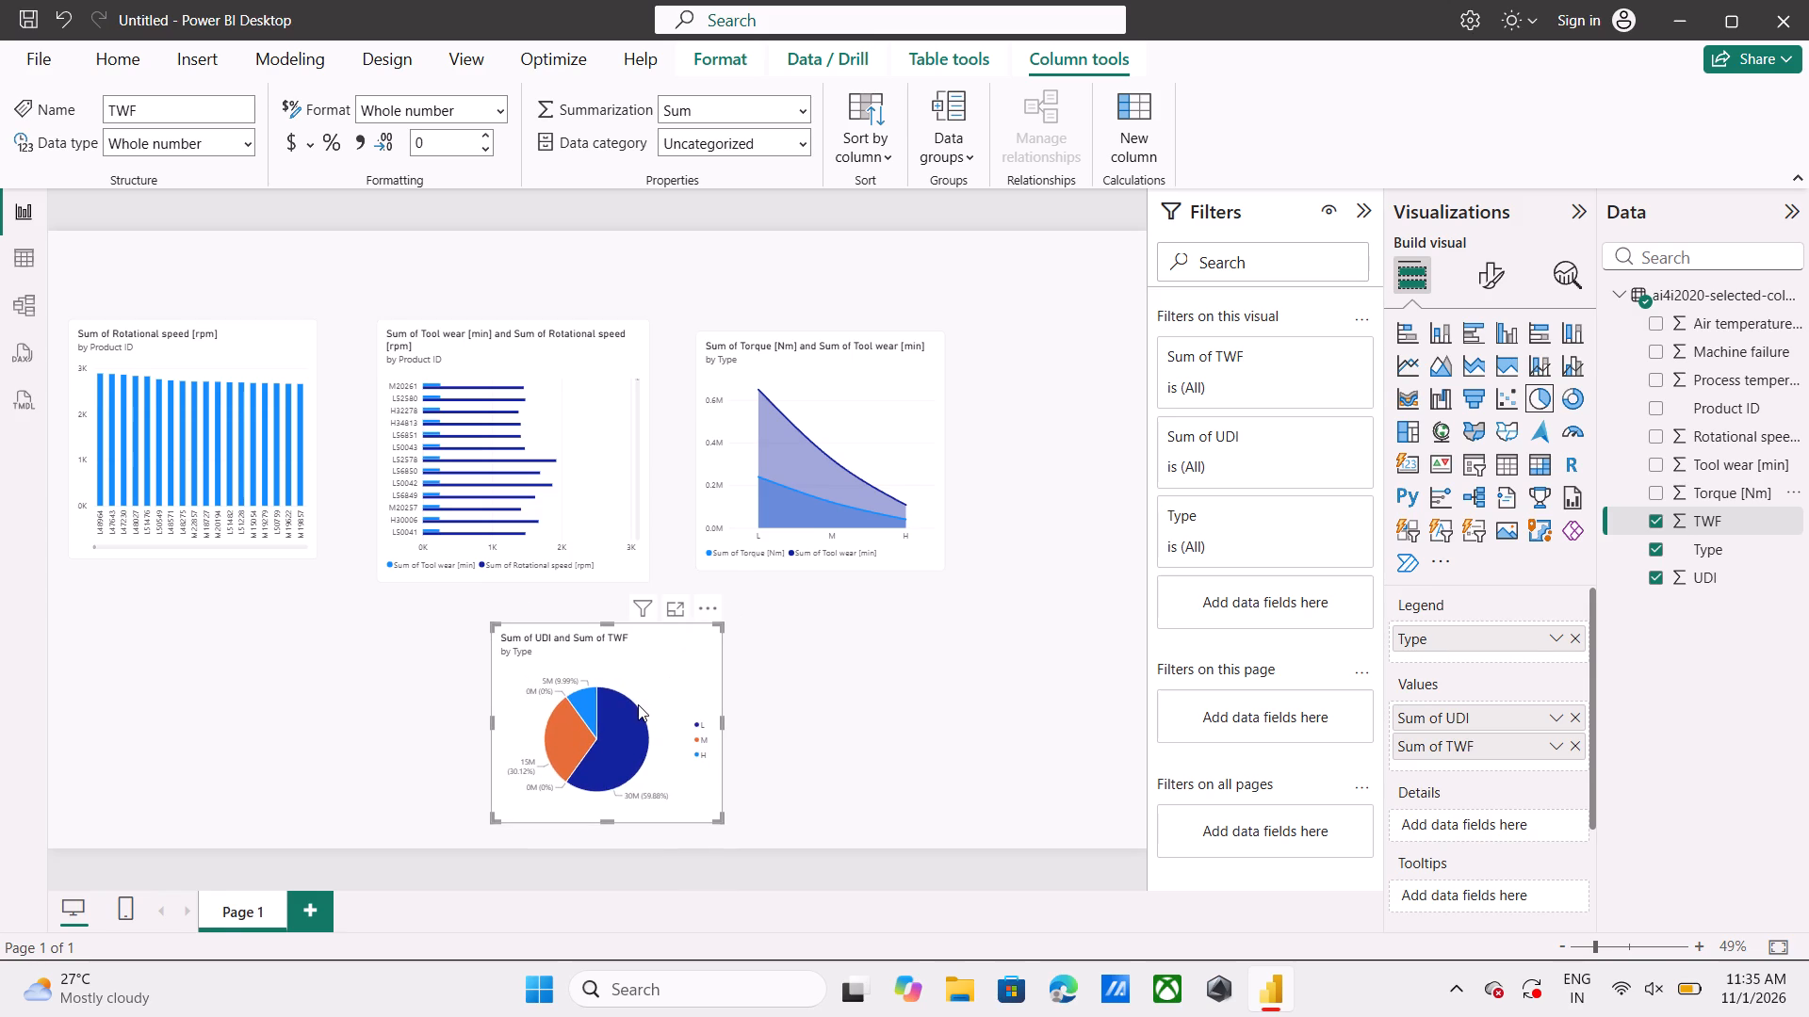
drag(638, 704, 219, 688)
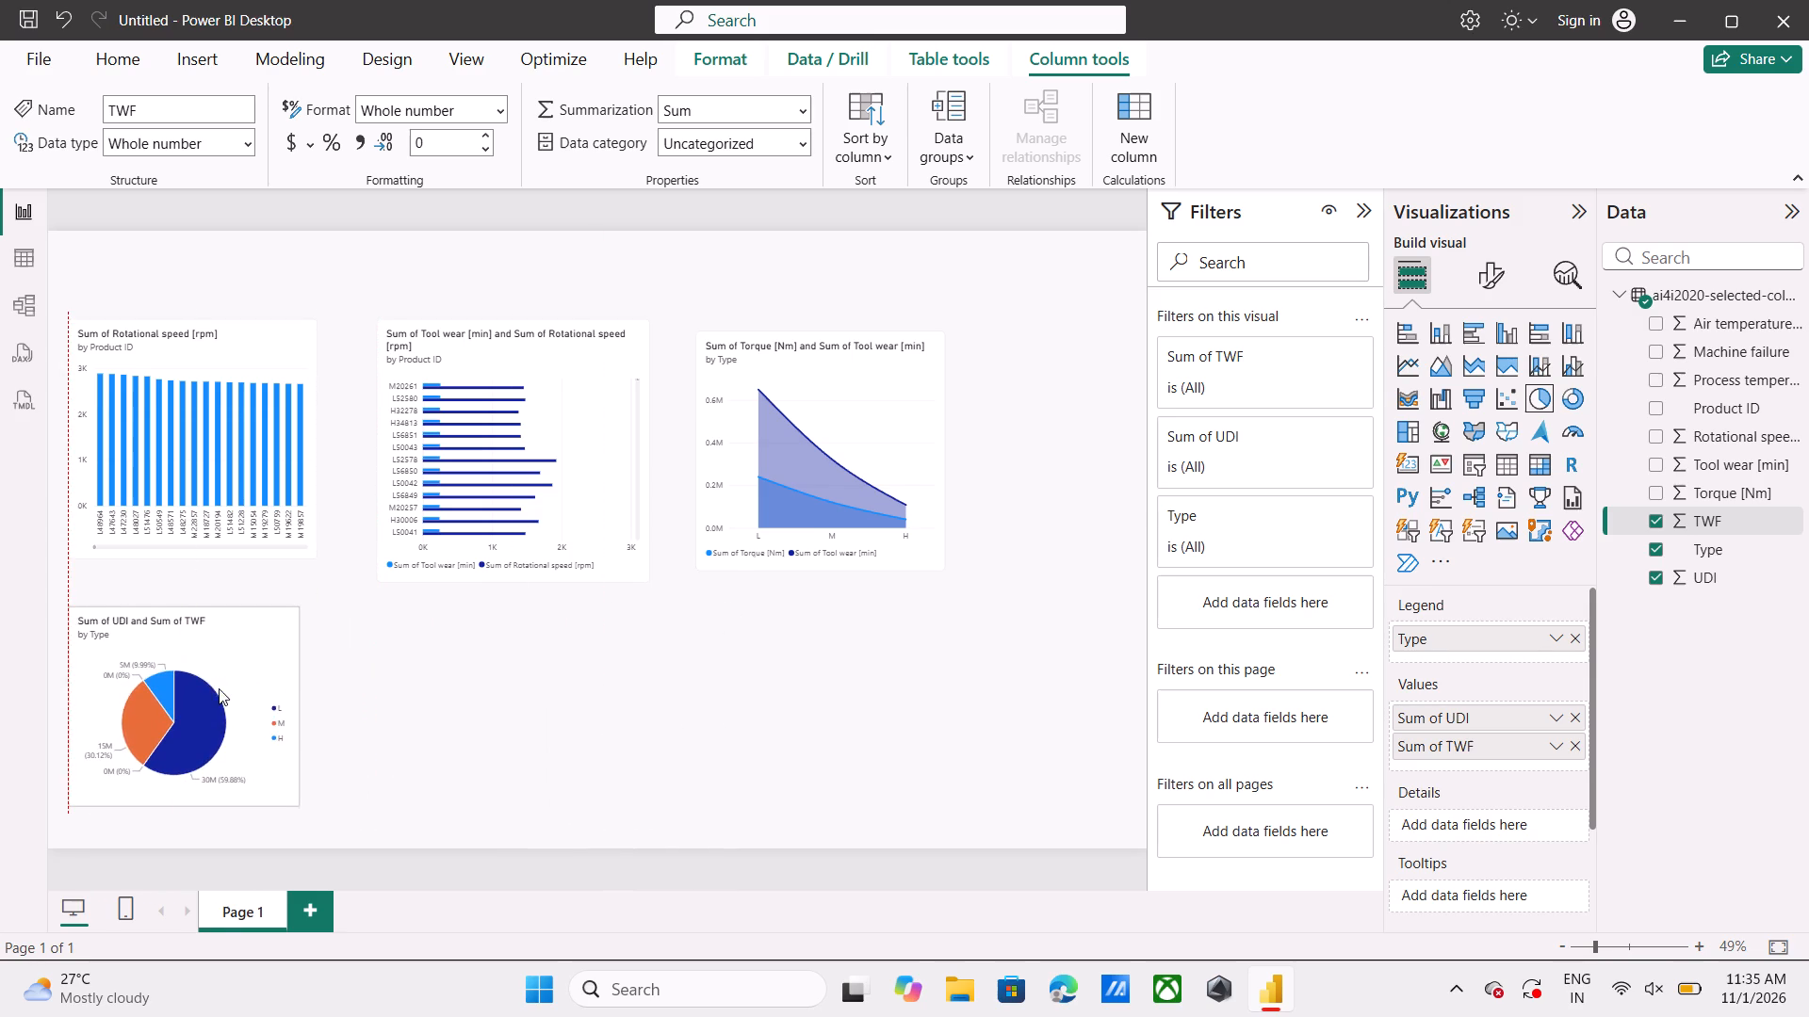
drag(219, 688, 230, 683)
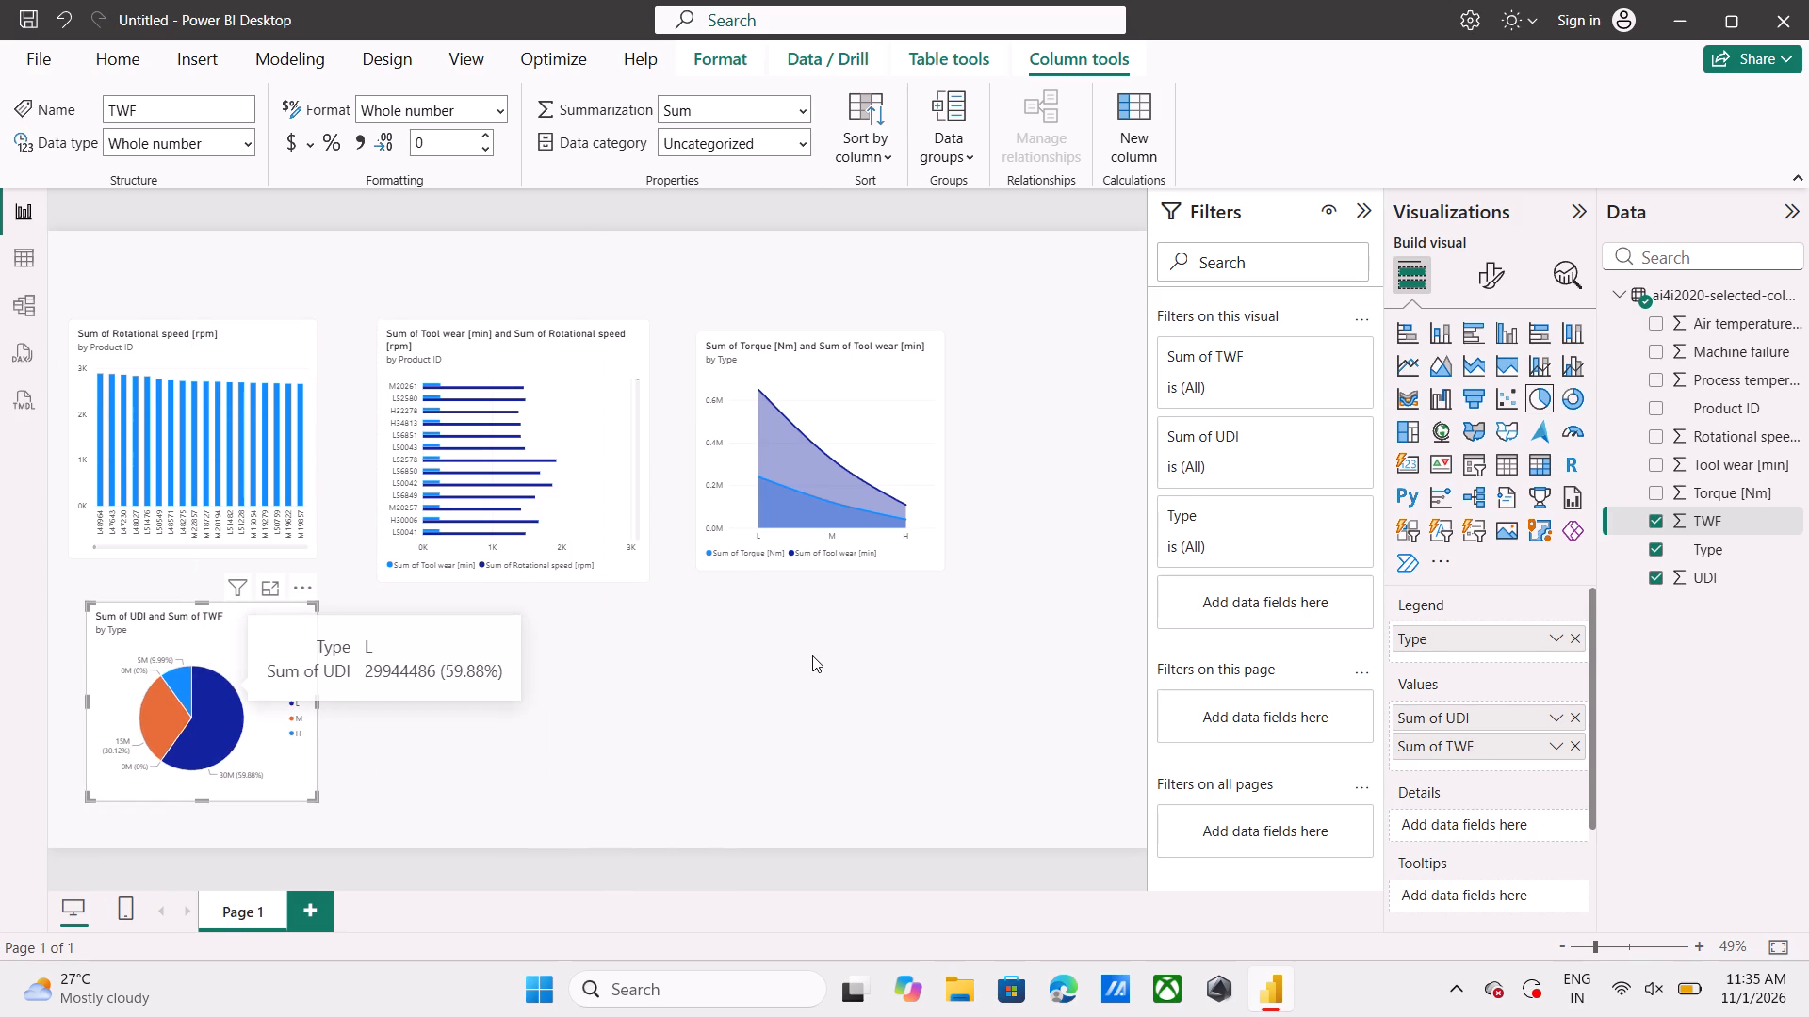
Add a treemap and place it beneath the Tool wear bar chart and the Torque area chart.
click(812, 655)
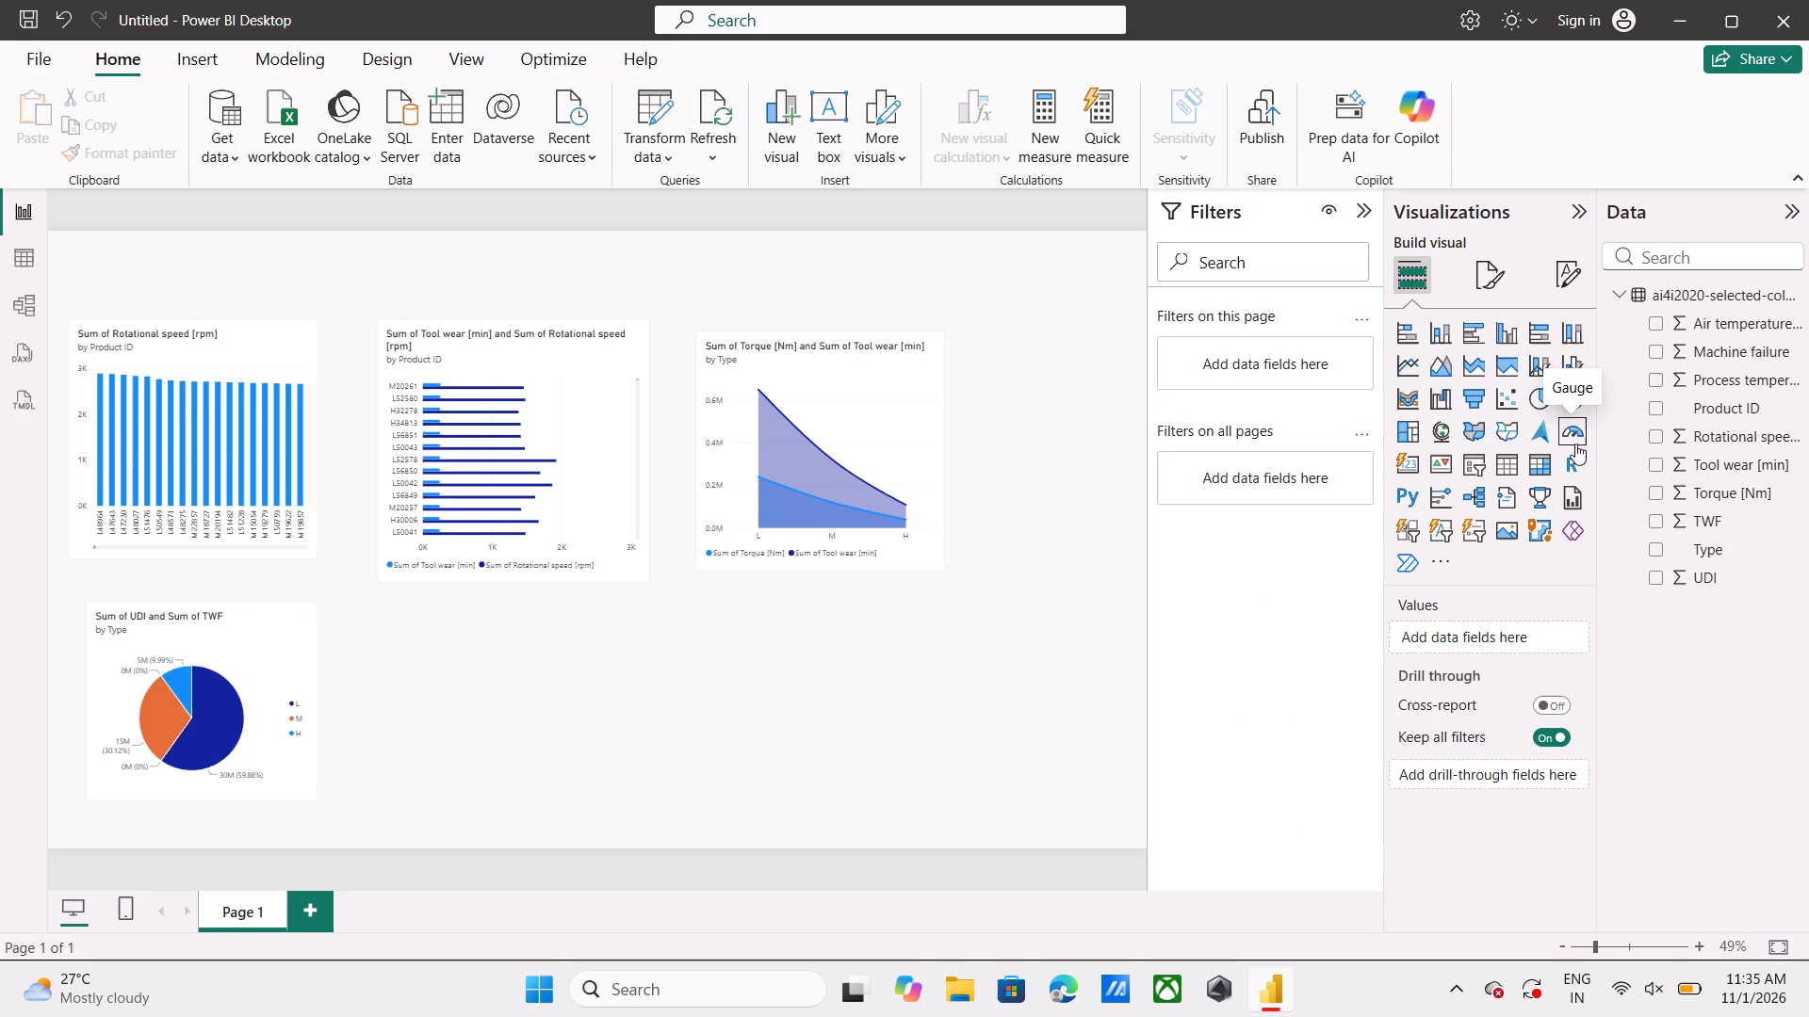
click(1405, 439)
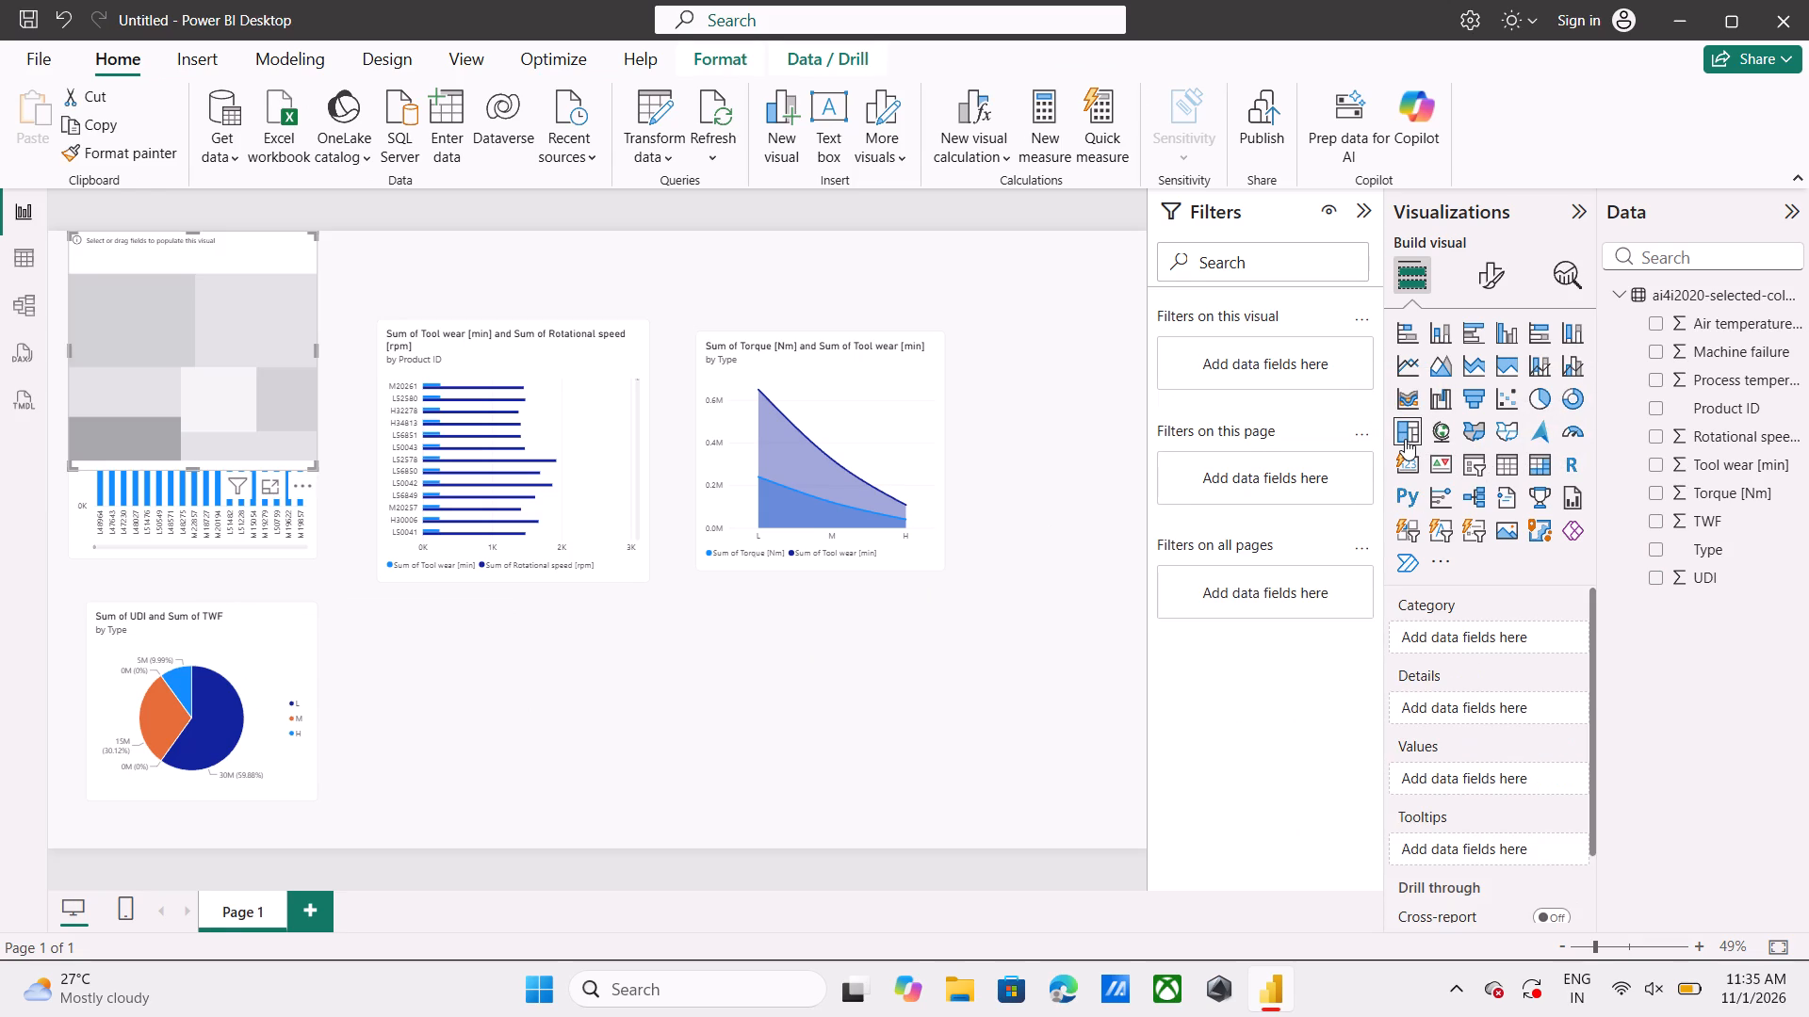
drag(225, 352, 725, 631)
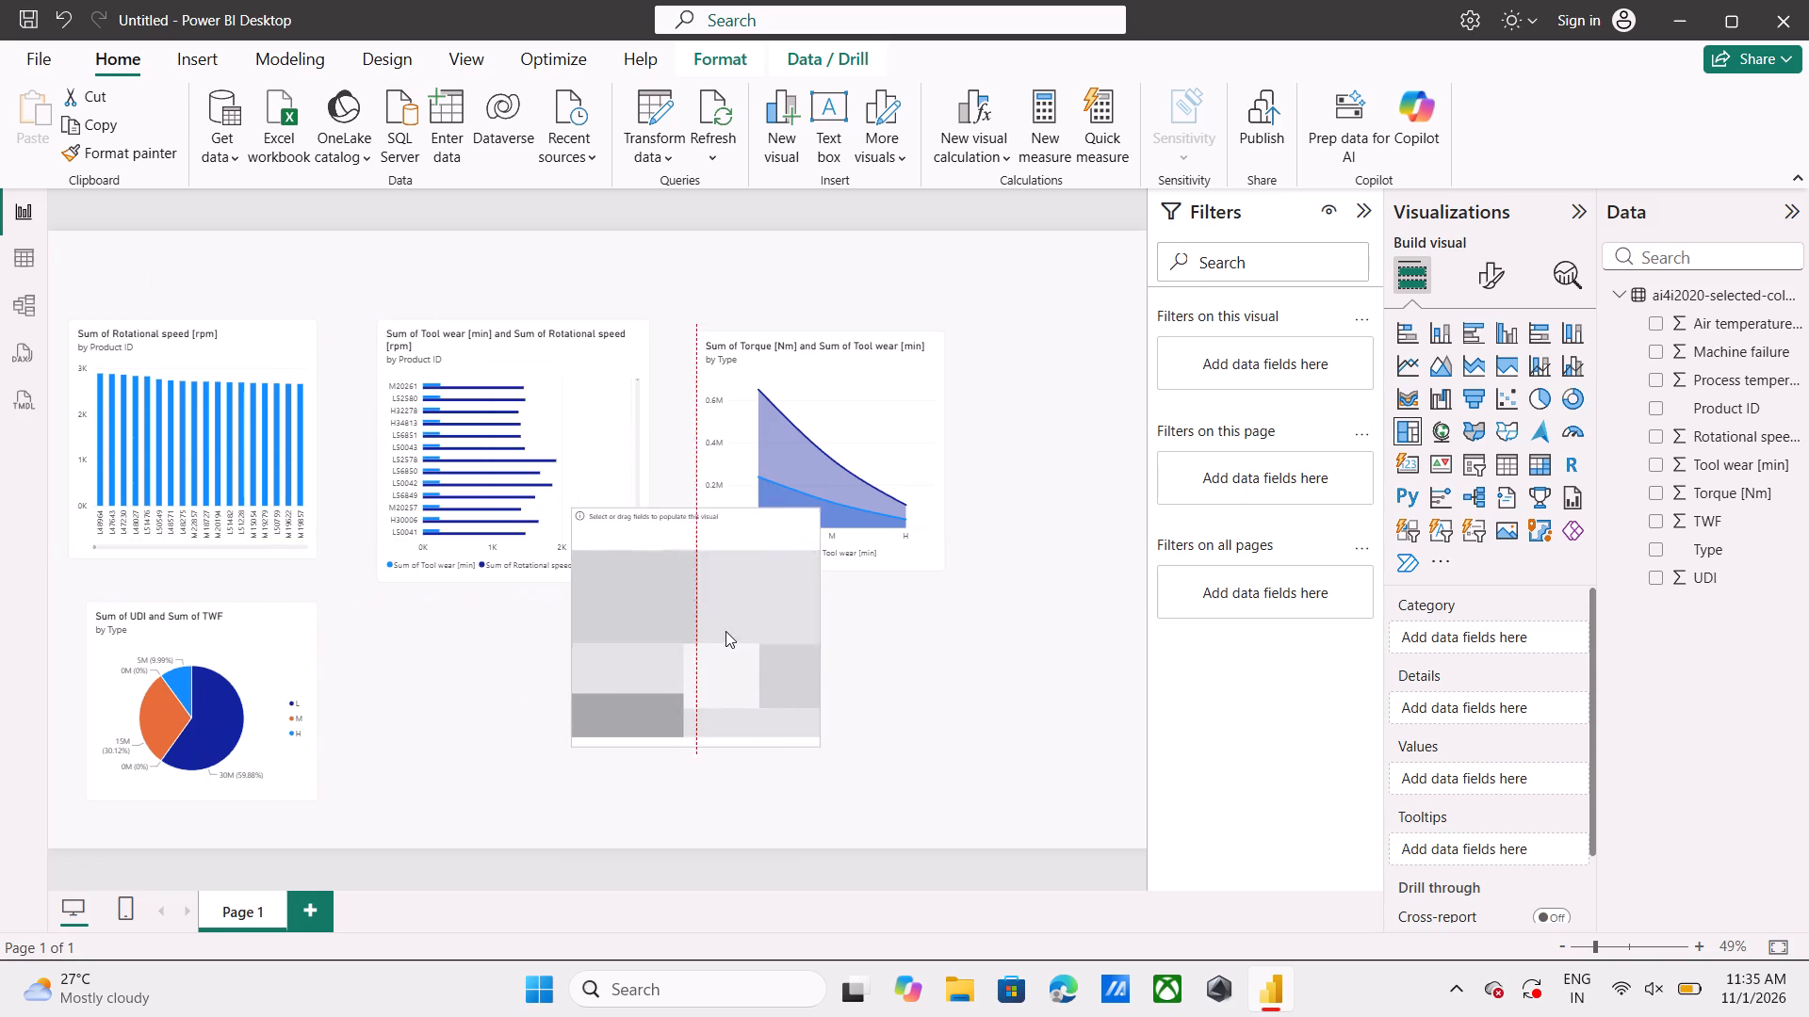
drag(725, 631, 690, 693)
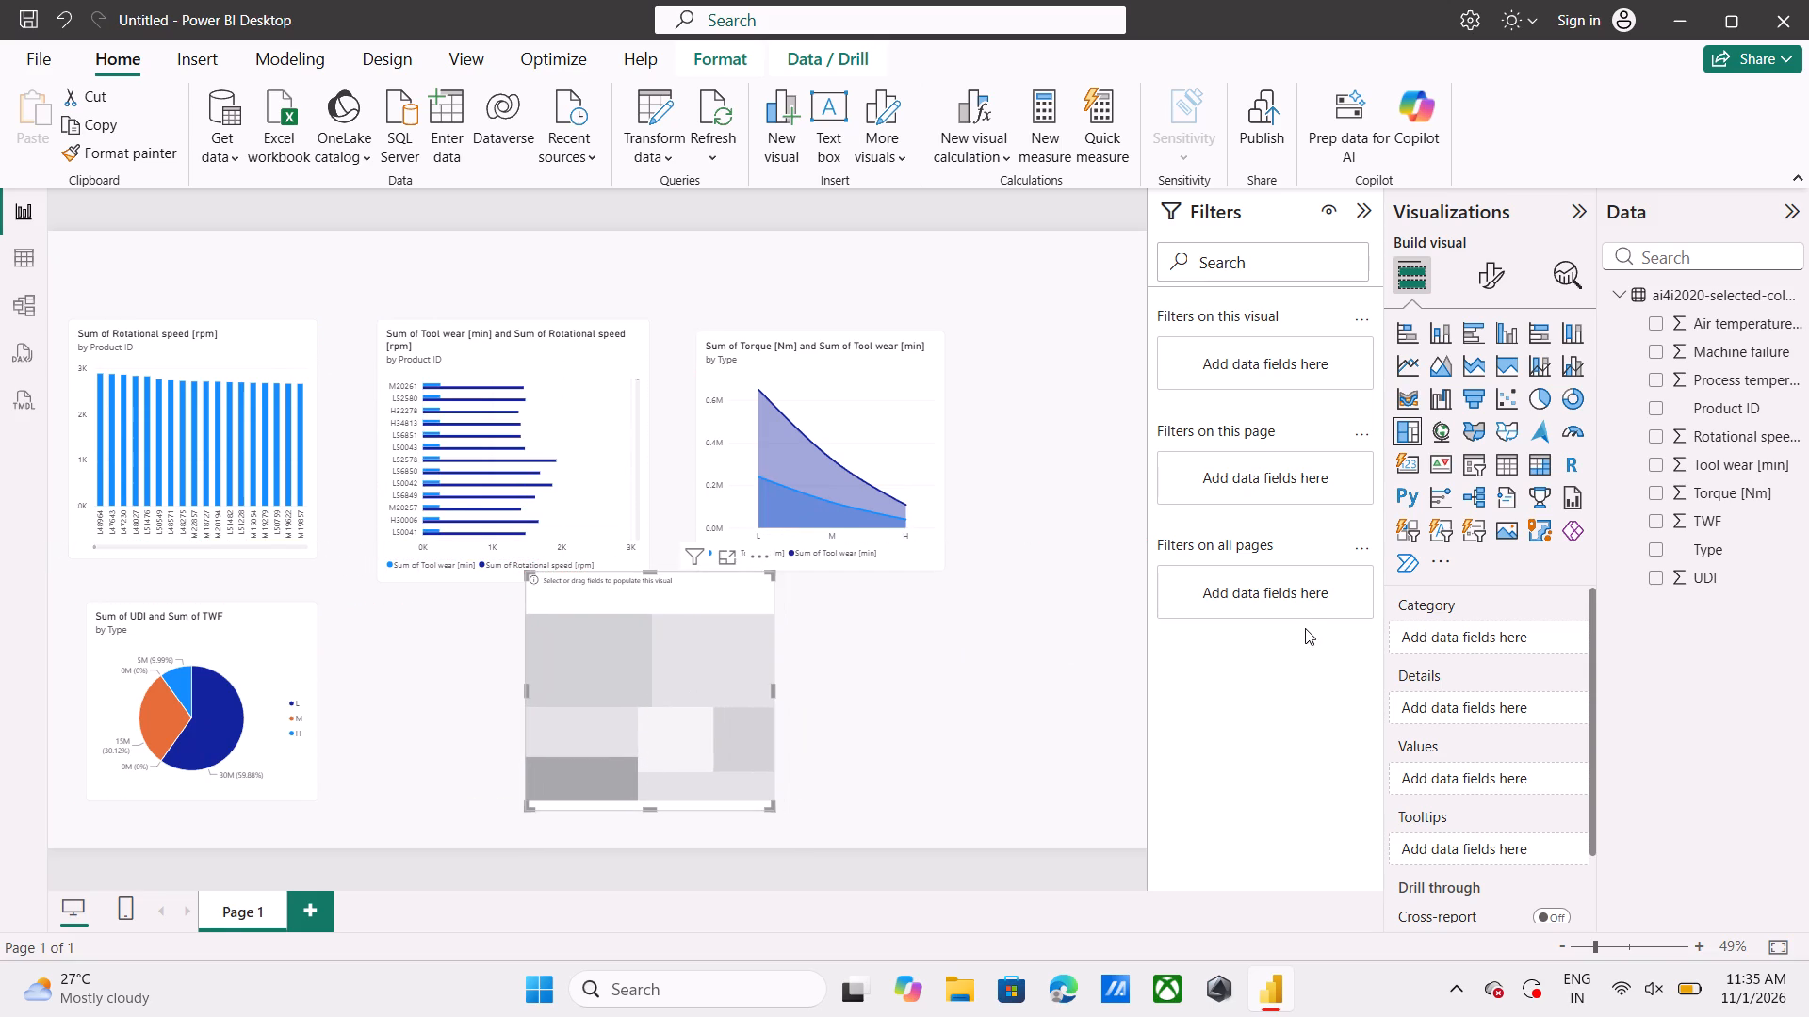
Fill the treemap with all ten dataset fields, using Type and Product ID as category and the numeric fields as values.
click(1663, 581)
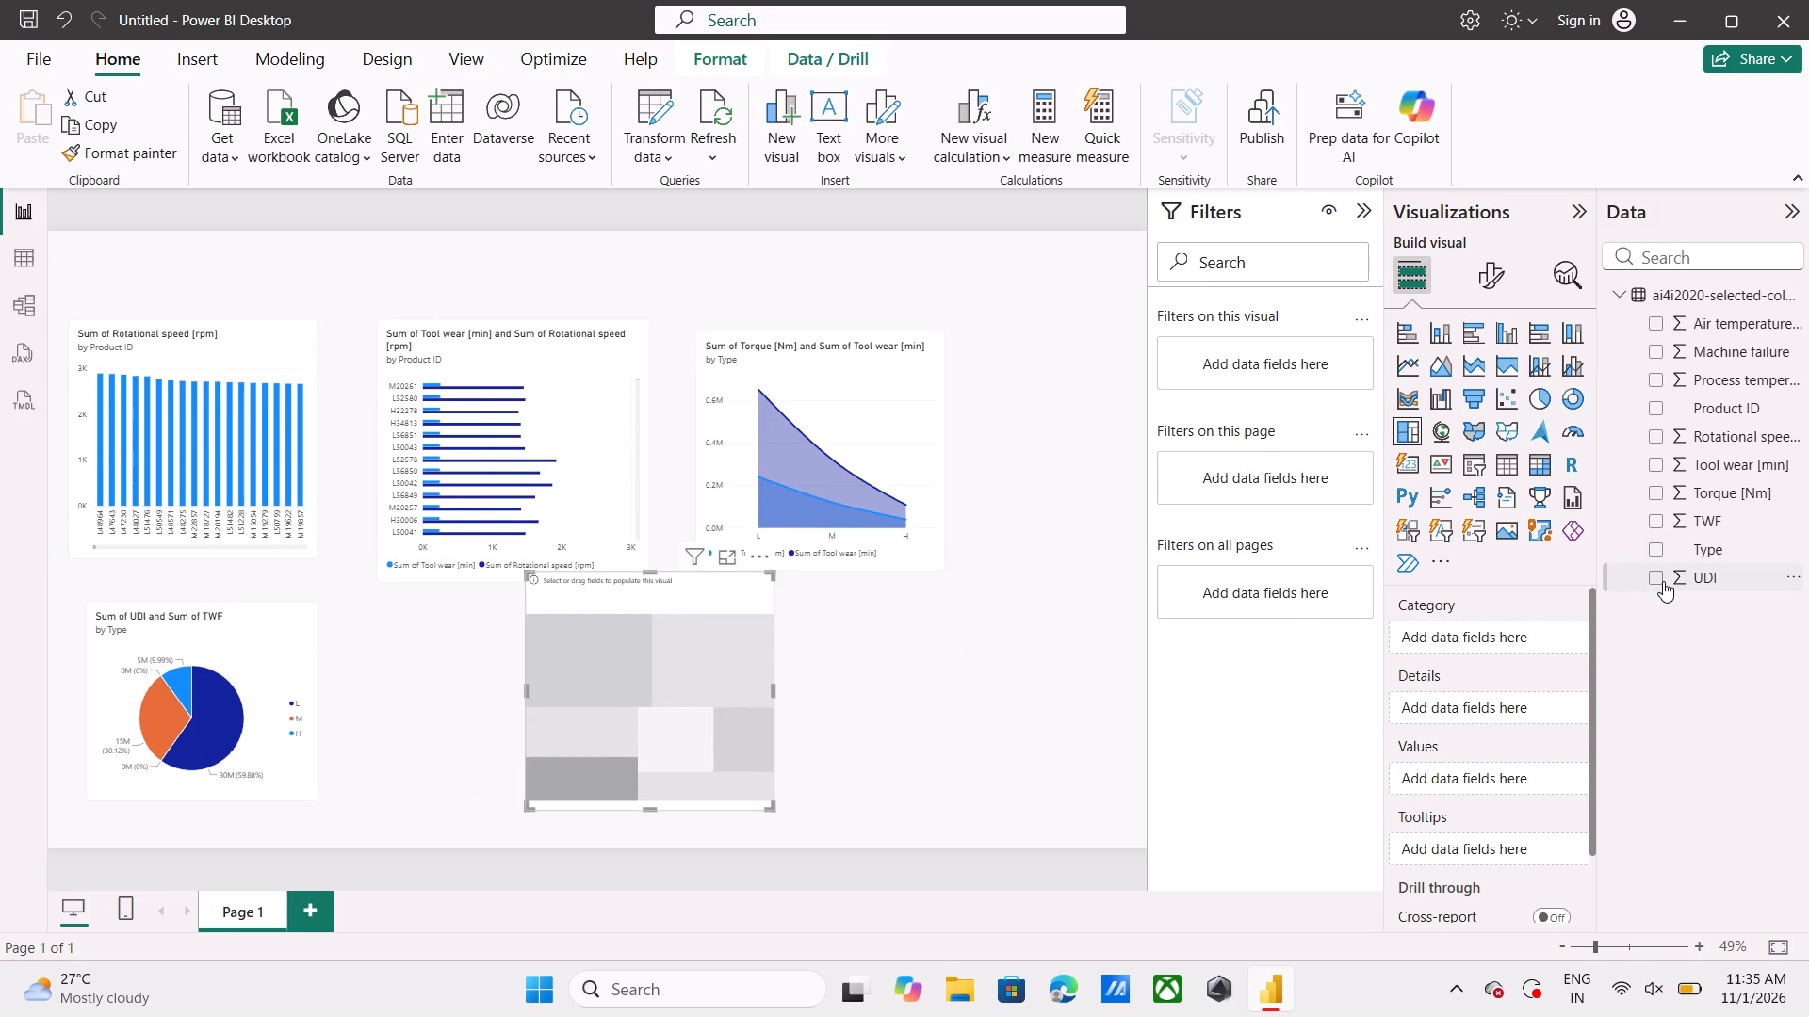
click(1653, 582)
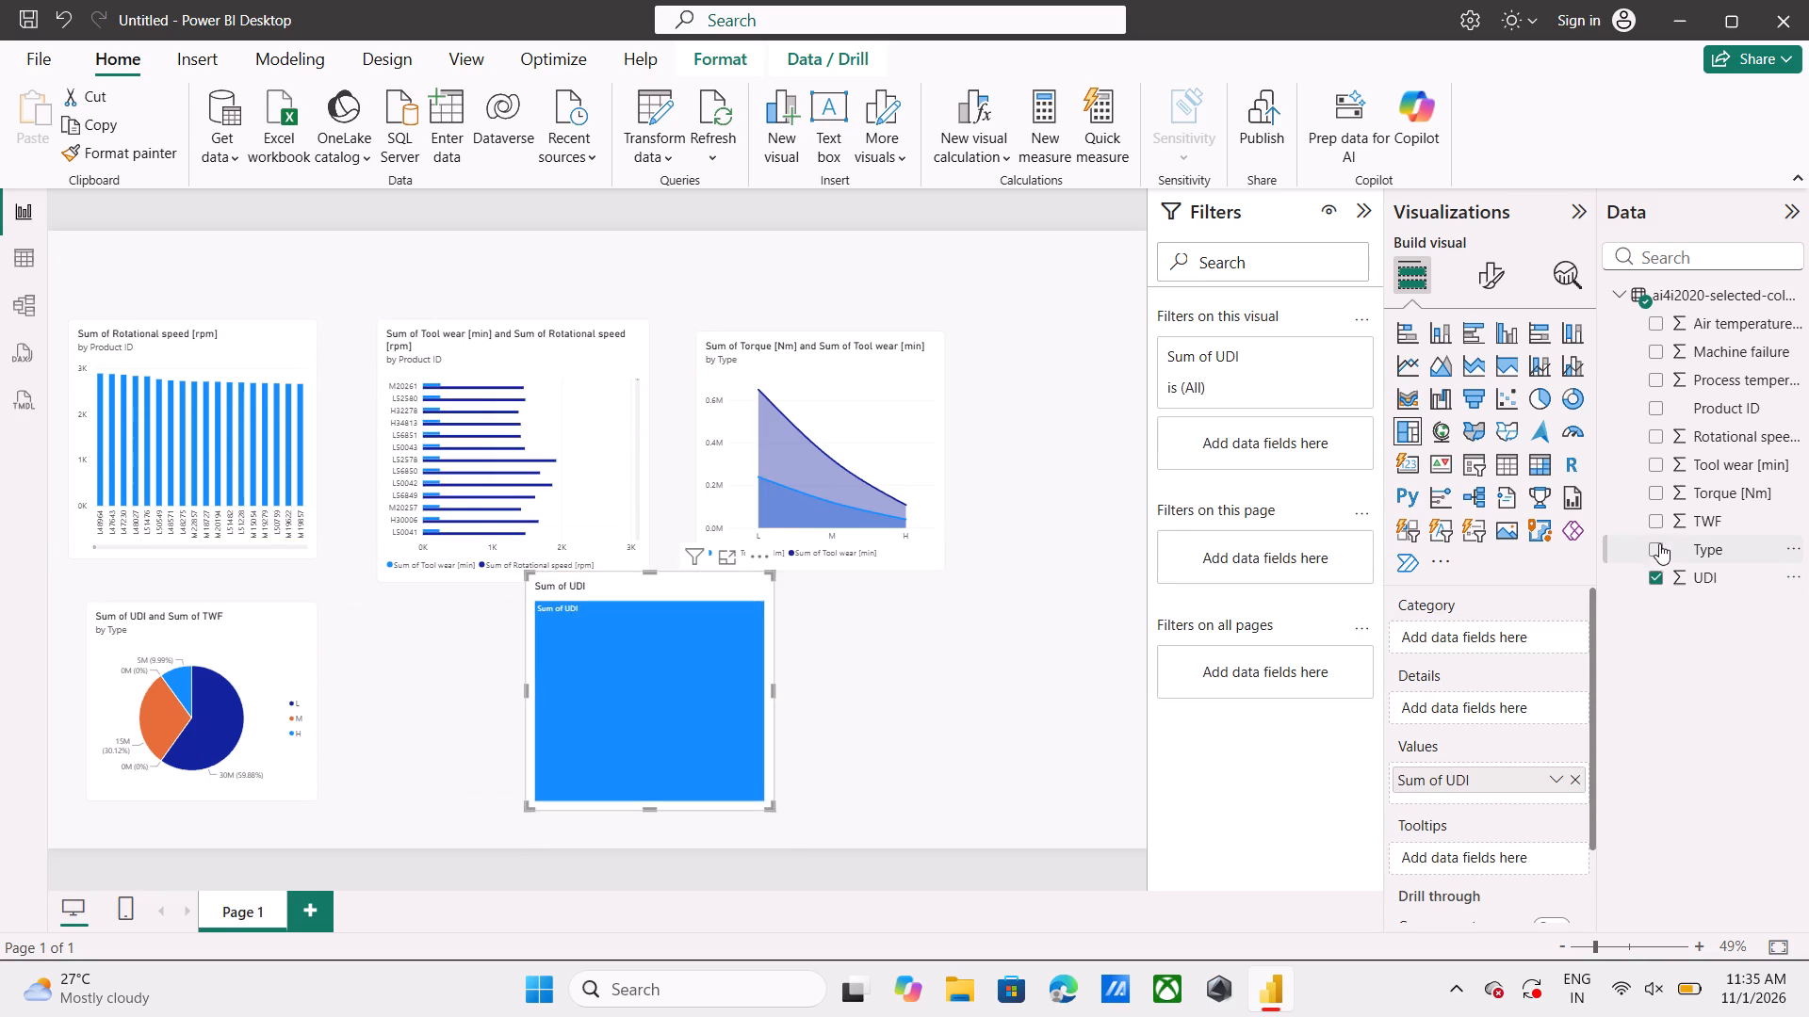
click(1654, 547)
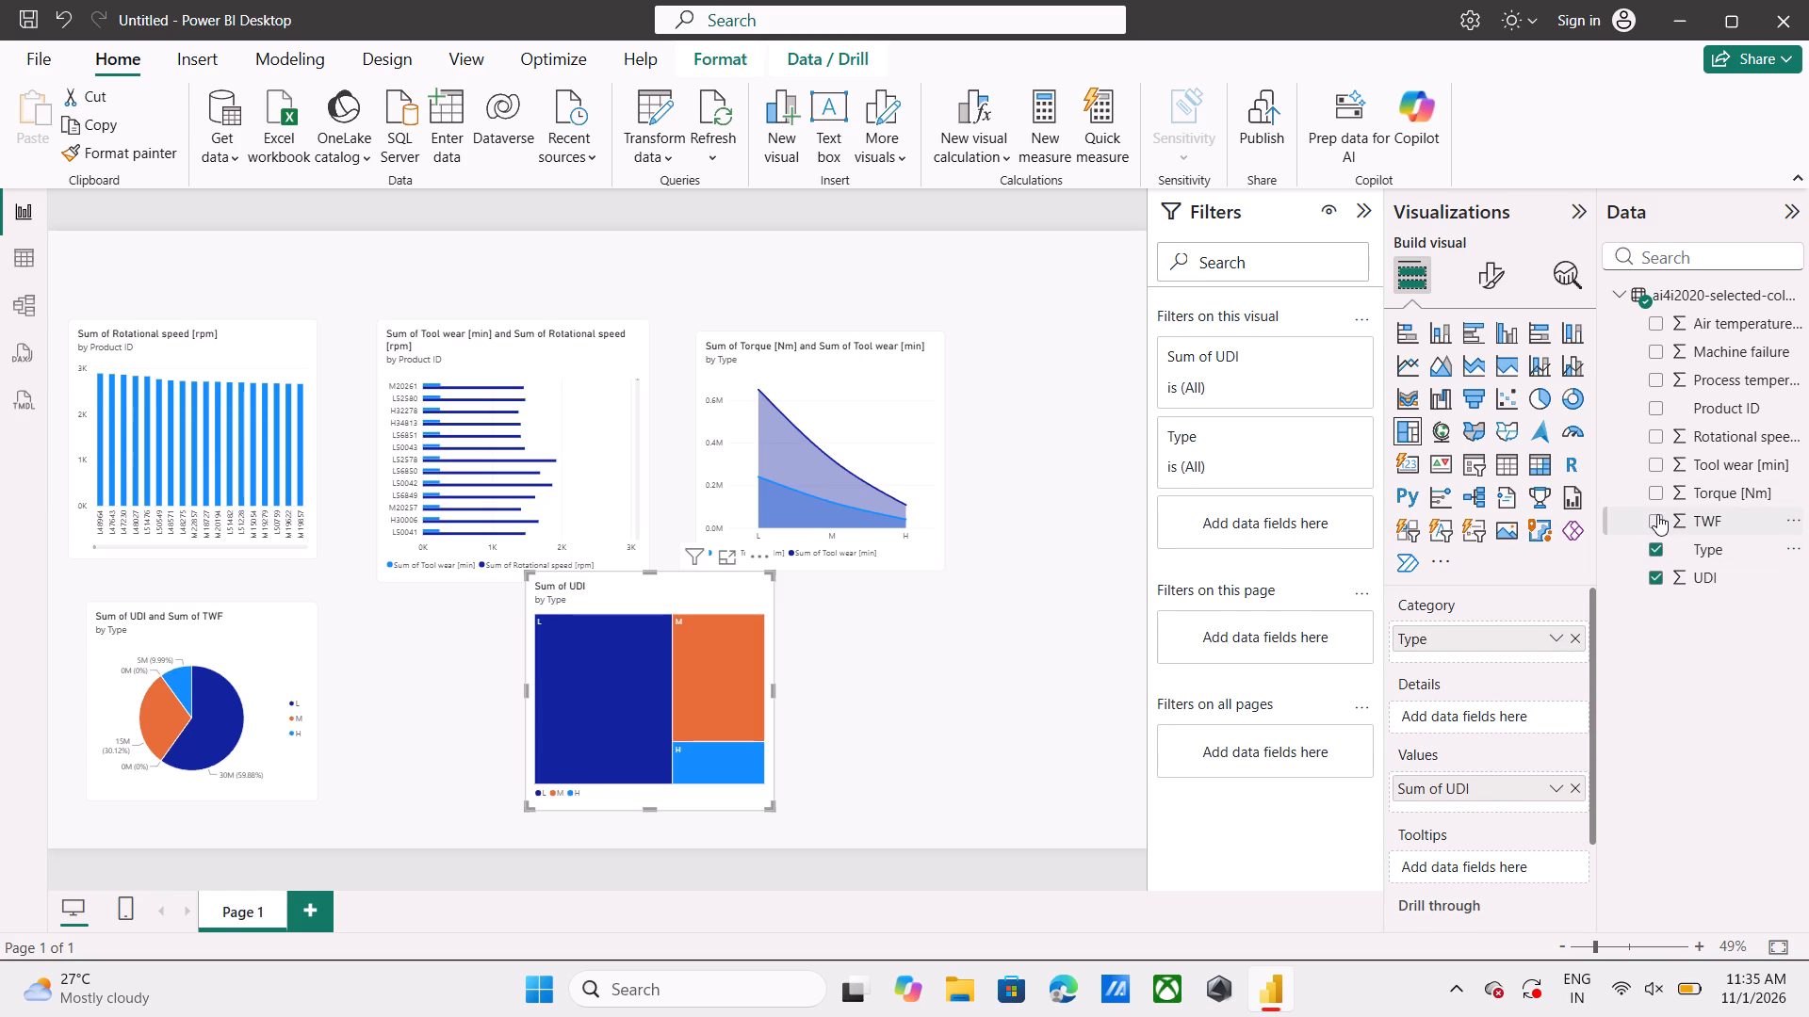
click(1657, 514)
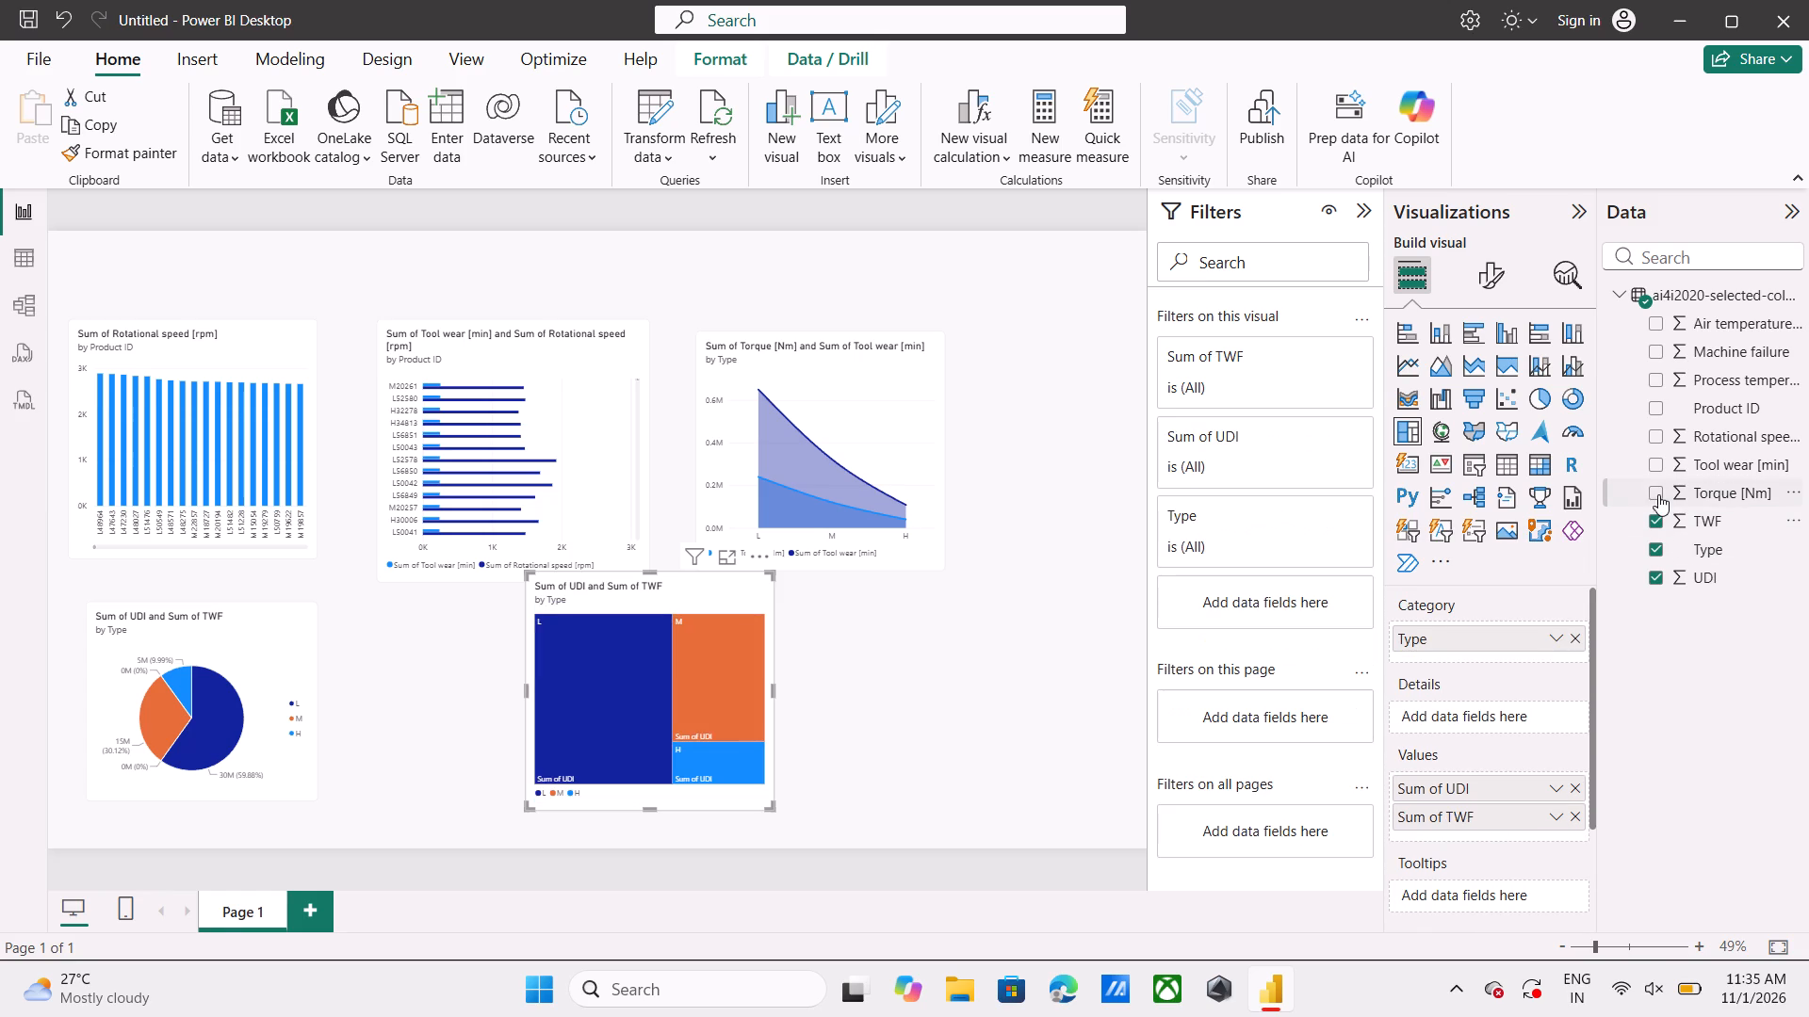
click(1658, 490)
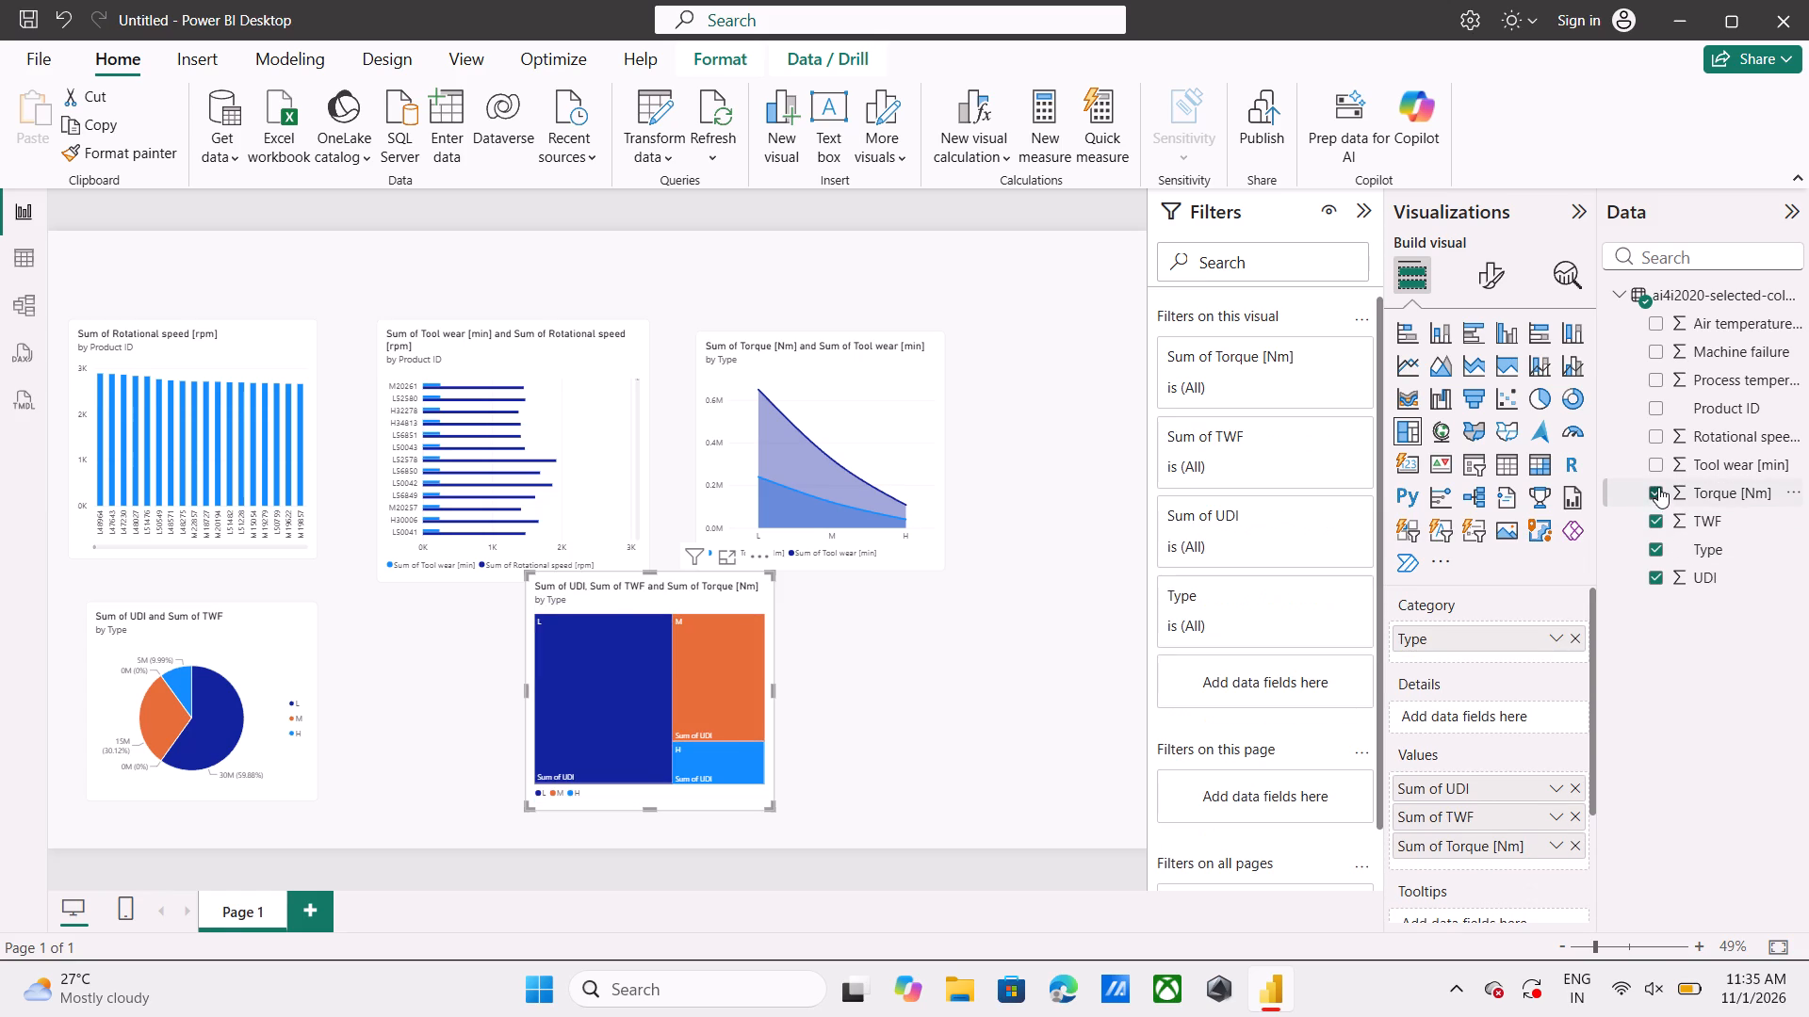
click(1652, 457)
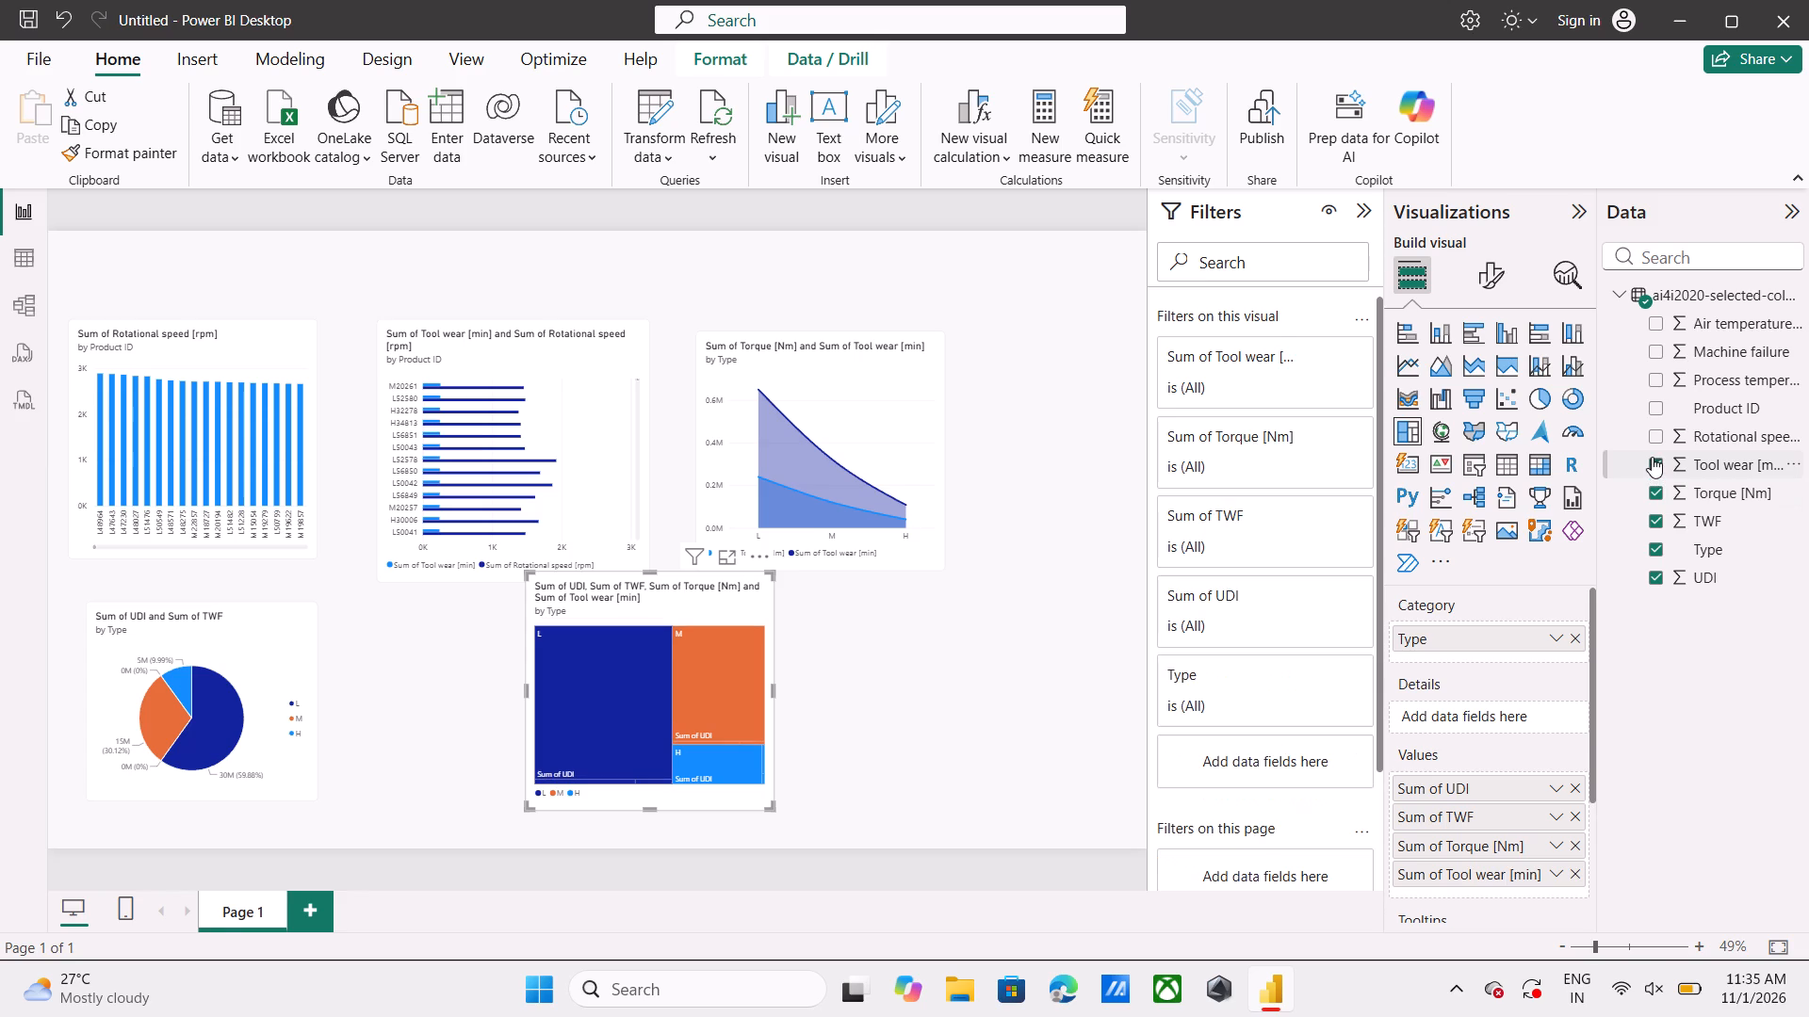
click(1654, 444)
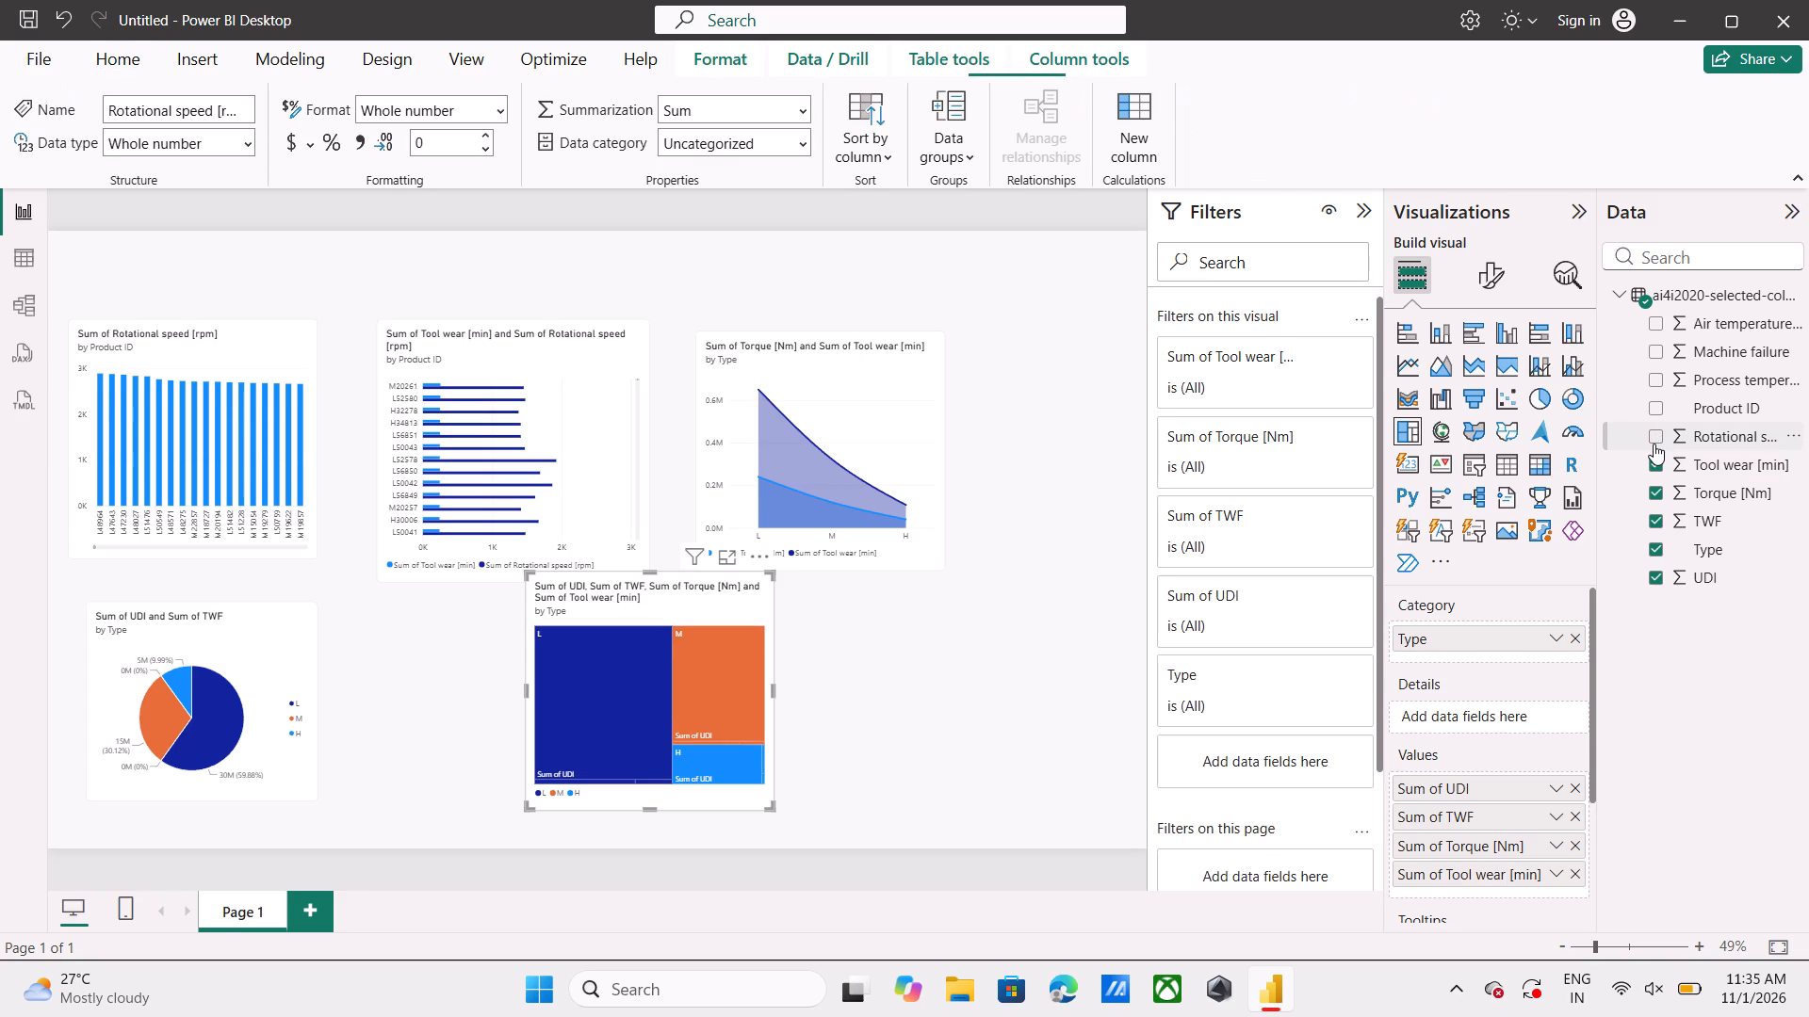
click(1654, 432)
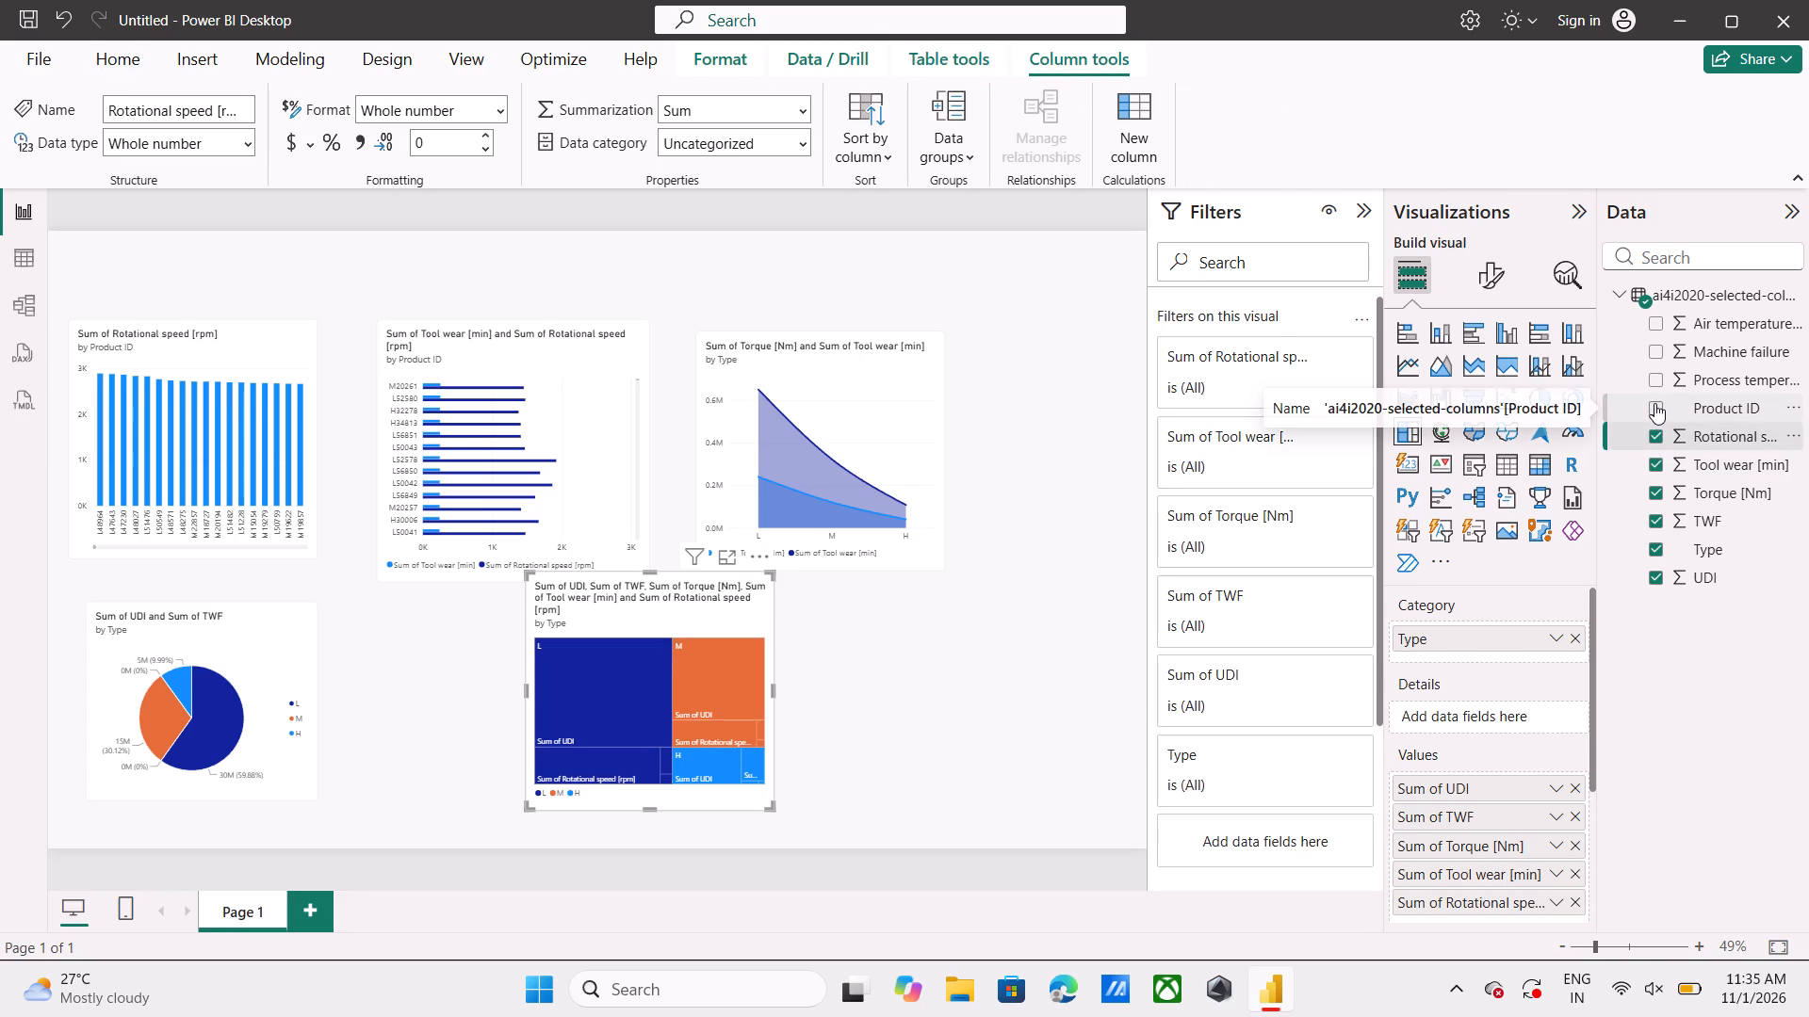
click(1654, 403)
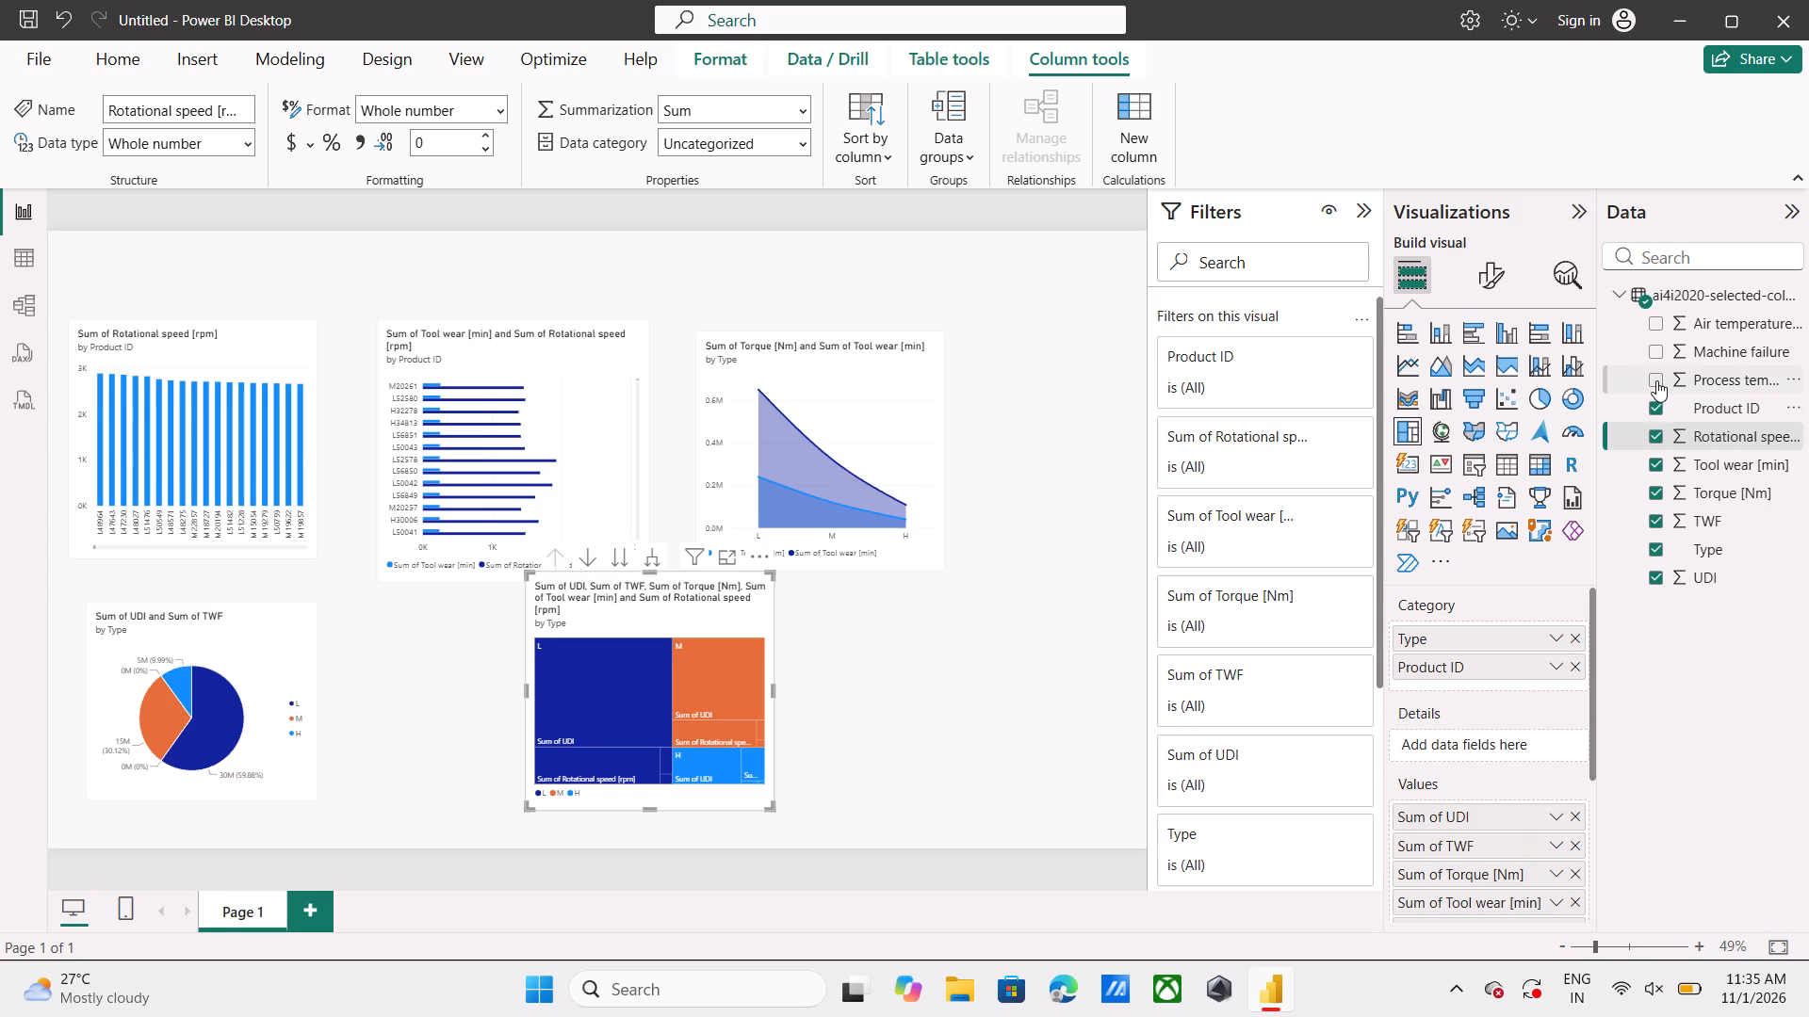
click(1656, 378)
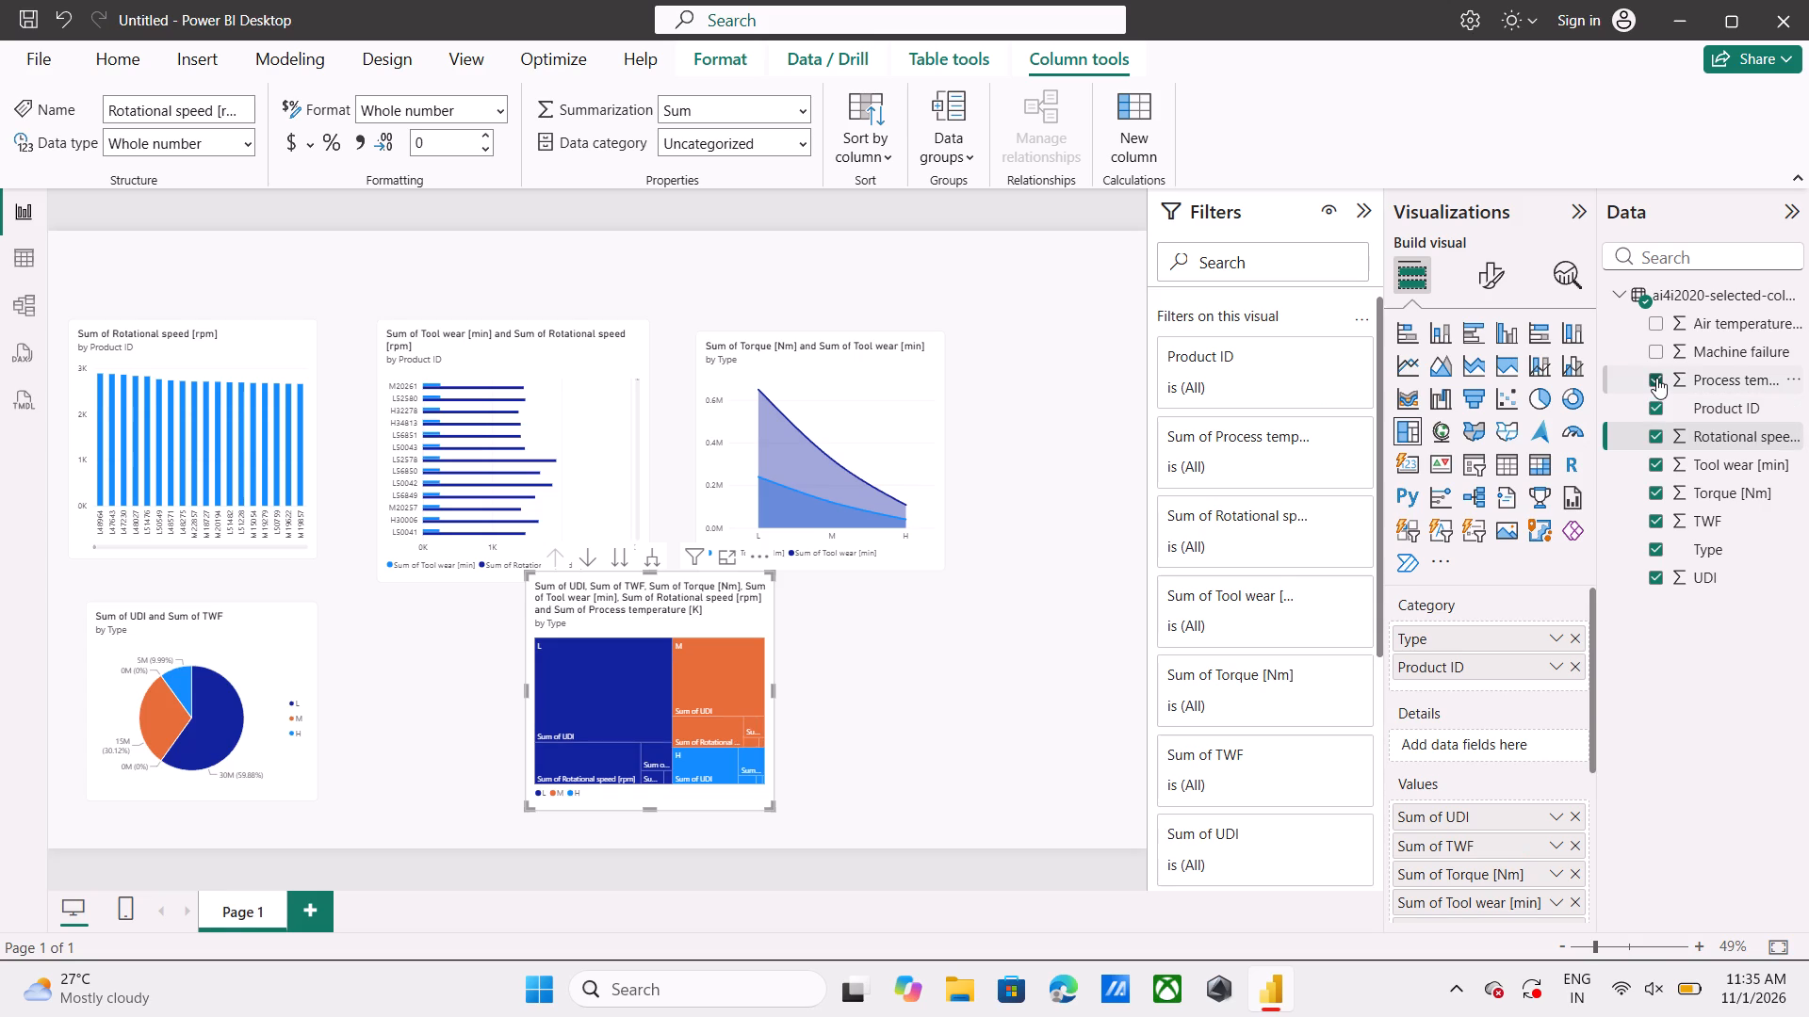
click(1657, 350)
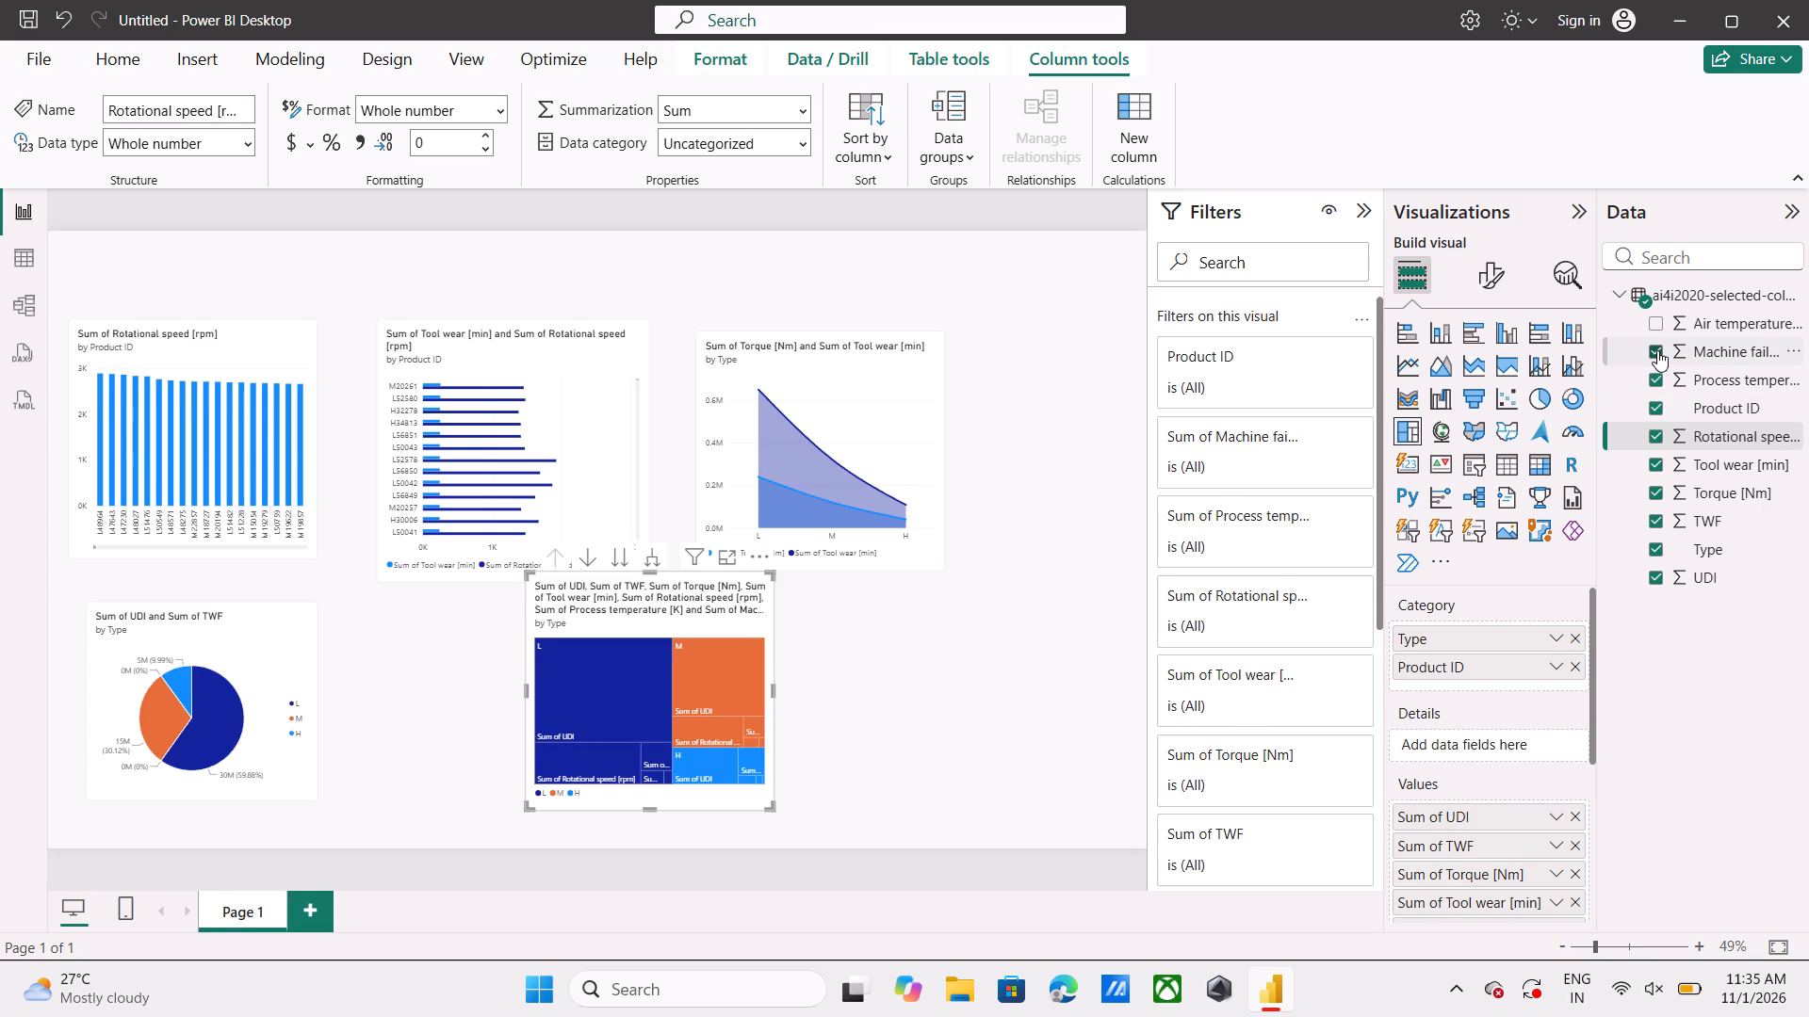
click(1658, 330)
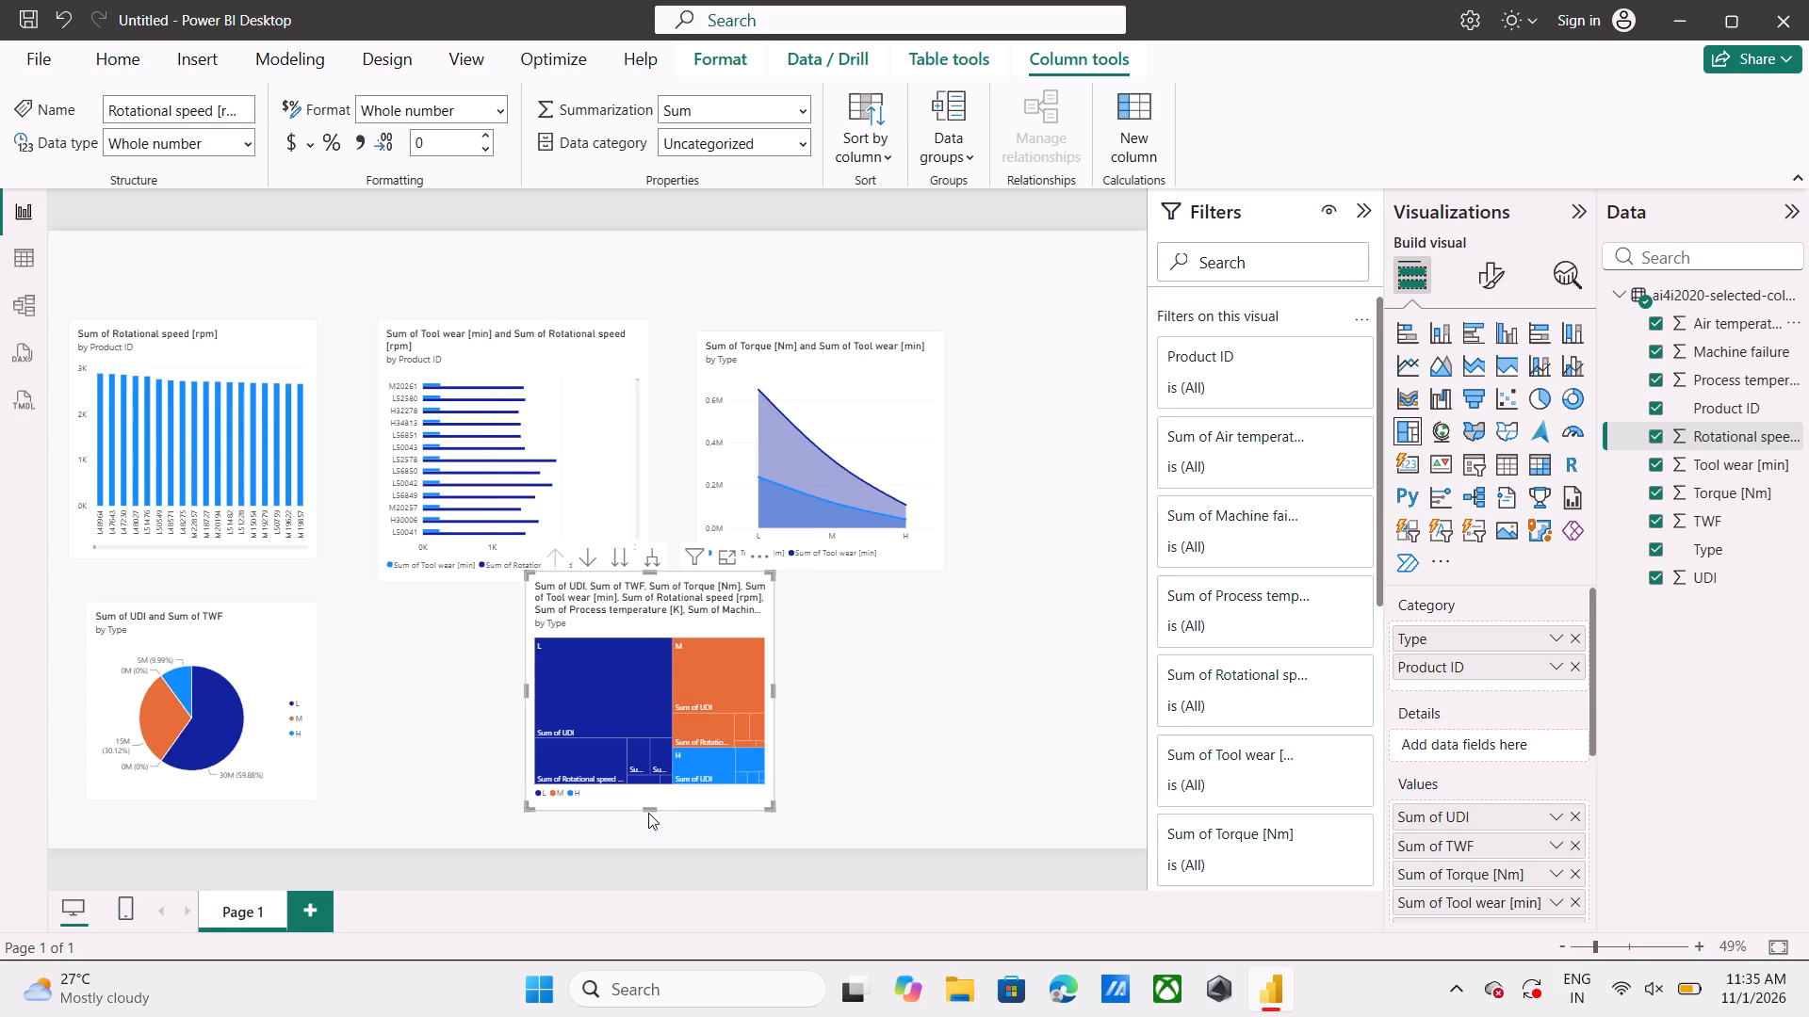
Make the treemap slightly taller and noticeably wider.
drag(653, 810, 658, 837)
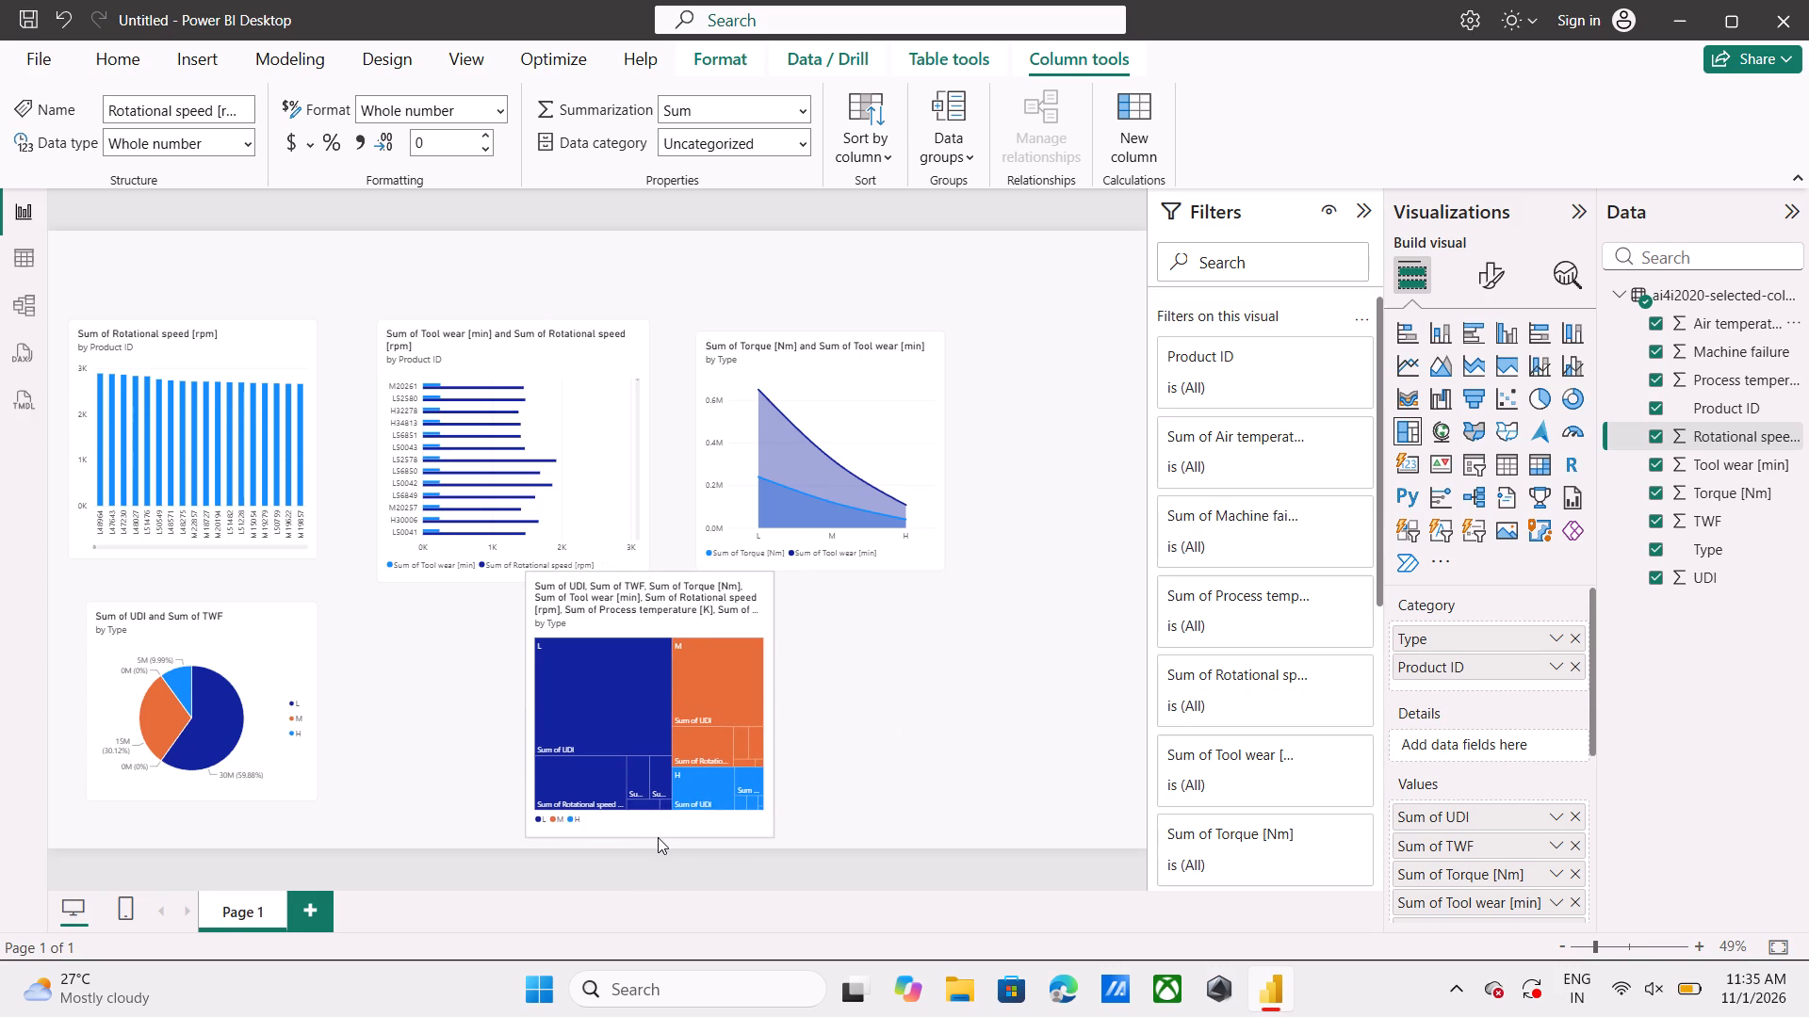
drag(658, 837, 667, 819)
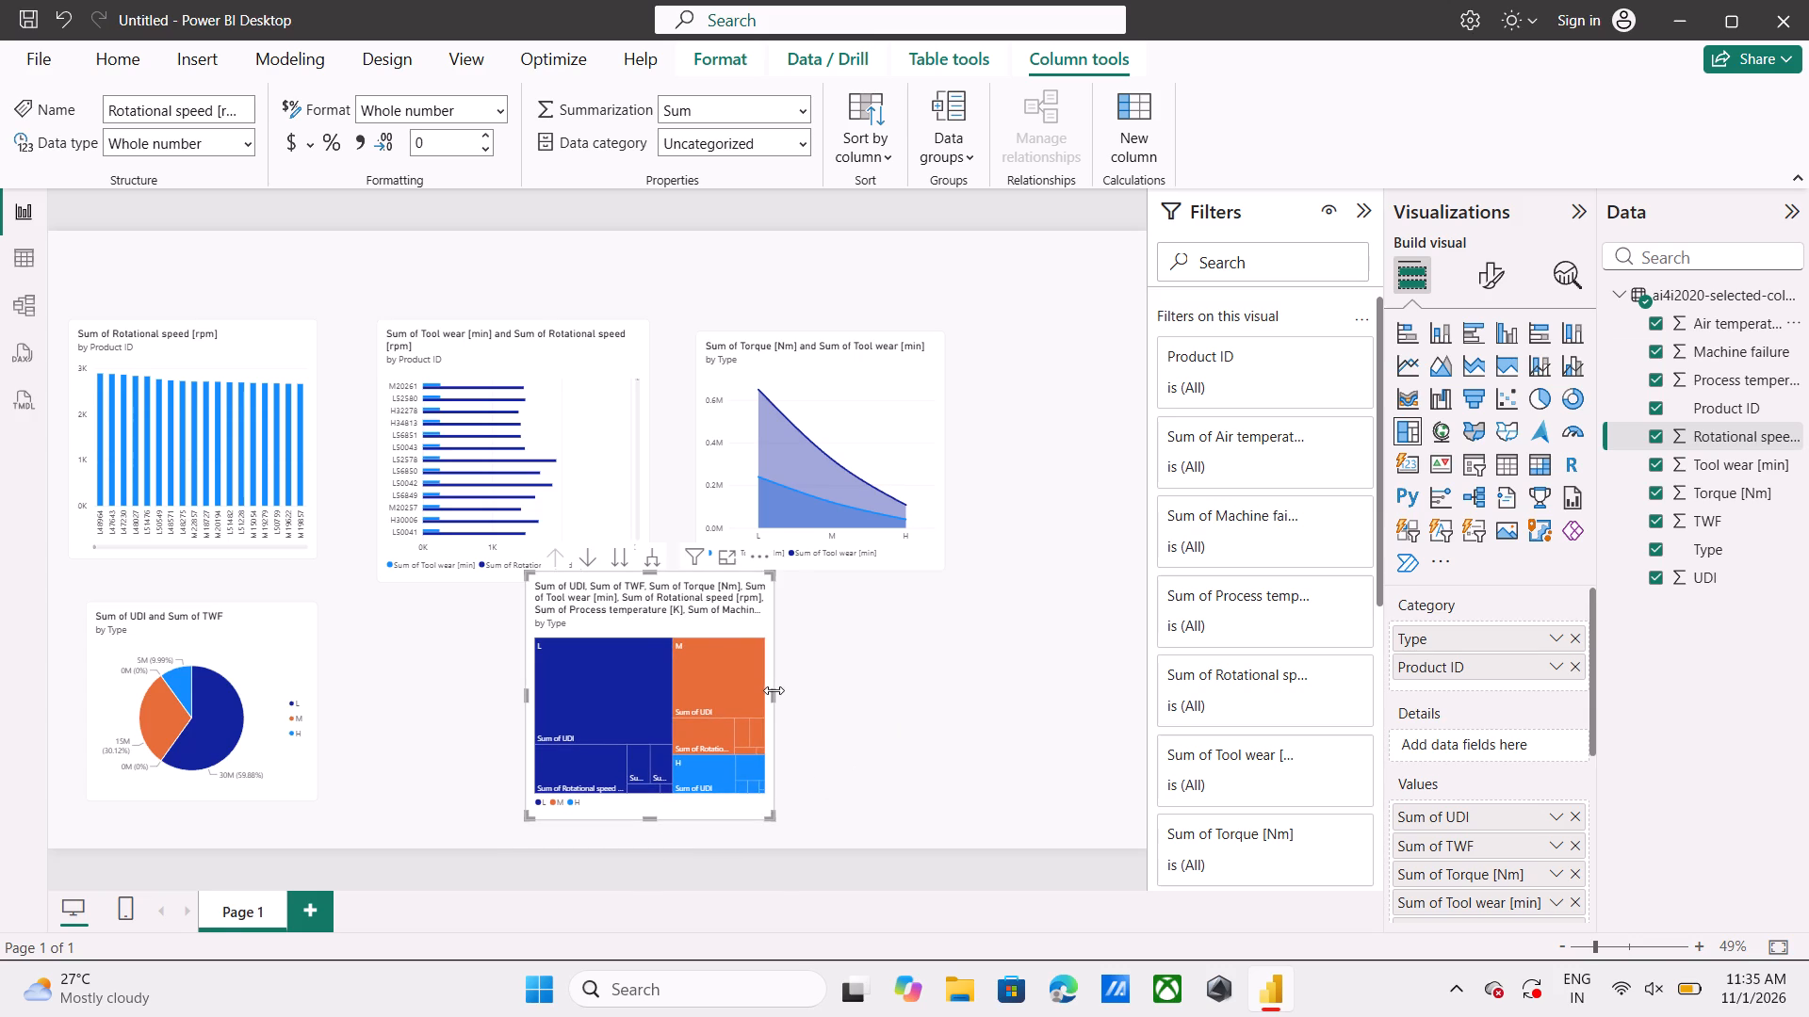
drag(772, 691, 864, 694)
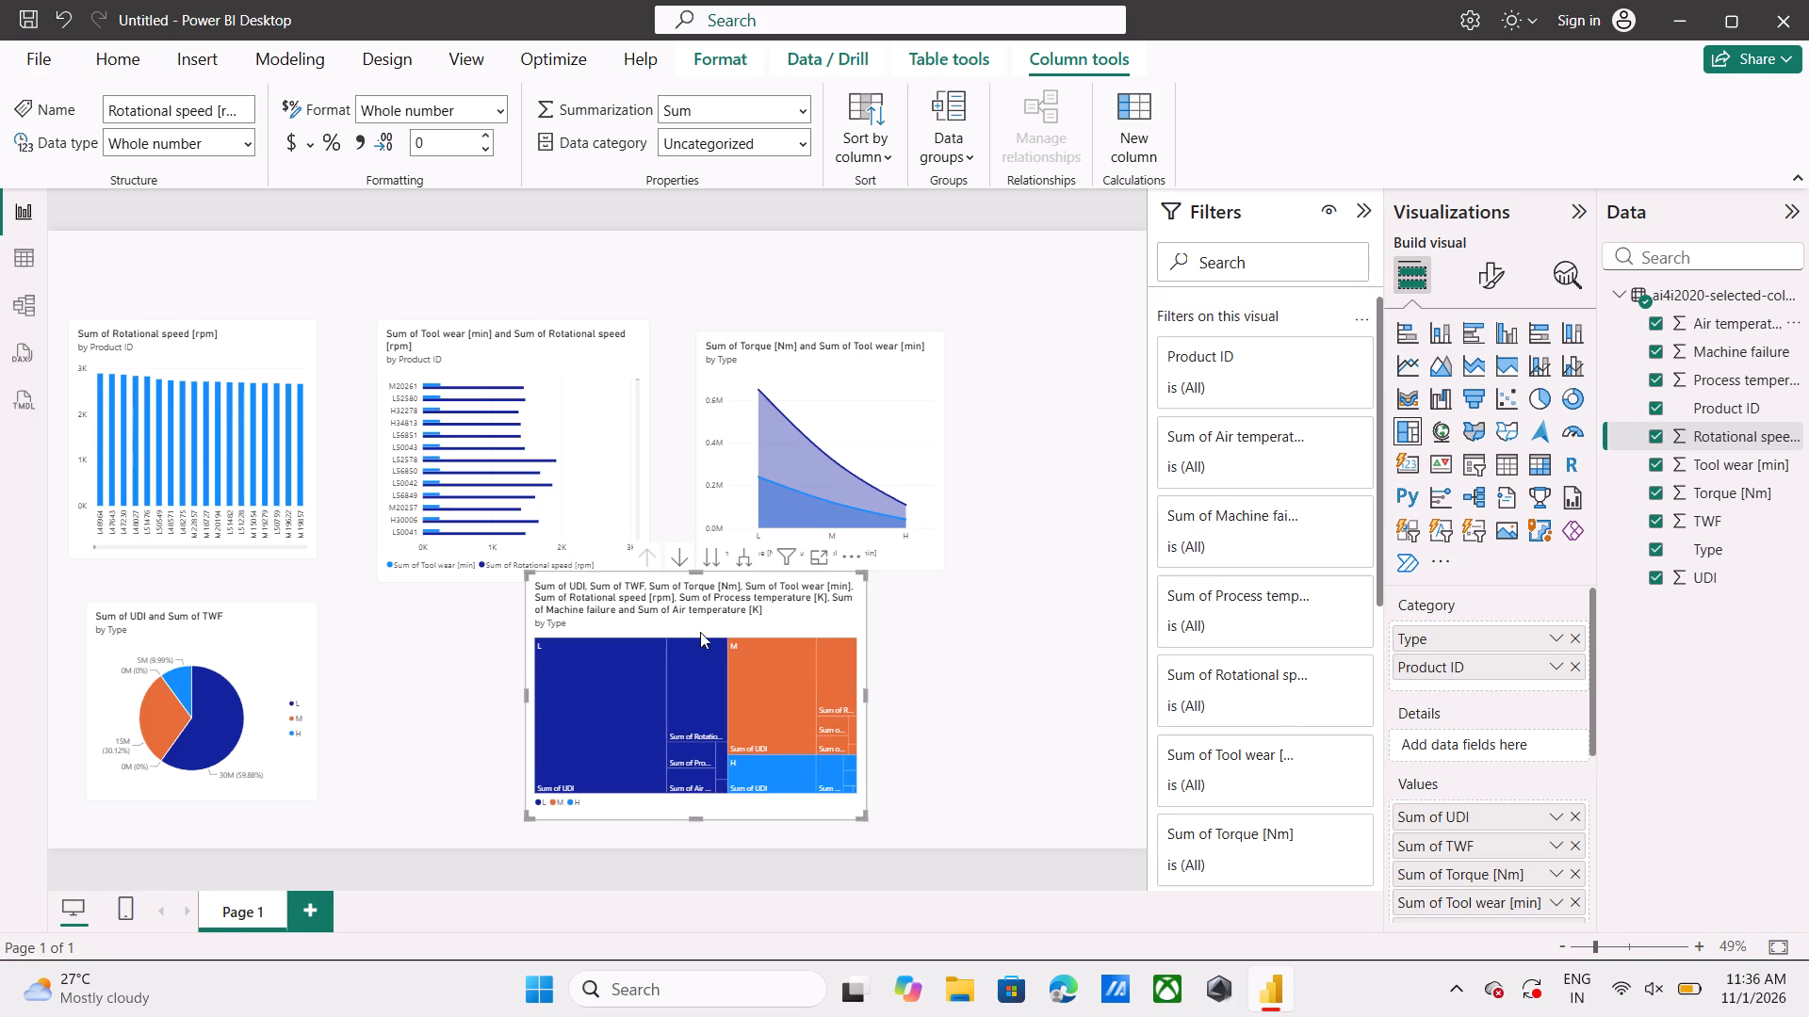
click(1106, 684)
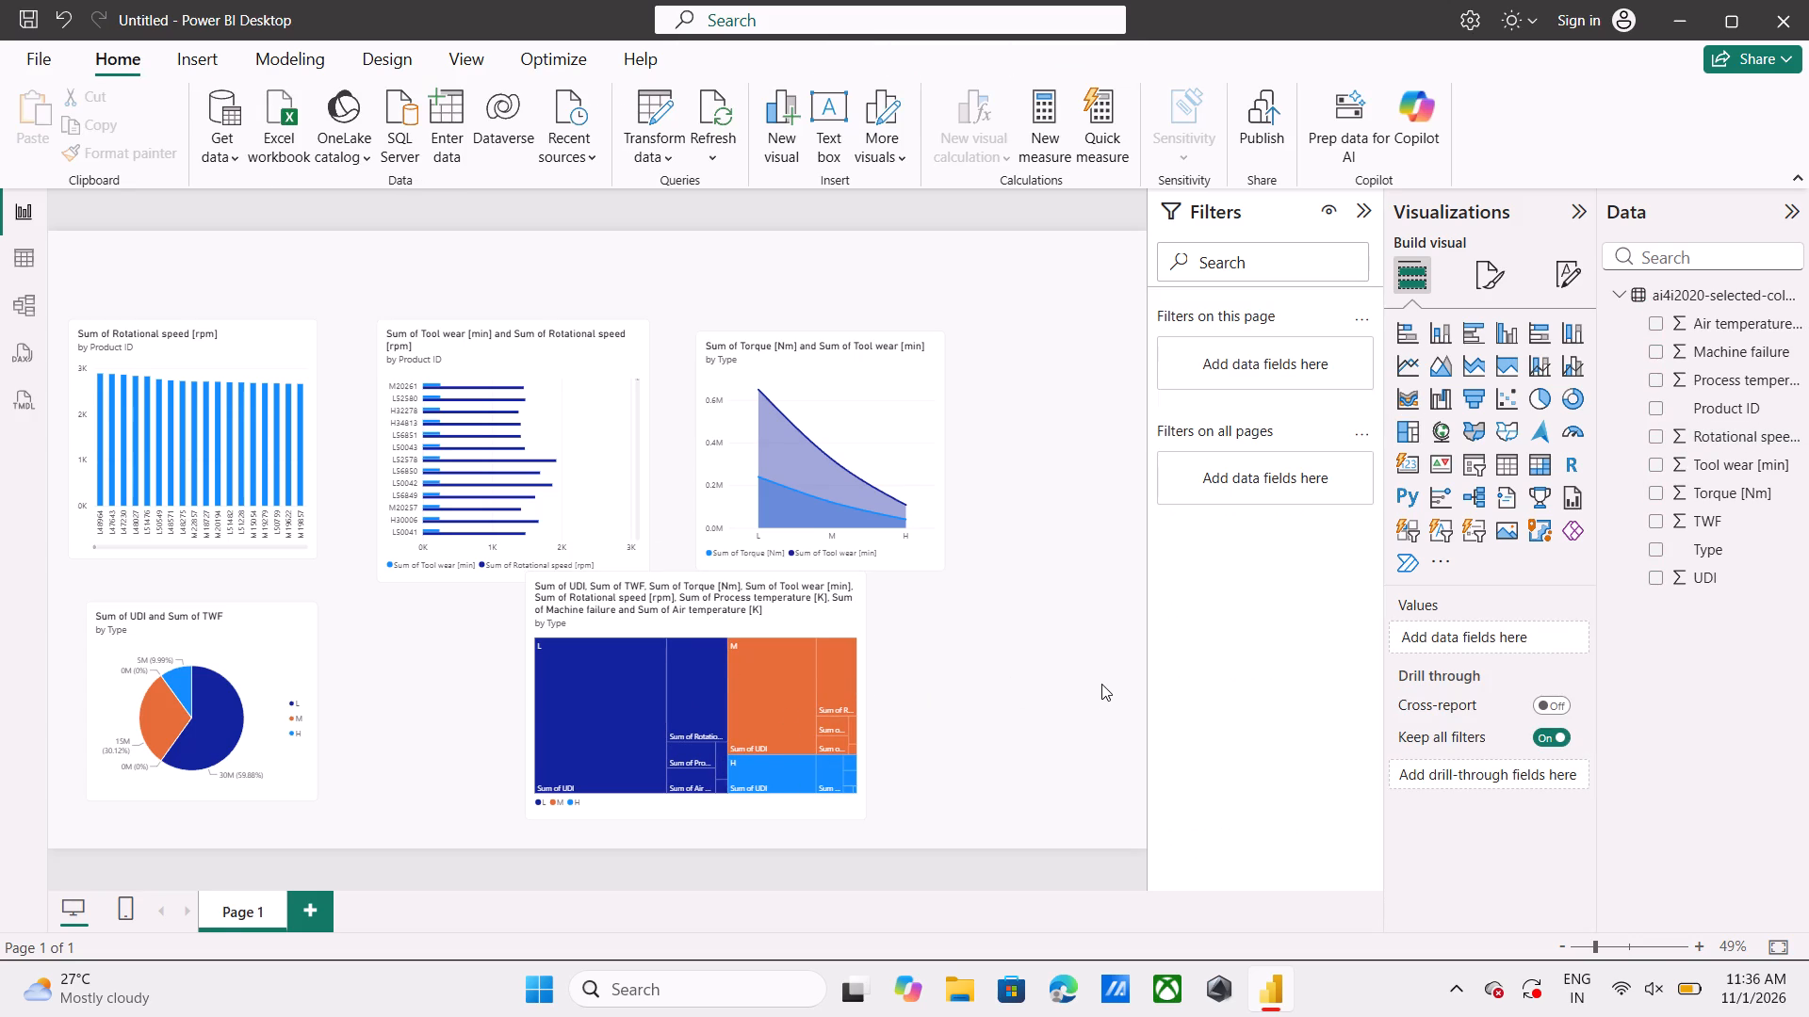
Cross-highlight the report's charts by the treemap's Type blocks M, L and H to examine how they respond.
click(789, 717)
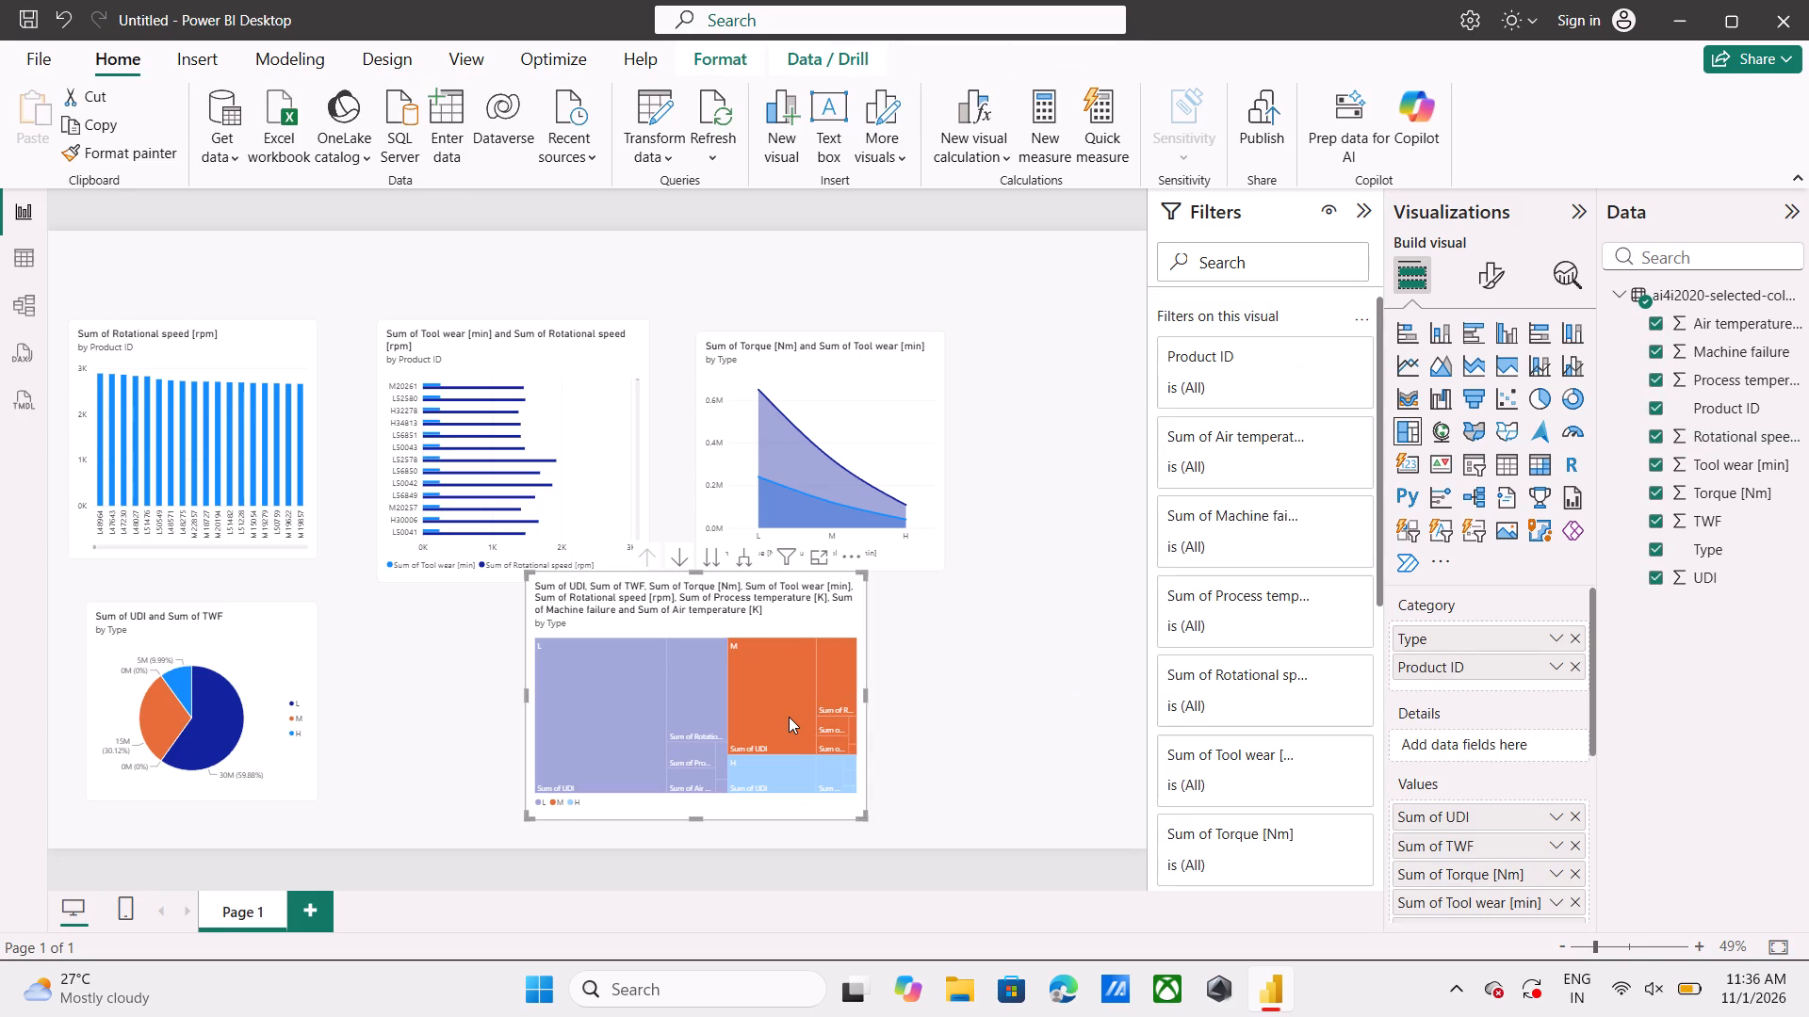
click(663, 709)
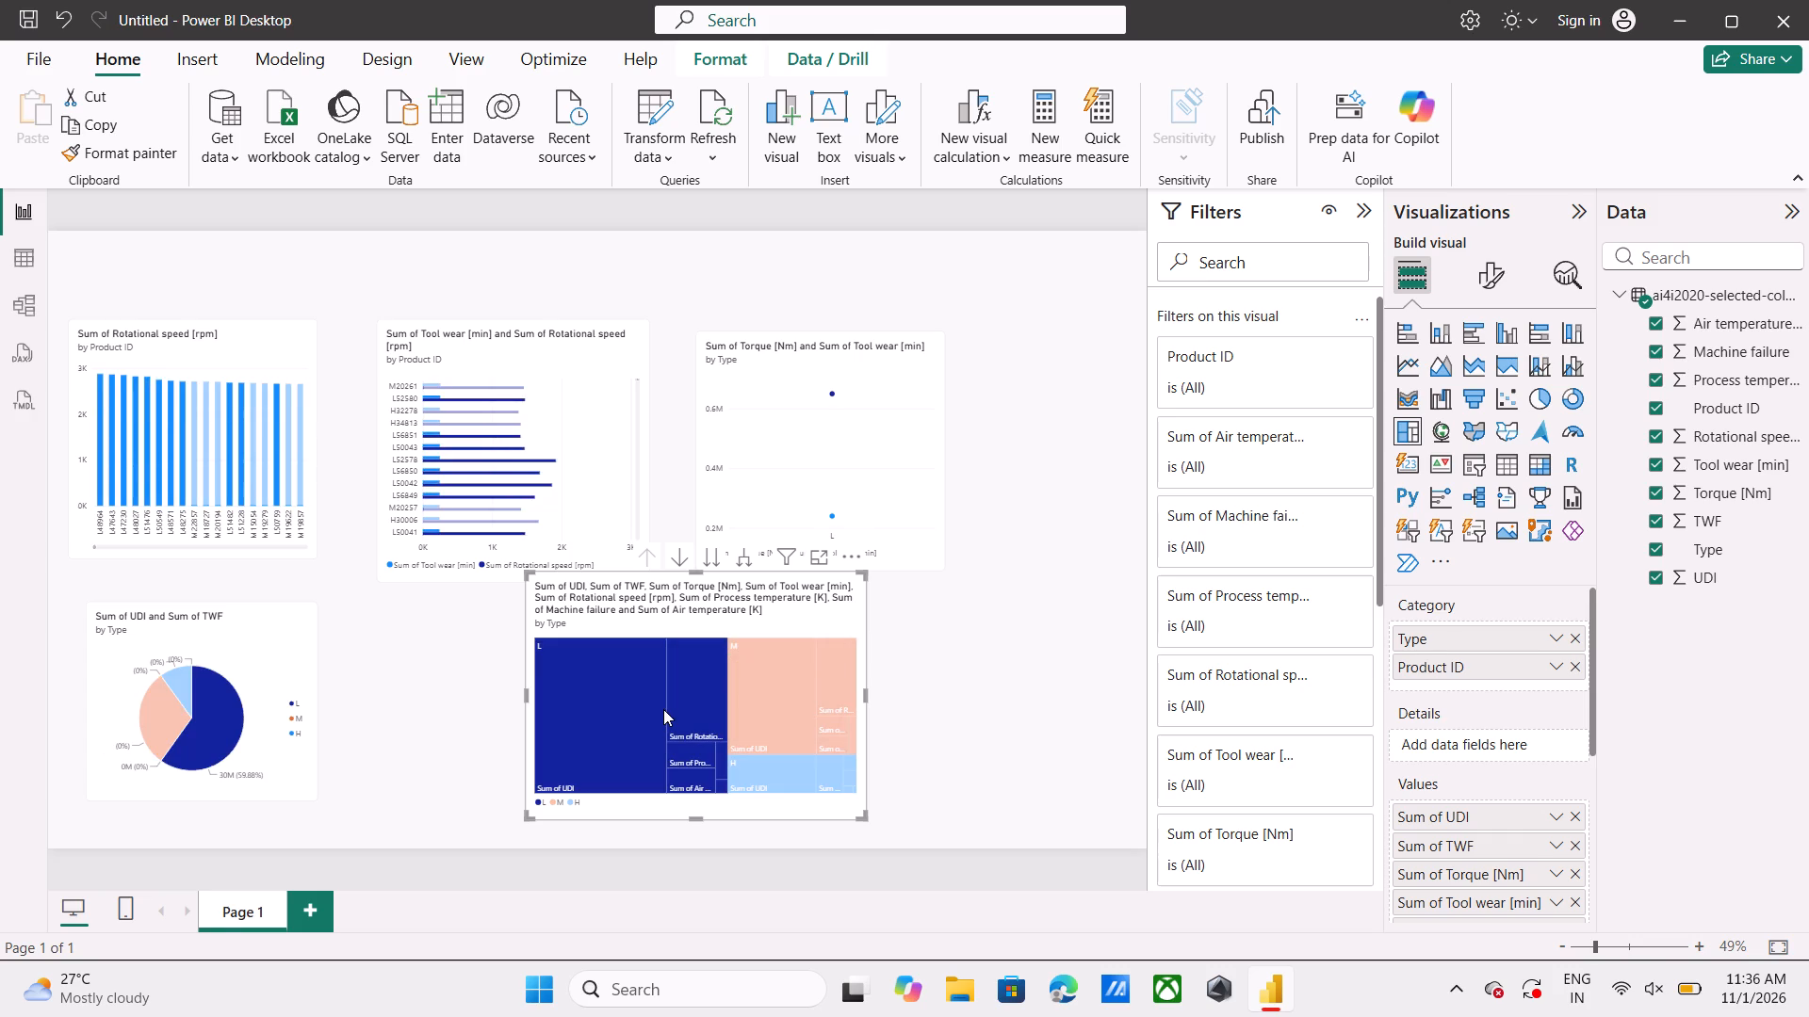
click(793, 767)
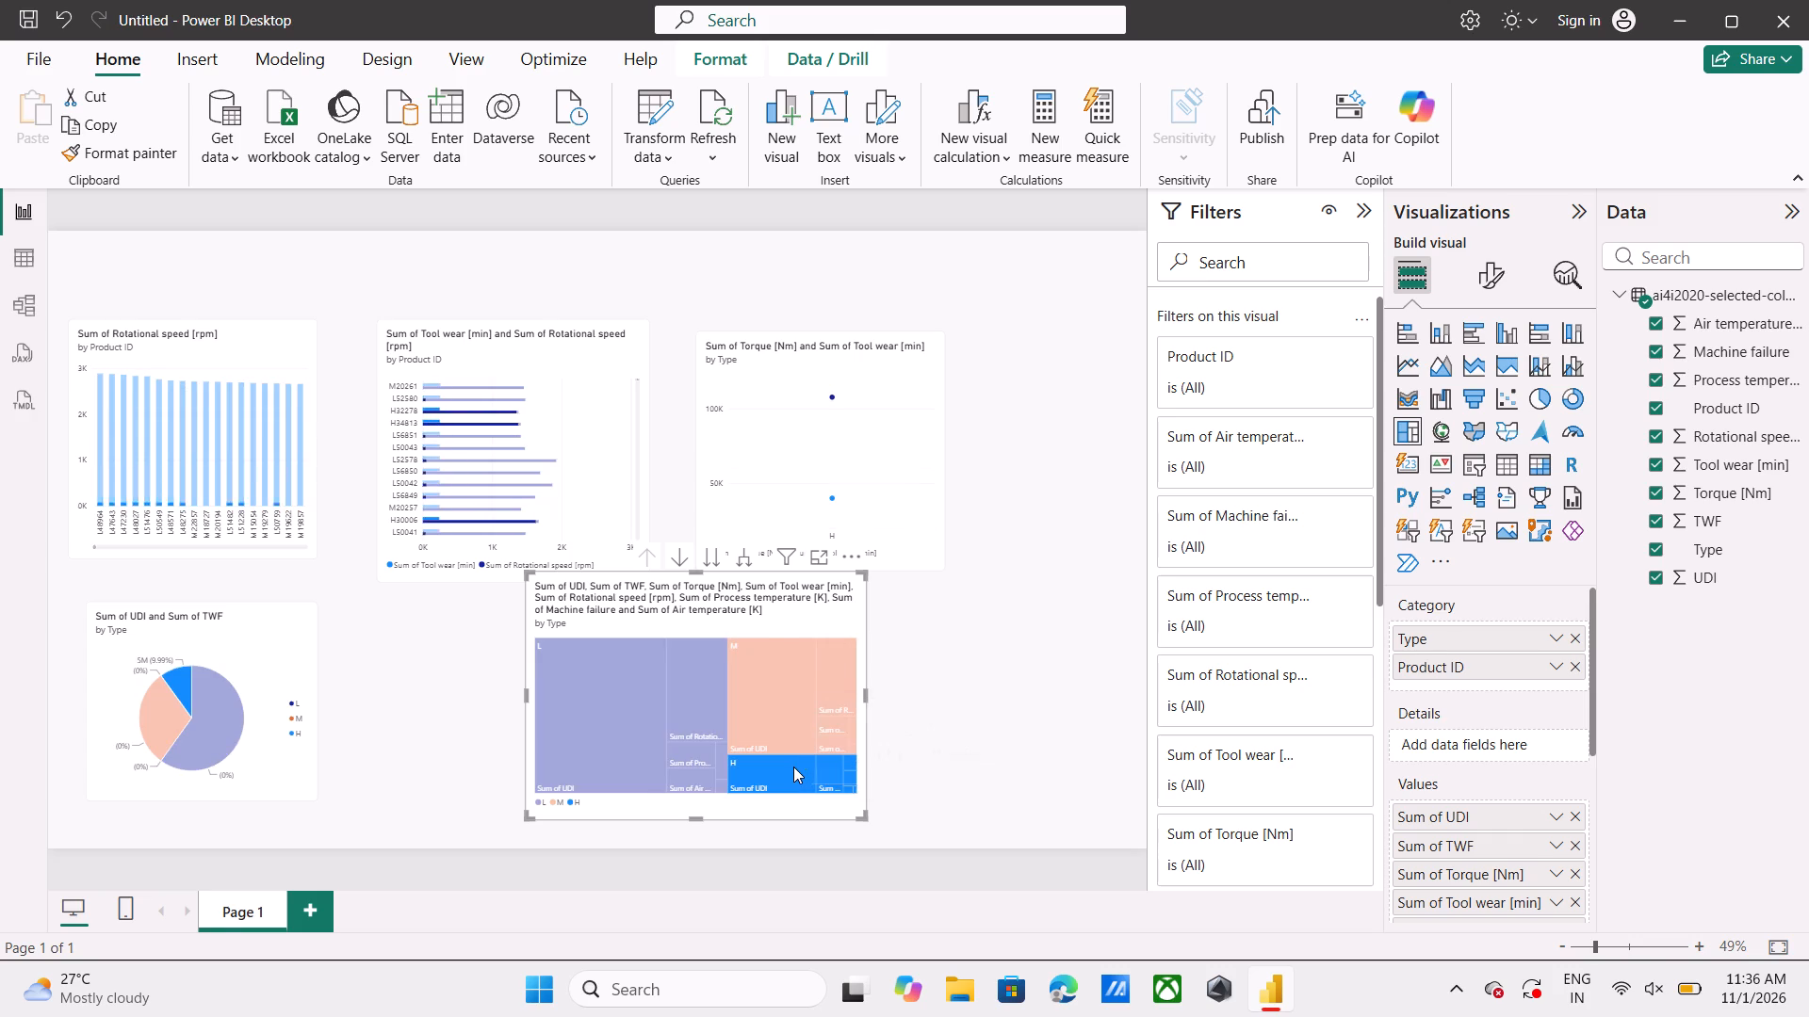
click(800, 713)
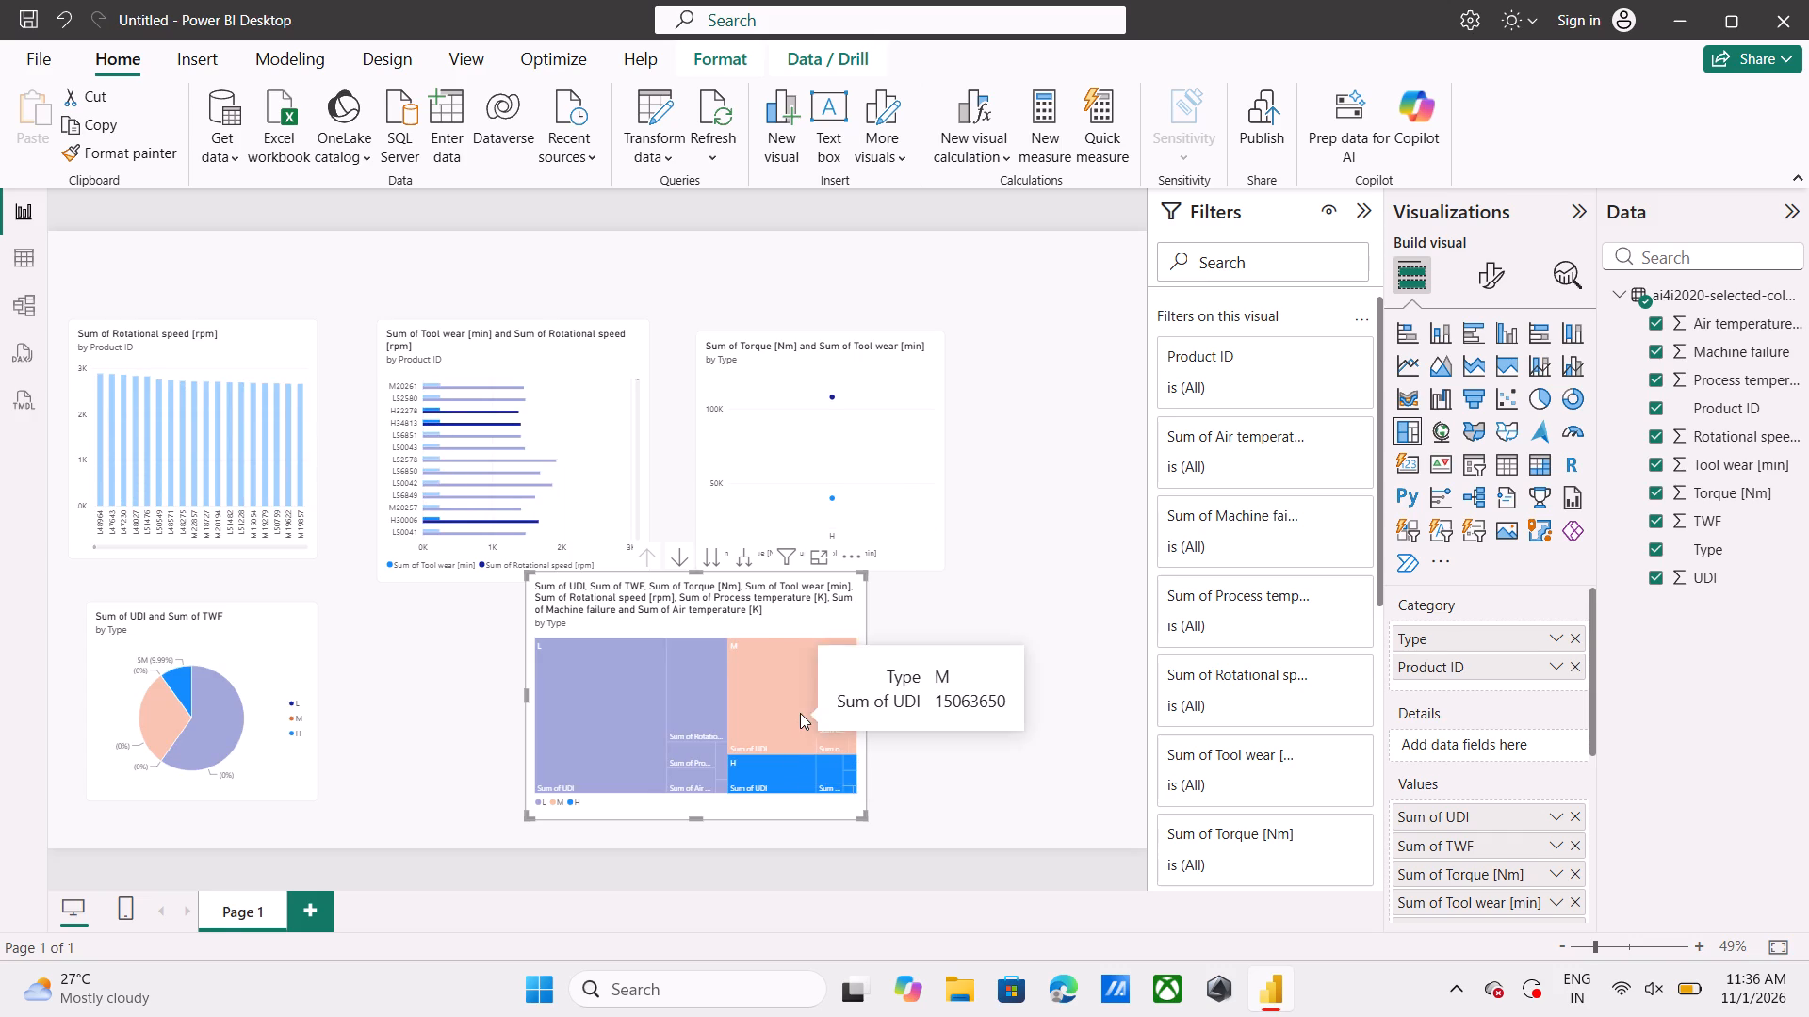
click(653, 709)
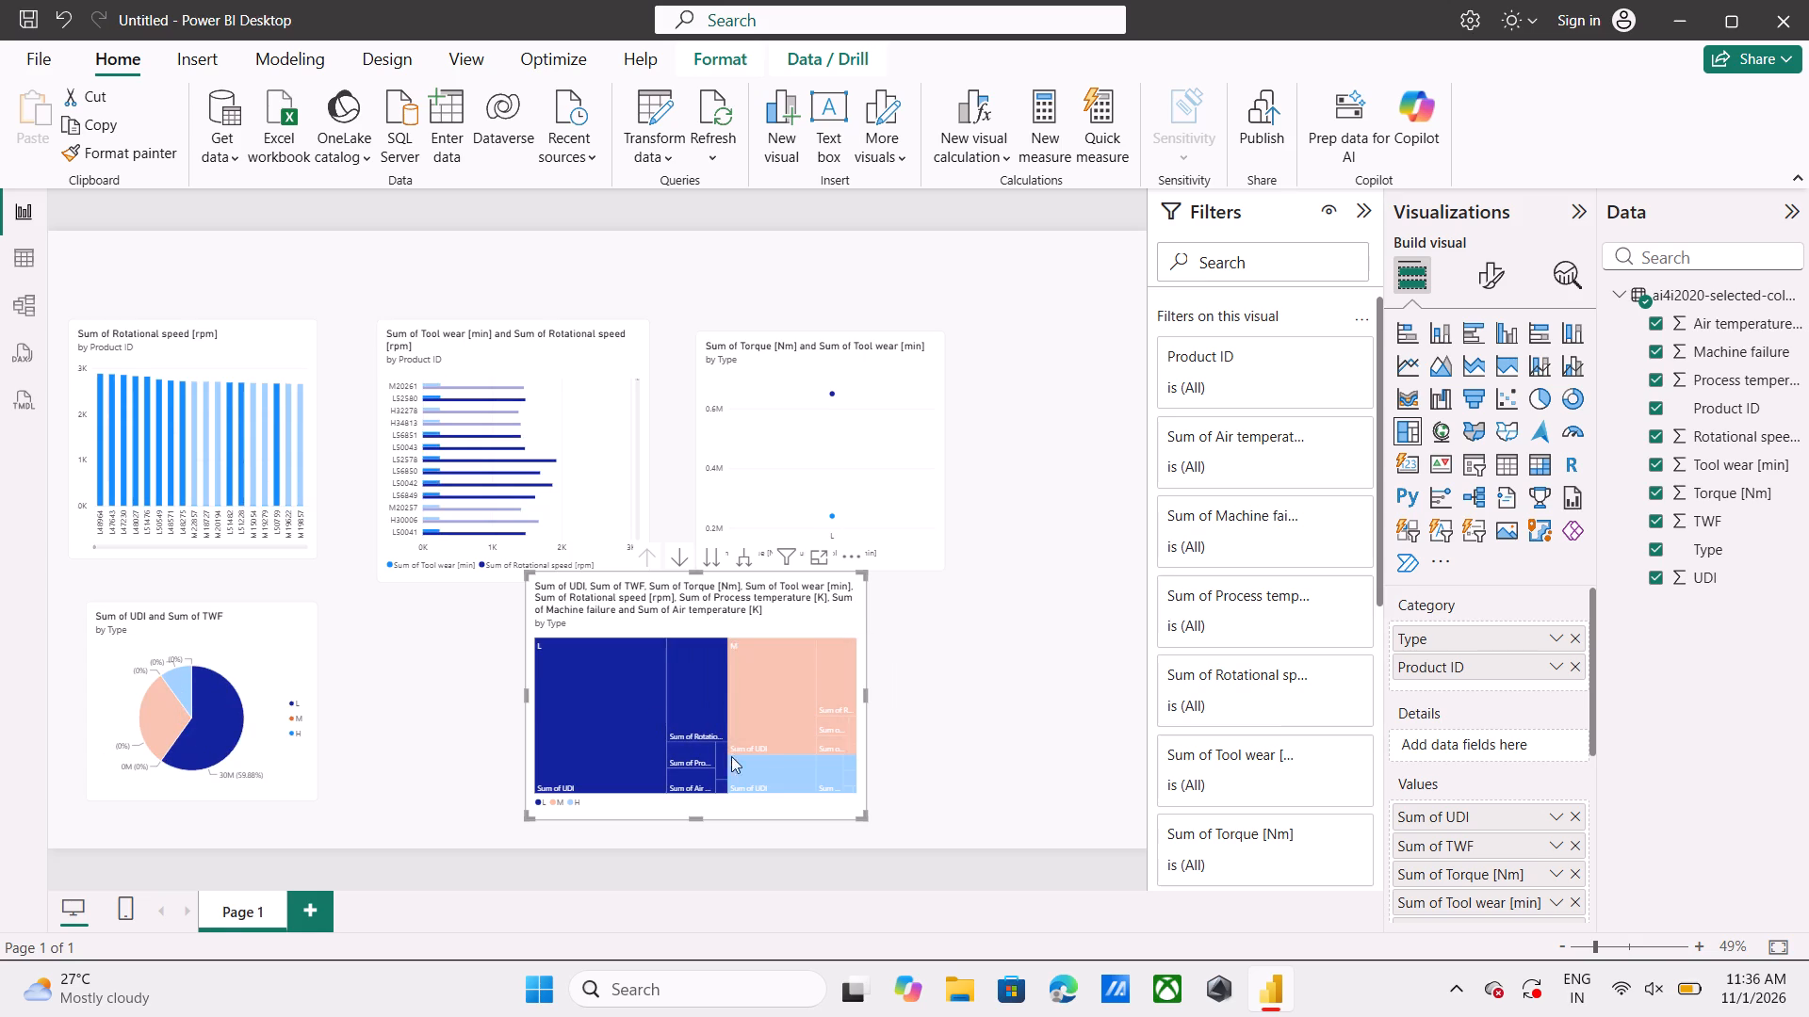
click(765, 767)
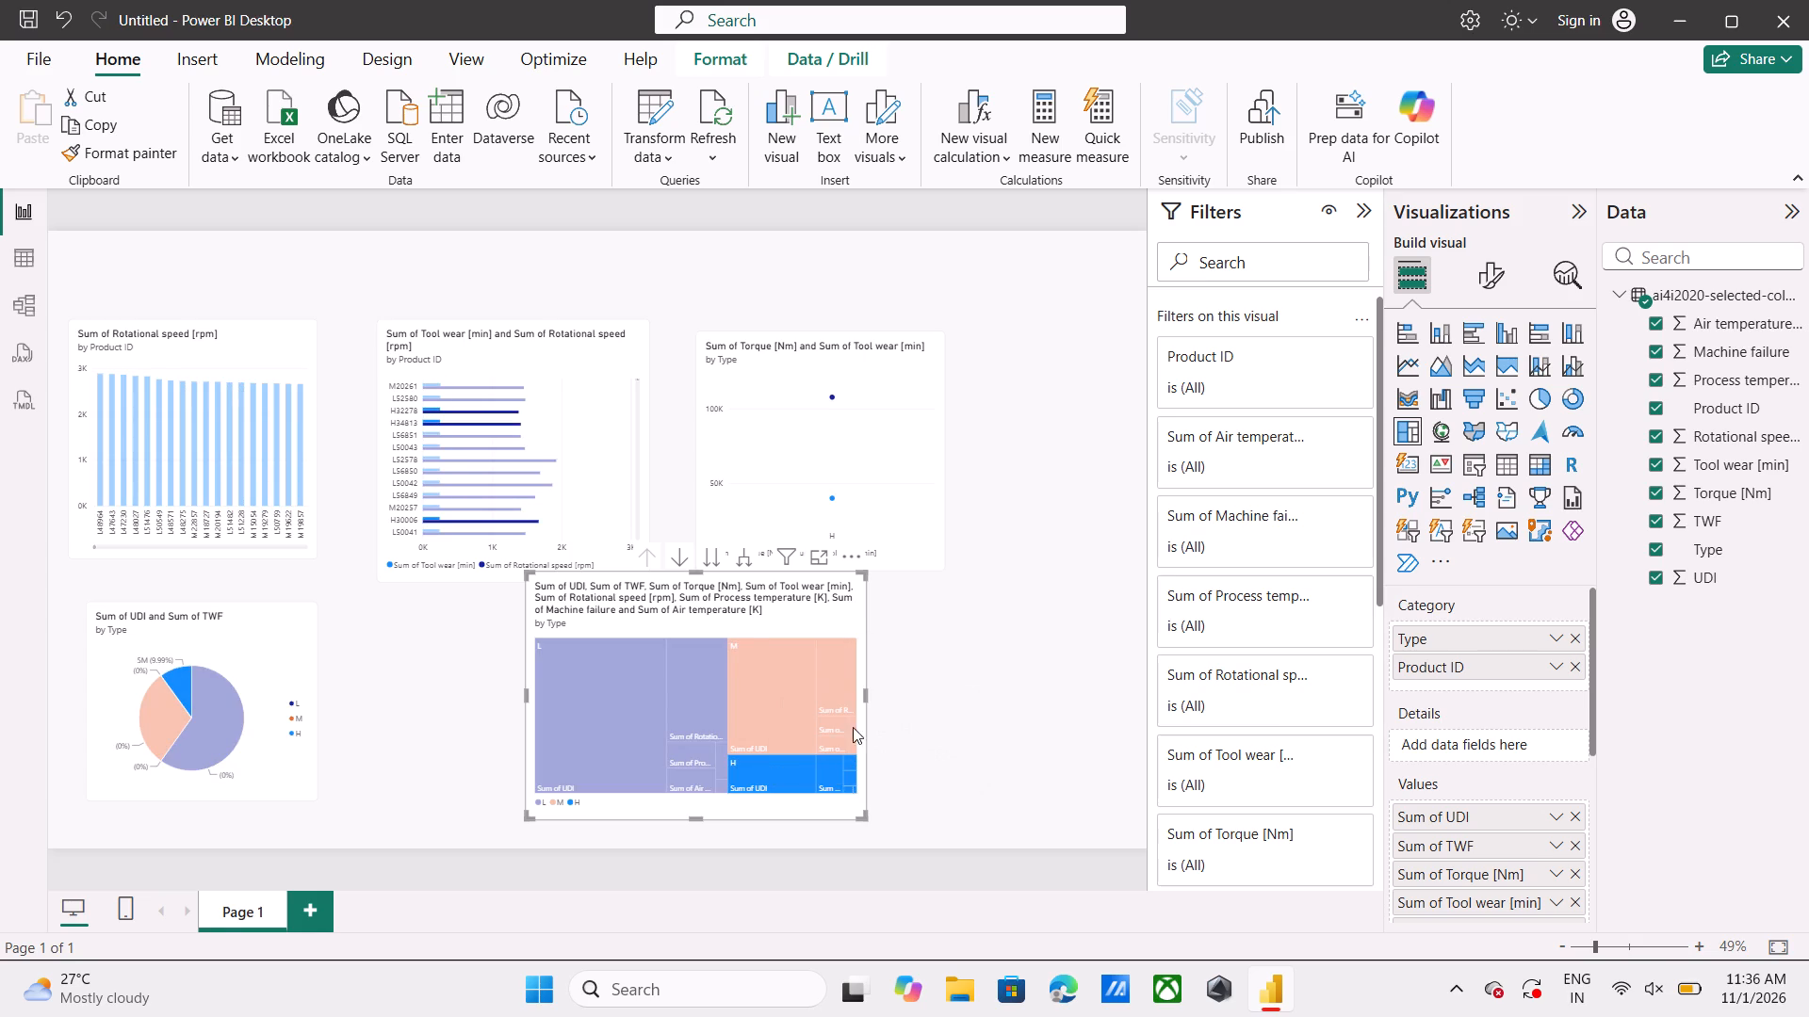
click(994, 701)
double_click(994, 701)
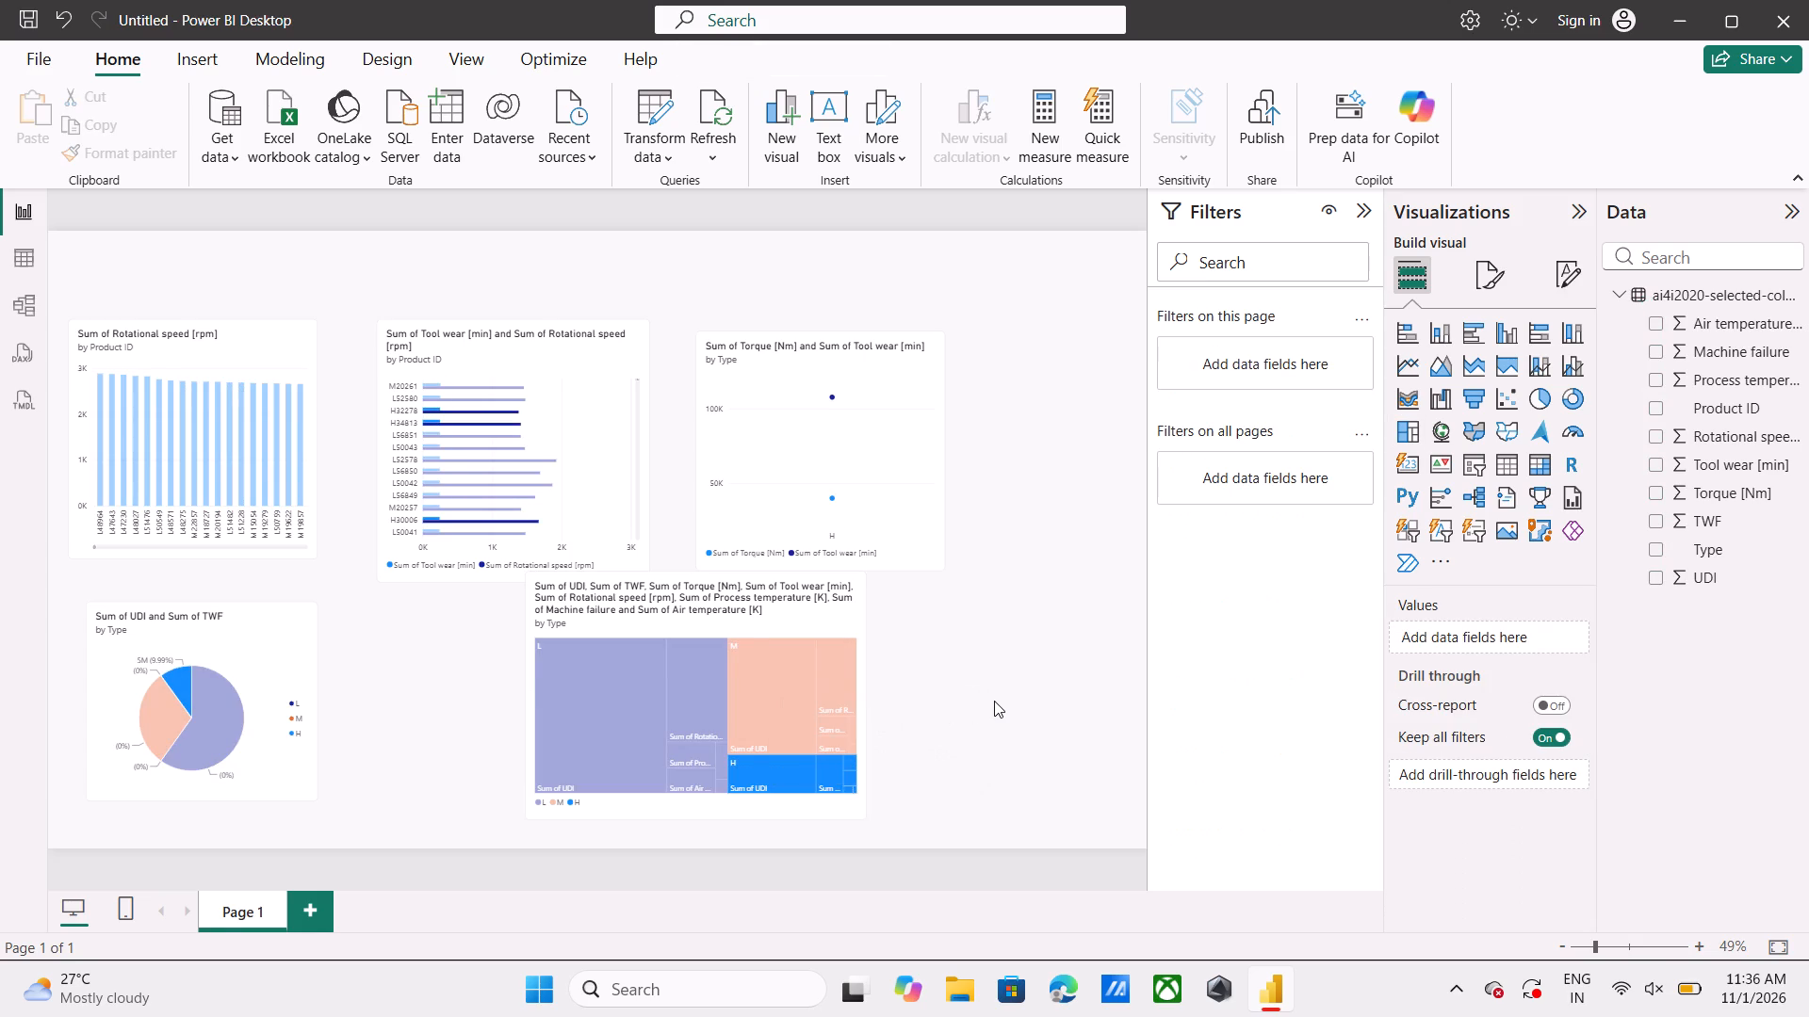
click(825, 590)
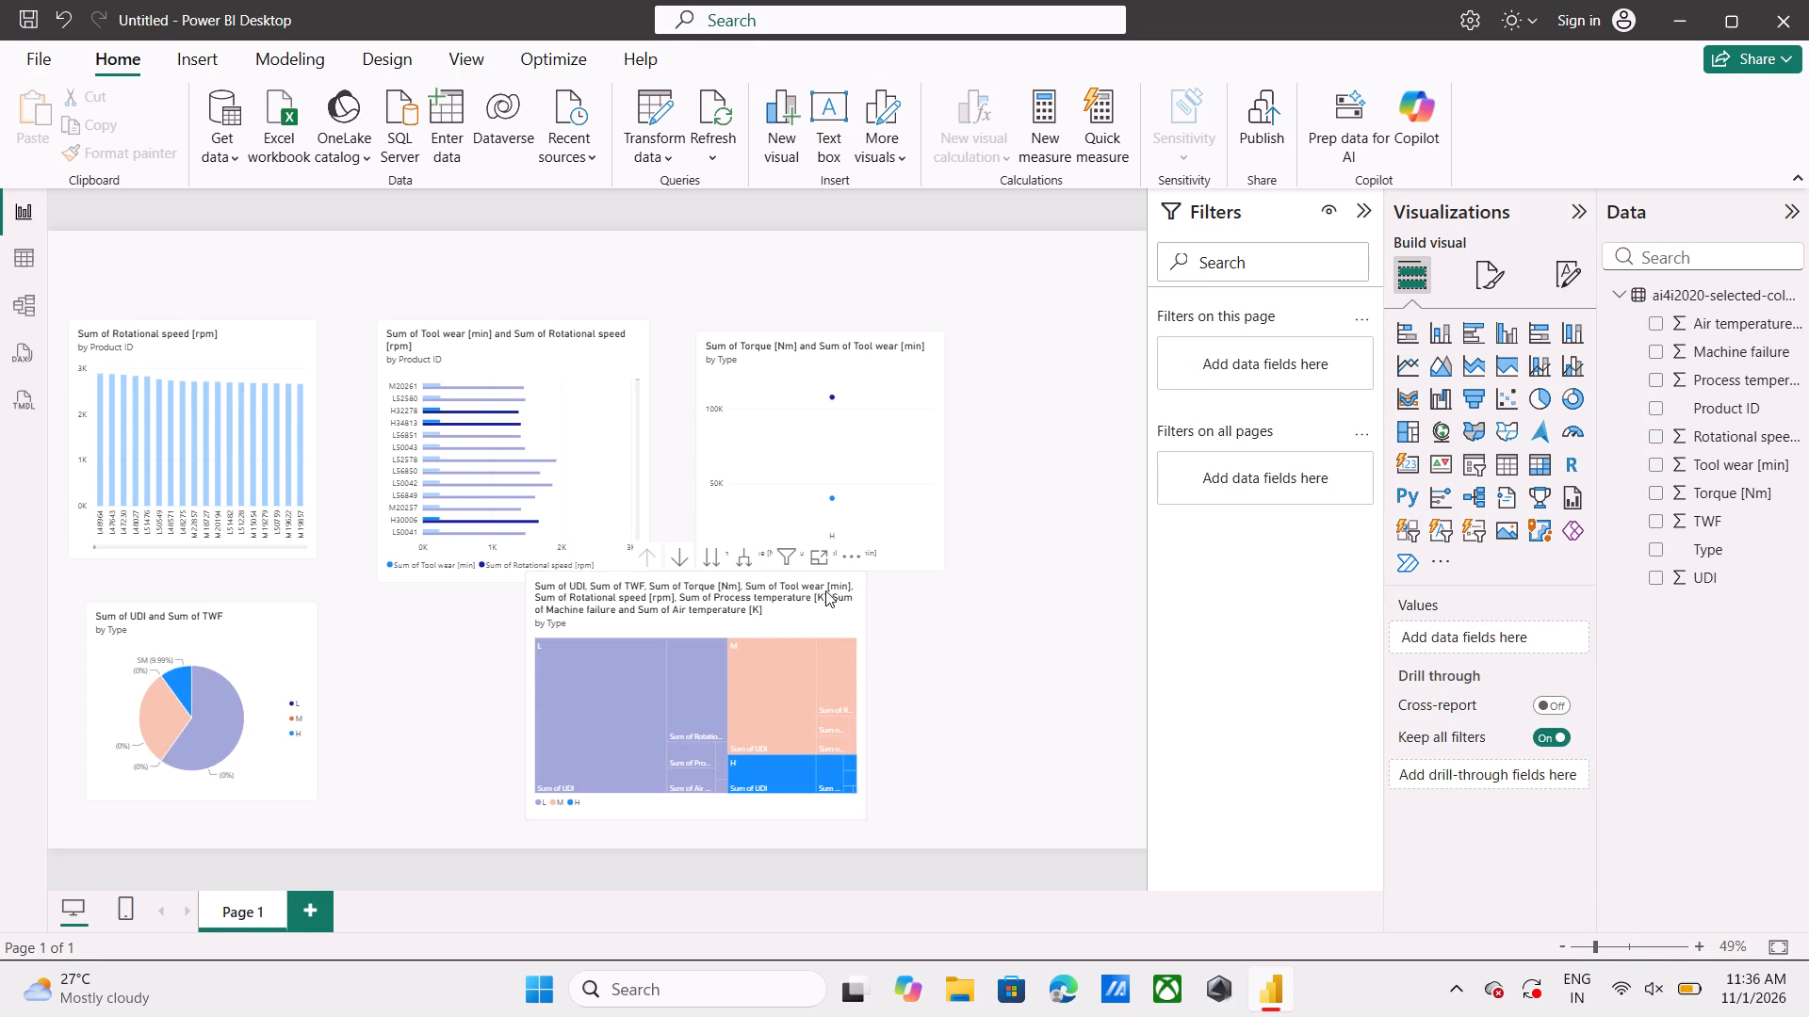
click(824, 612)
click(698, 688)
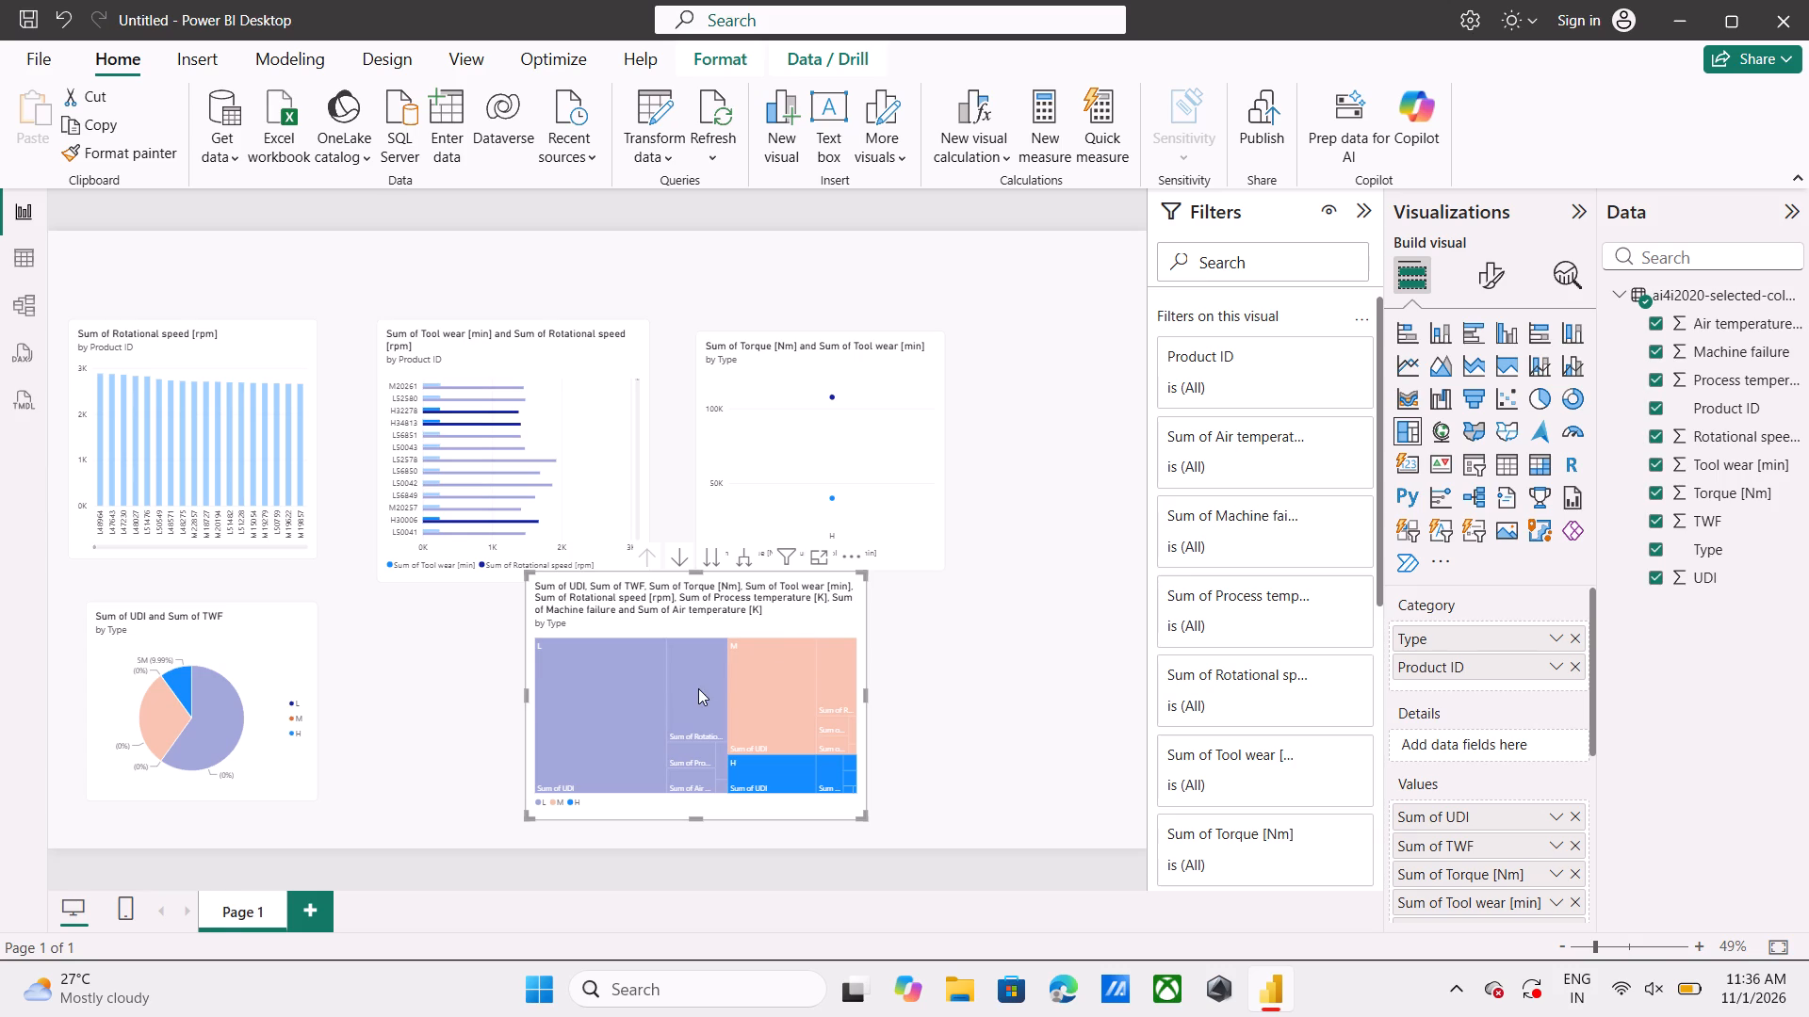
click(778, 684)
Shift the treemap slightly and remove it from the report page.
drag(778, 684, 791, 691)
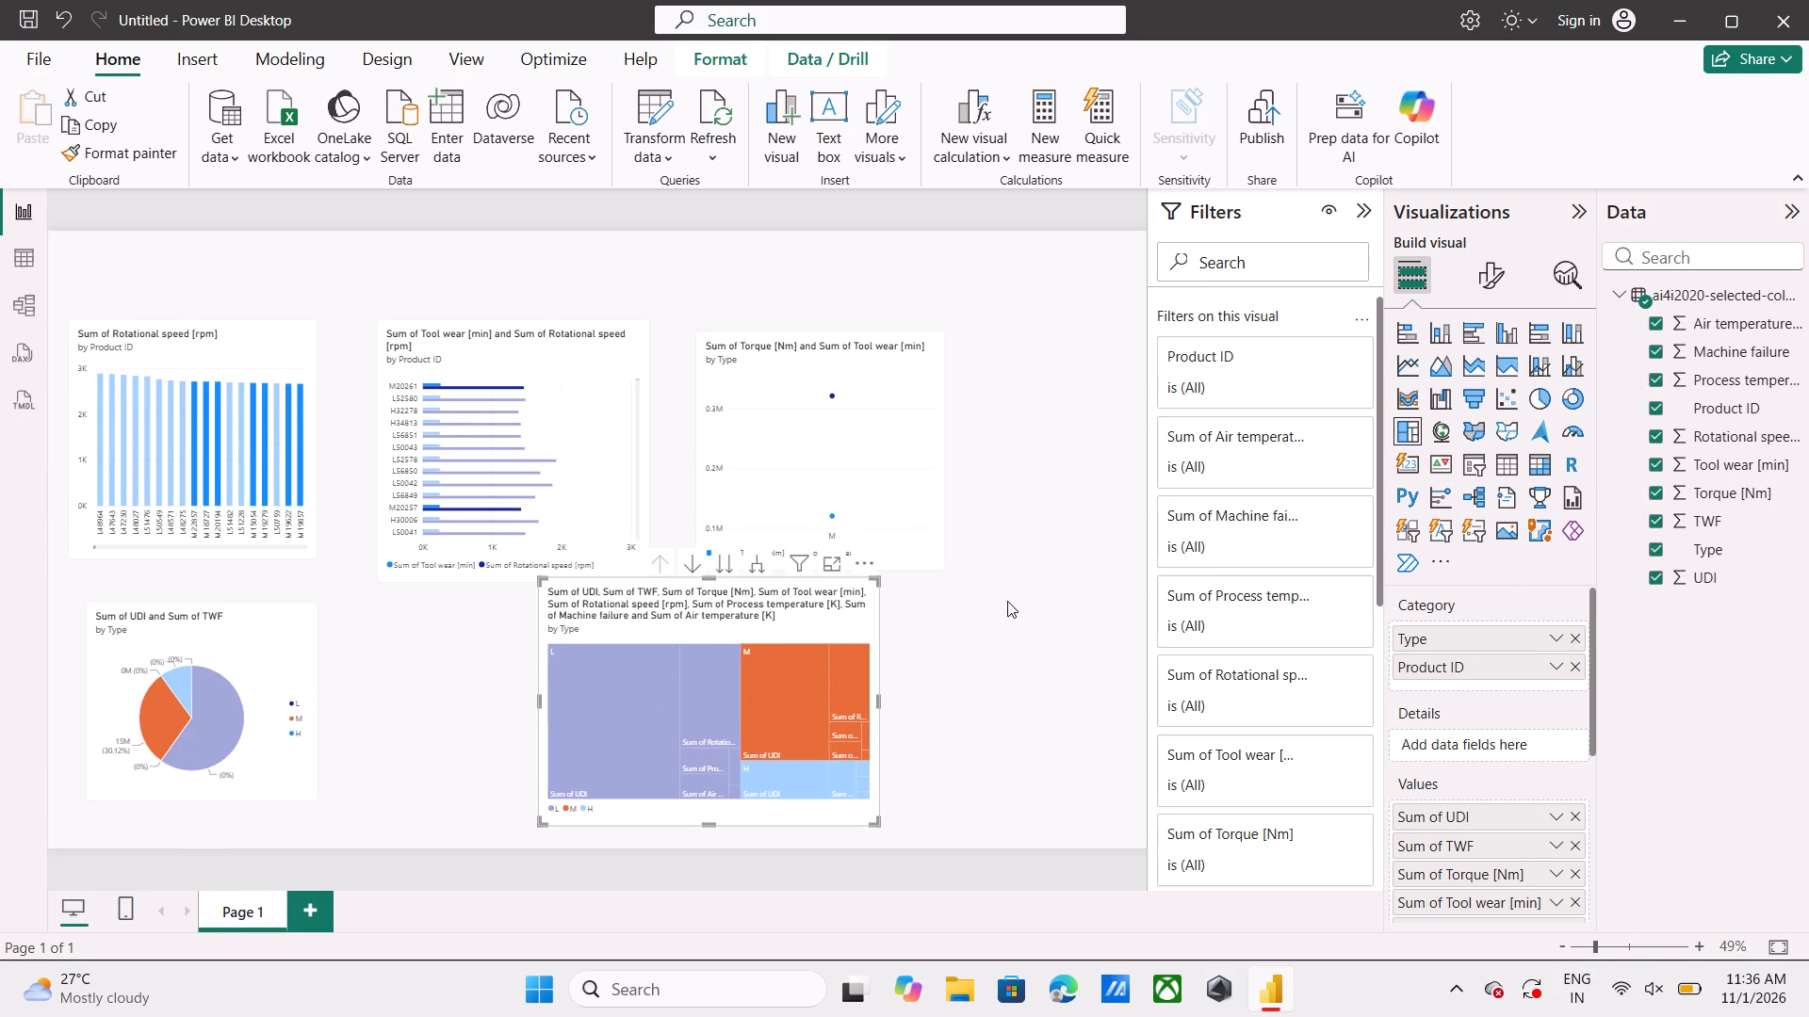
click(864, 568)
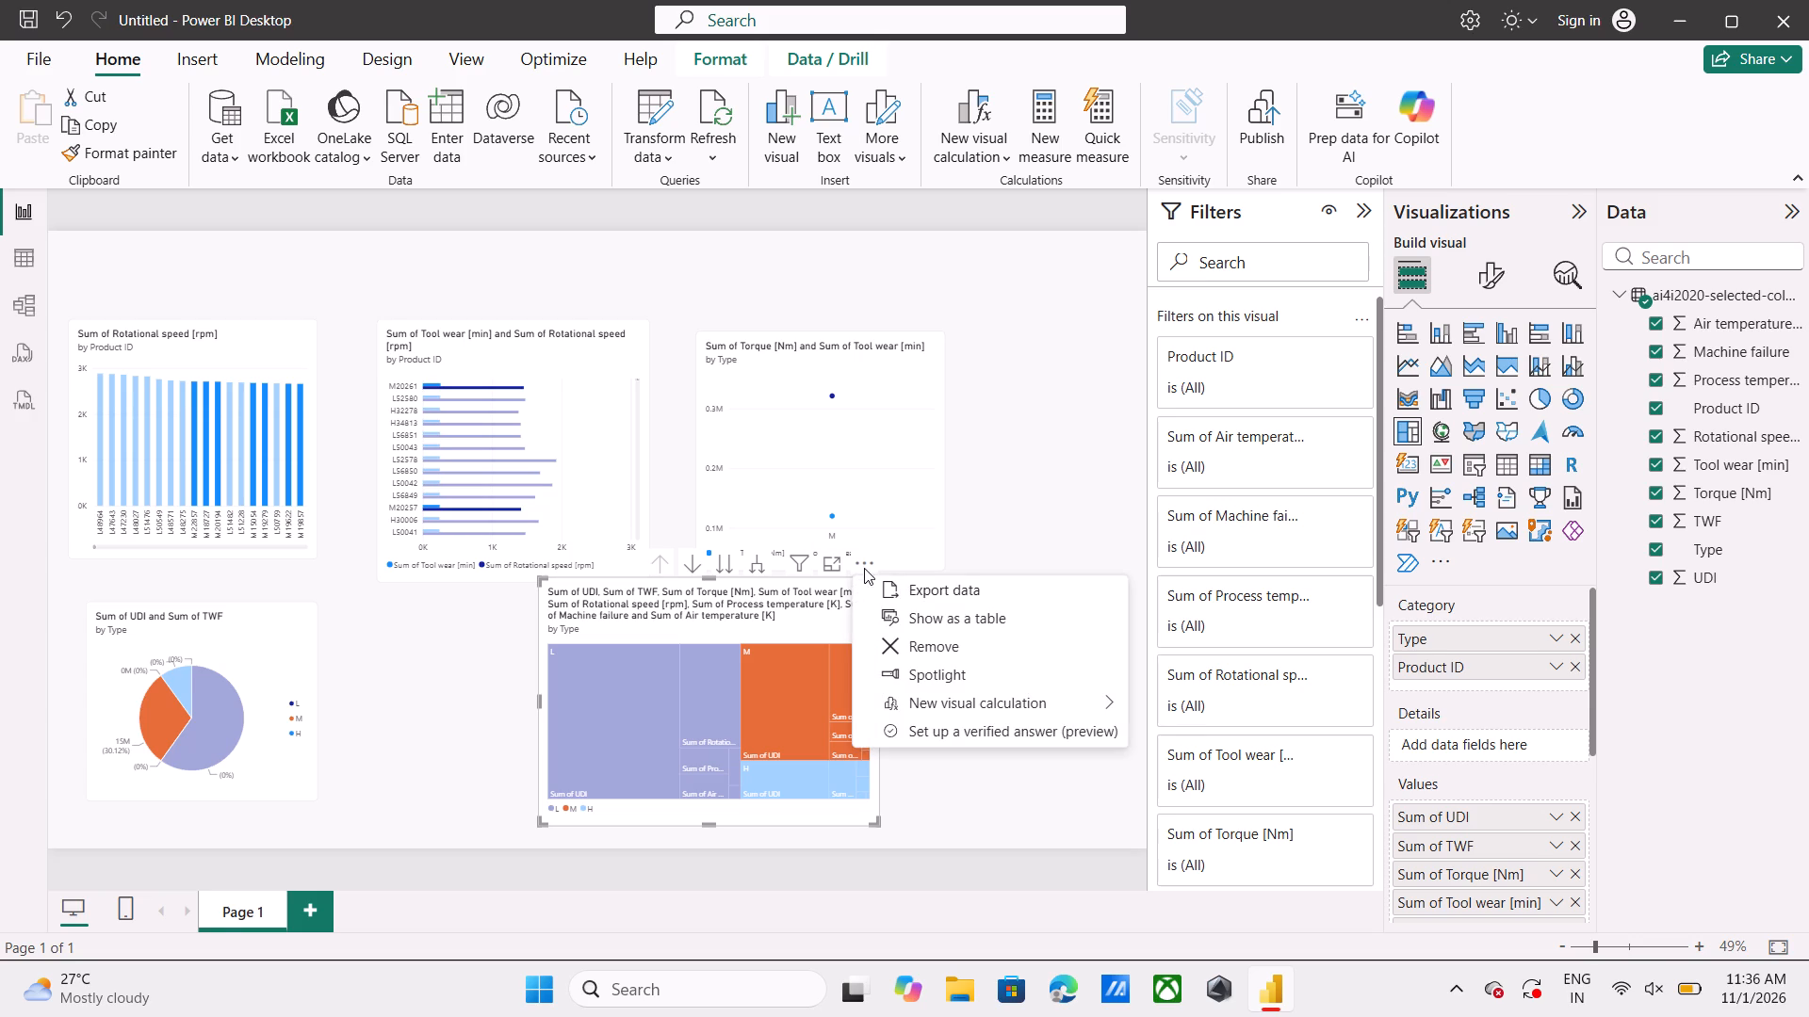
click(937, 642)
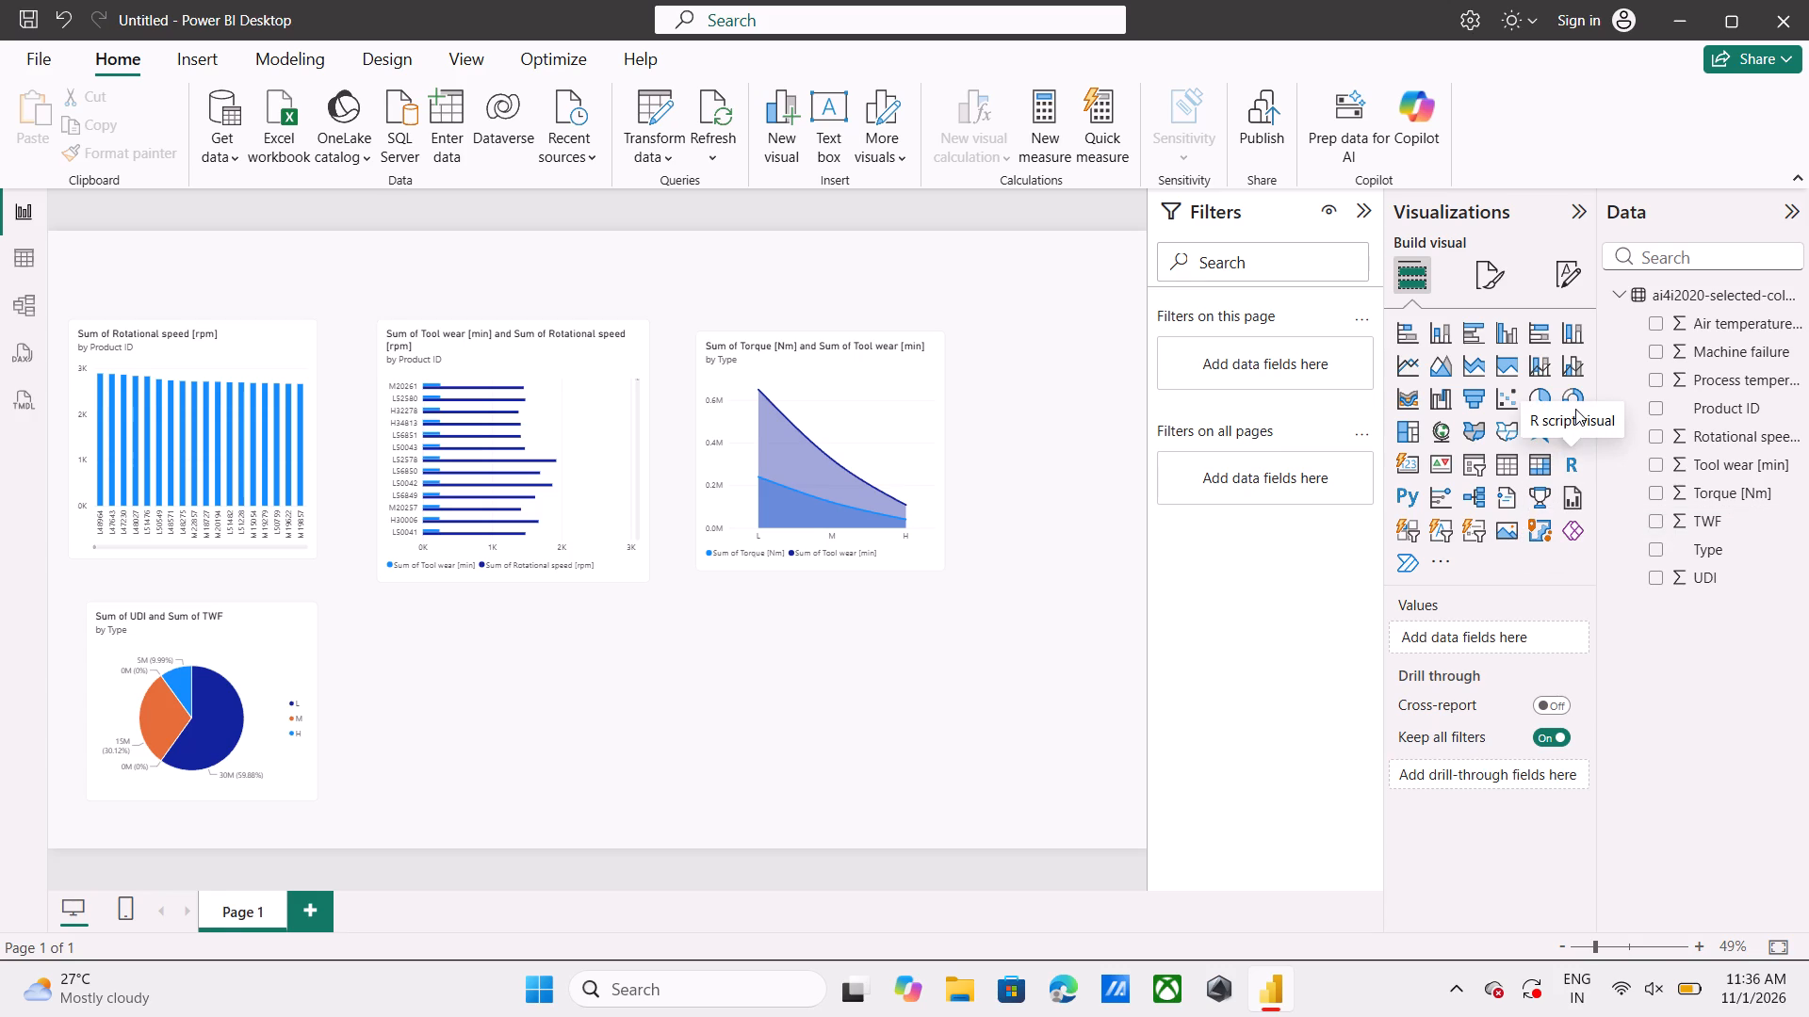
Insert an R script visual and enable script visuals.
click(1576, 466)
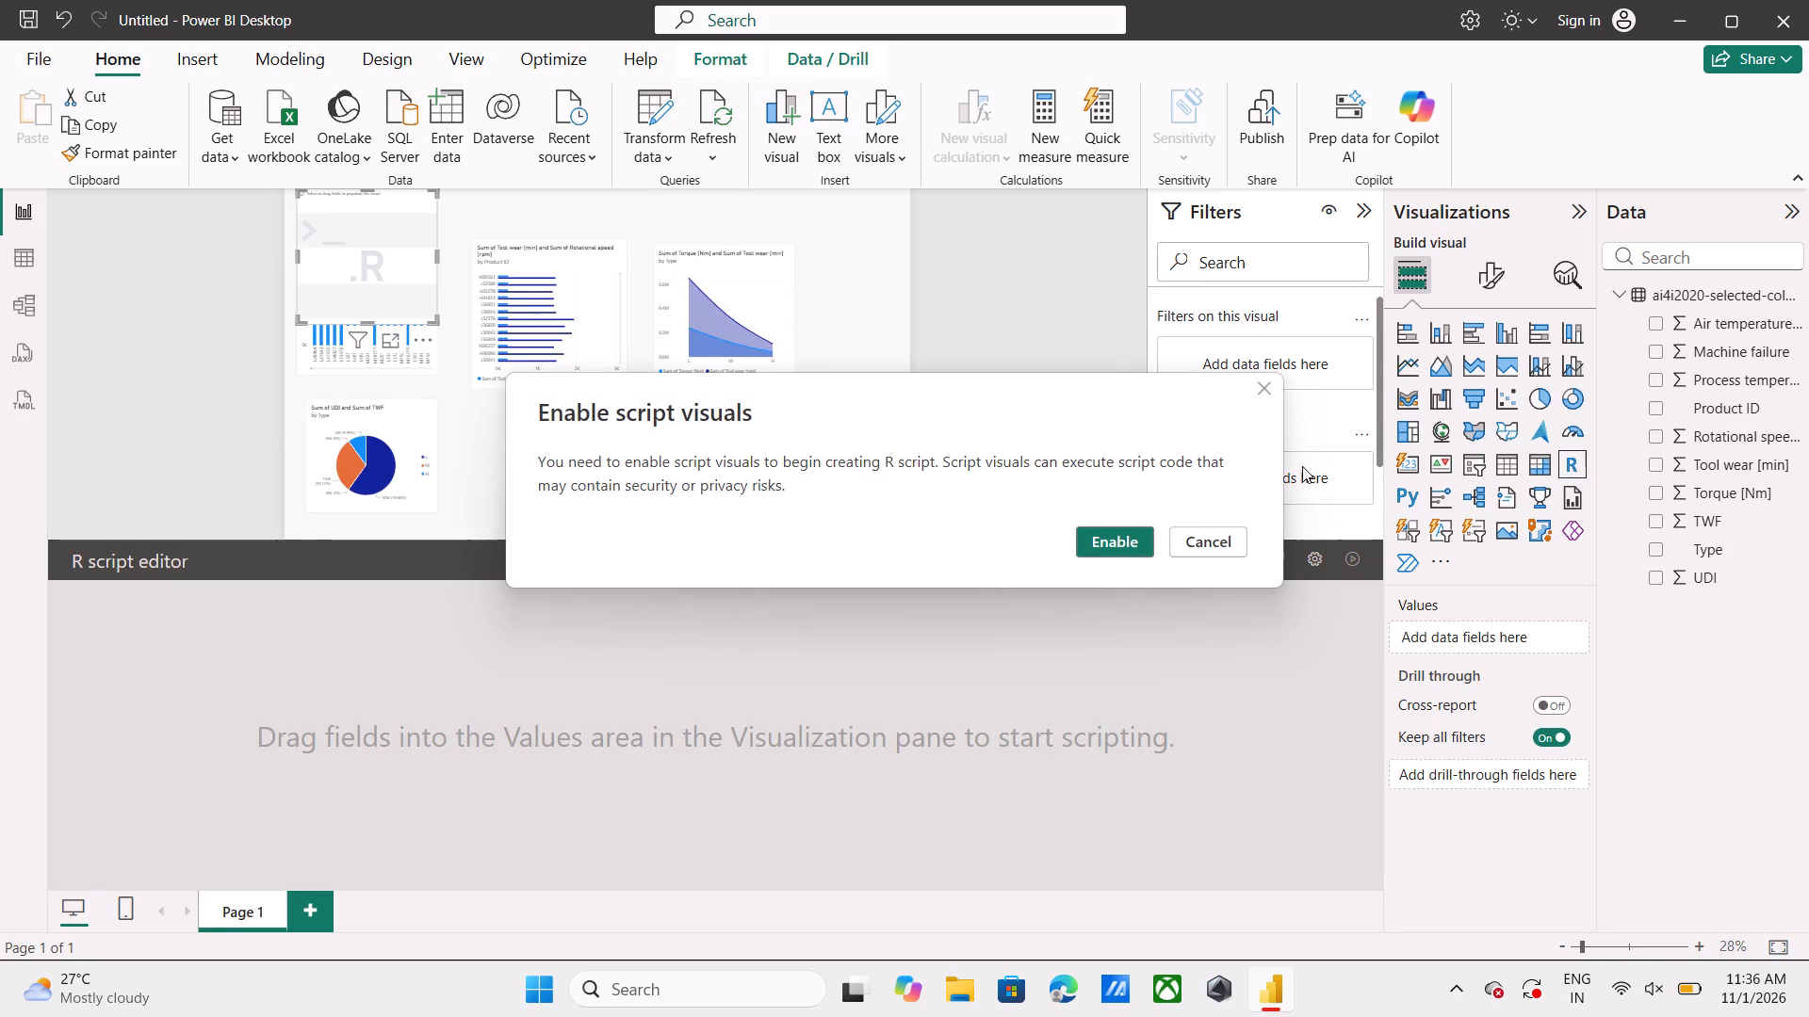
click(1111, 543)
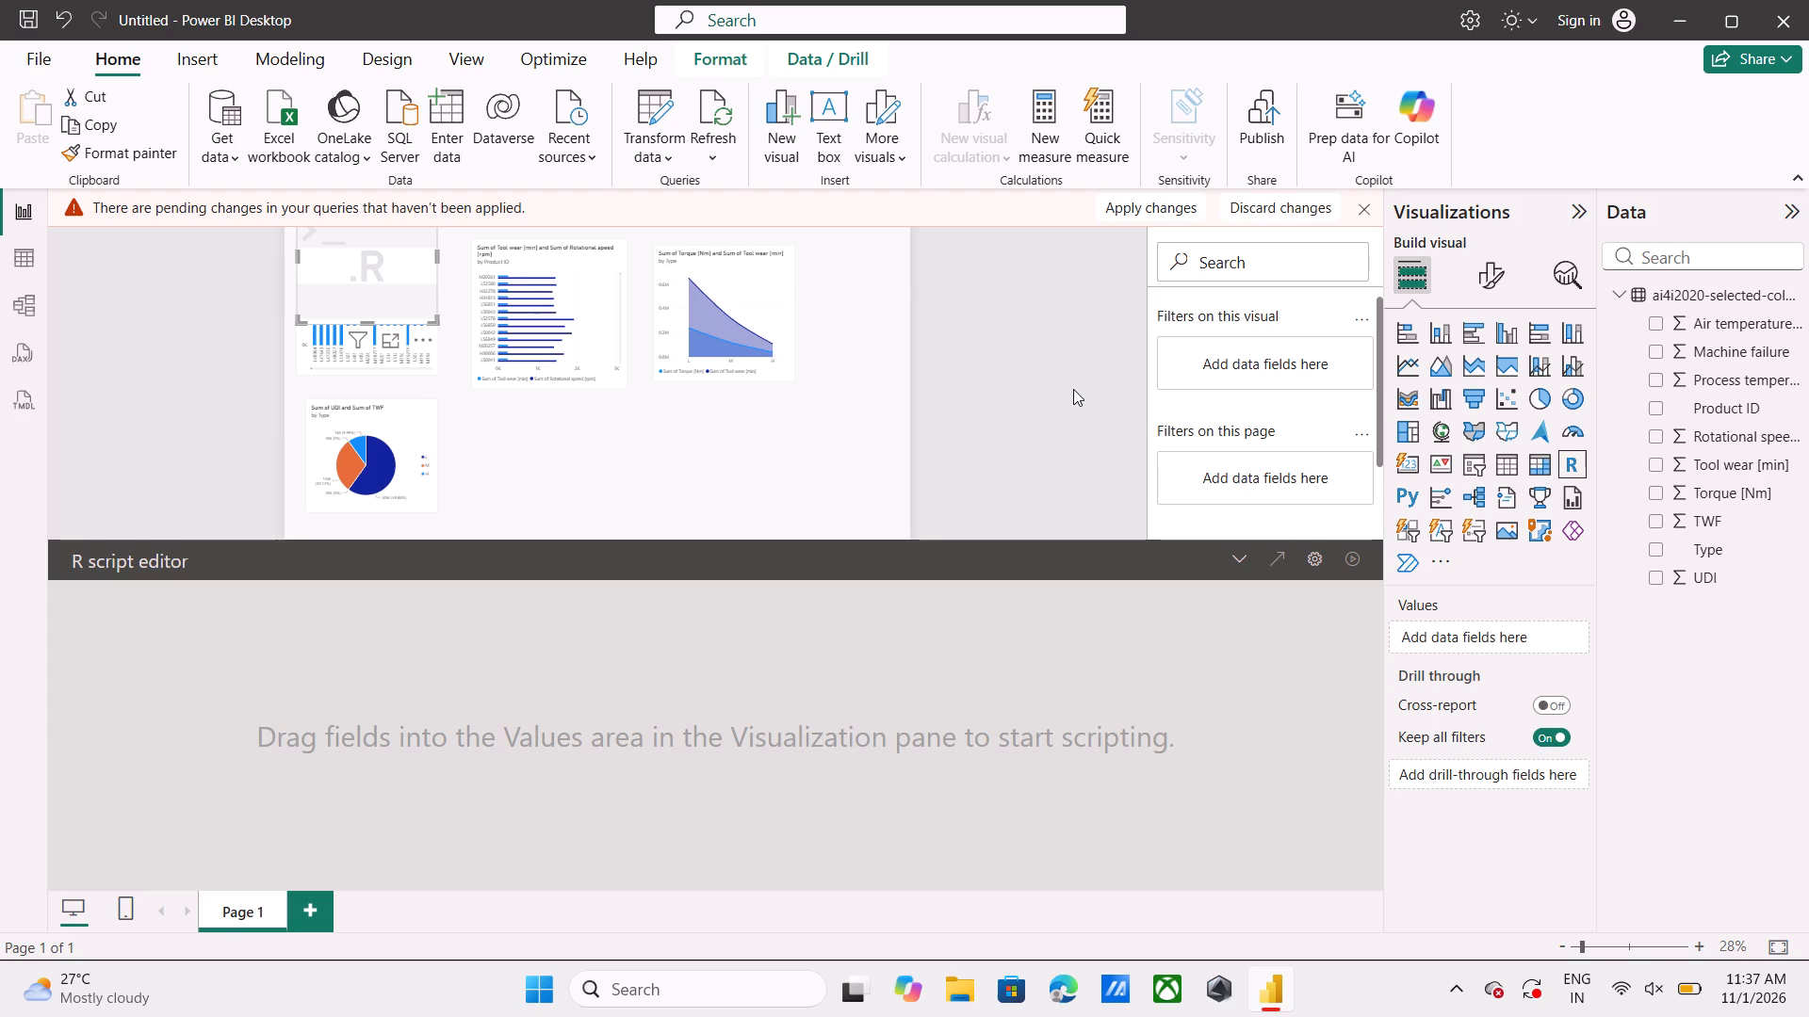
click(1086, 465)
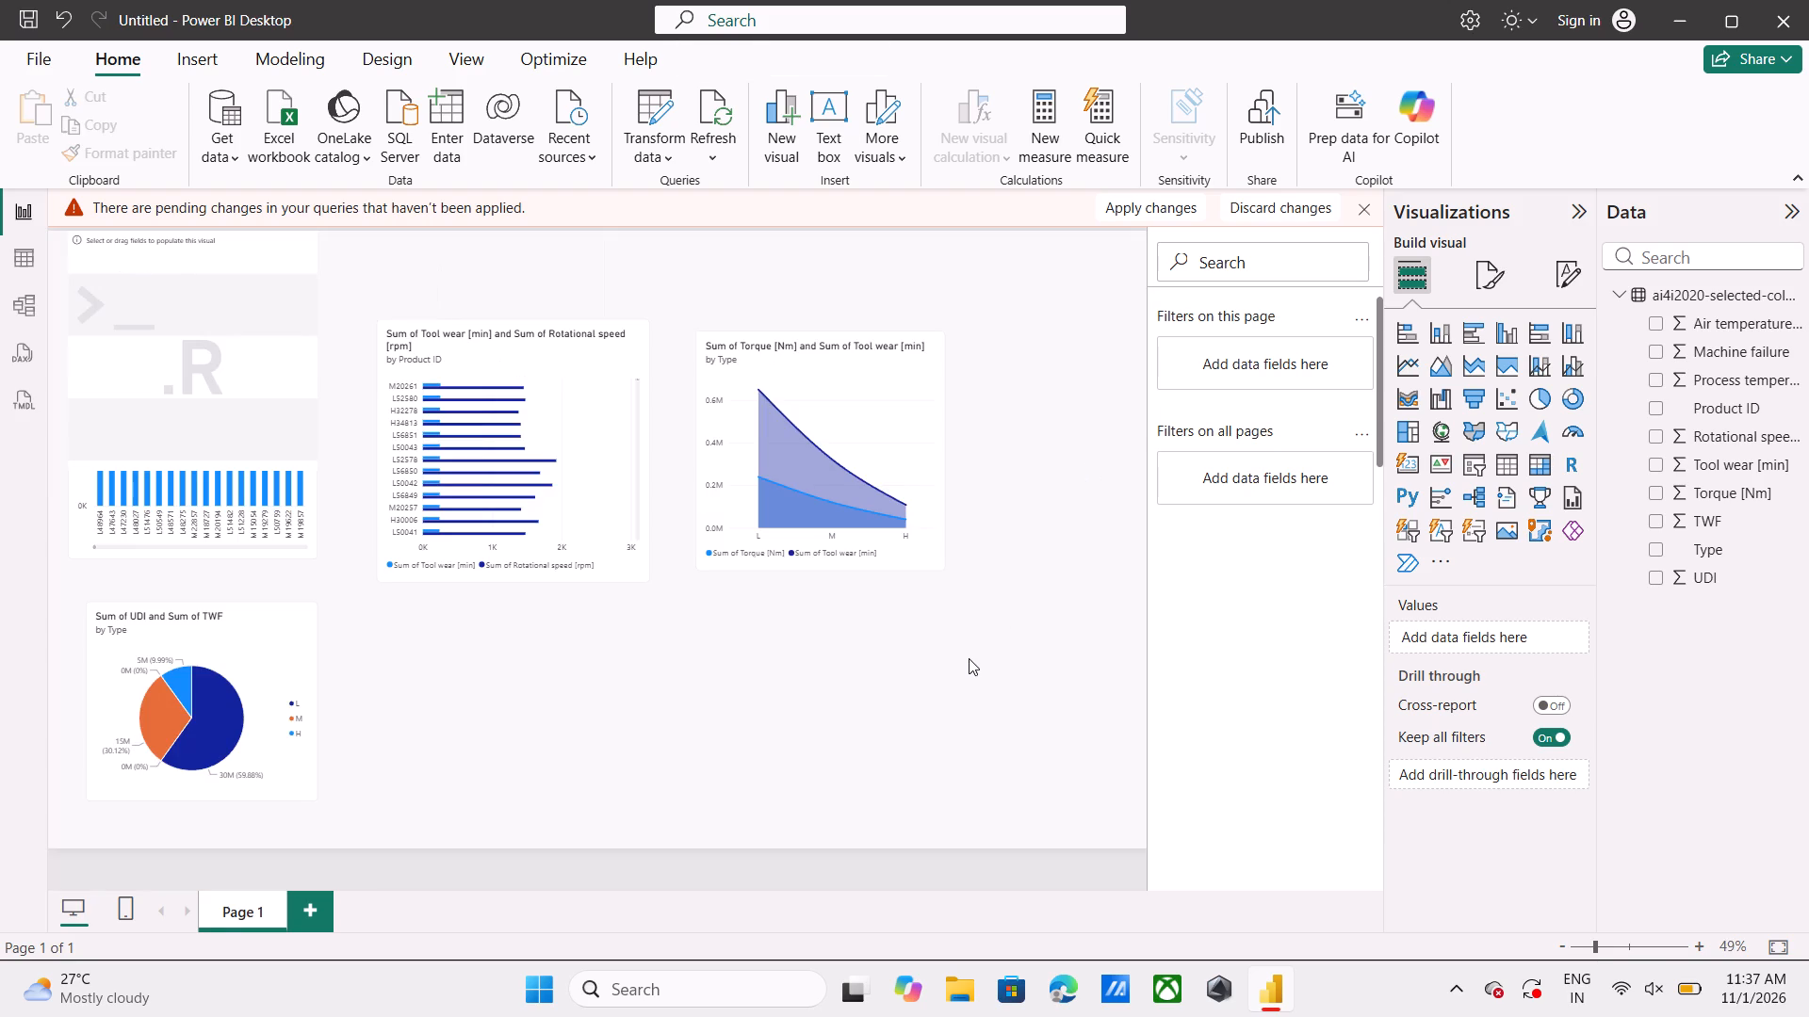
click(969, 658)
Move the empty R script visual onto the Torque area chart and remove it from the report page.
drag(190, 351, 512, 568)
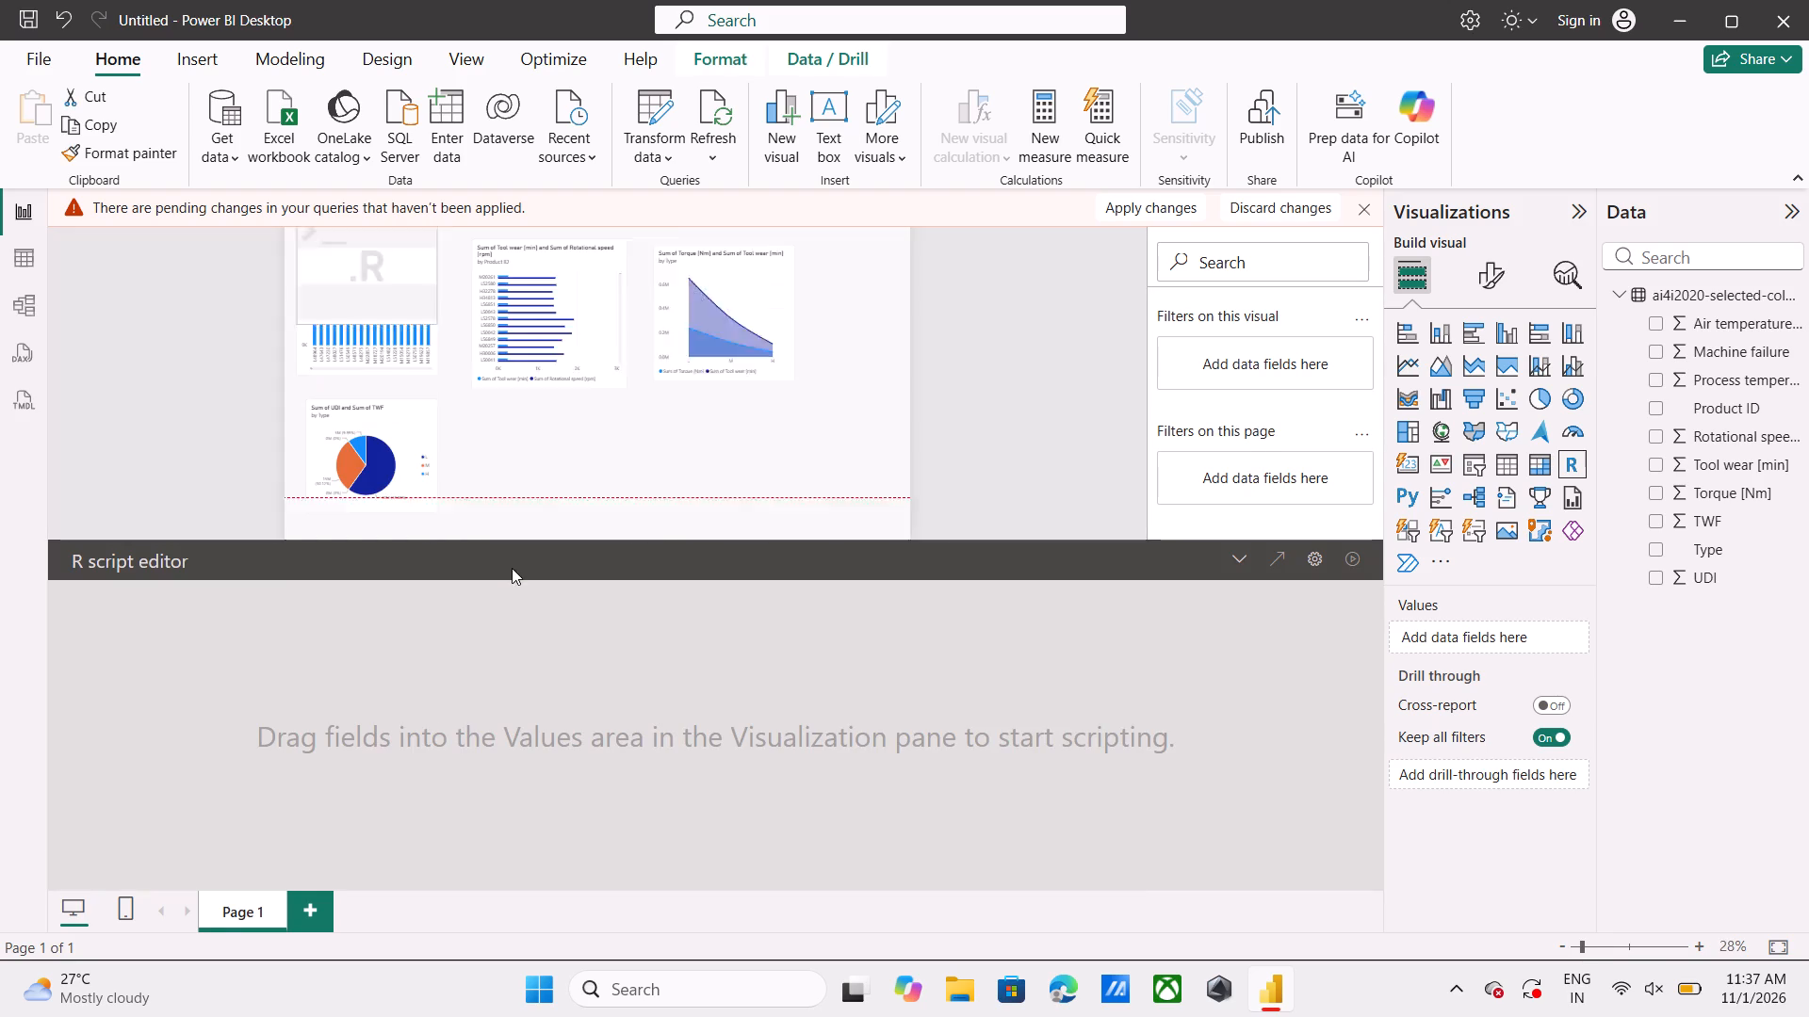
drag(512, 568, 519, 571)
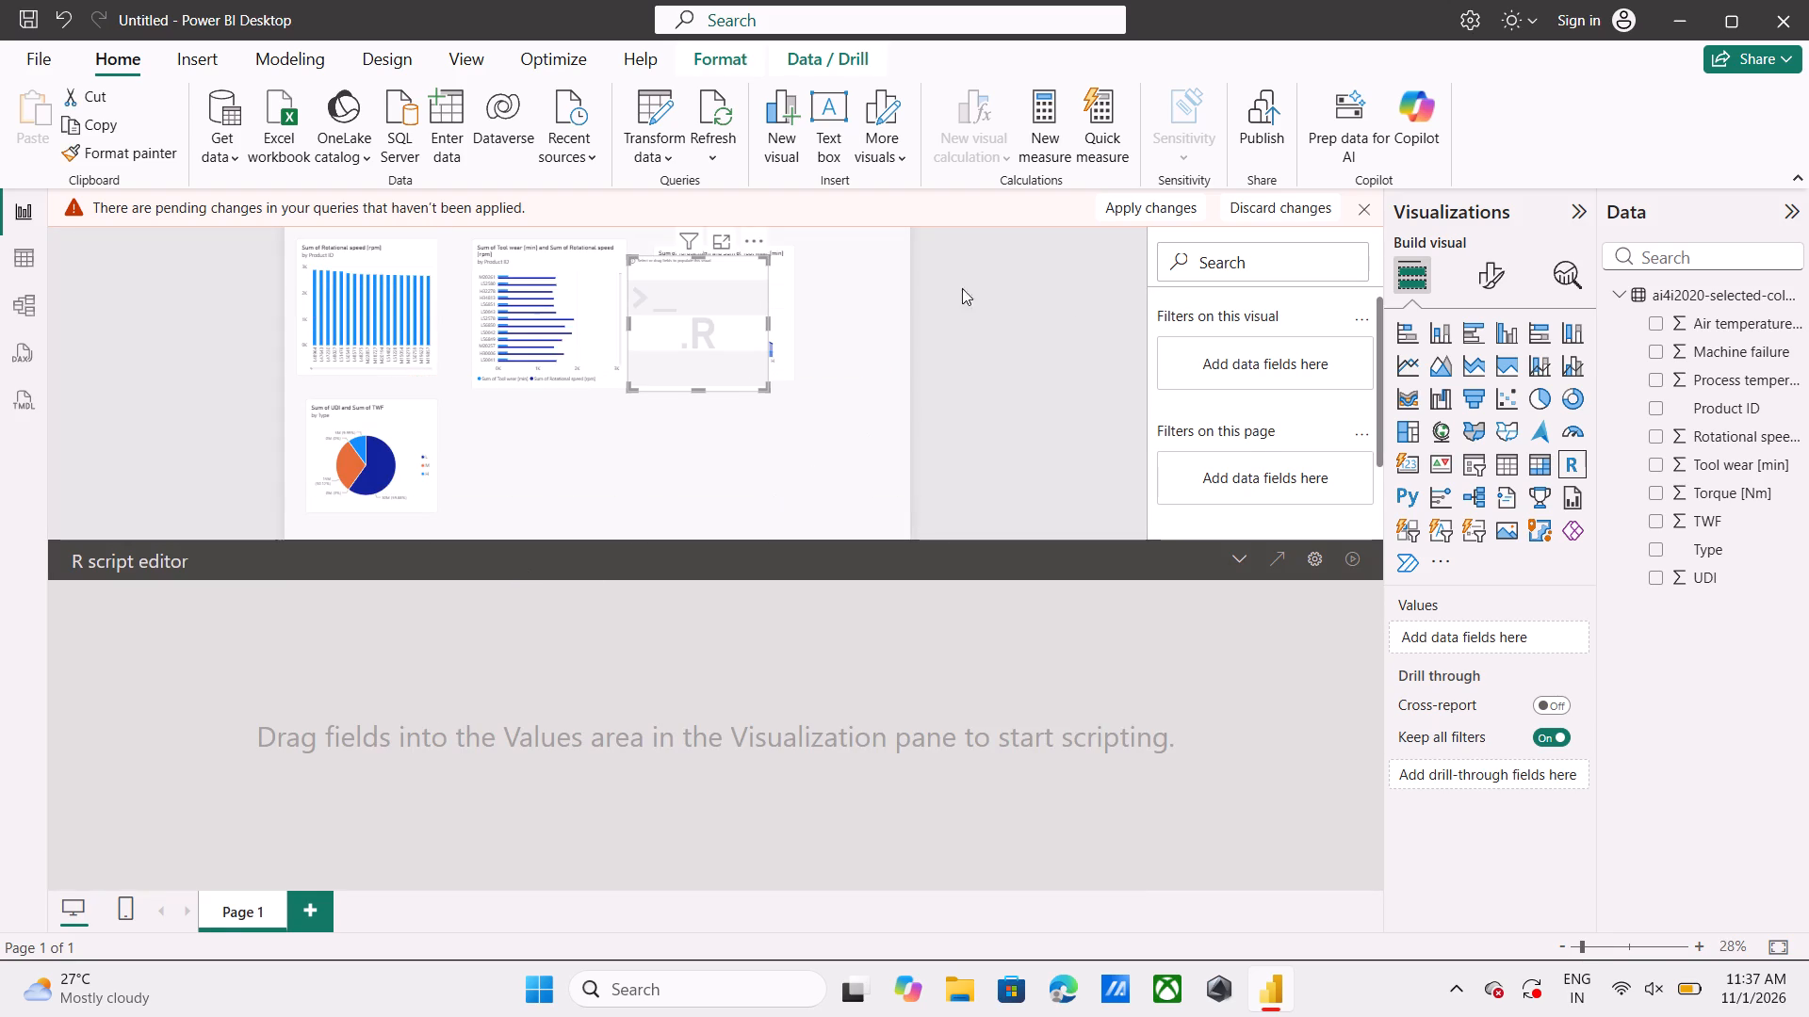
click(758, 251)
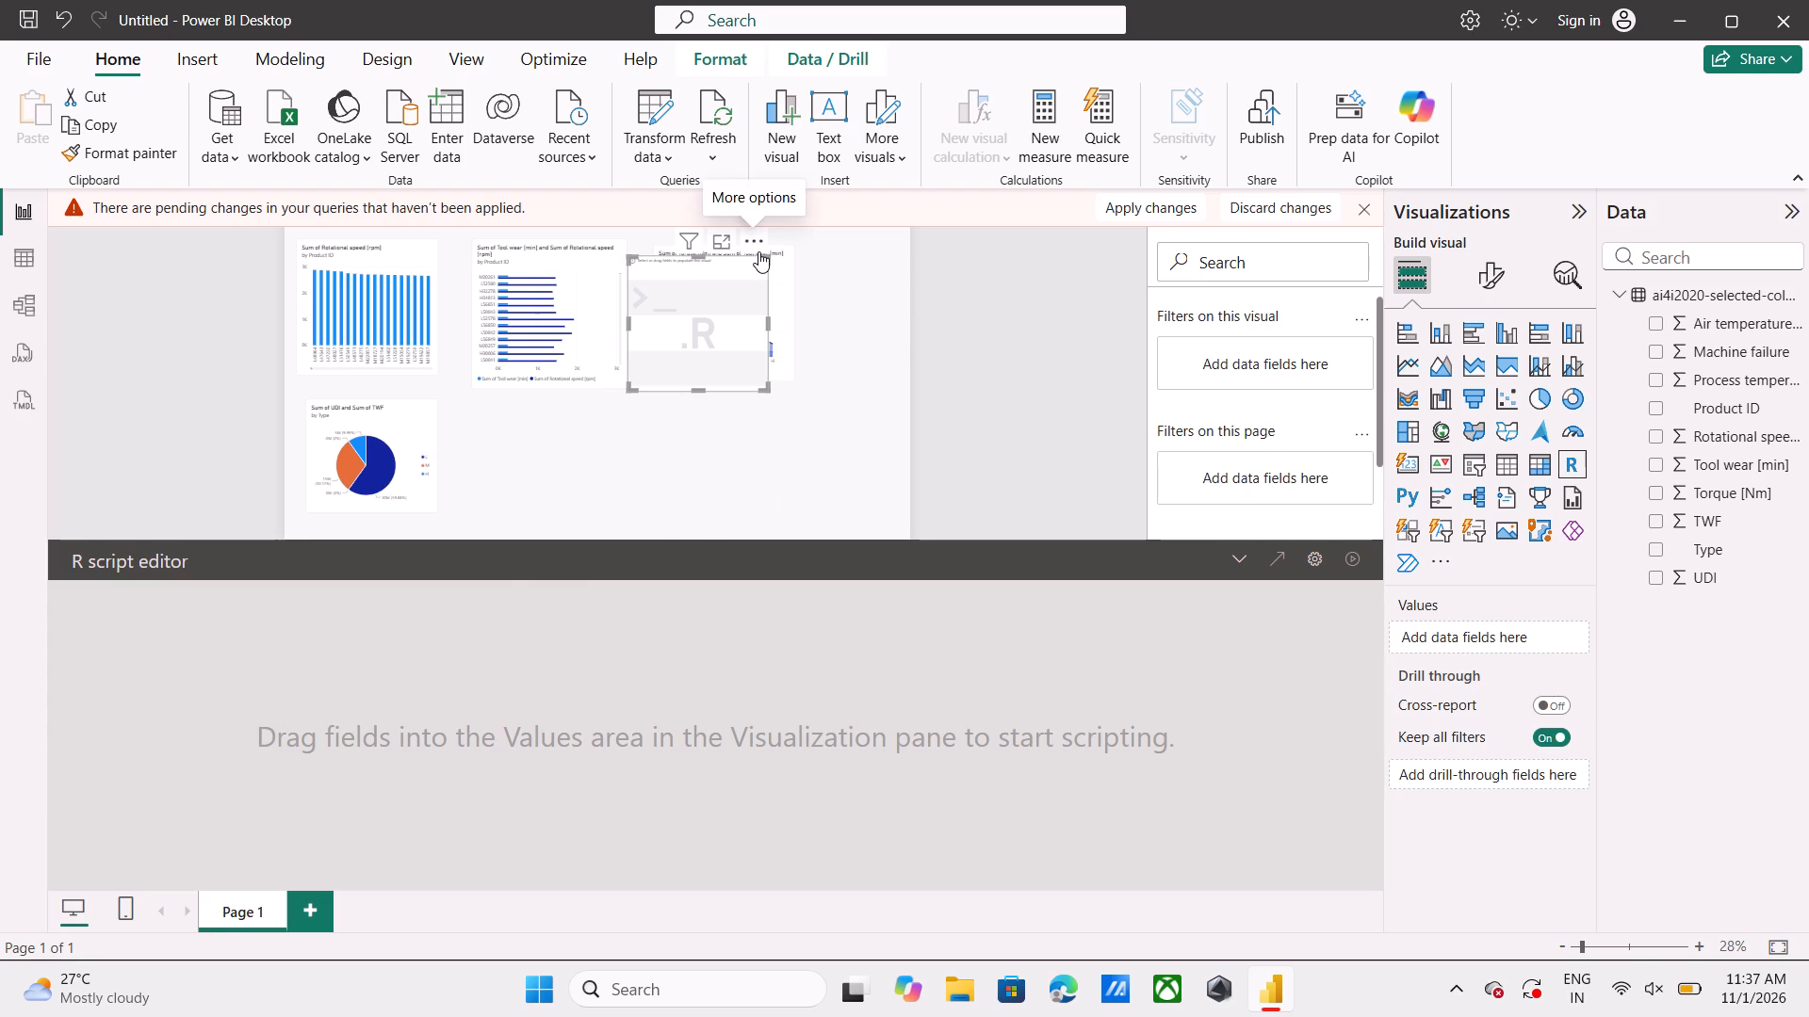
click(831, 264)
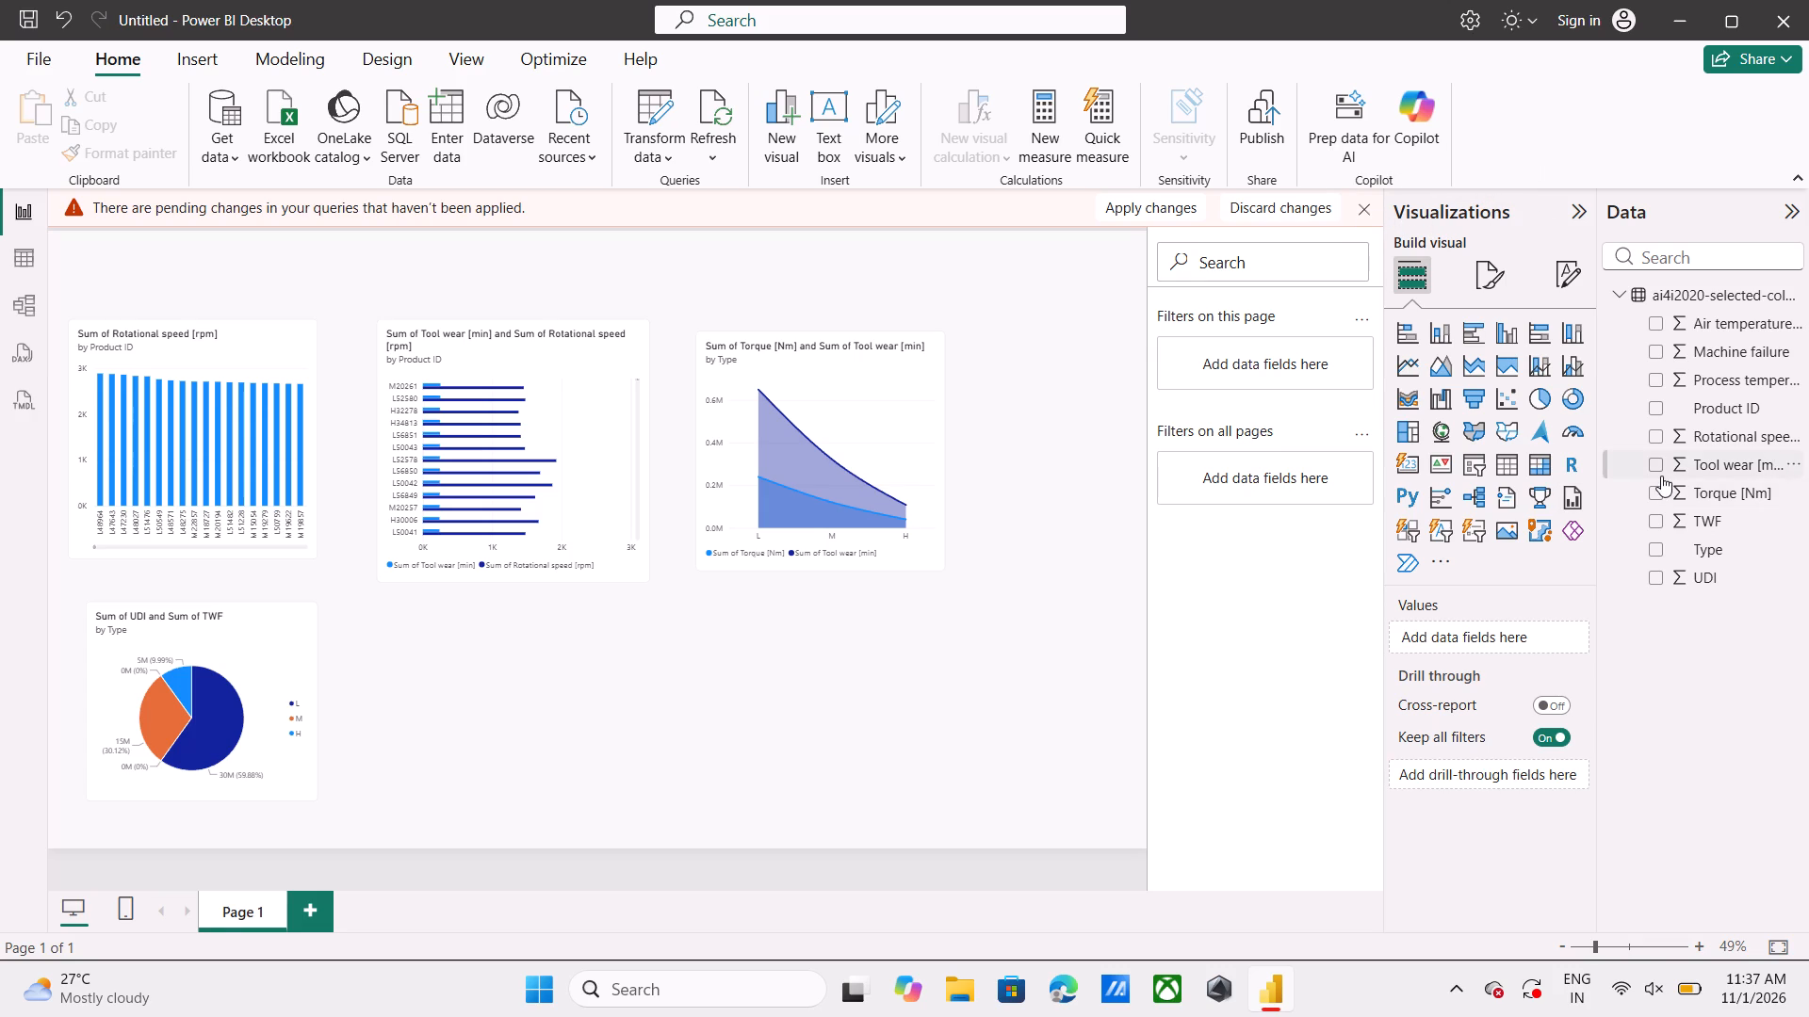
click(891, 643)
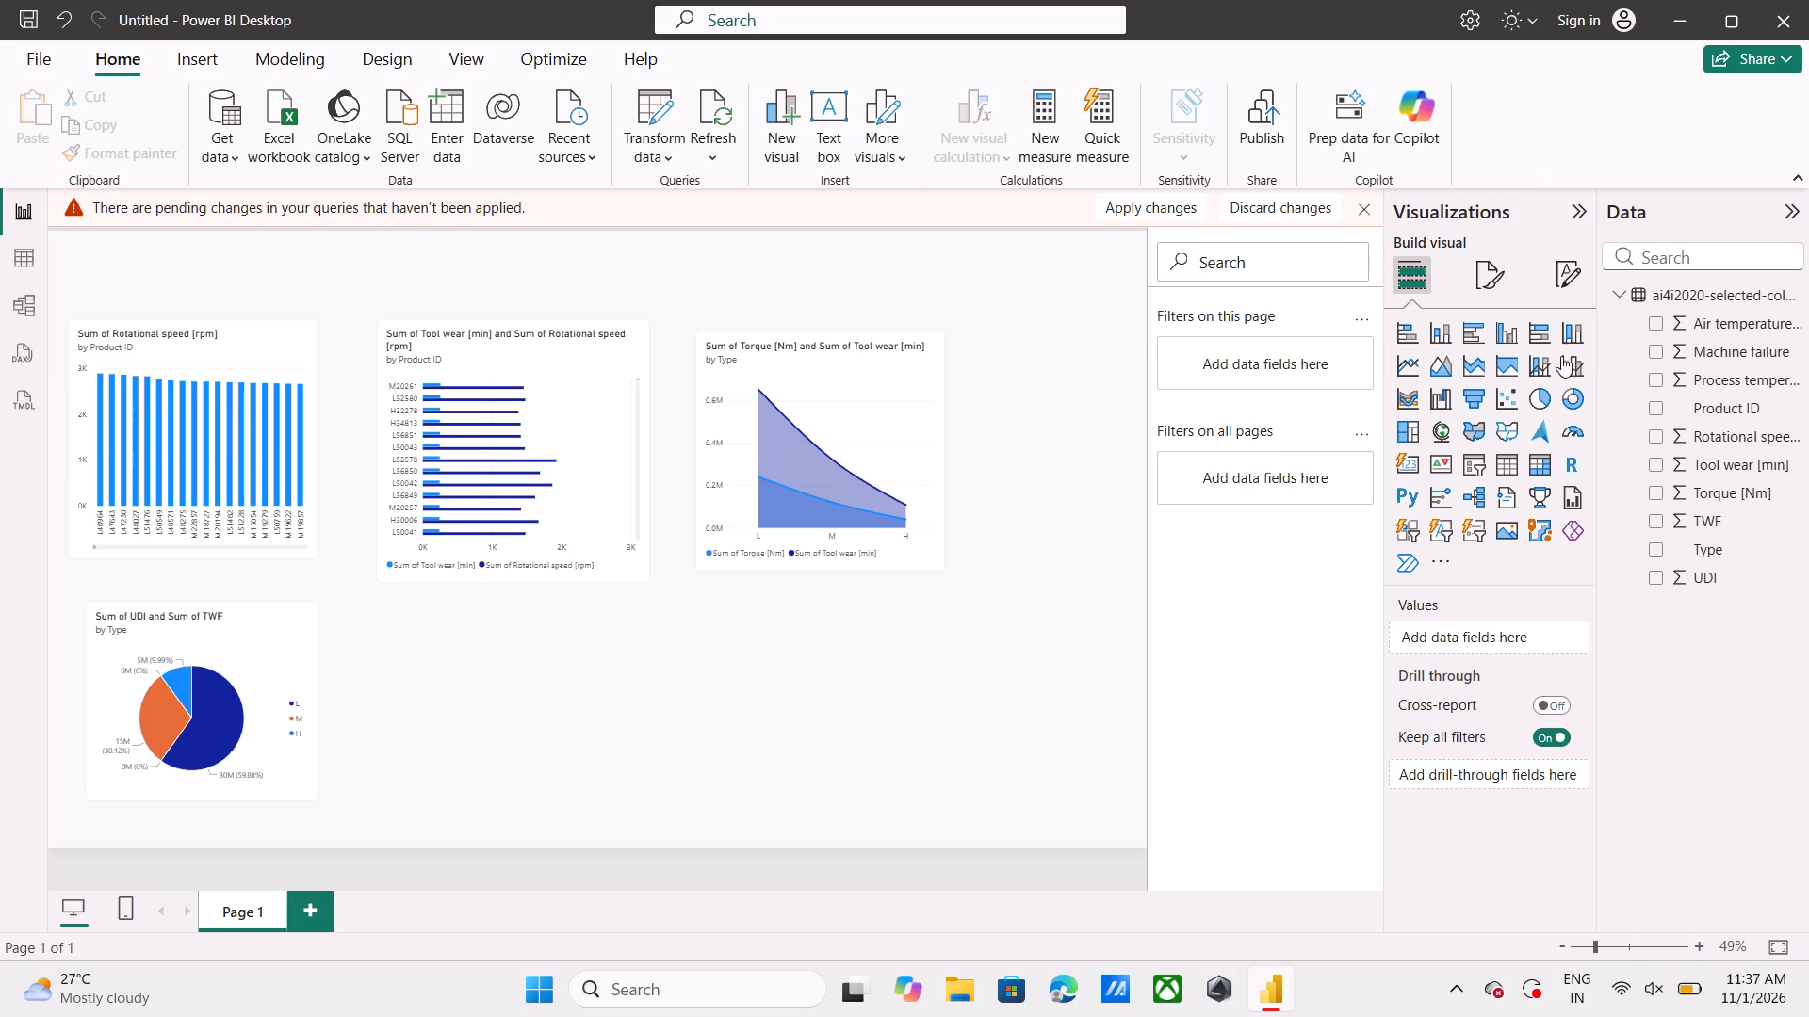
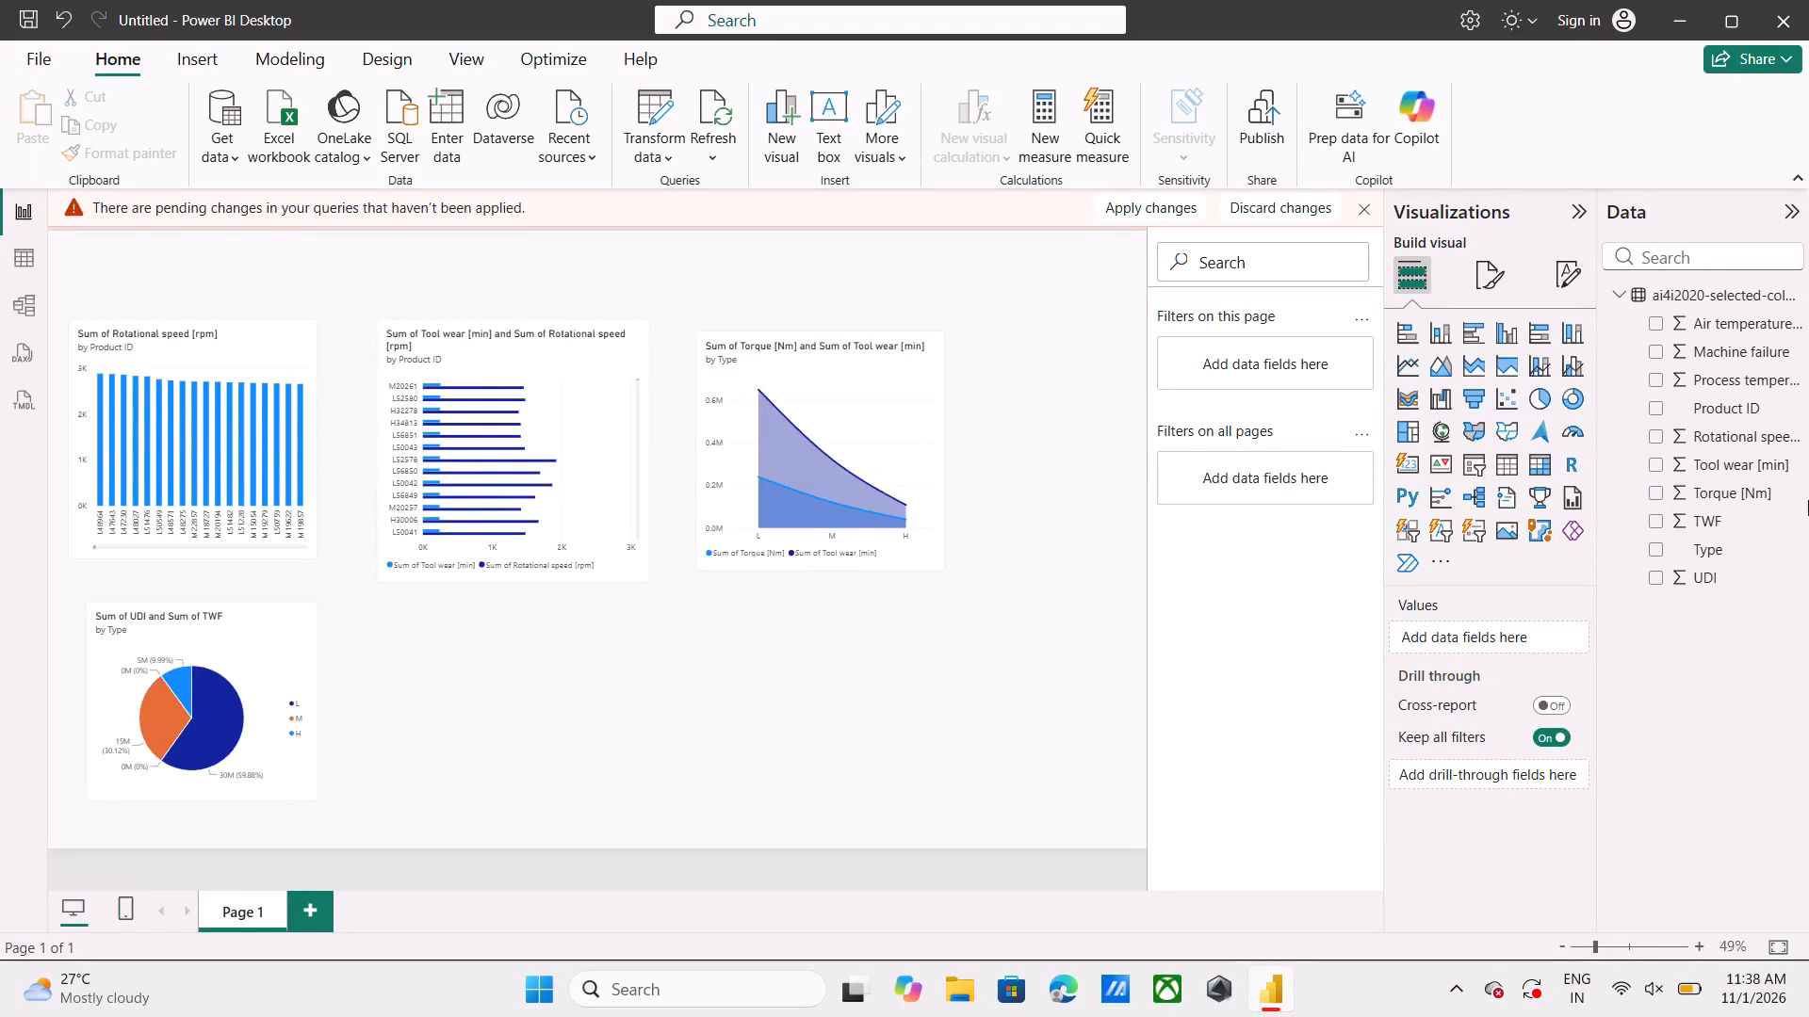
Insert a line chart, move it over the lower part of the tool wear bar chart, and put Product ID on its X-axis.
click(1402, 374)
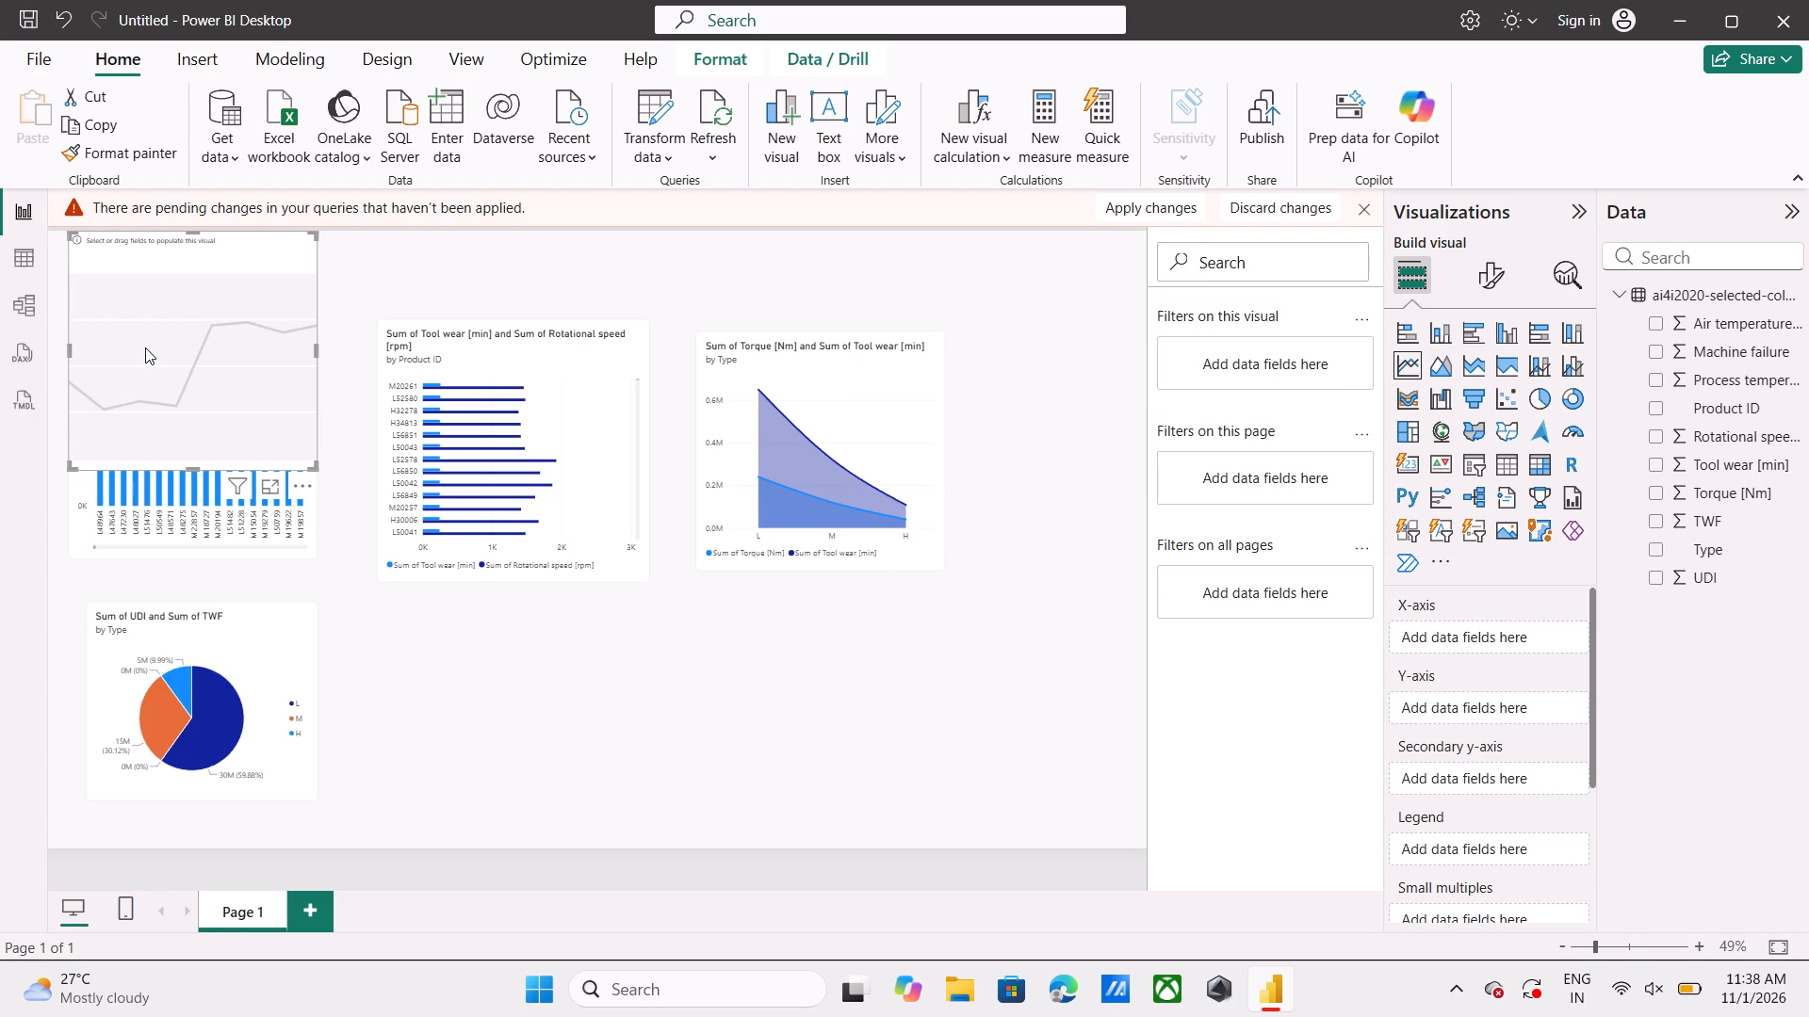
drag(145, 347, 512, 690)
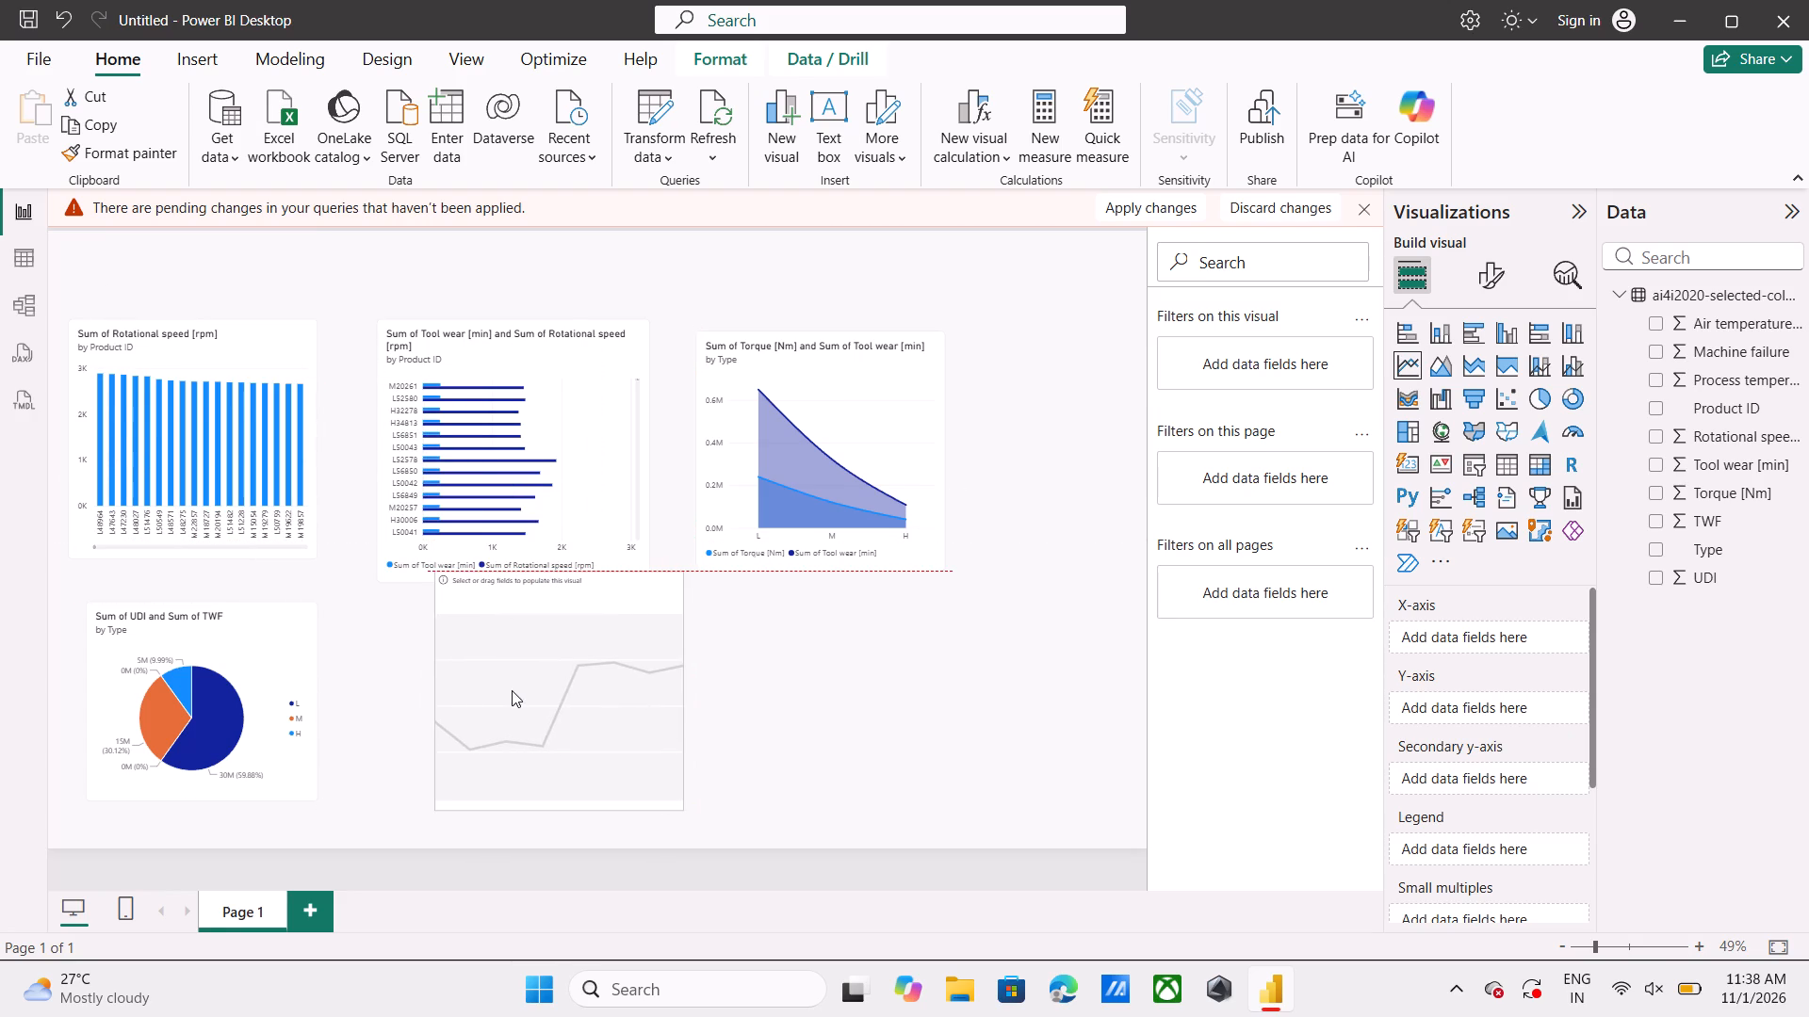
drag(512, 690, 547, 600)
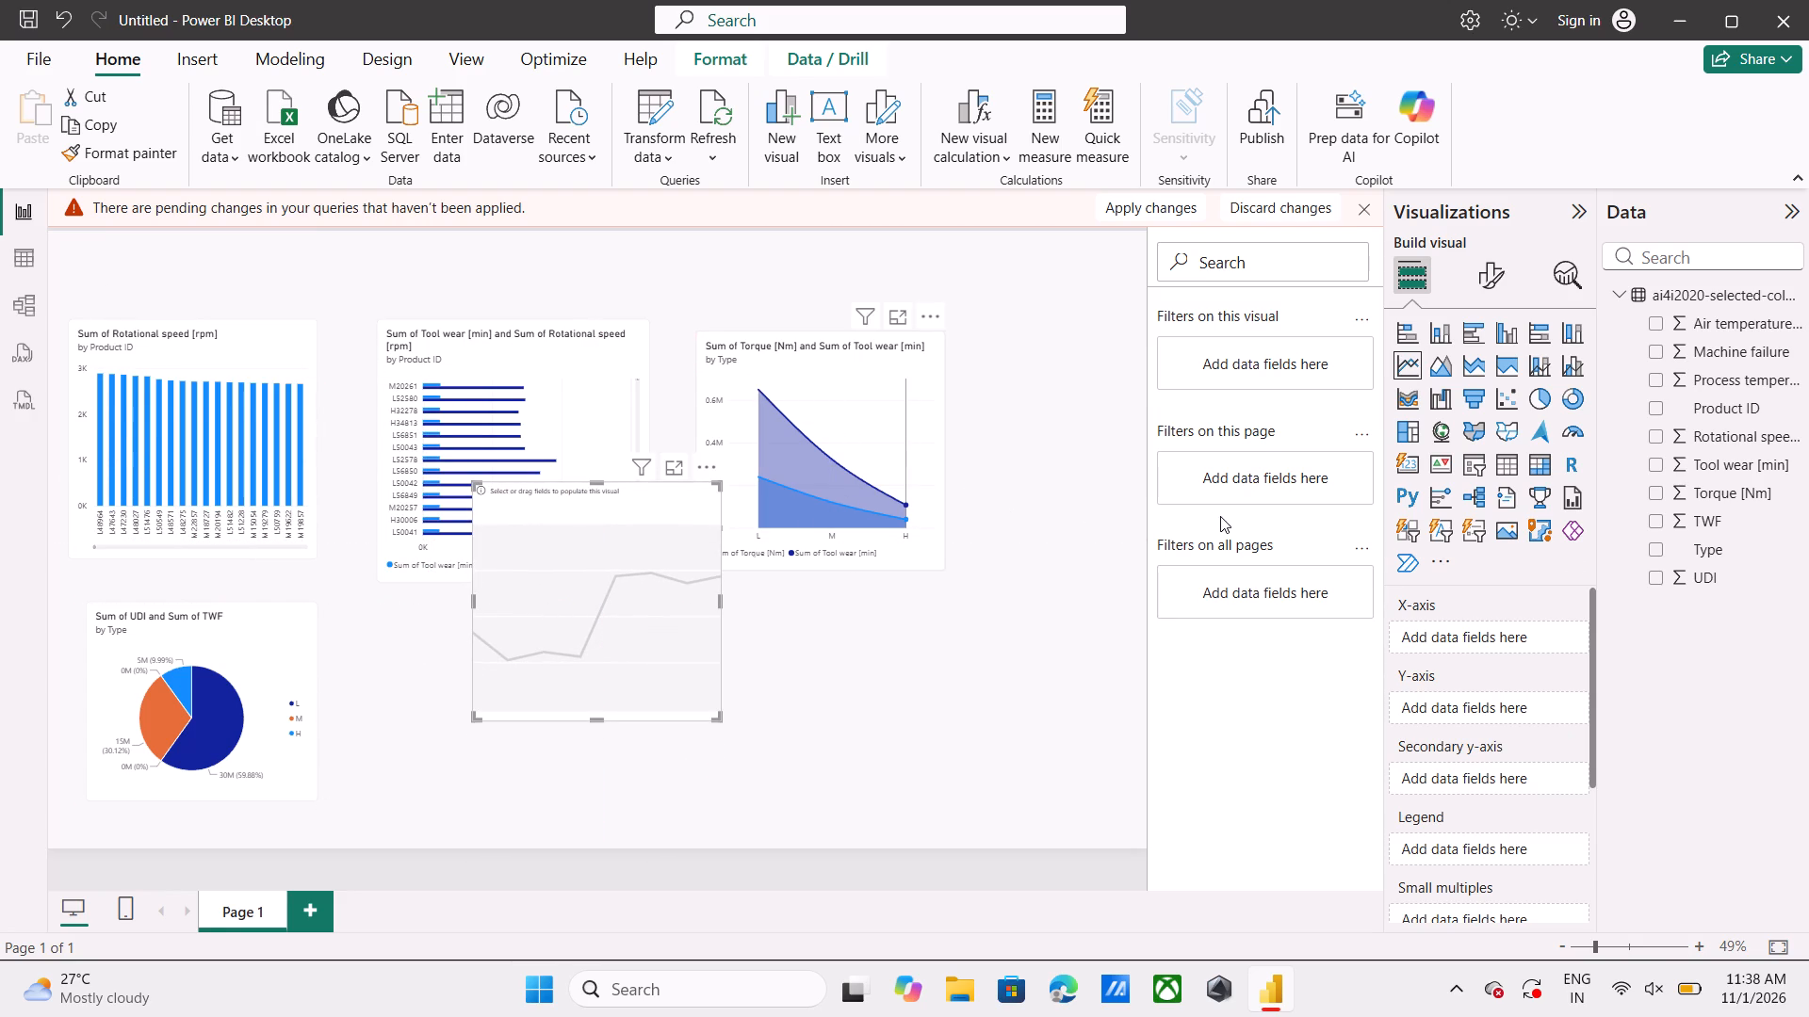
click(1654, 407)
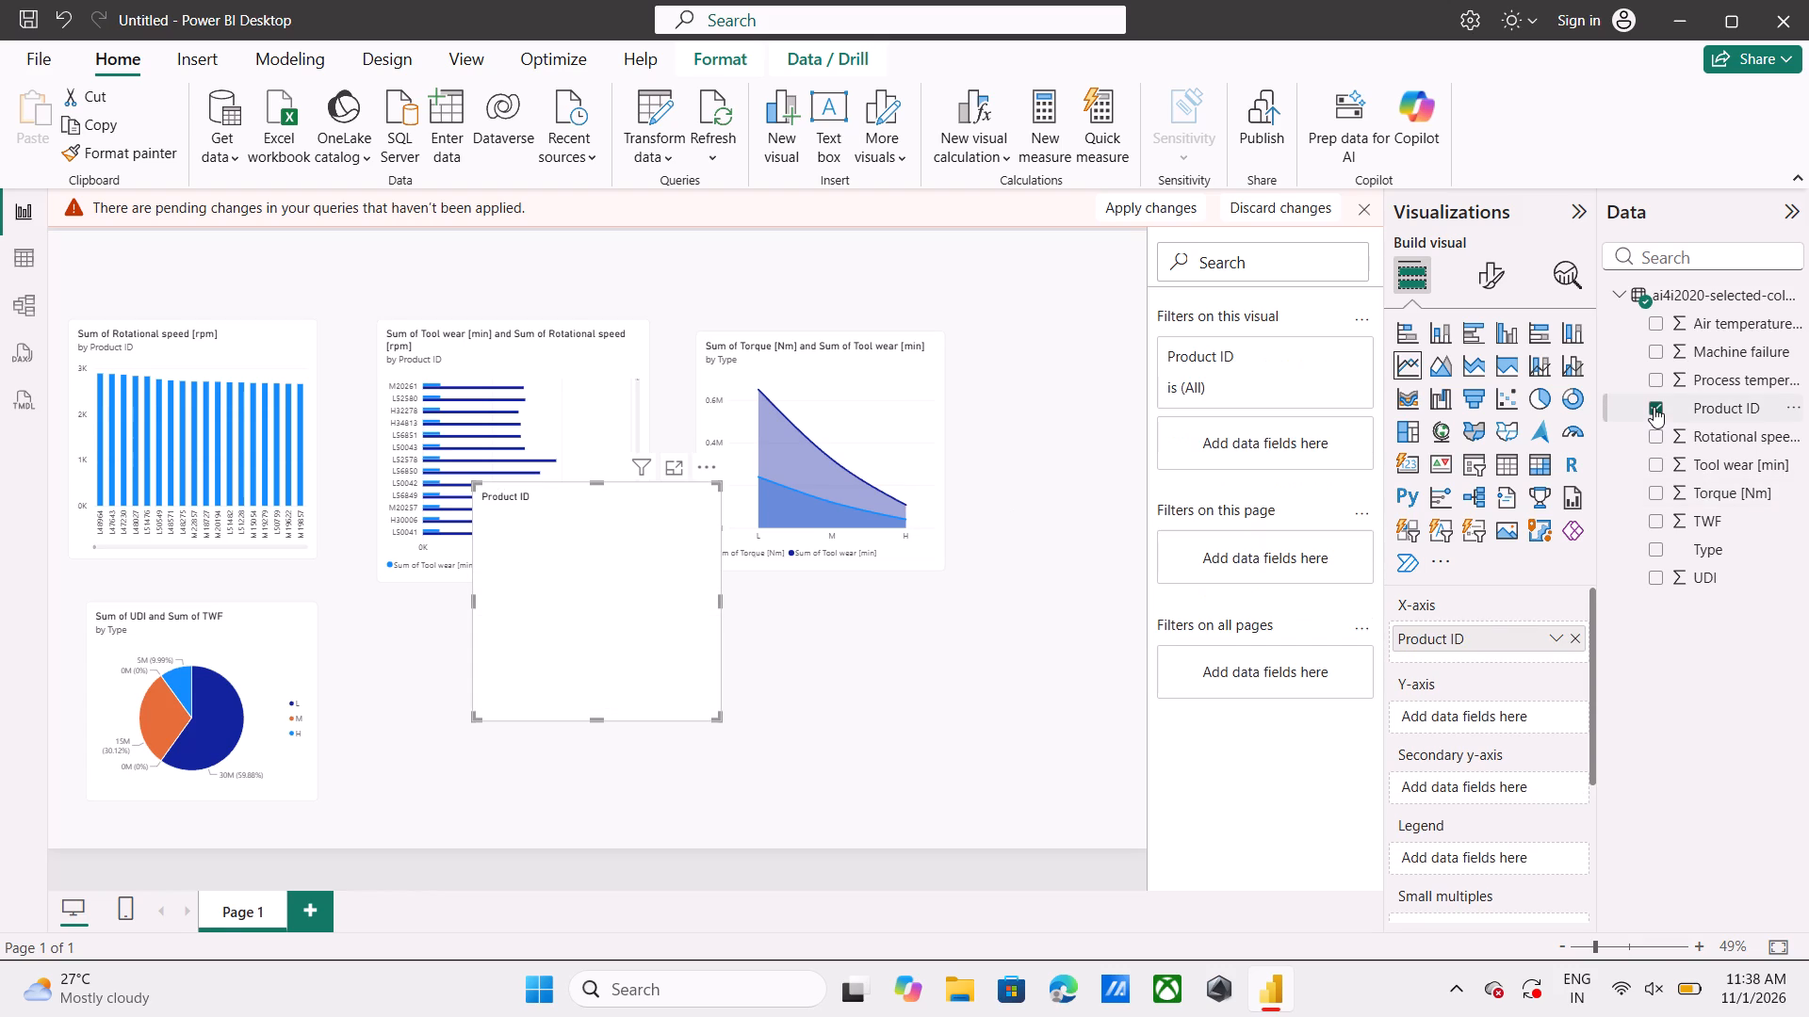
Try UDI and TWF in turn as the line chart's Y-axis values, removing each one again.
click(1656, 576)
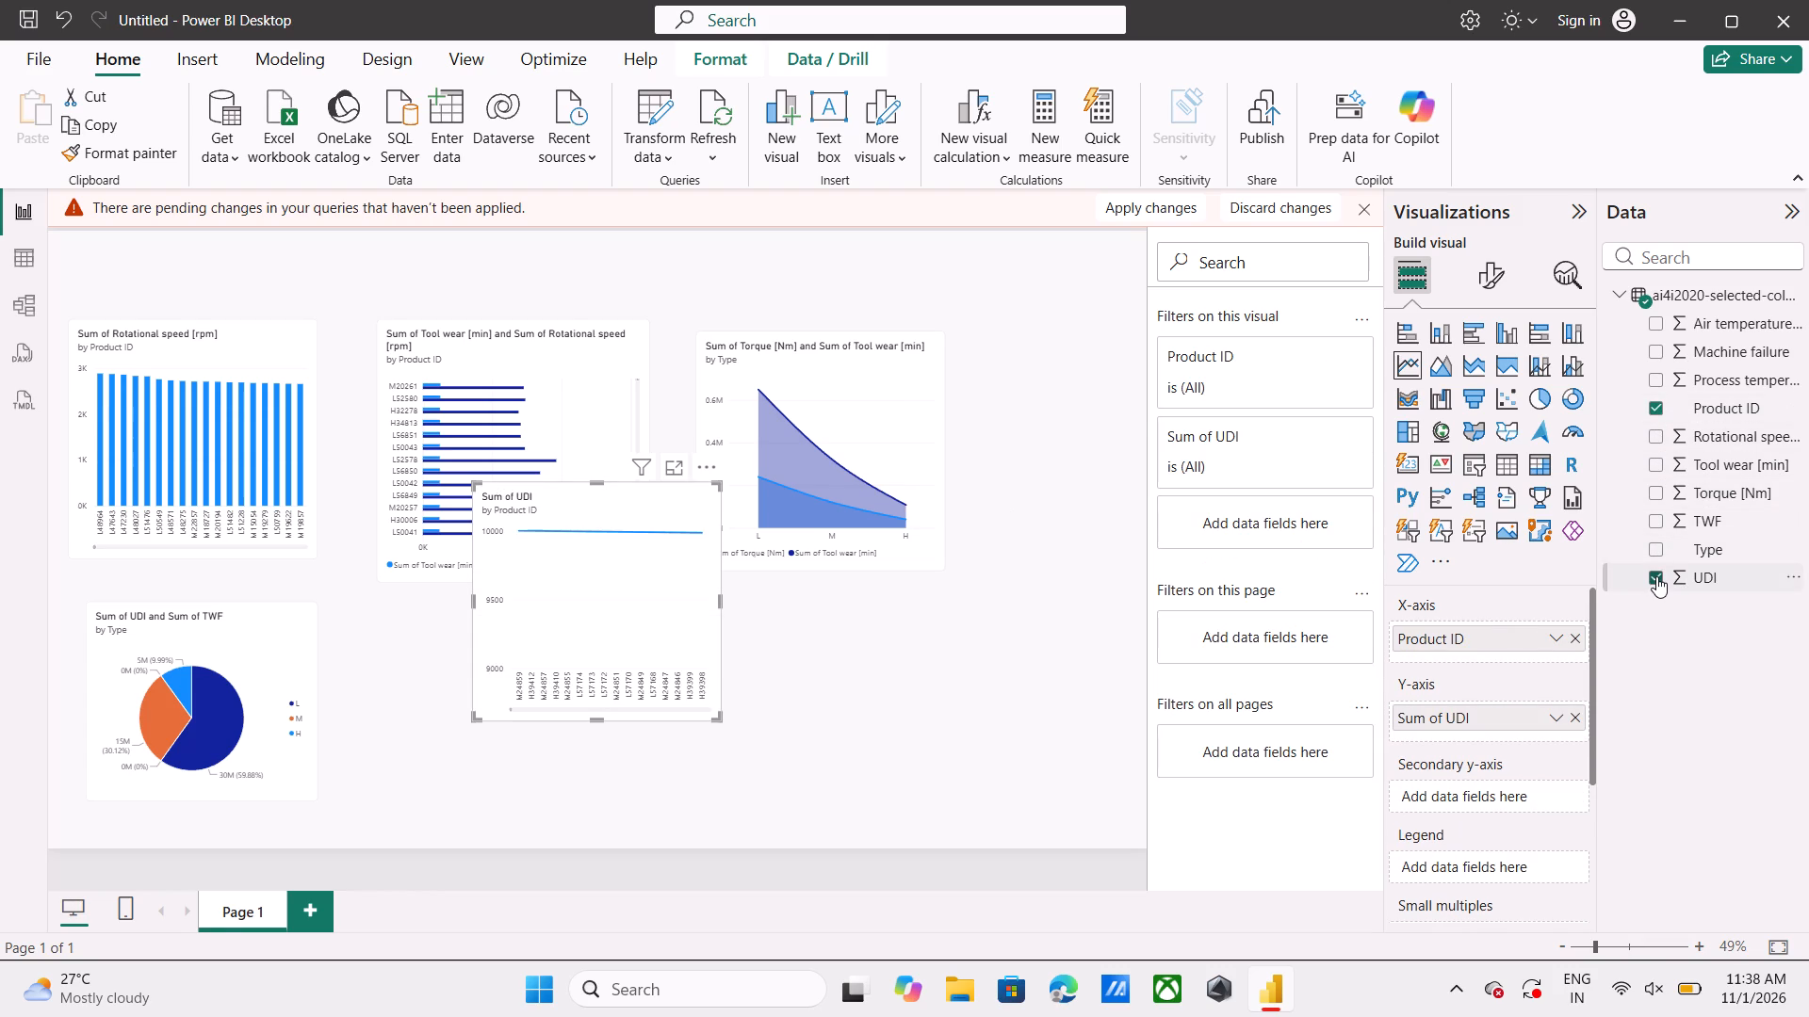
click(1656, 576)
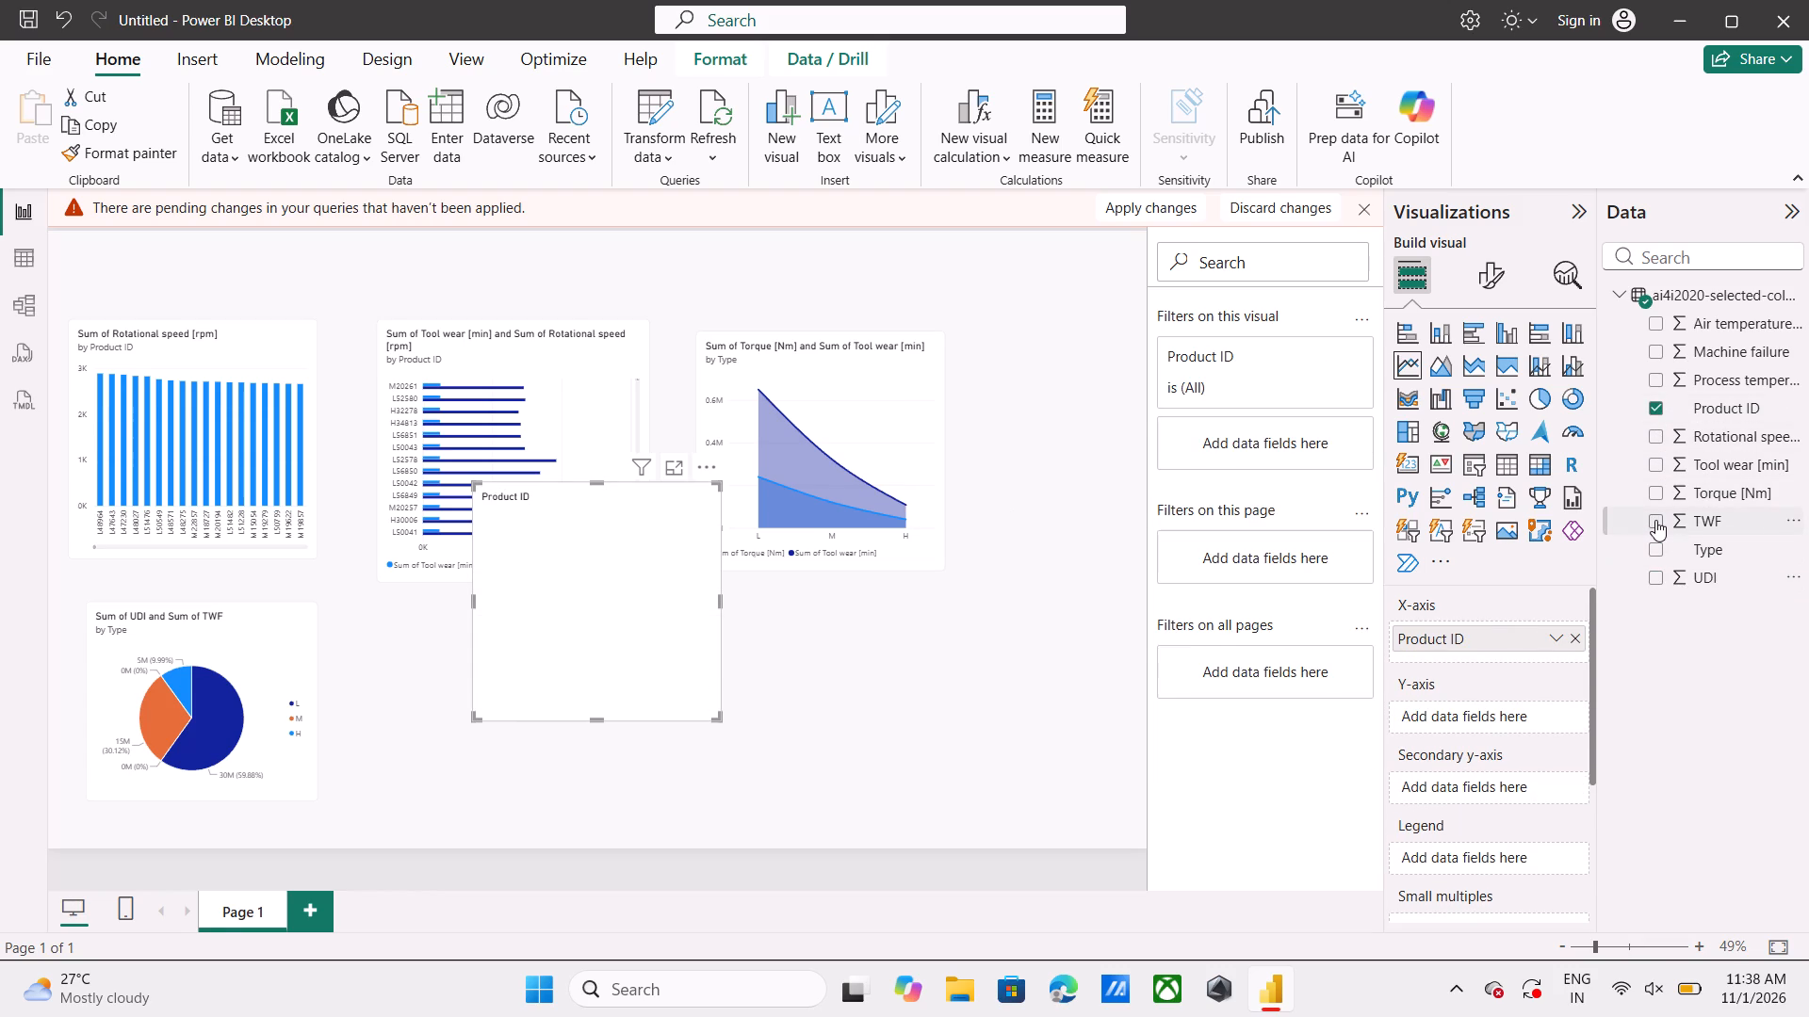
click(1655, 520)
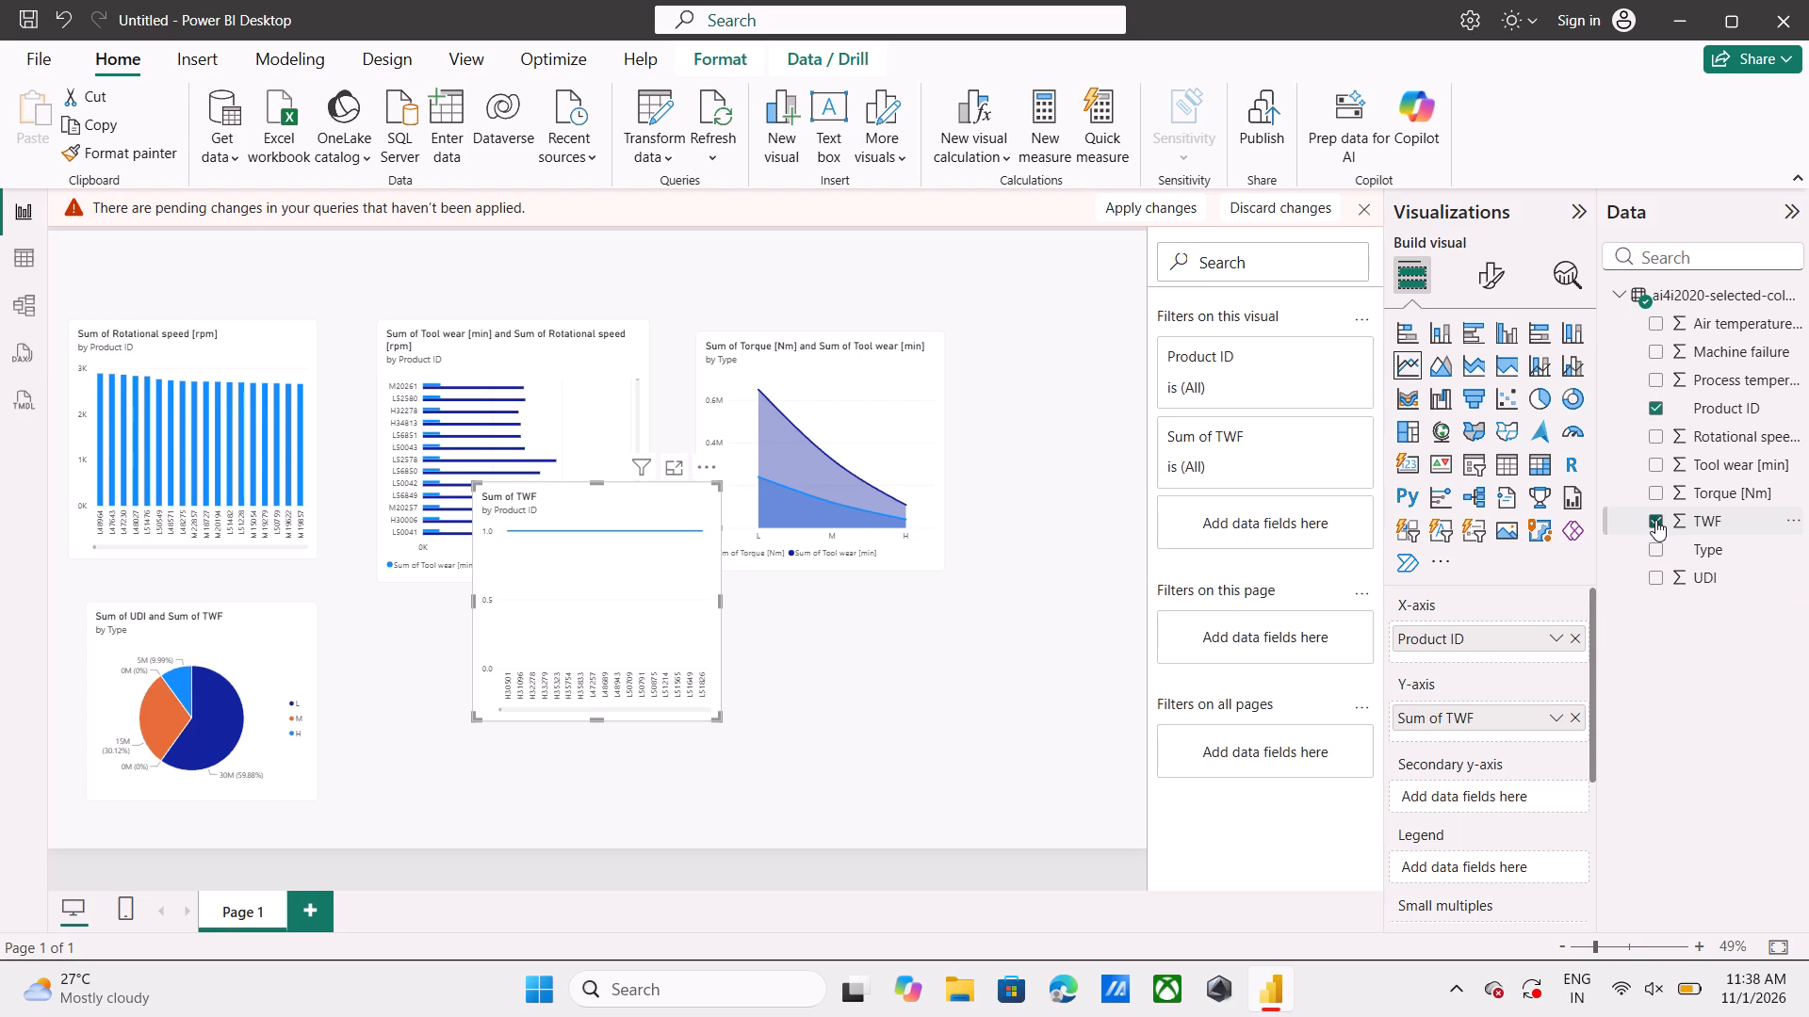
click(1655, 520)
Plot Torque [Nm] and Tool wear [min] on the line chart's Y-axis, trying Rotational speed as well and removing it.
click(1659, 491)
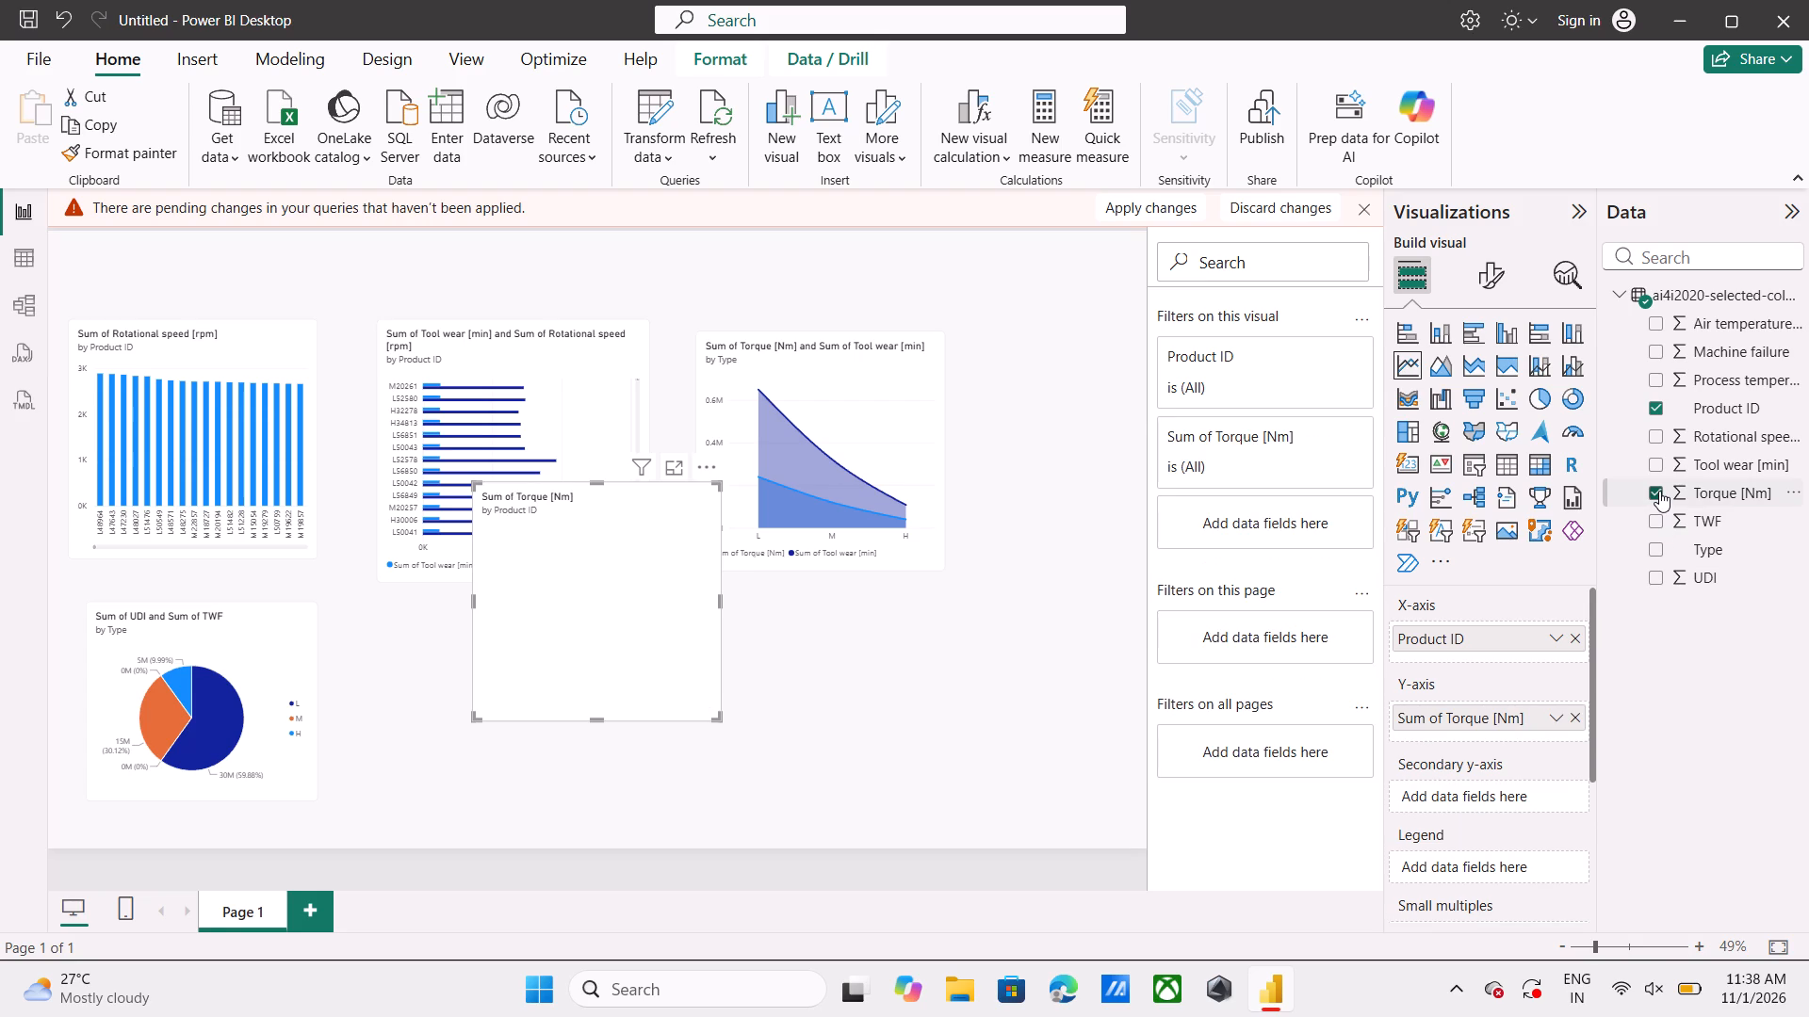
click(1655, 462)
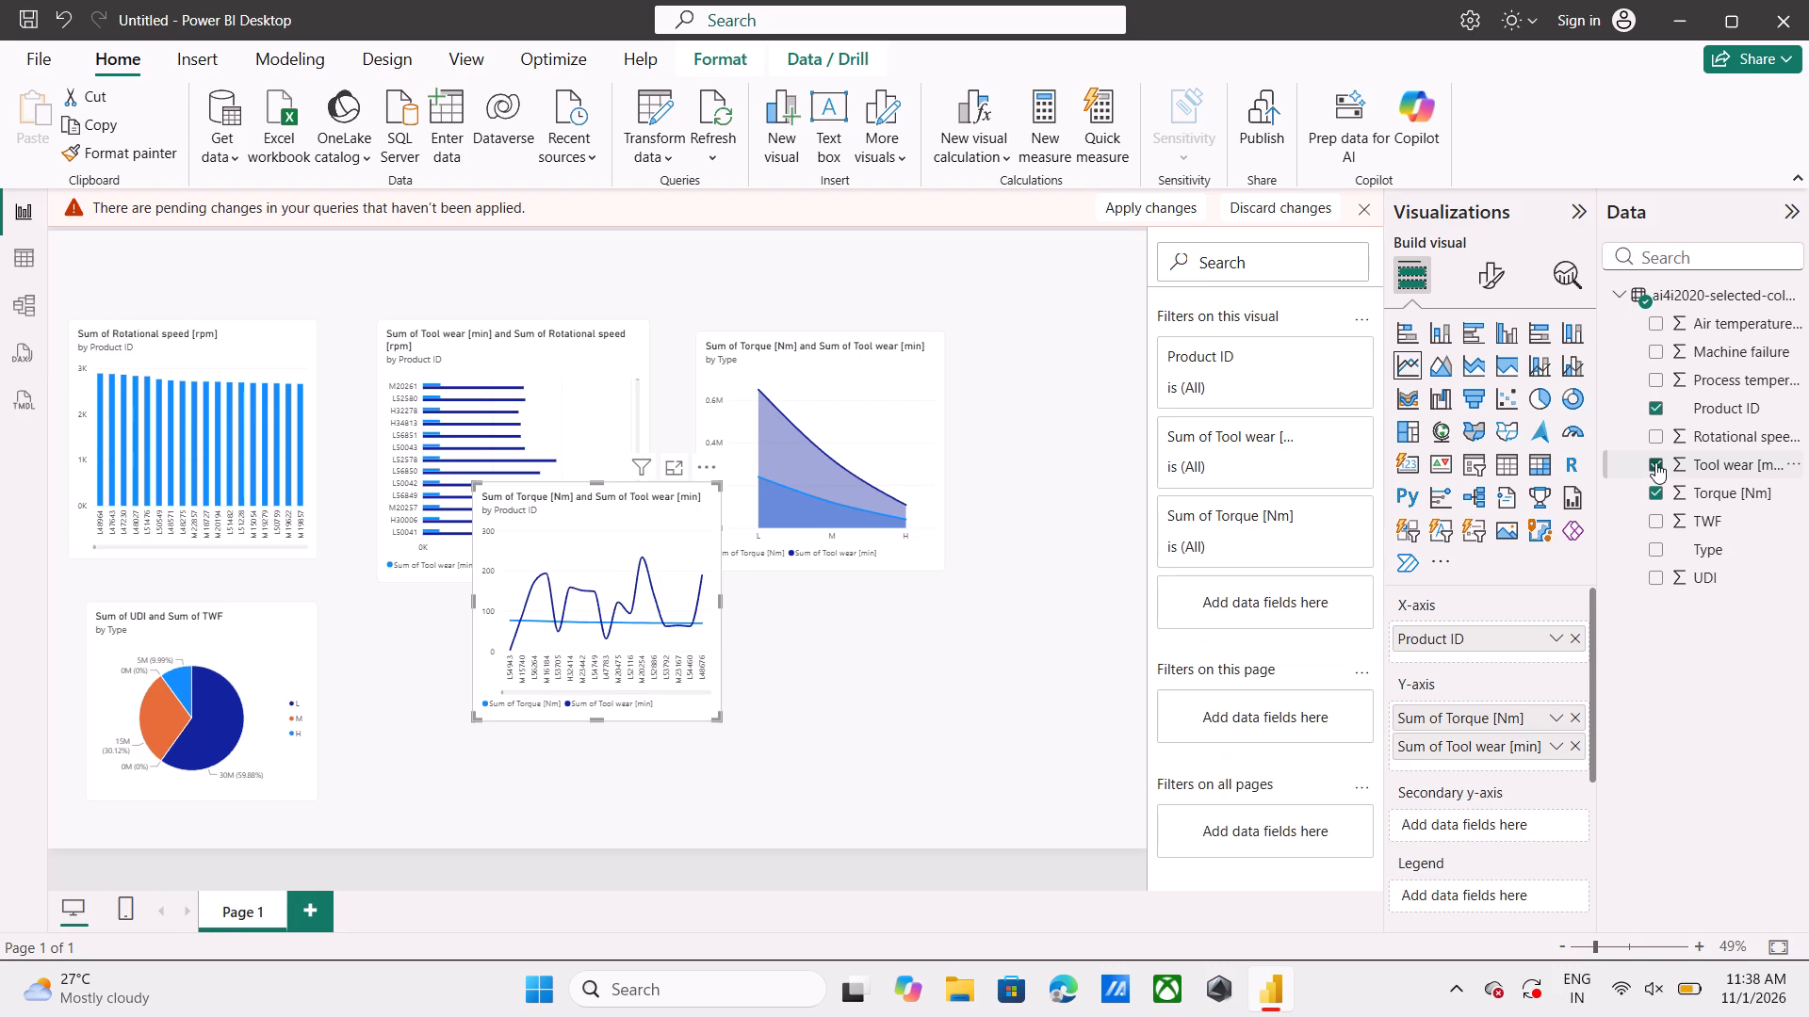
click(1656, 442)
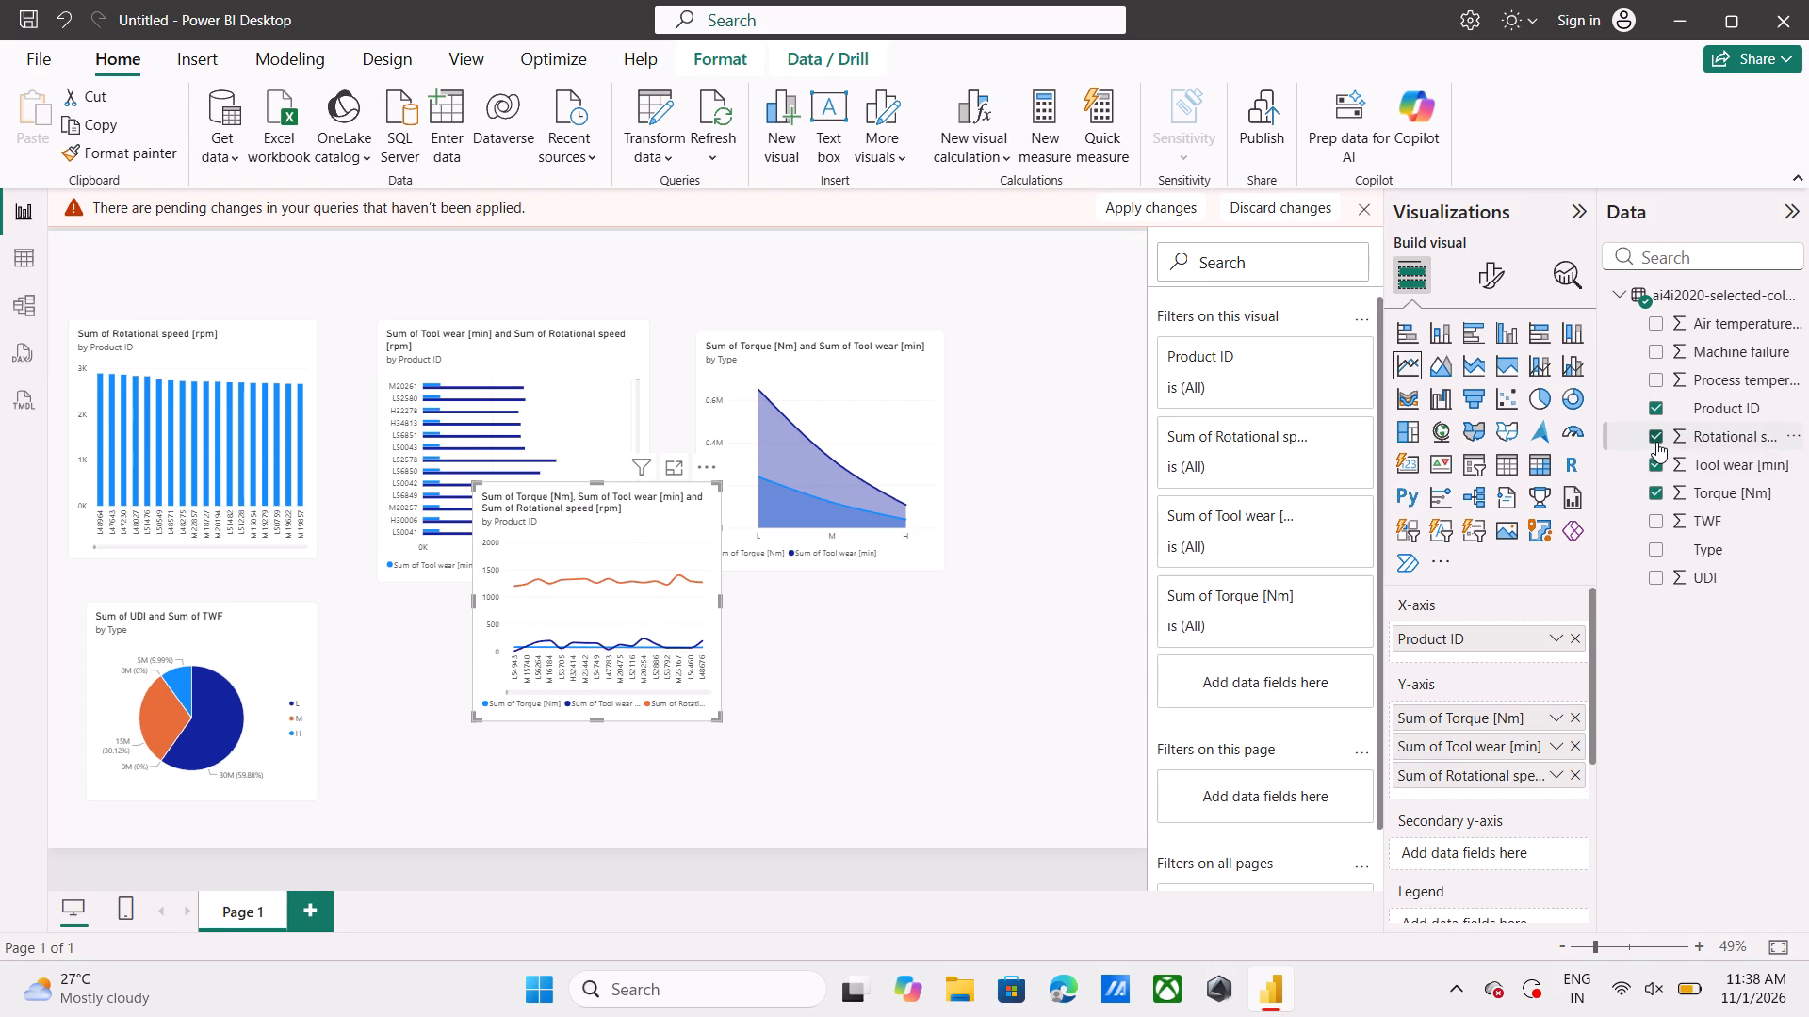
click(1656, 442)
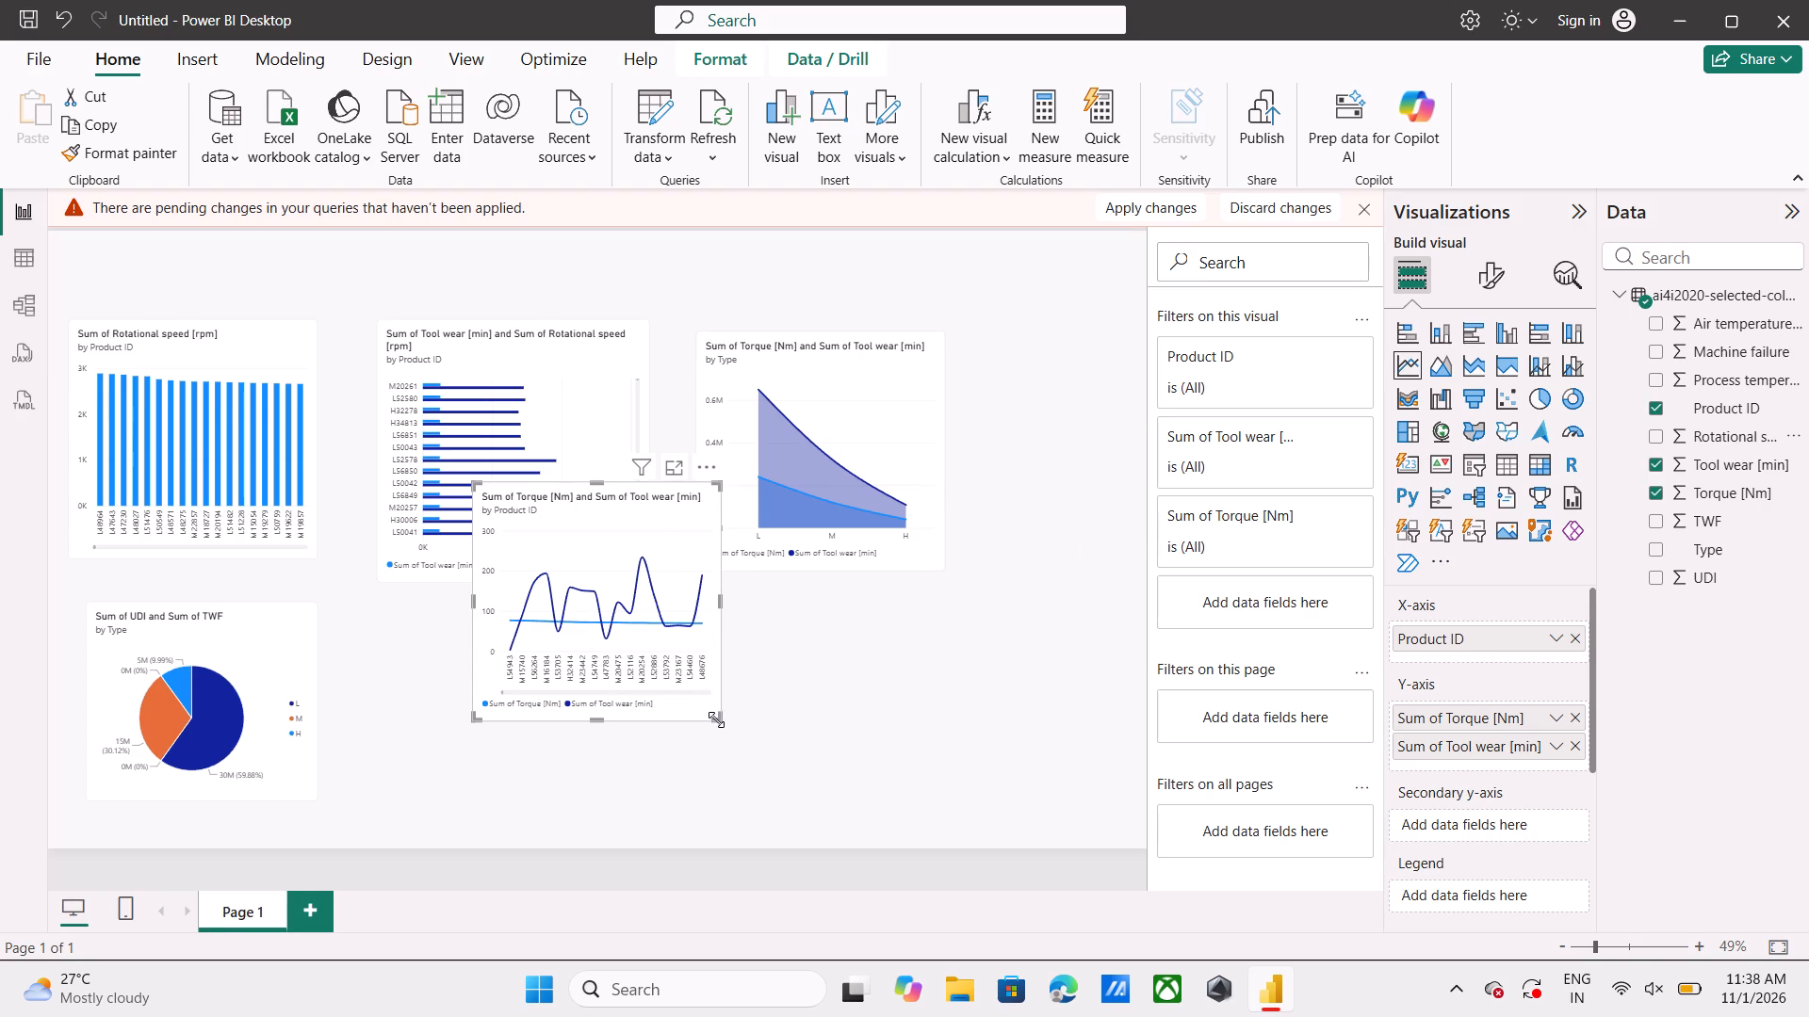
Resize the line chart to be narrower, extending its bottom edge and lowering its top edge.
drag(716, 719, 678, 762)
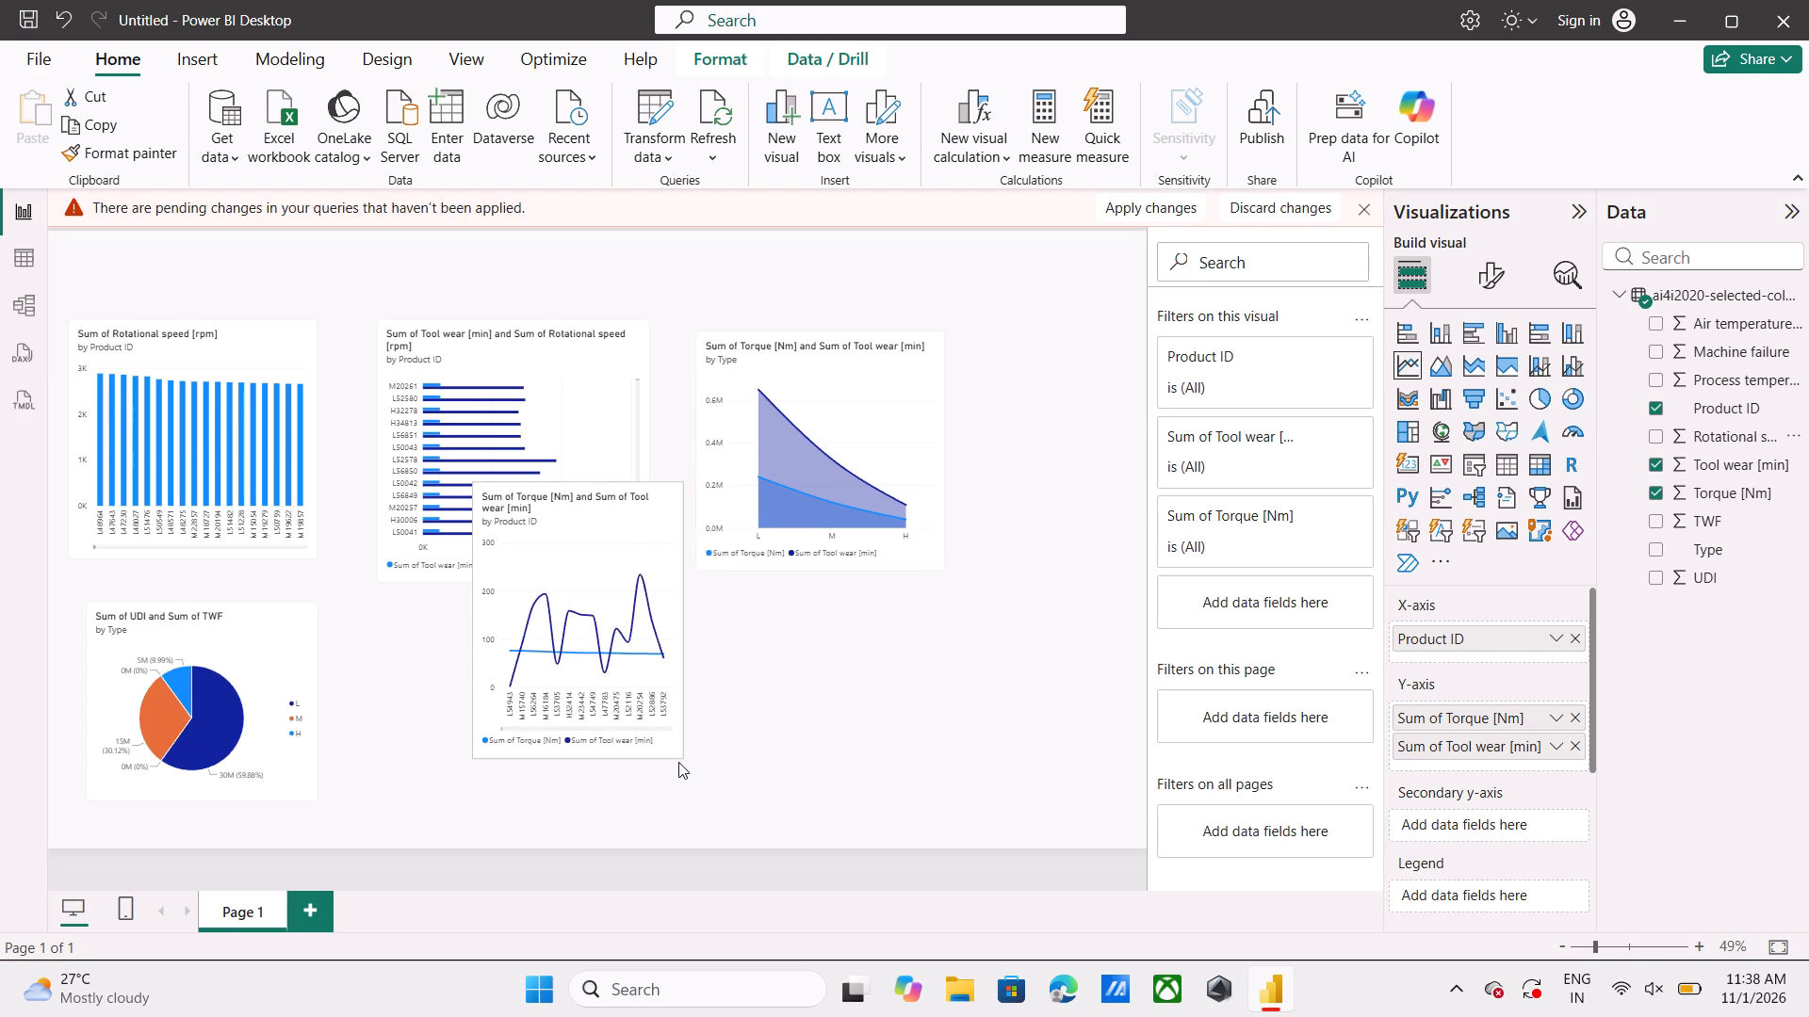
drag(678, 762, 673, 765)
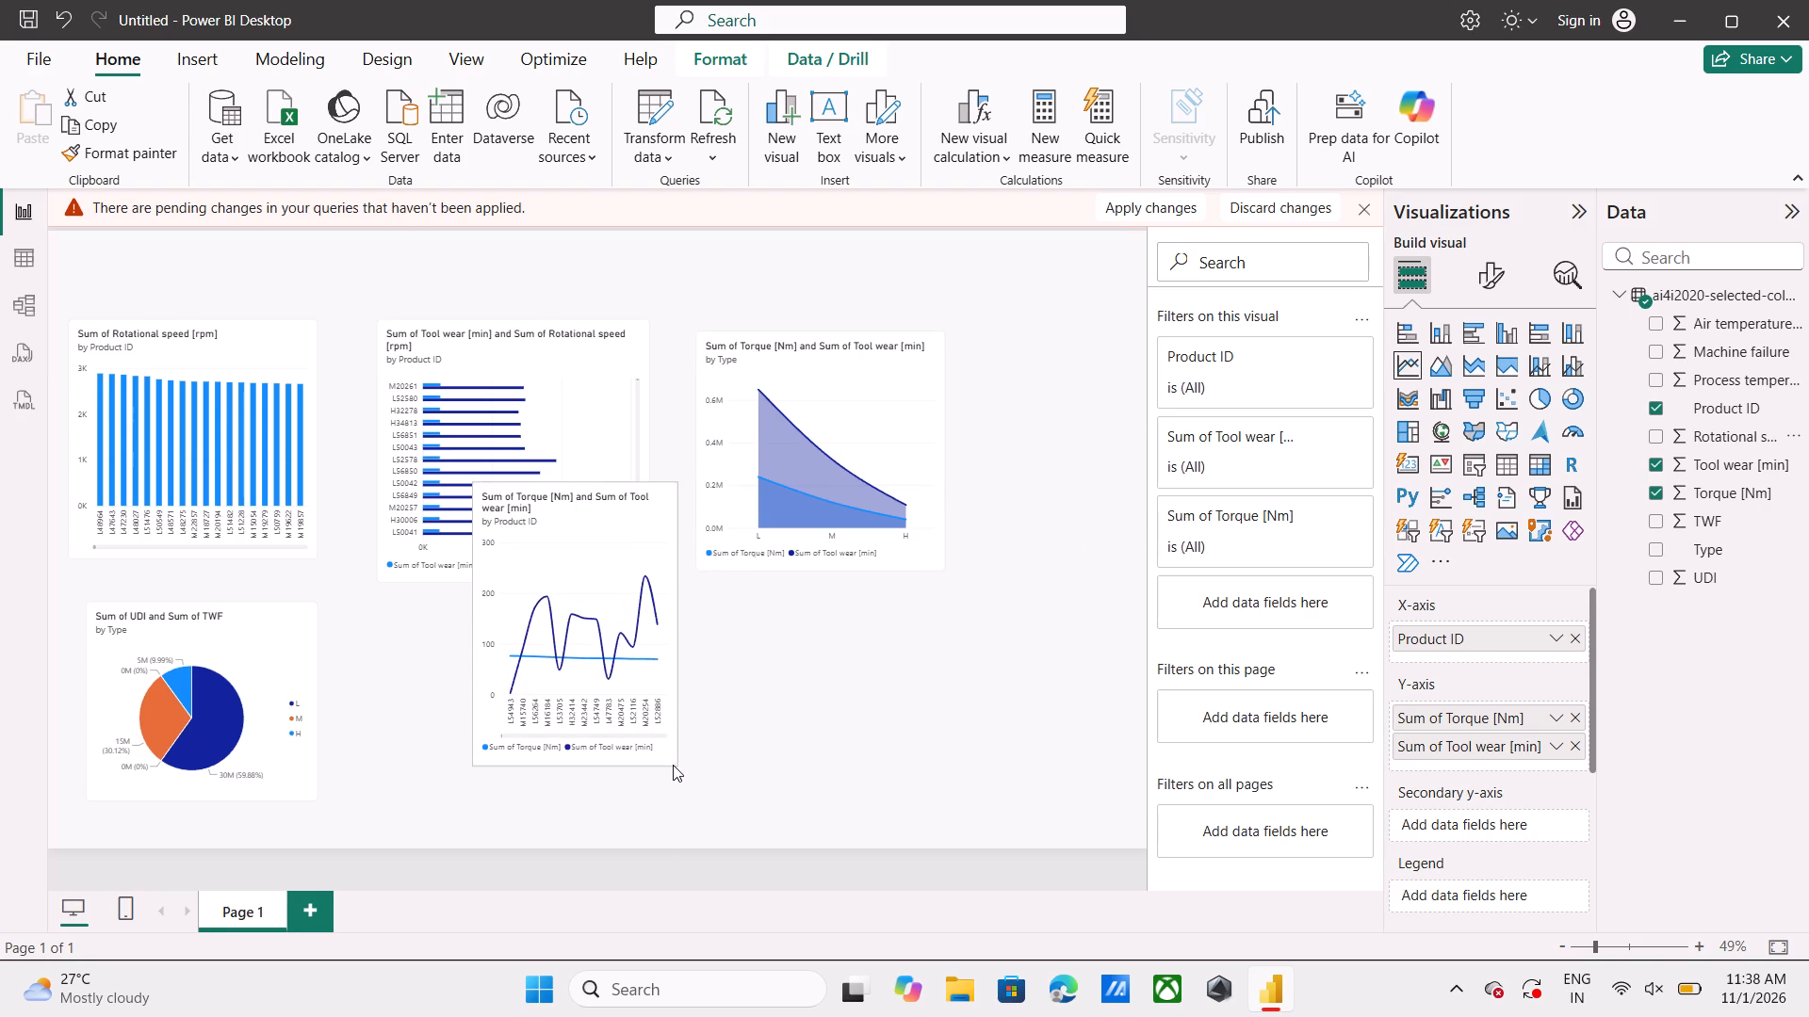
drag(673, 765, 690, 773)
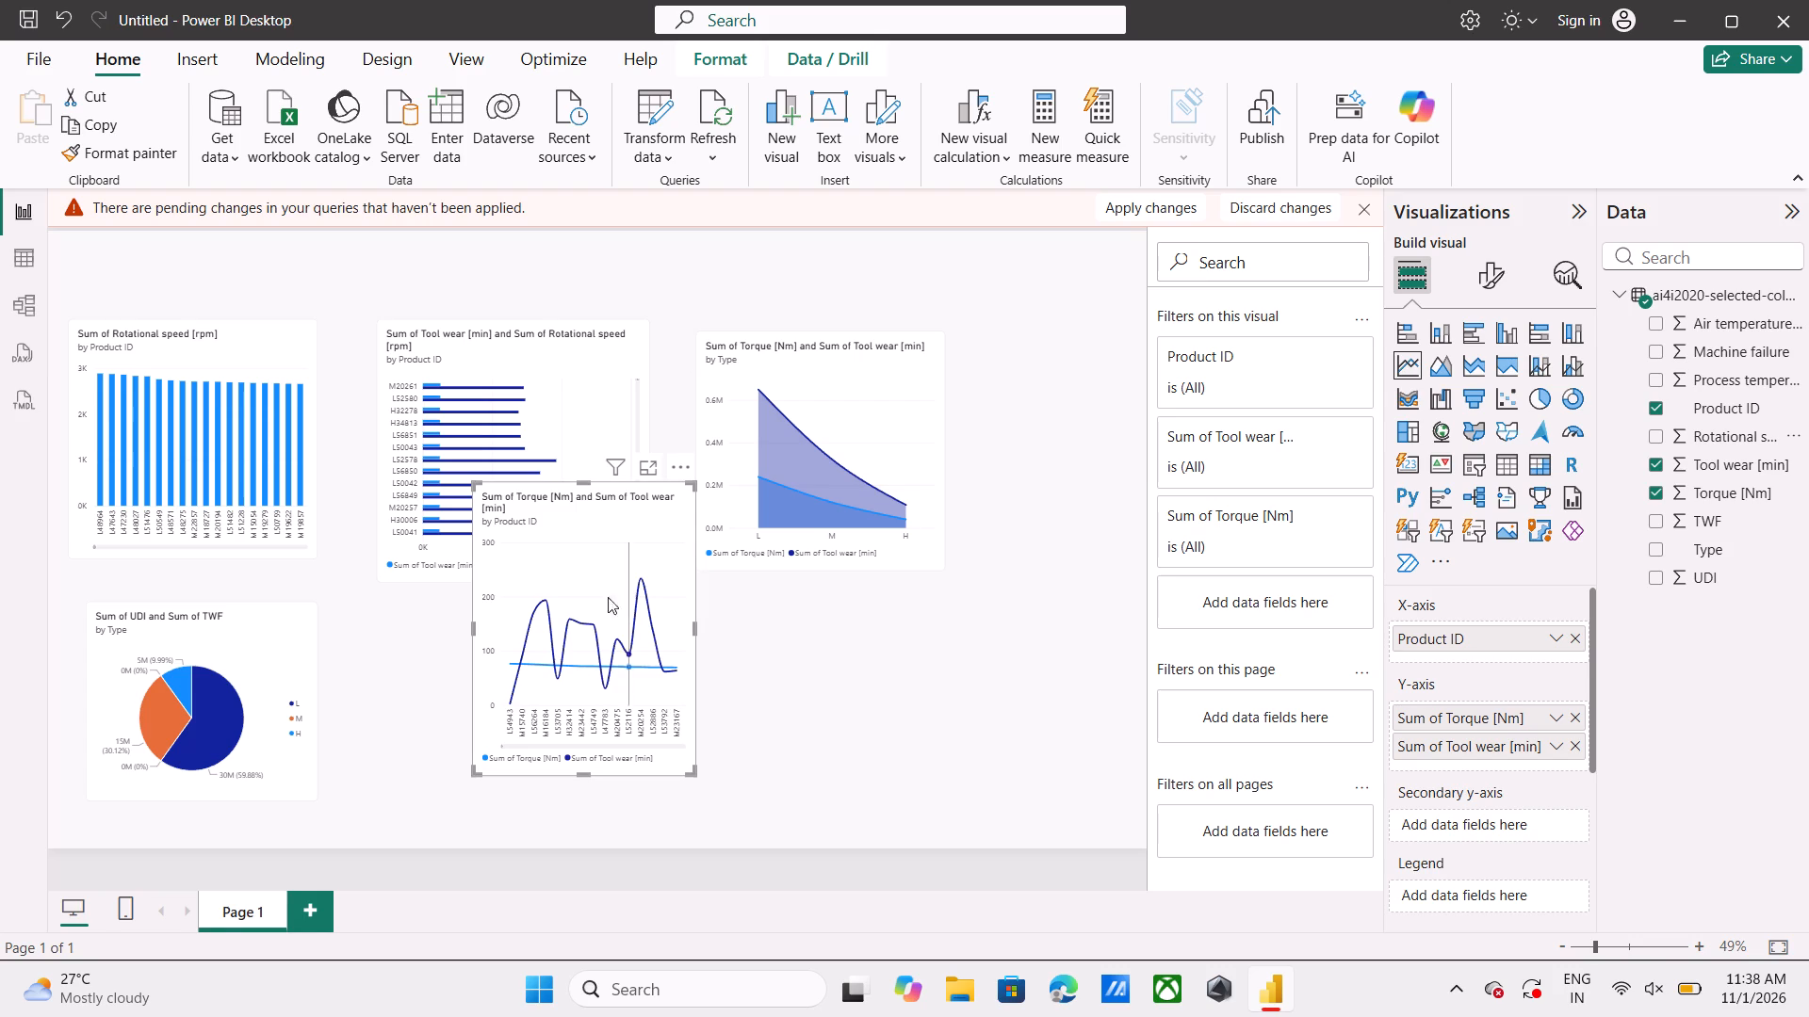
drag(583, 481, 585, 501)
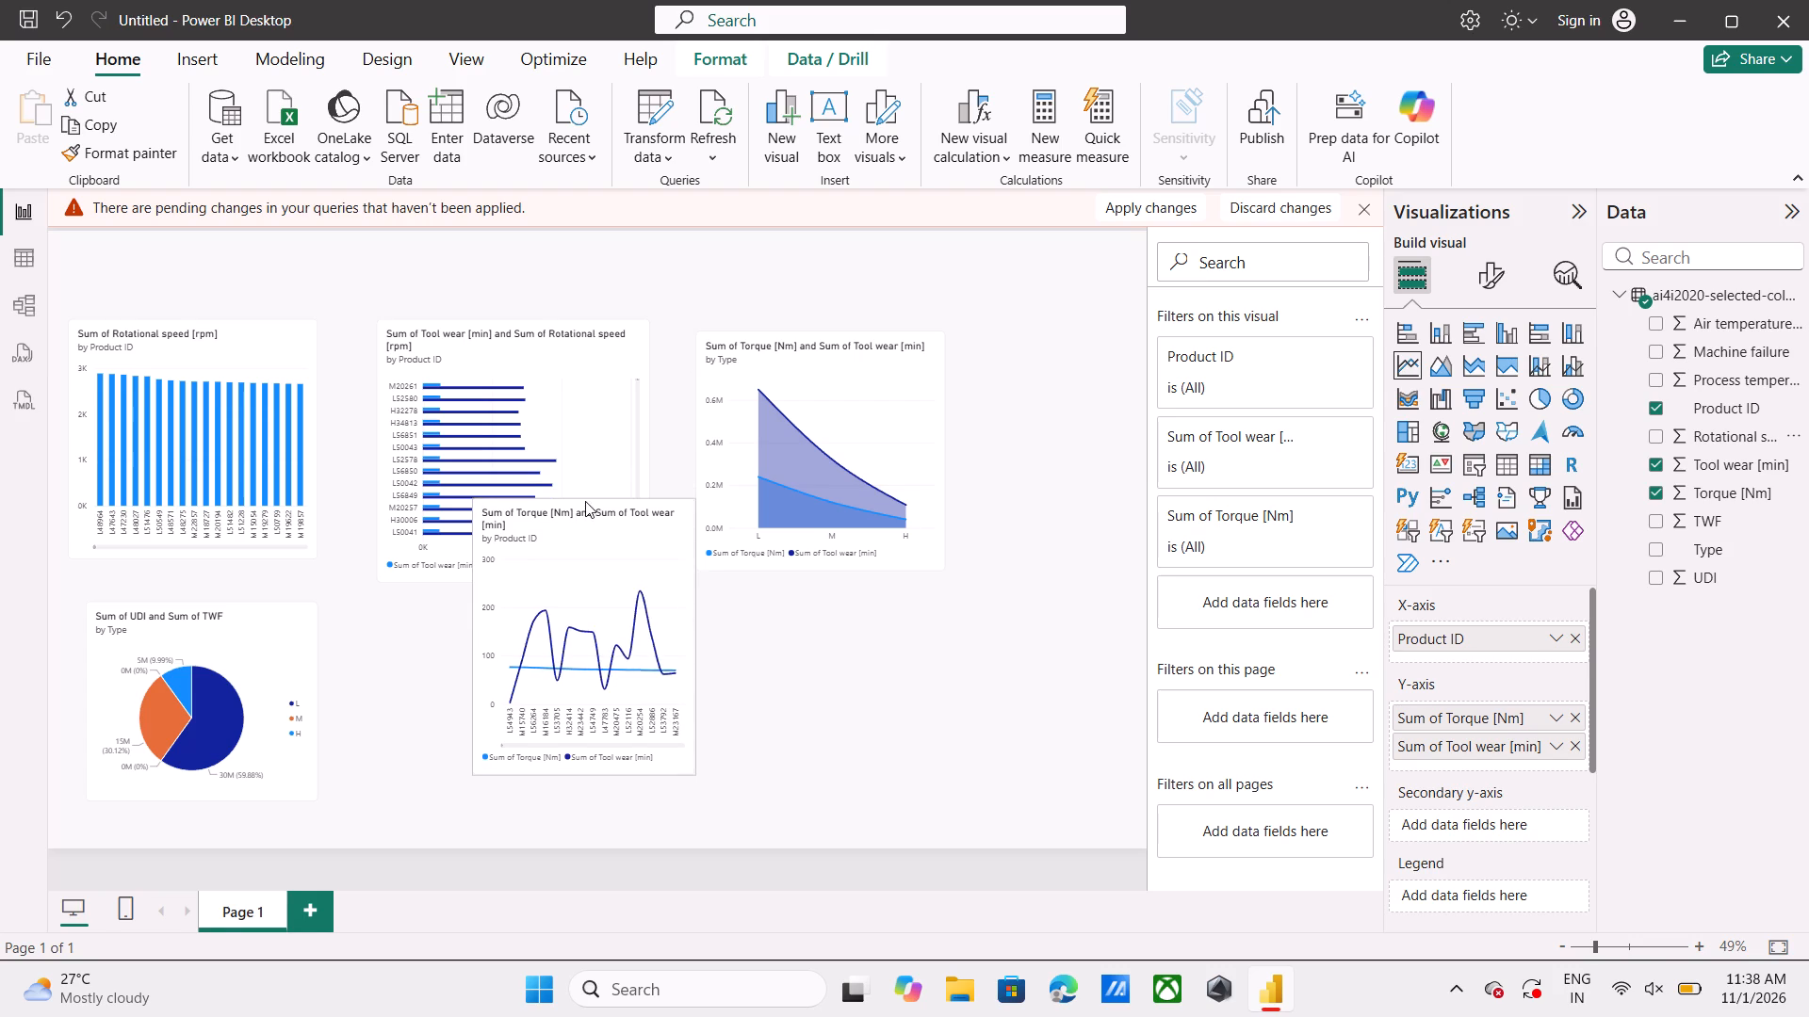
drag(585, 501, 585, 522)
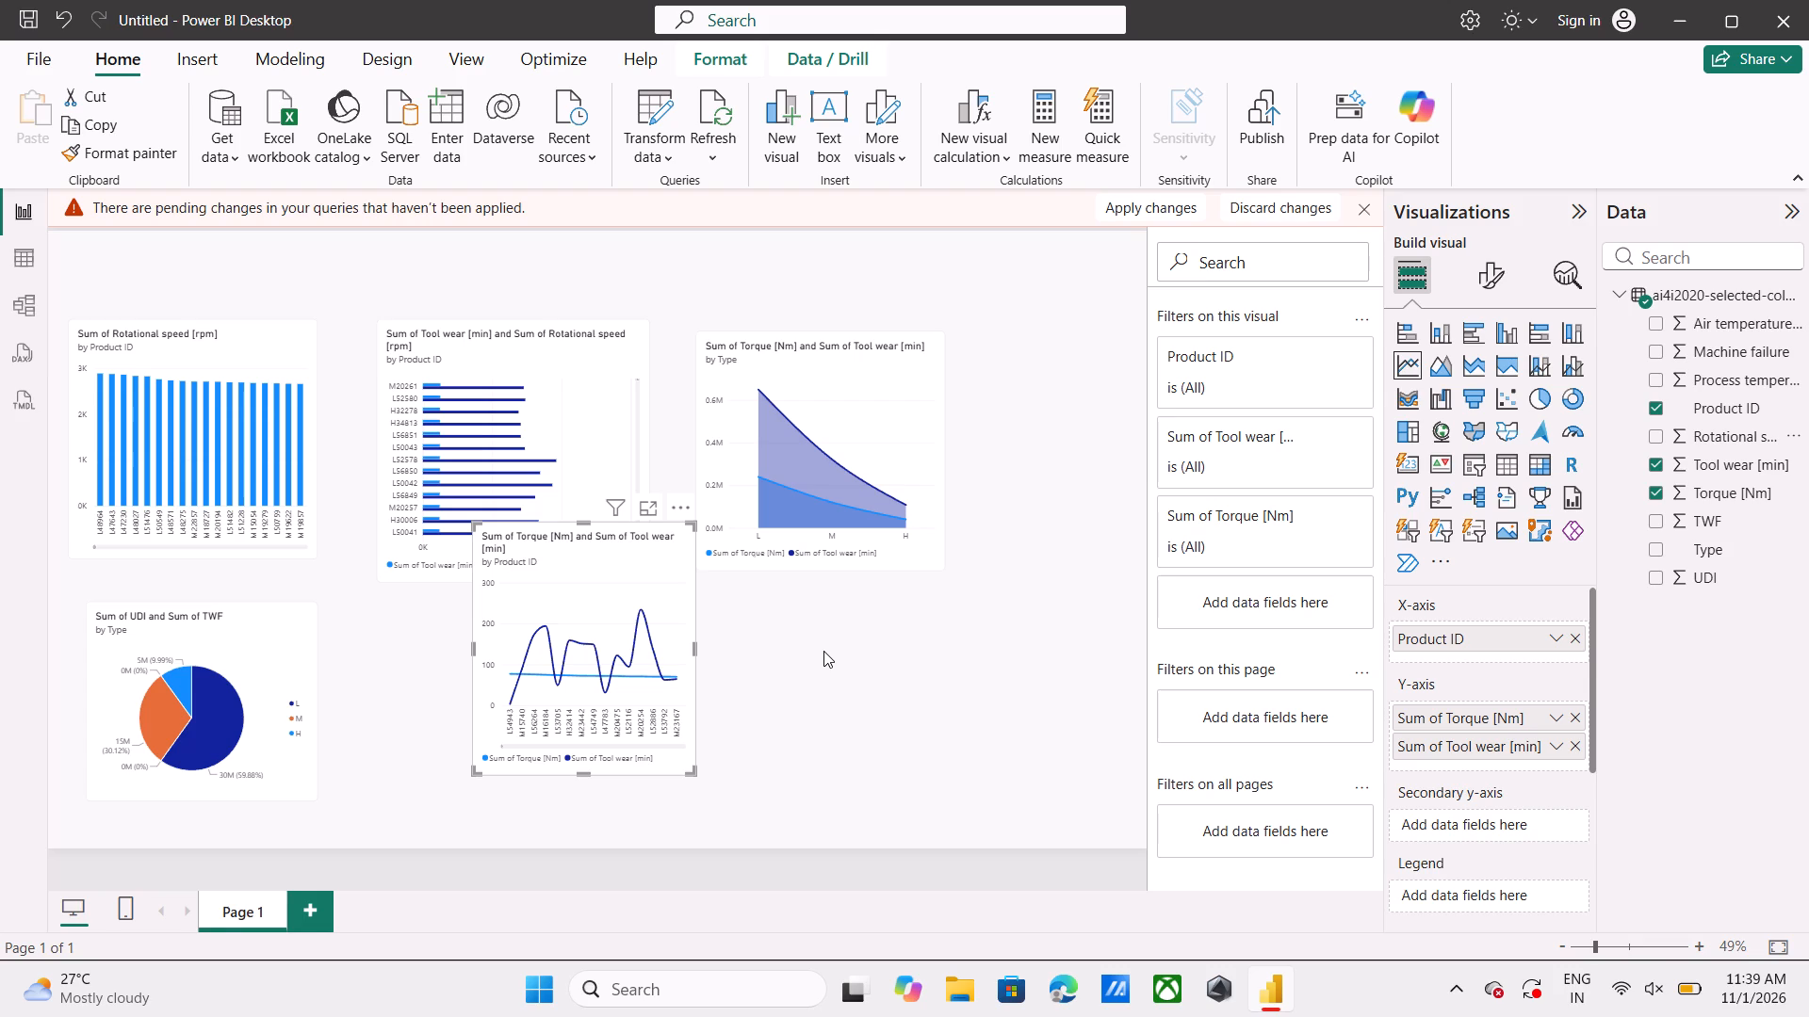
Move the line chart below the tool wear bar chart, shorten it from the top, and align its top with the pie chart.
click(1012, 559)
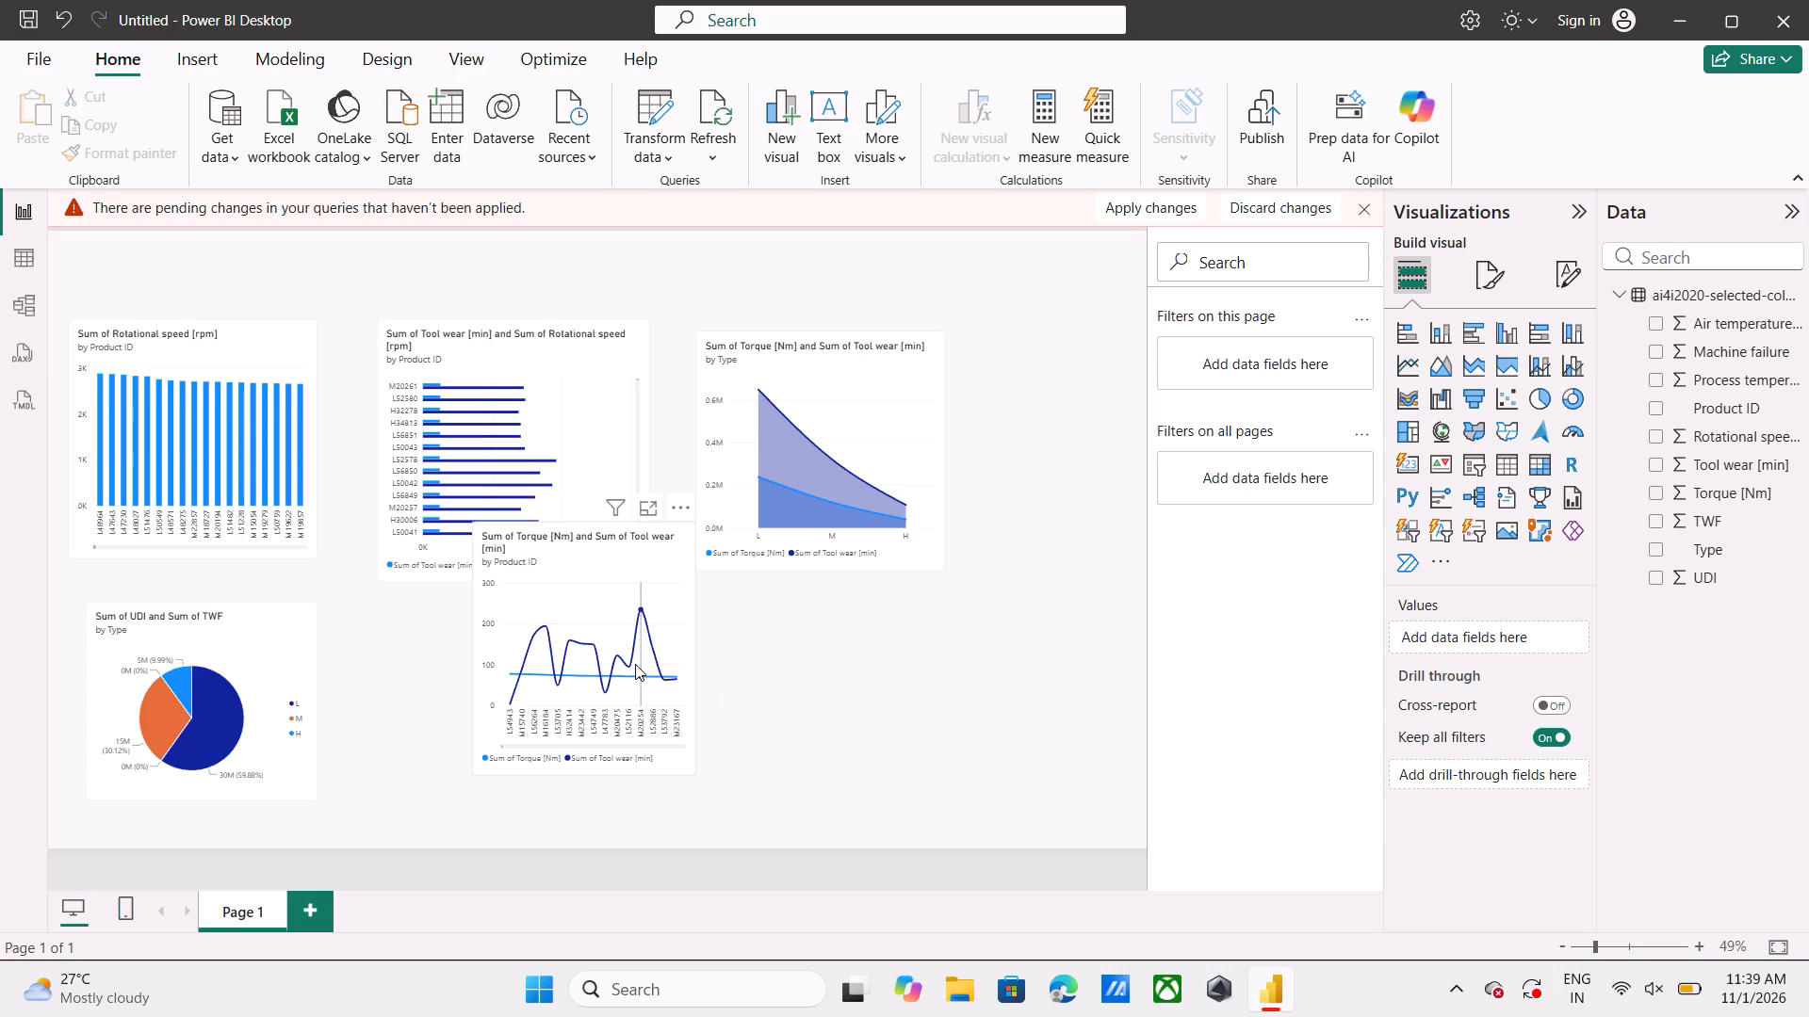
drag(686, 761, 685, 761)
drag(685, 761, 586, 822)
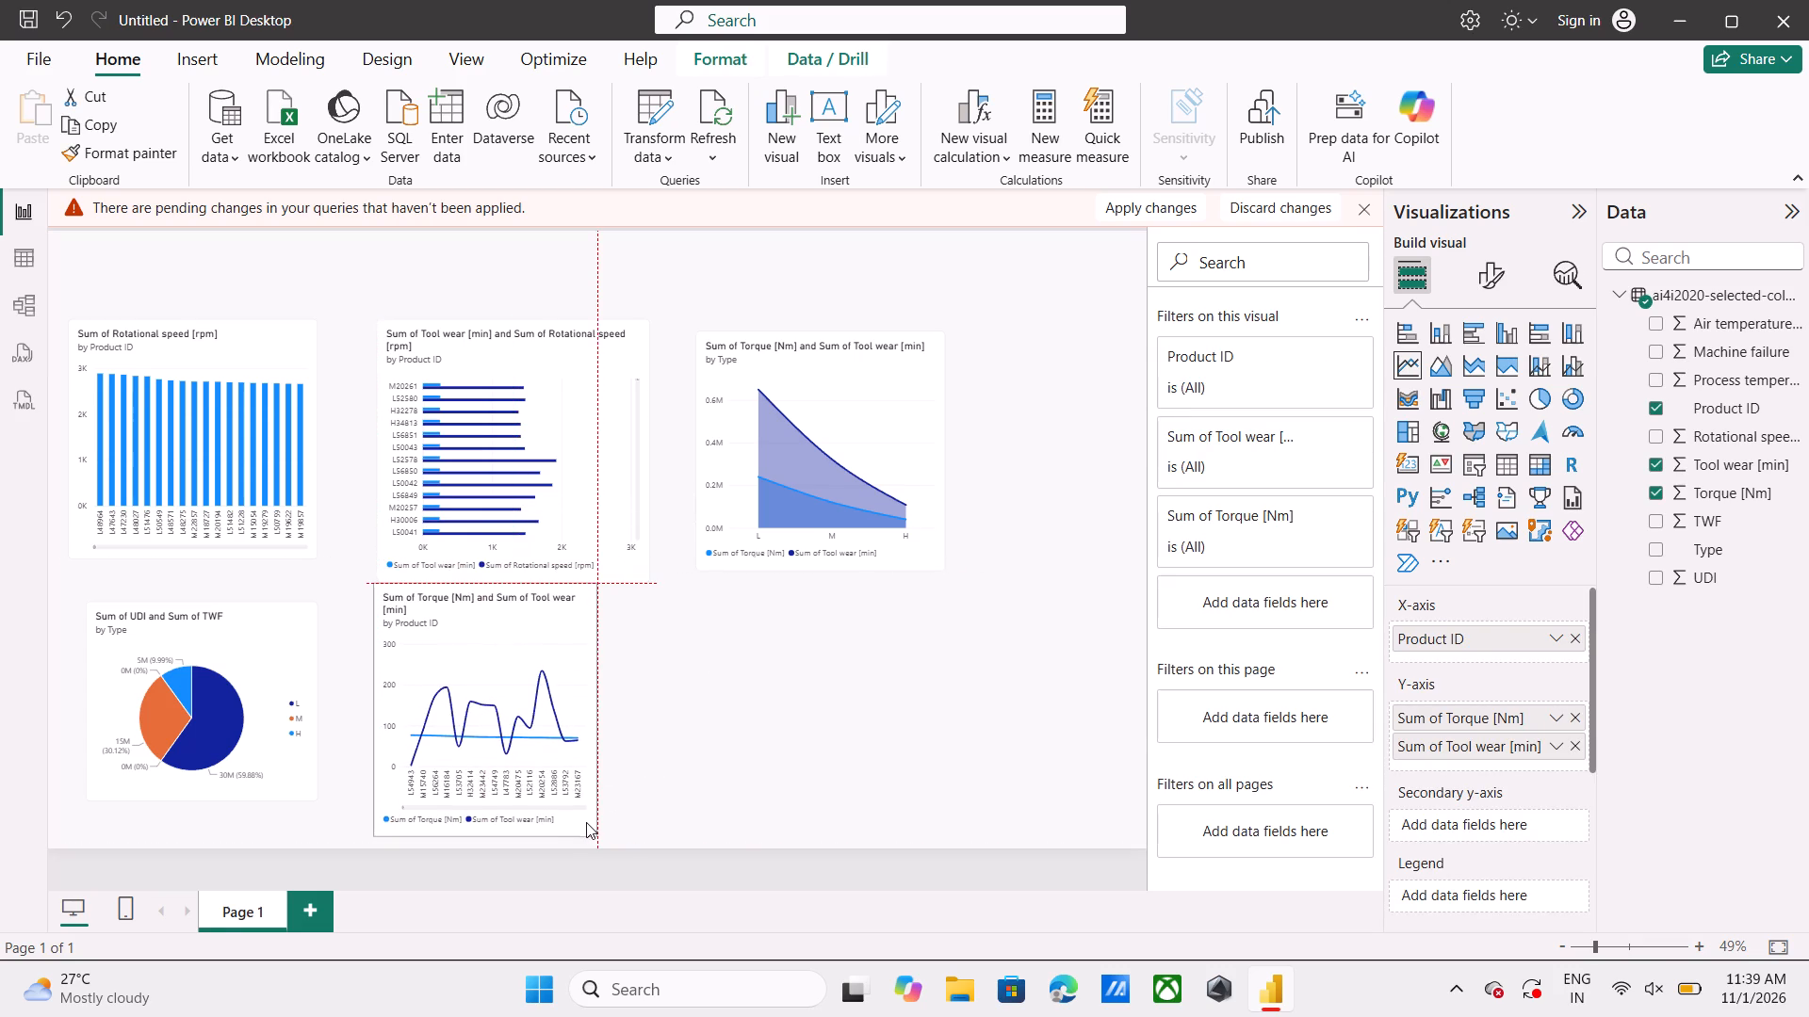
drag(586, 822, 587, 821)
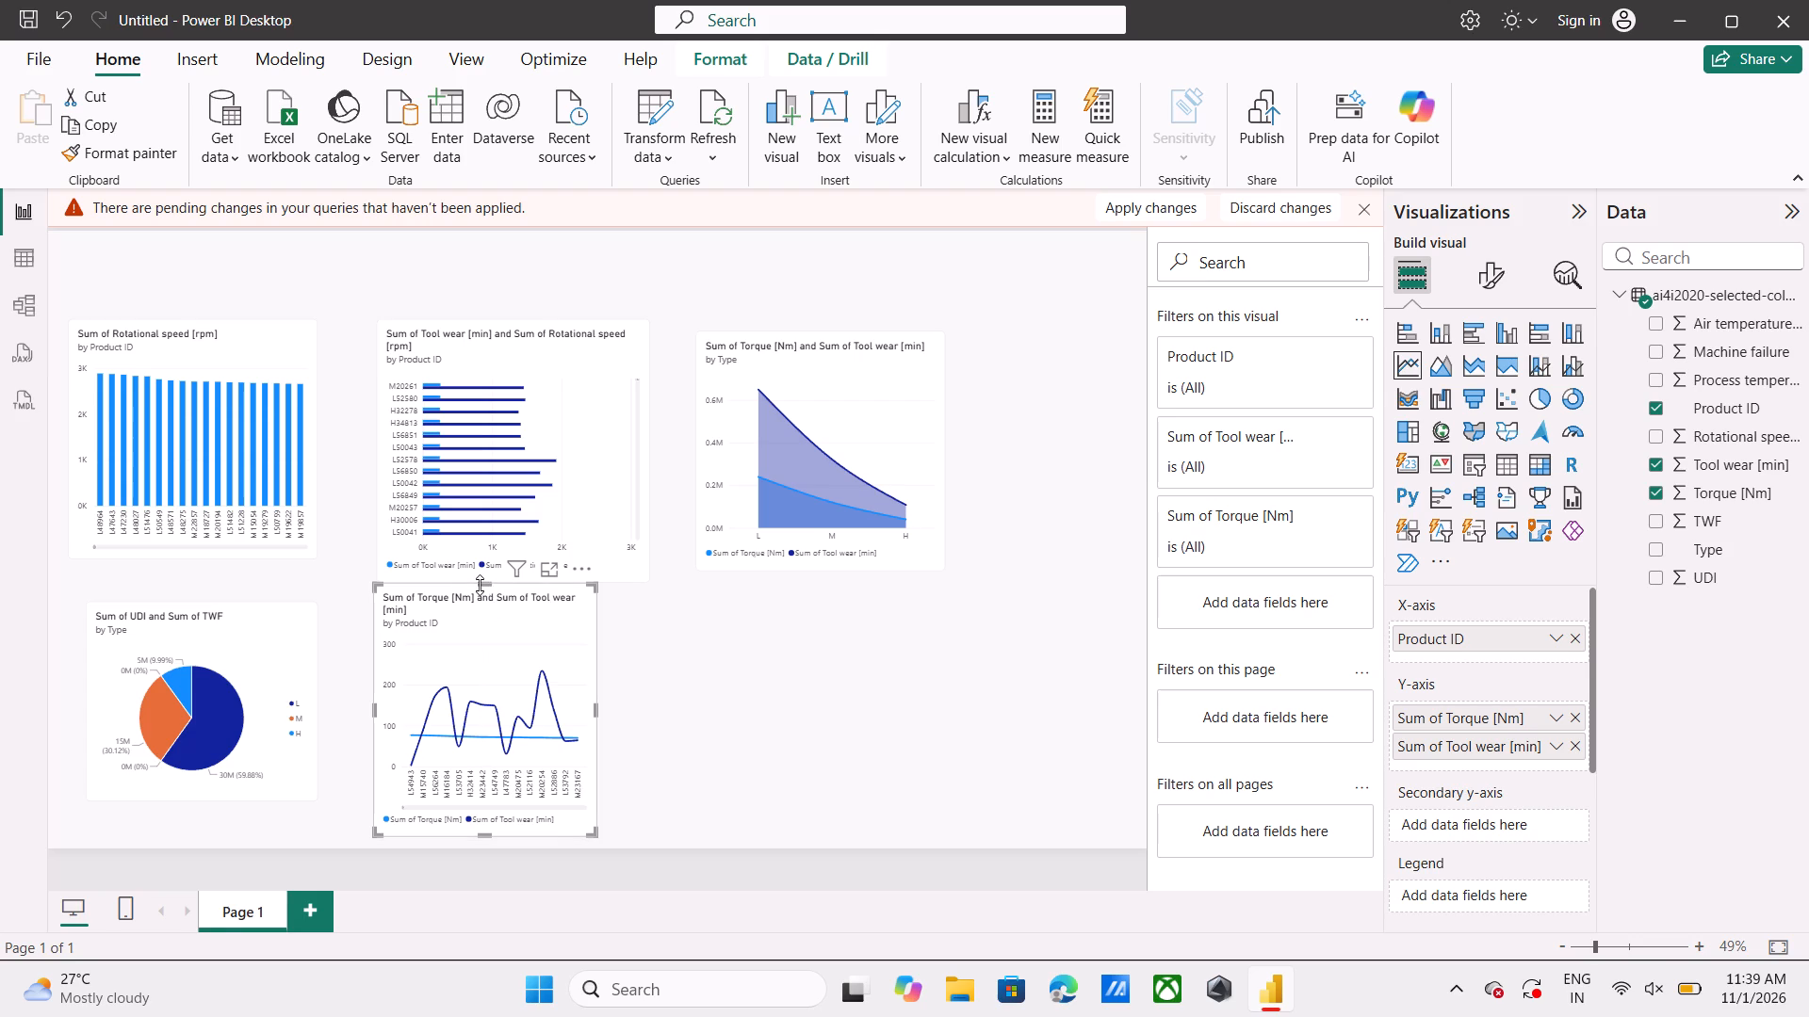
drag(481, 584, 478, 613)
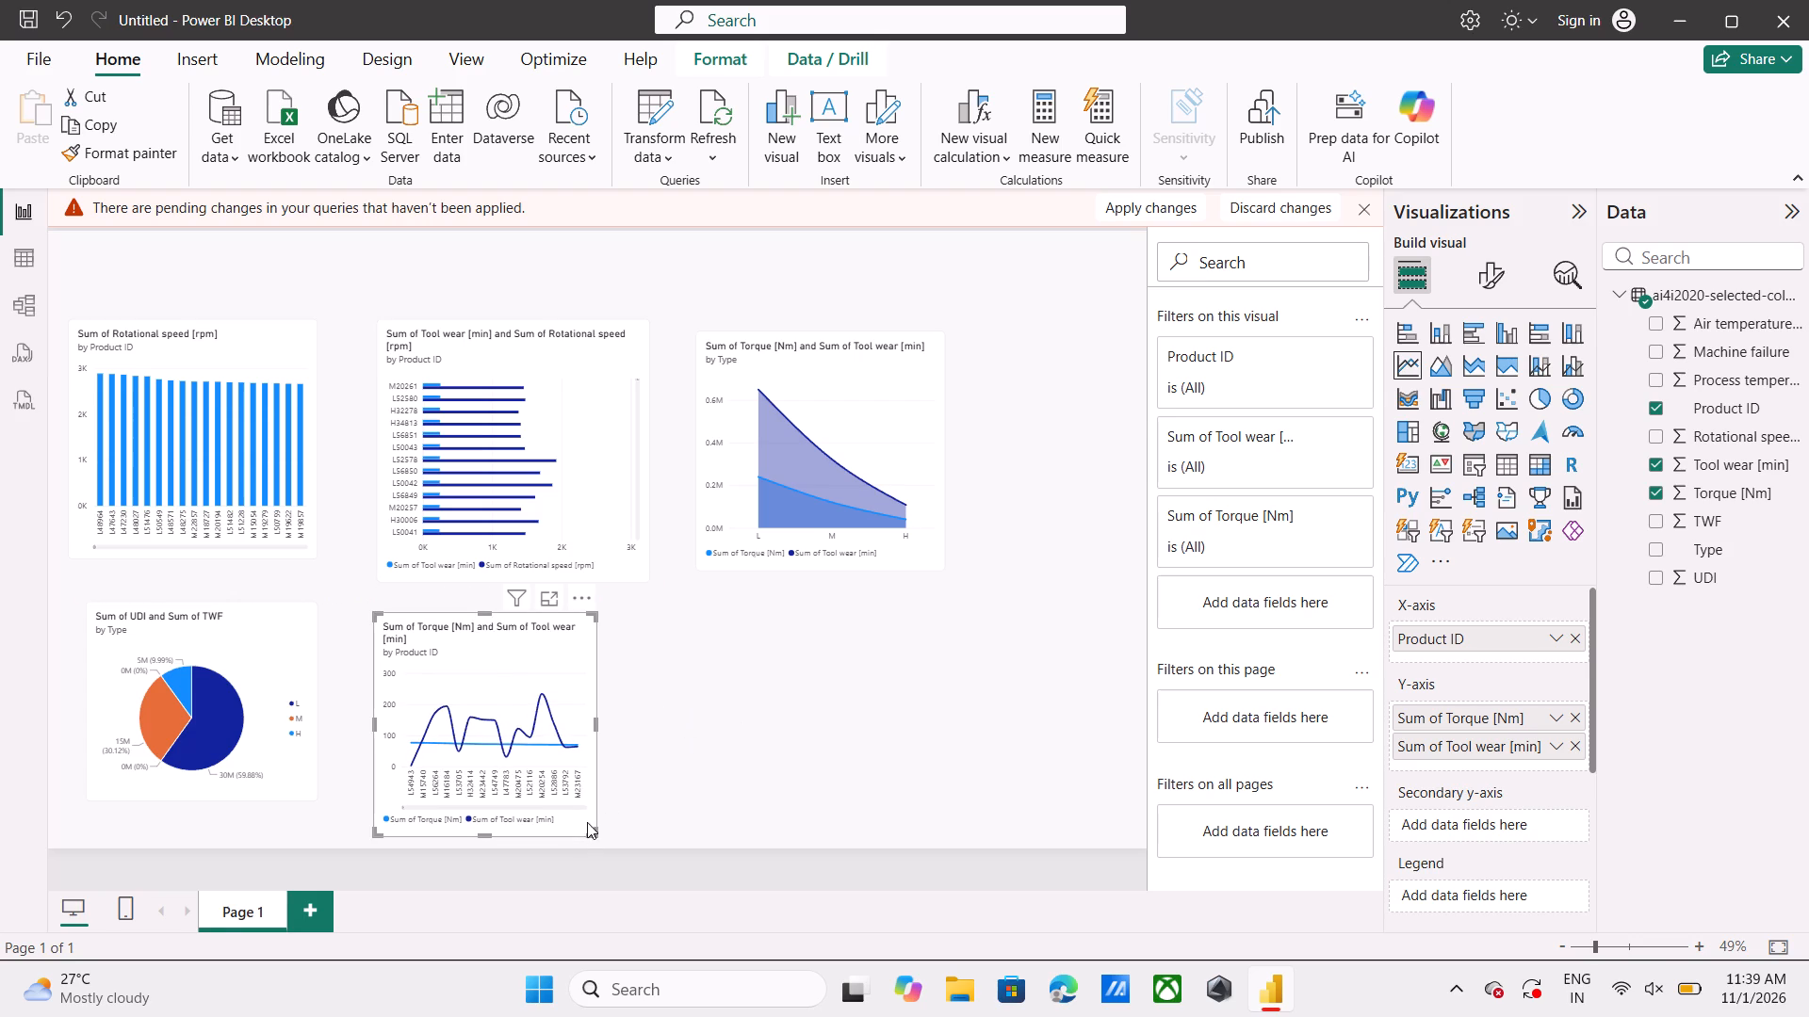
drag(576, 823, 567, 818)
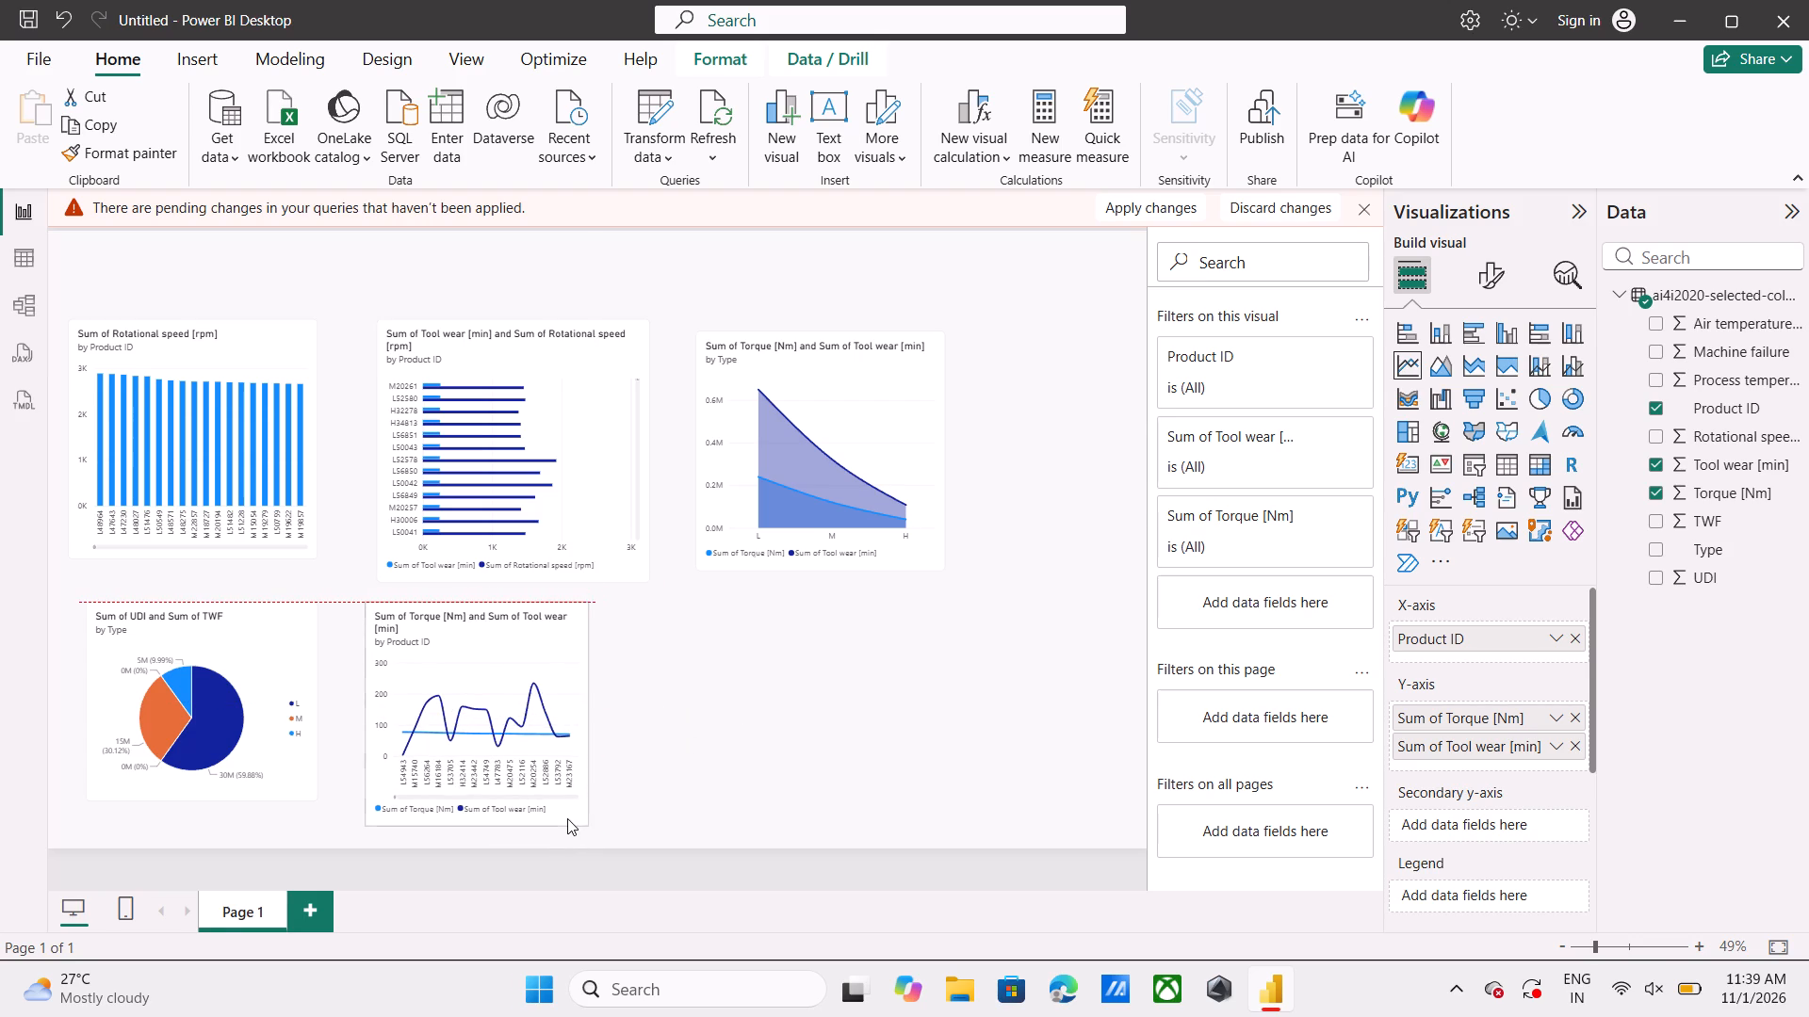
drag(567, 818, 566, 819)
click(791, 766)
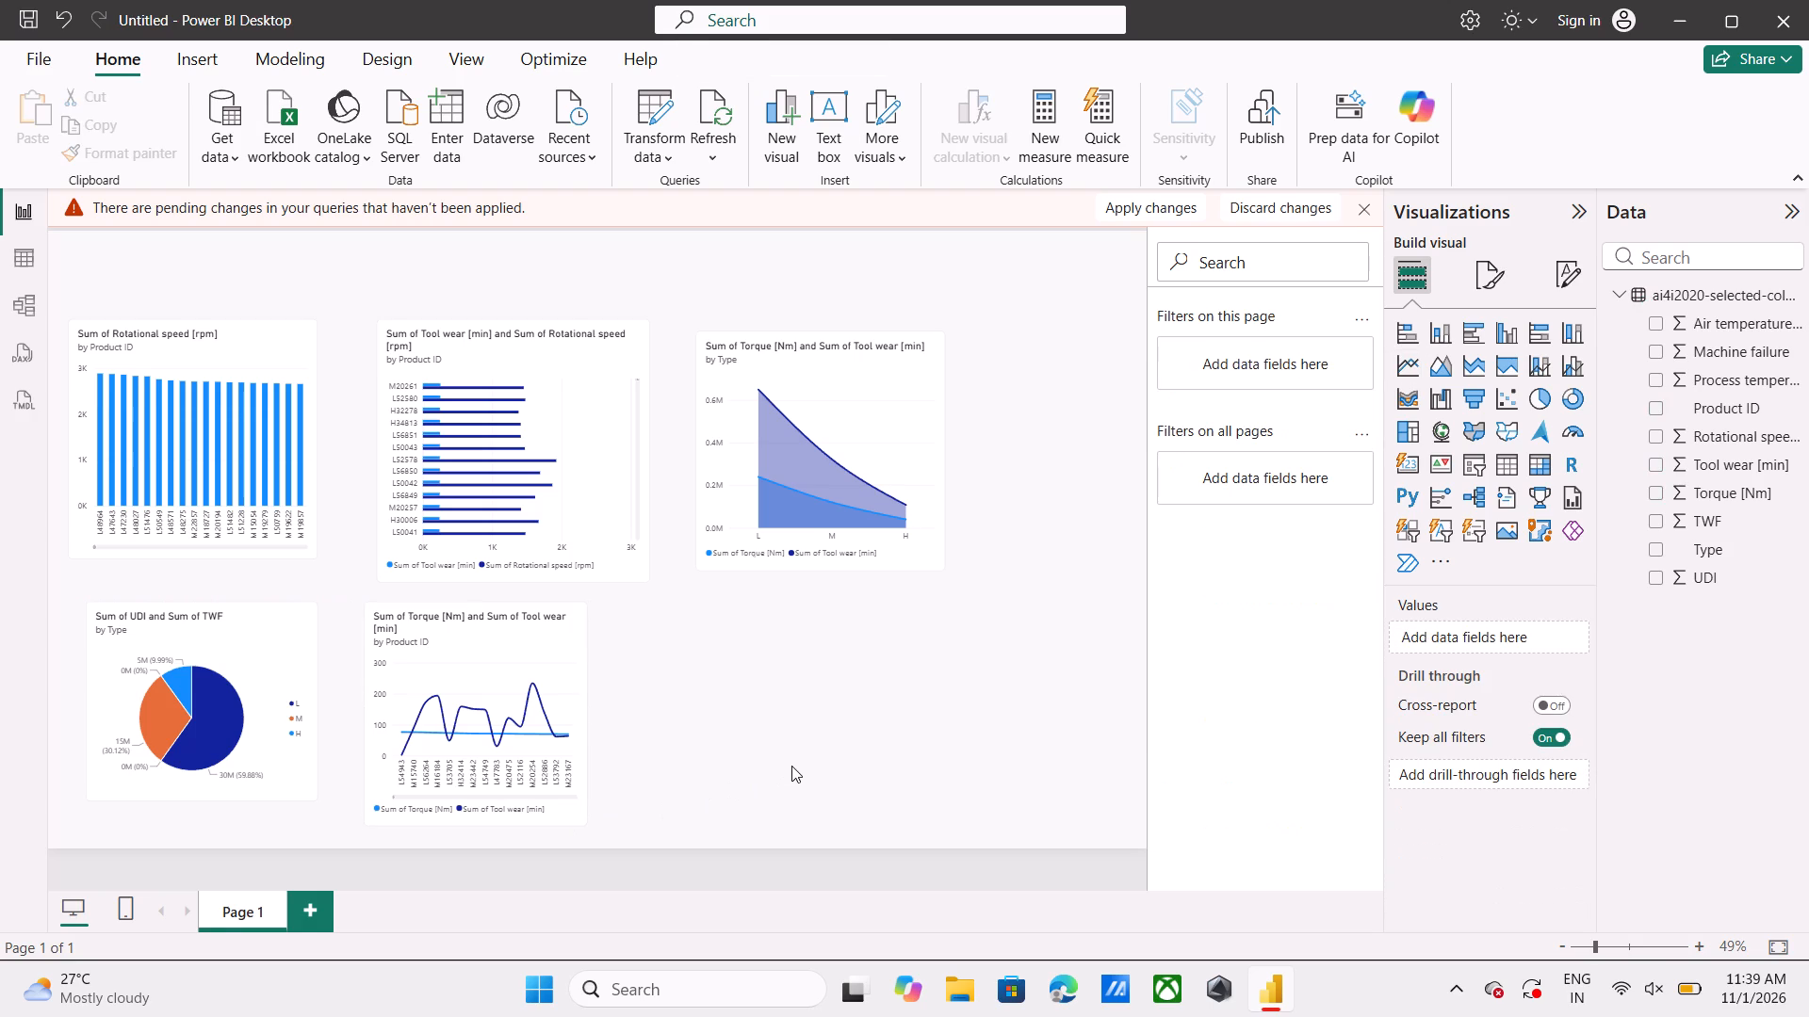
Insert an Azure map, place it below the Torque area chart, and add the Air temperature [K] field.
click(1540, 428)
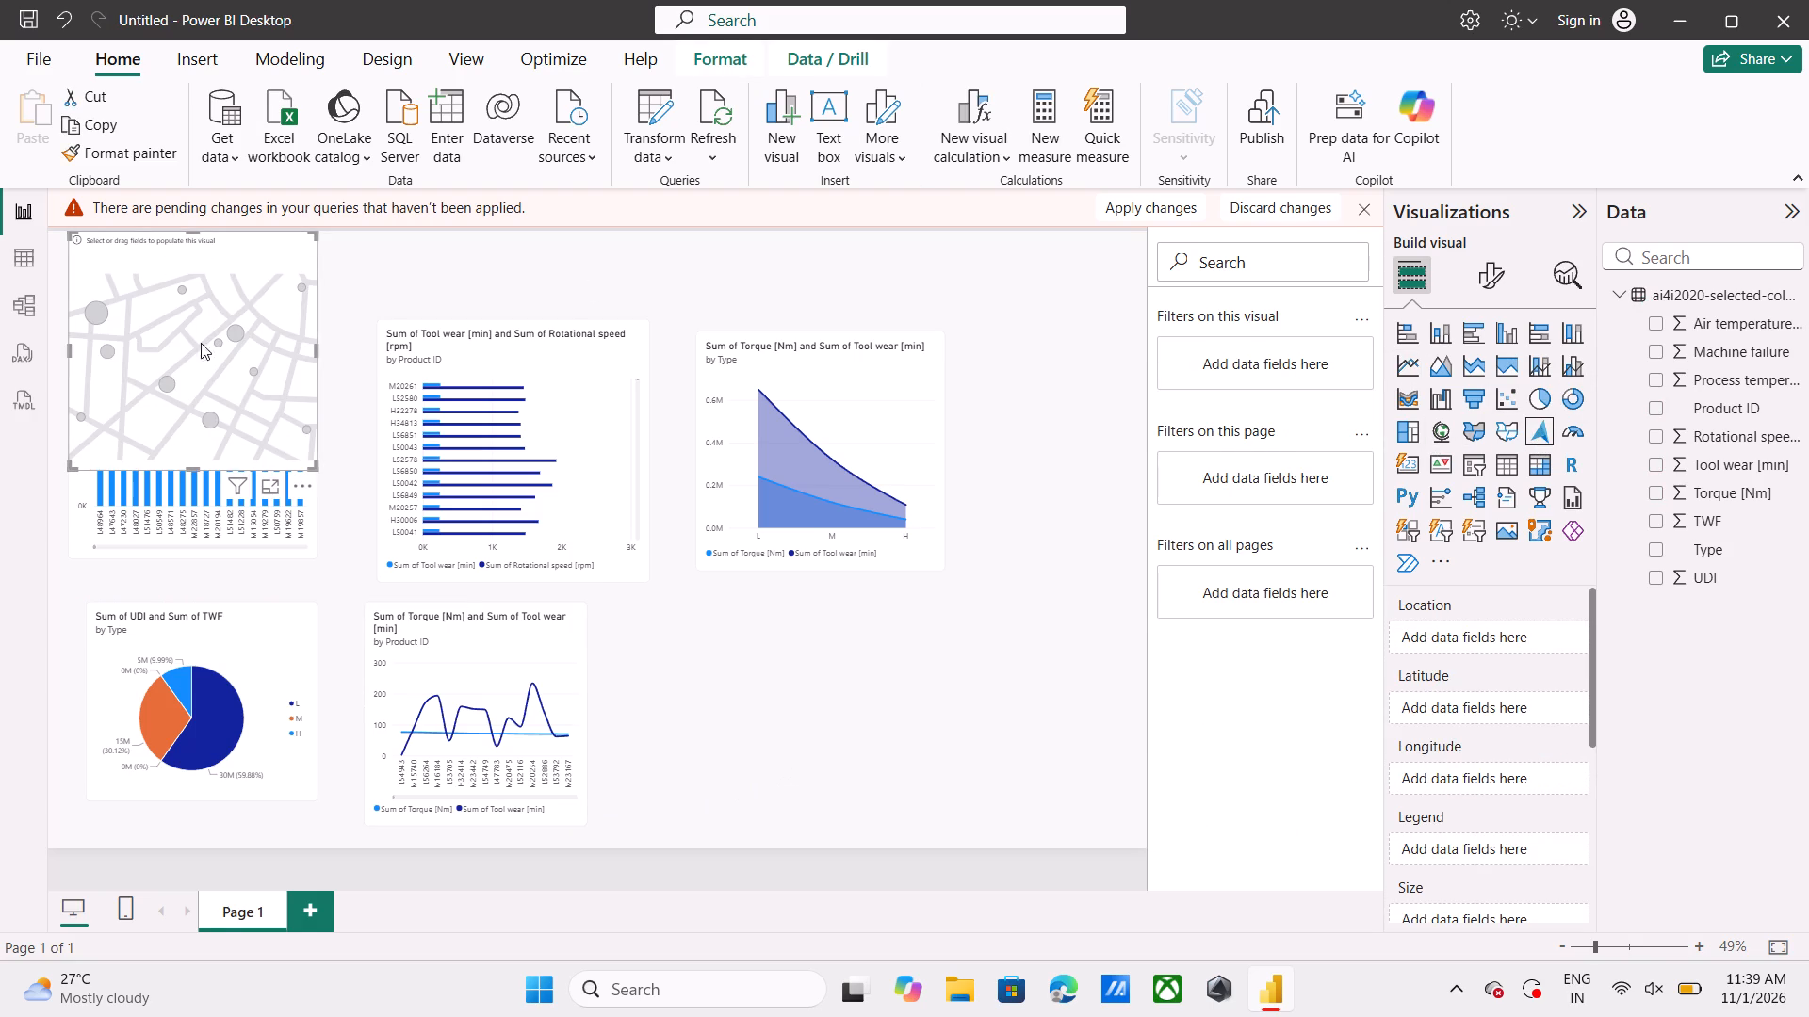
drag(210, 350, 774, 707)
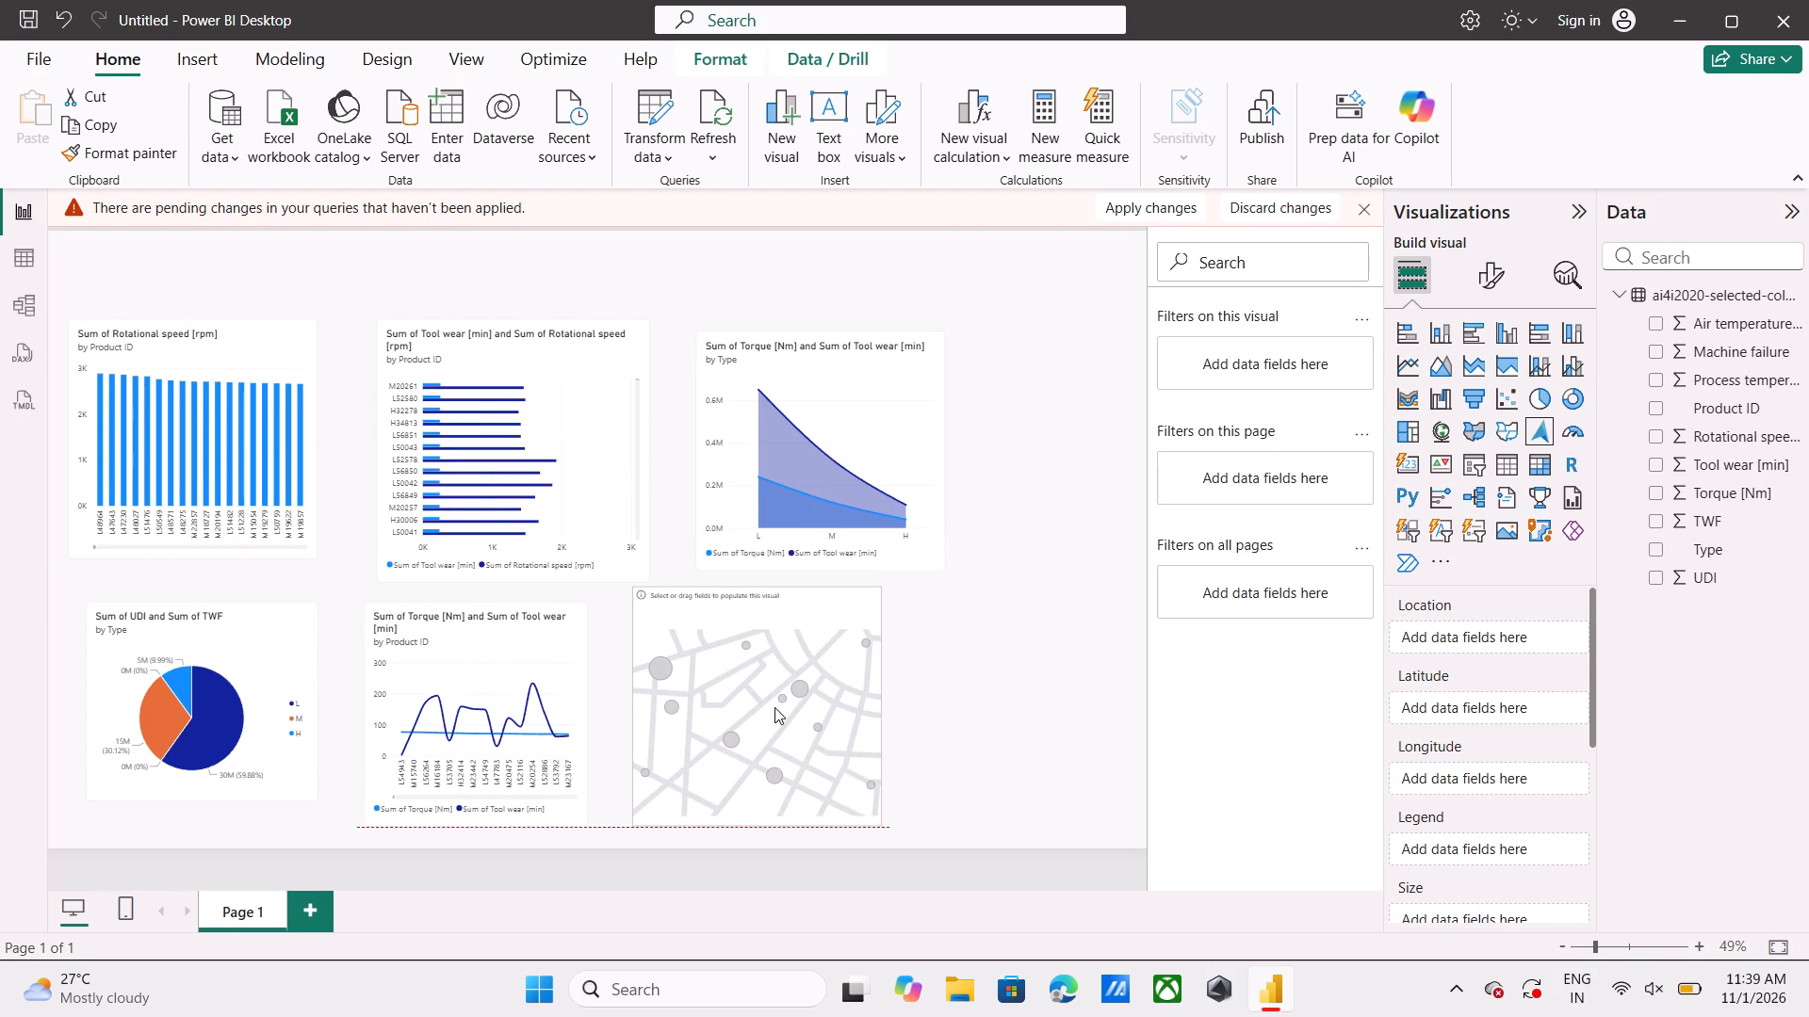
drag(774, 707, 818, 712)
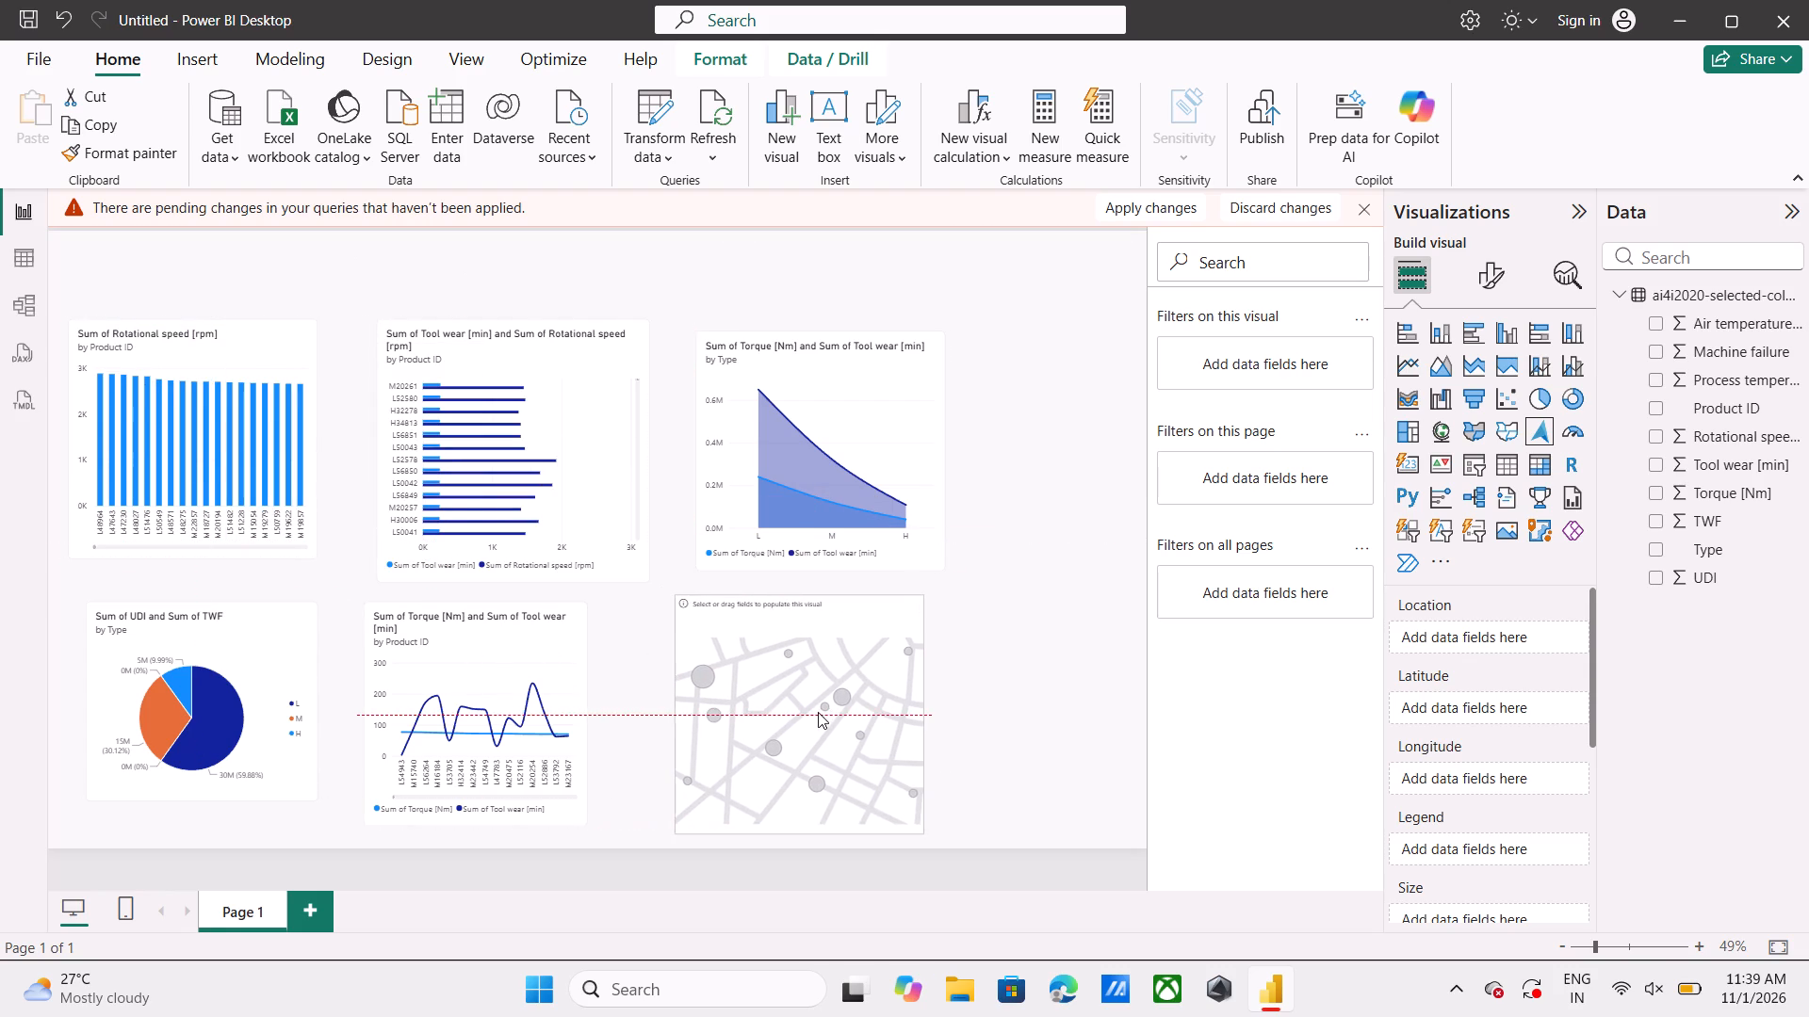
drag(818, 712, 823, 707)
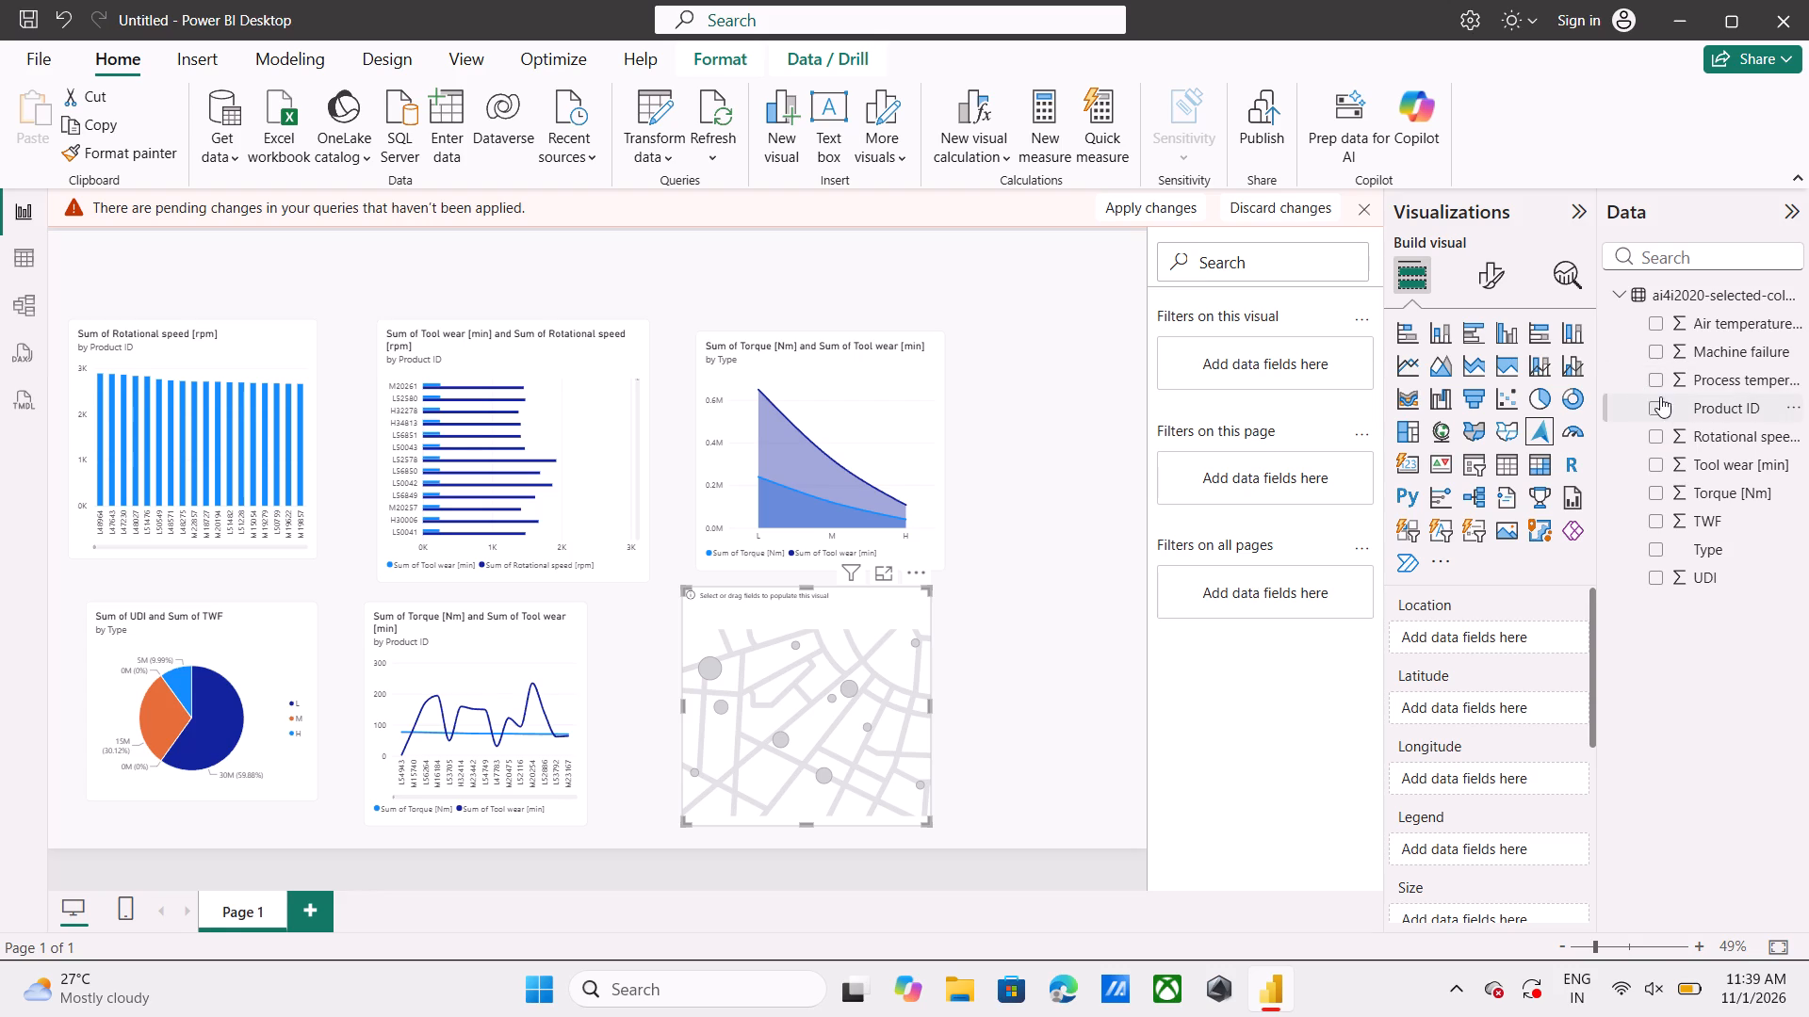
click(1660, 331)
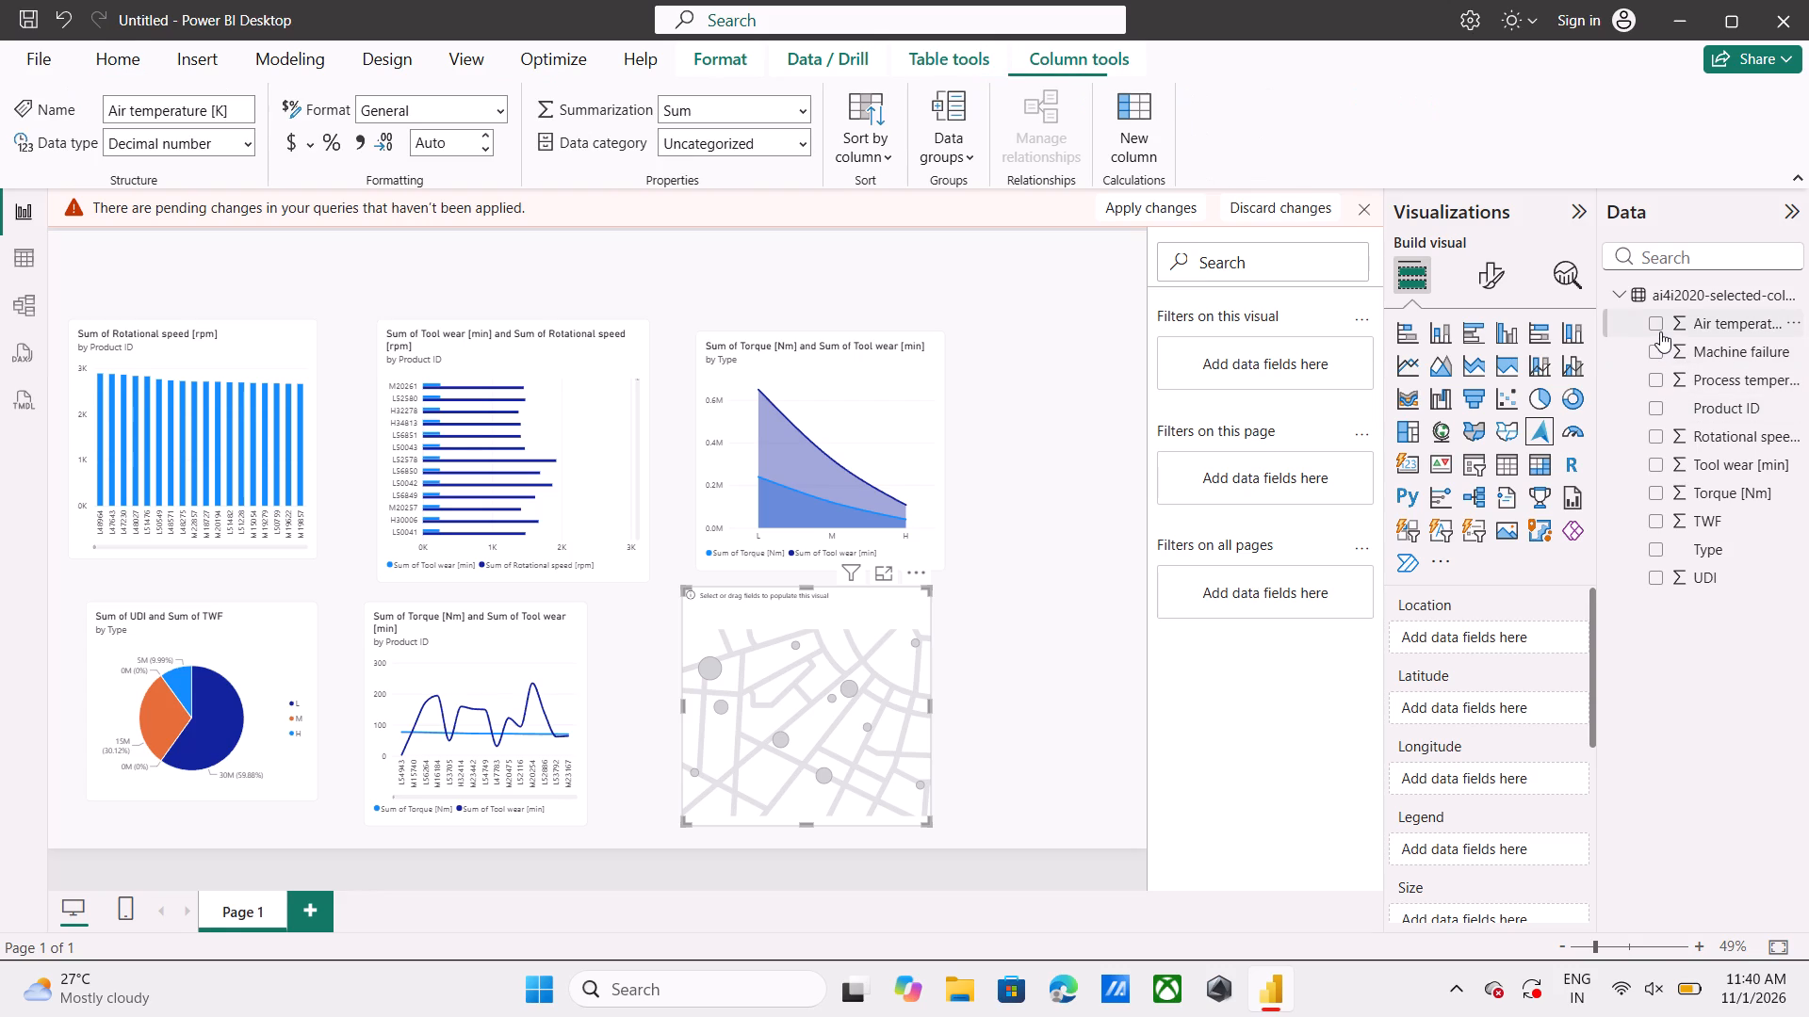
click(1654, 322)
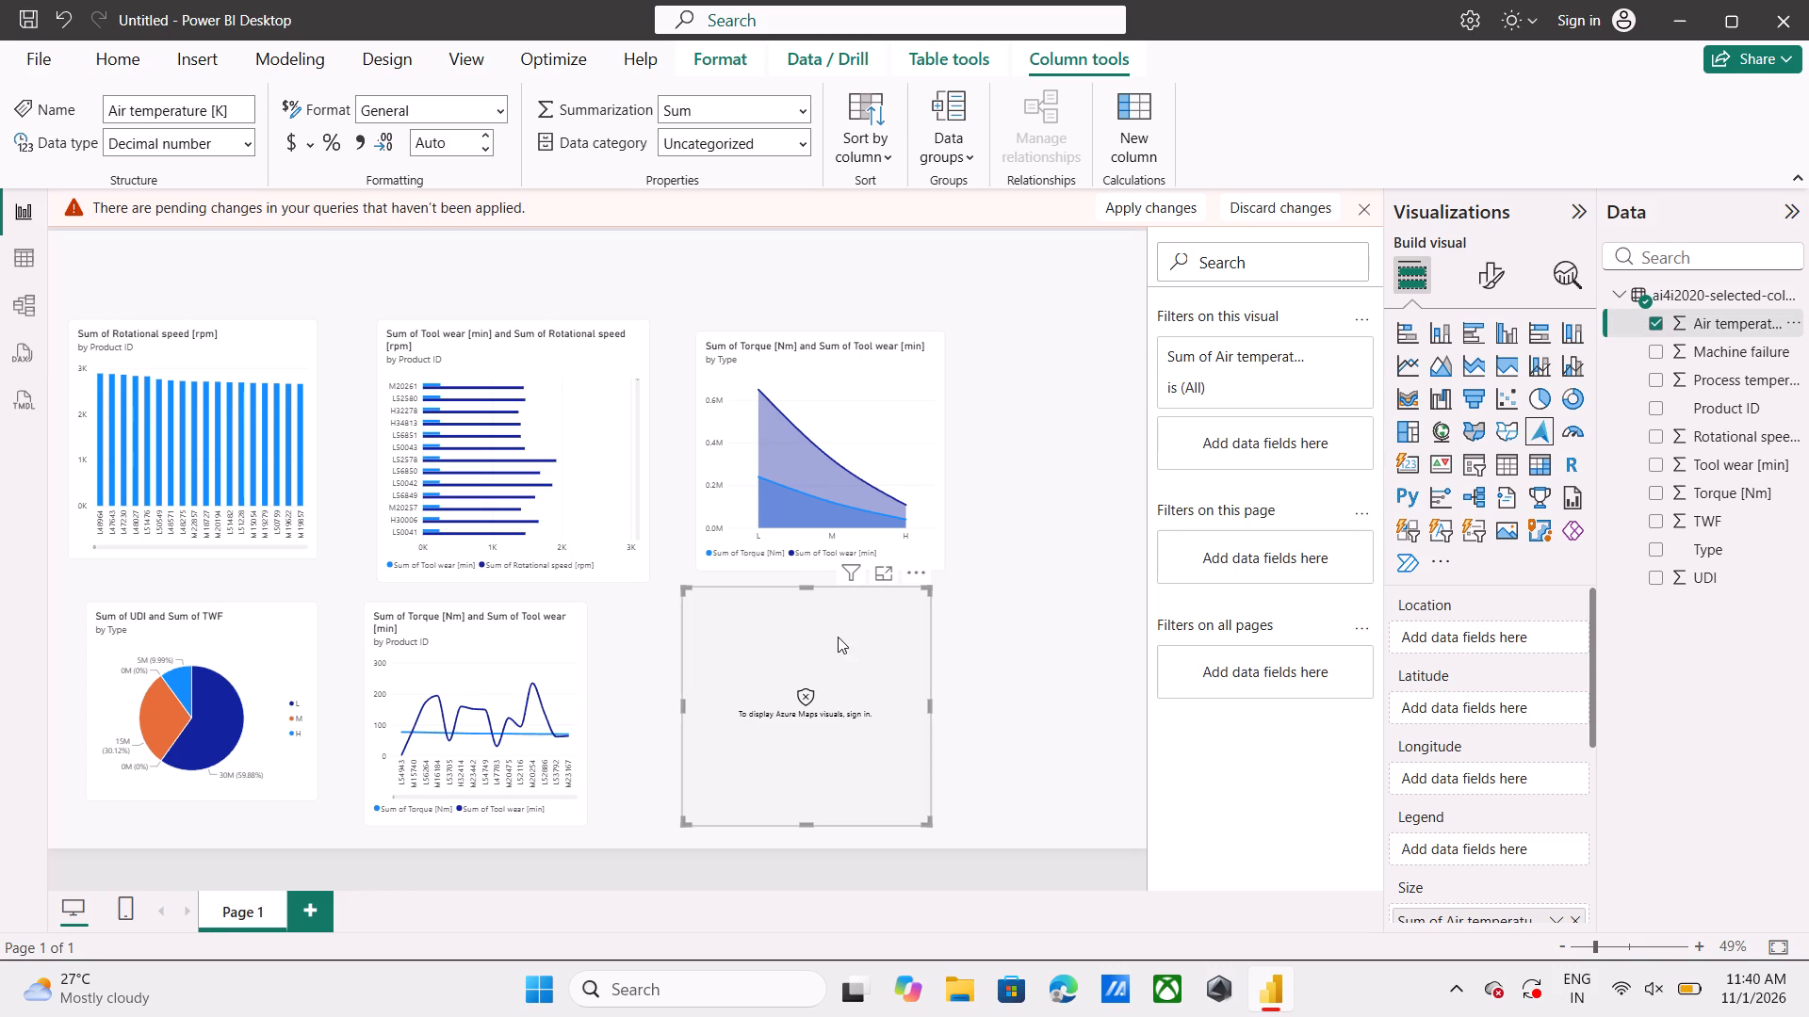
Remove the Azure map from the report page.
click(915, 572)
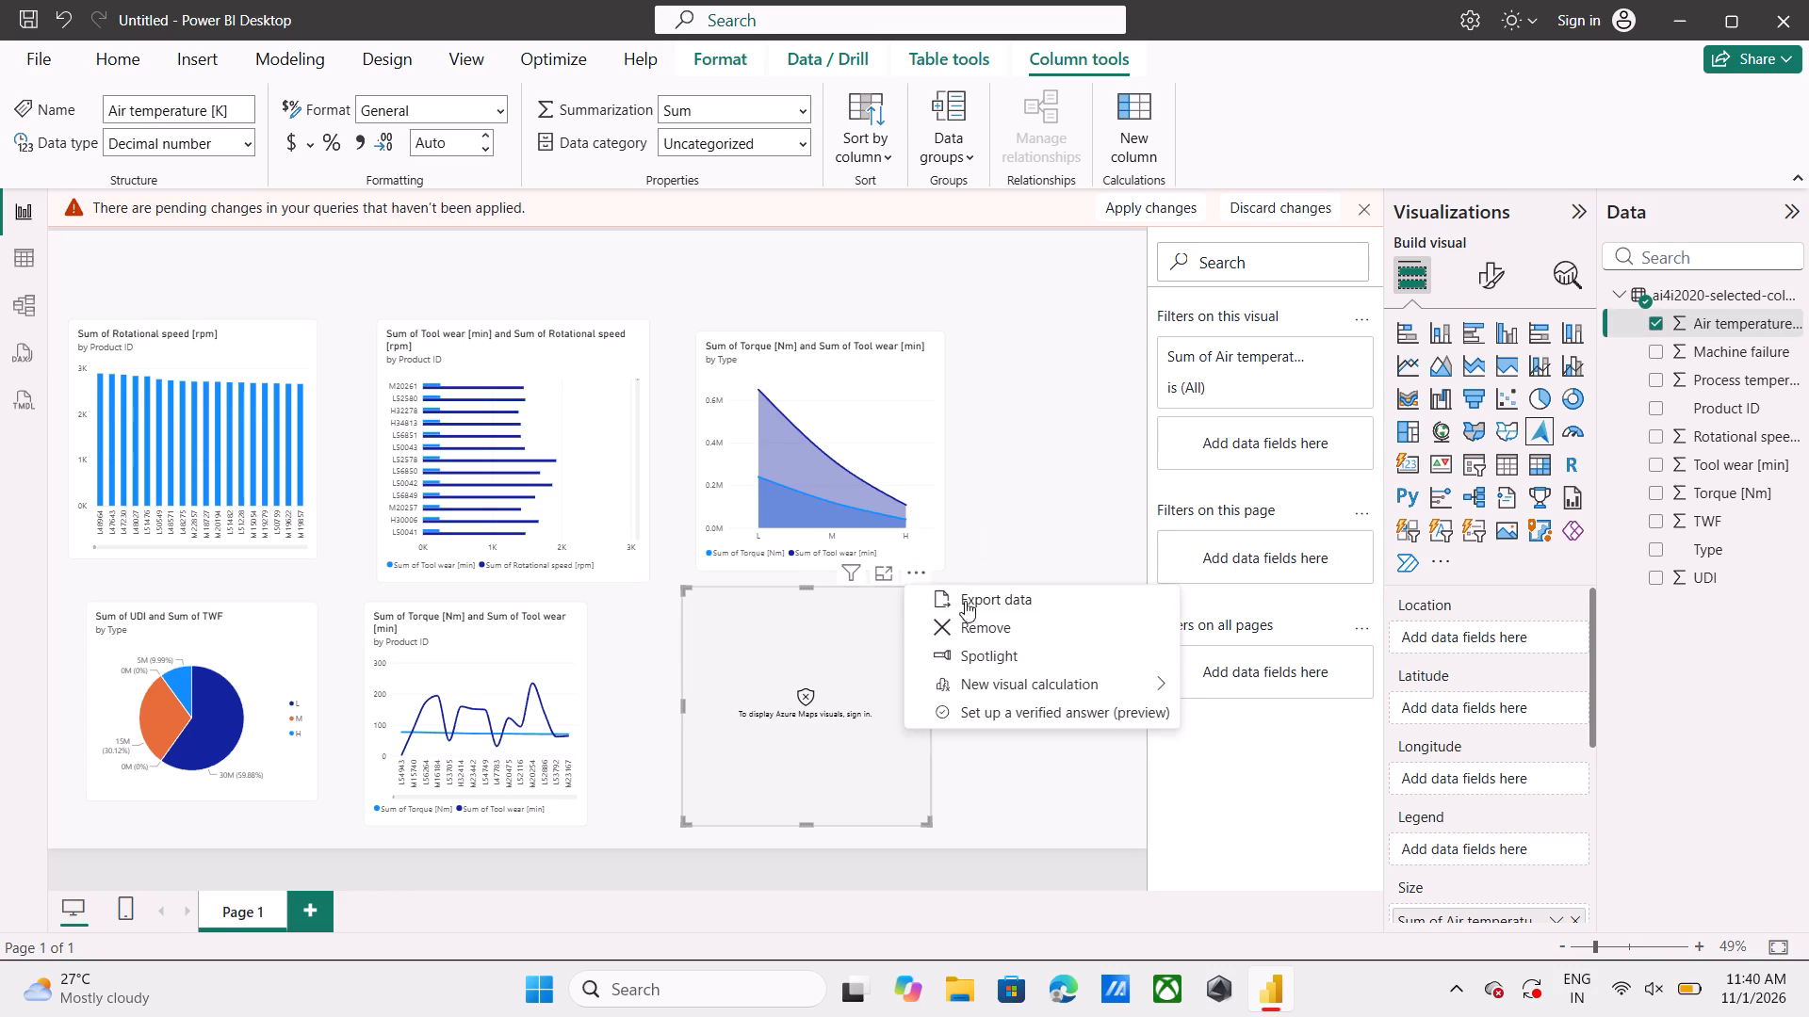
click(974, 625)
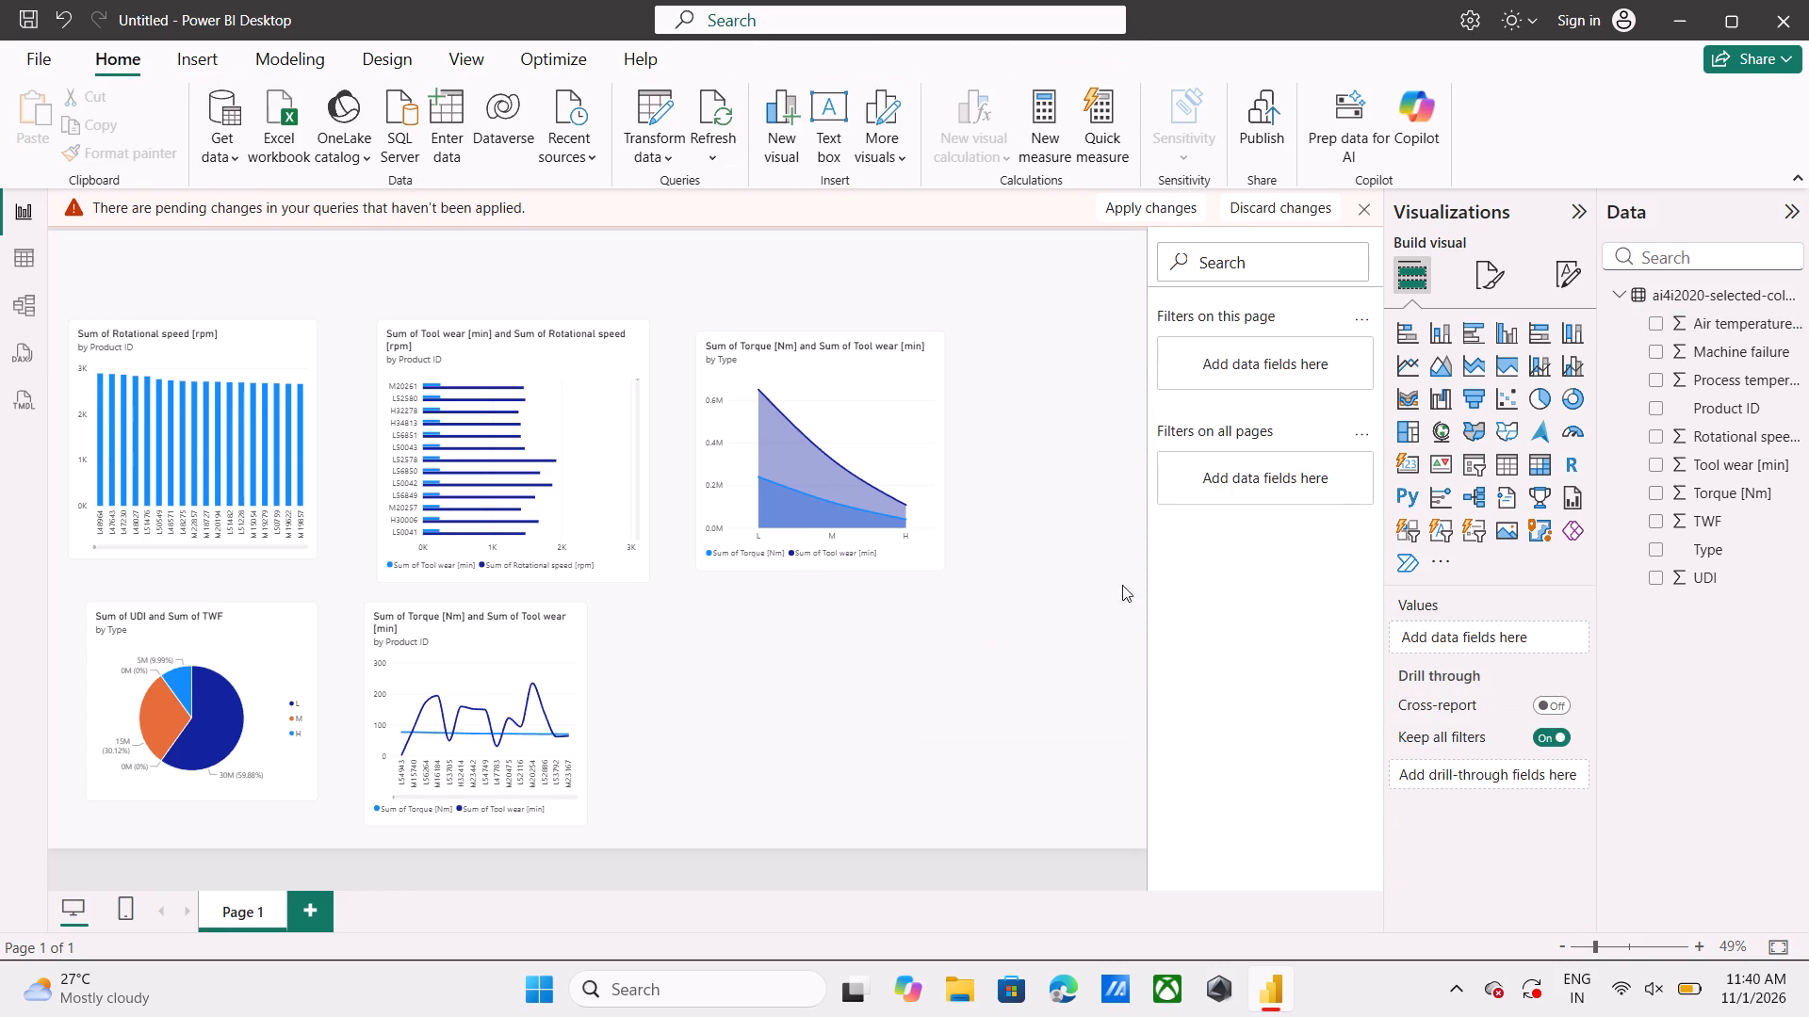
Insert a gauge visual, shrink it, and place it below the Torque area chart.
click(1573, 436)
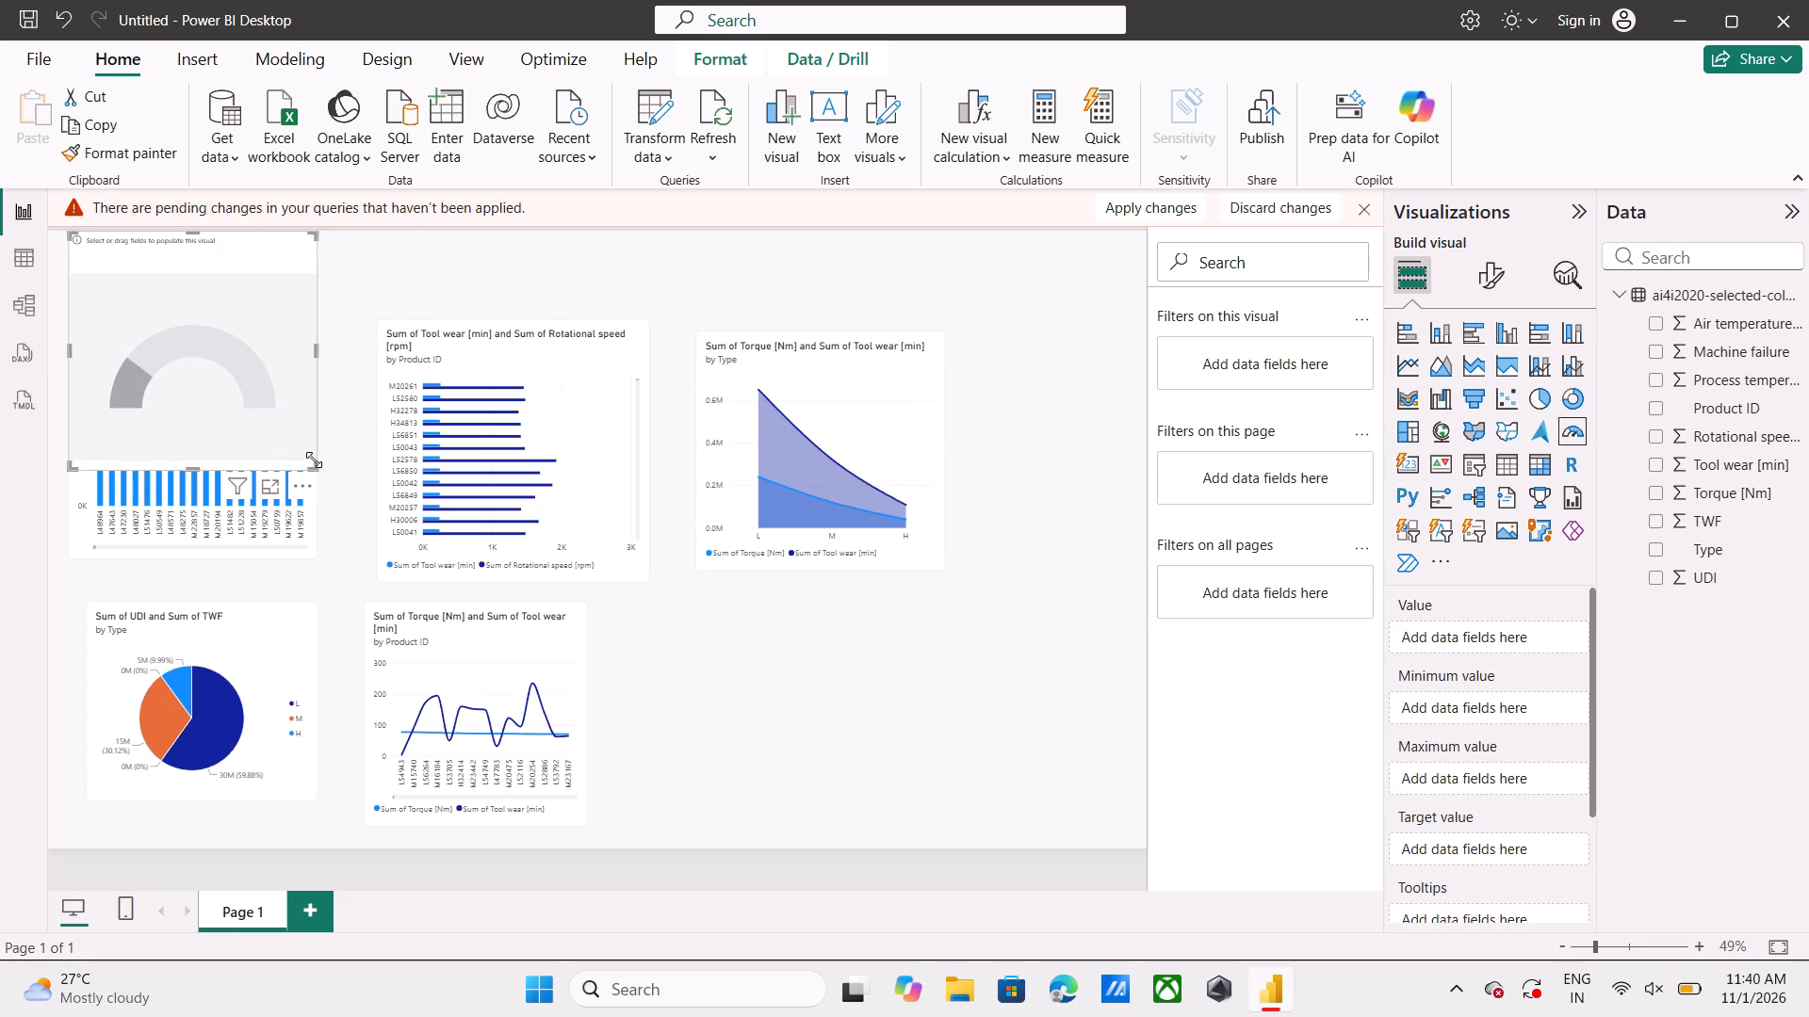
drag(313, 460, 261, 392)
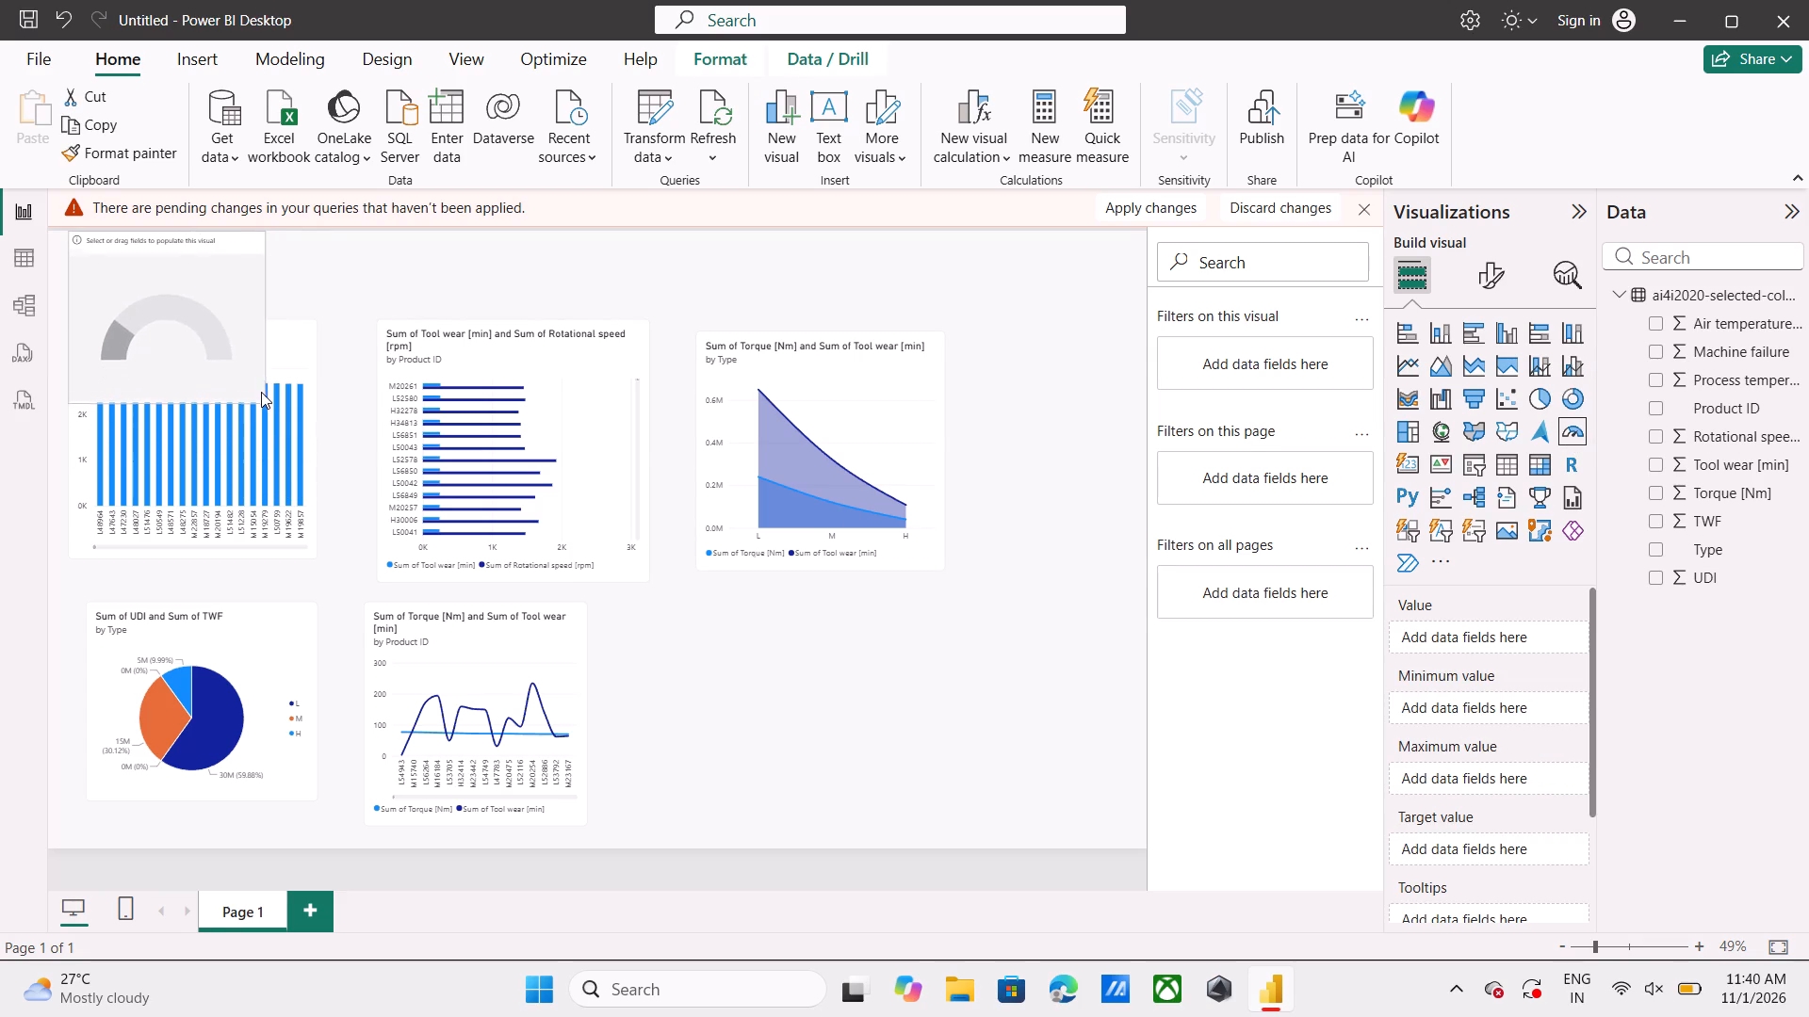
drag(261, 392, 267, 363)
drag(208, 325, 842, 718)
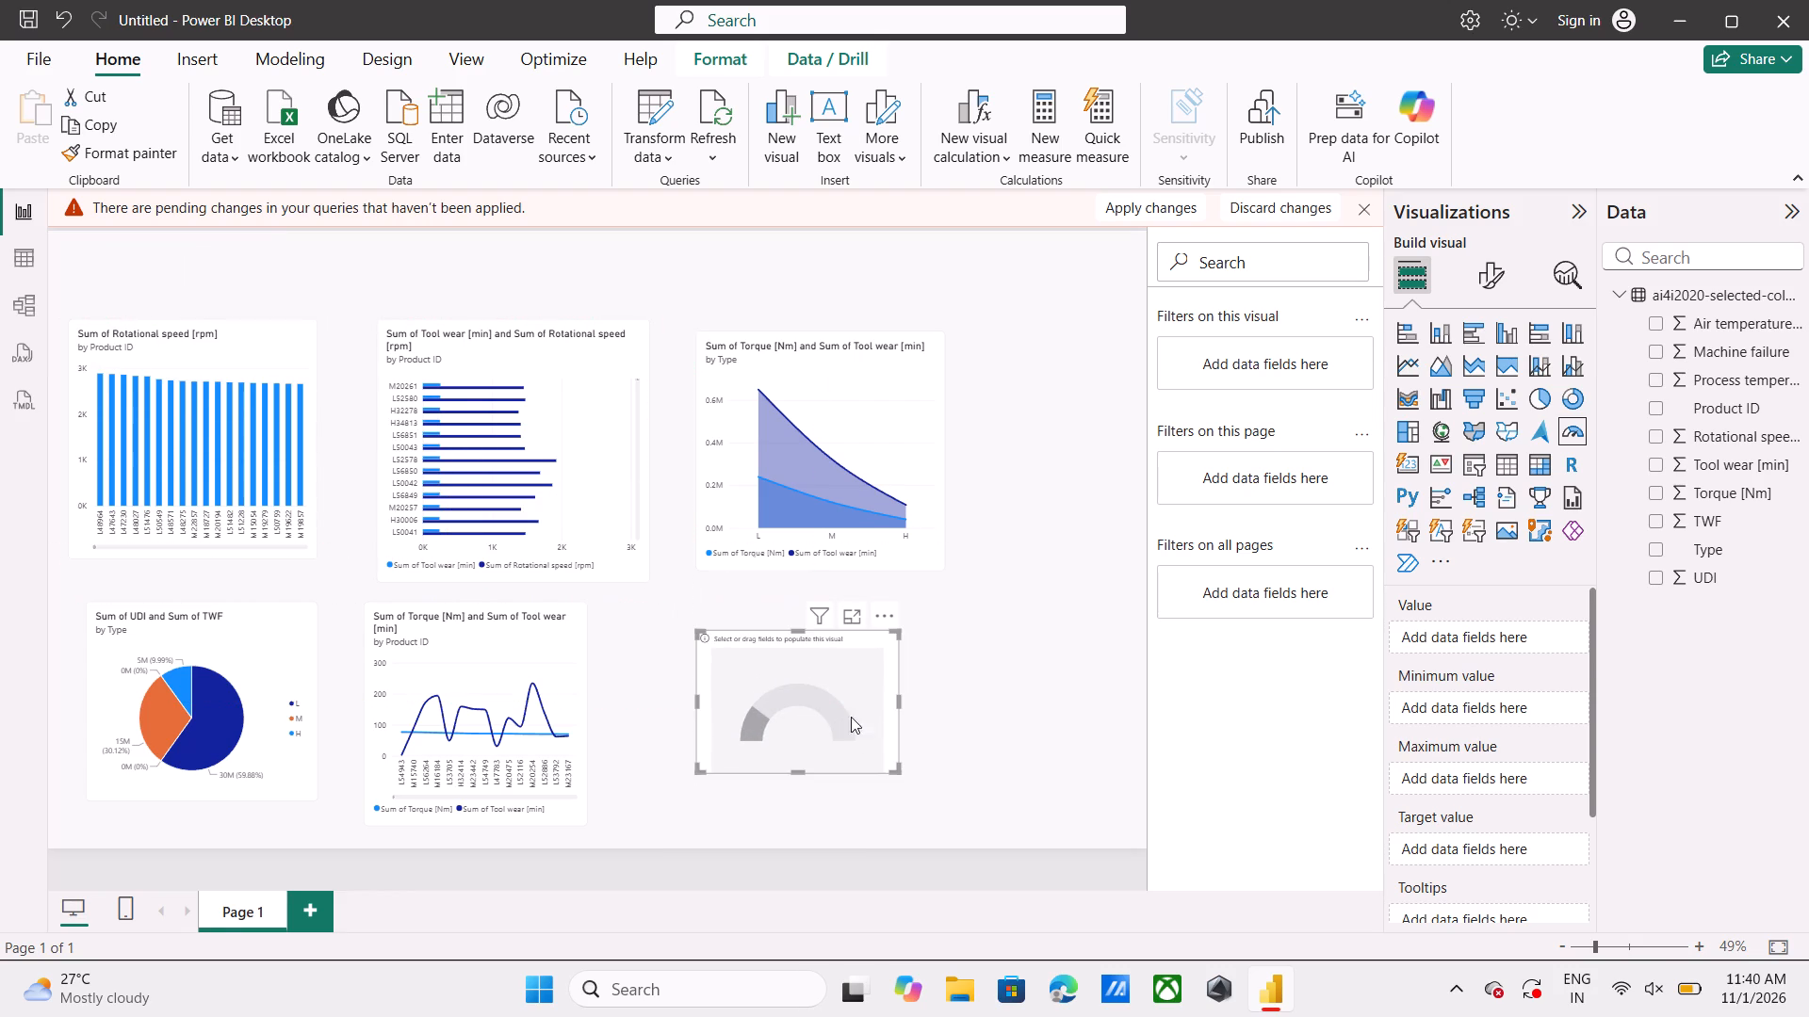
Populate the gauge with Type and Machine failure, trying and removing TWF as value and Air temperature [K] as minimum.
click(1658, 545)
click(1659, 518)
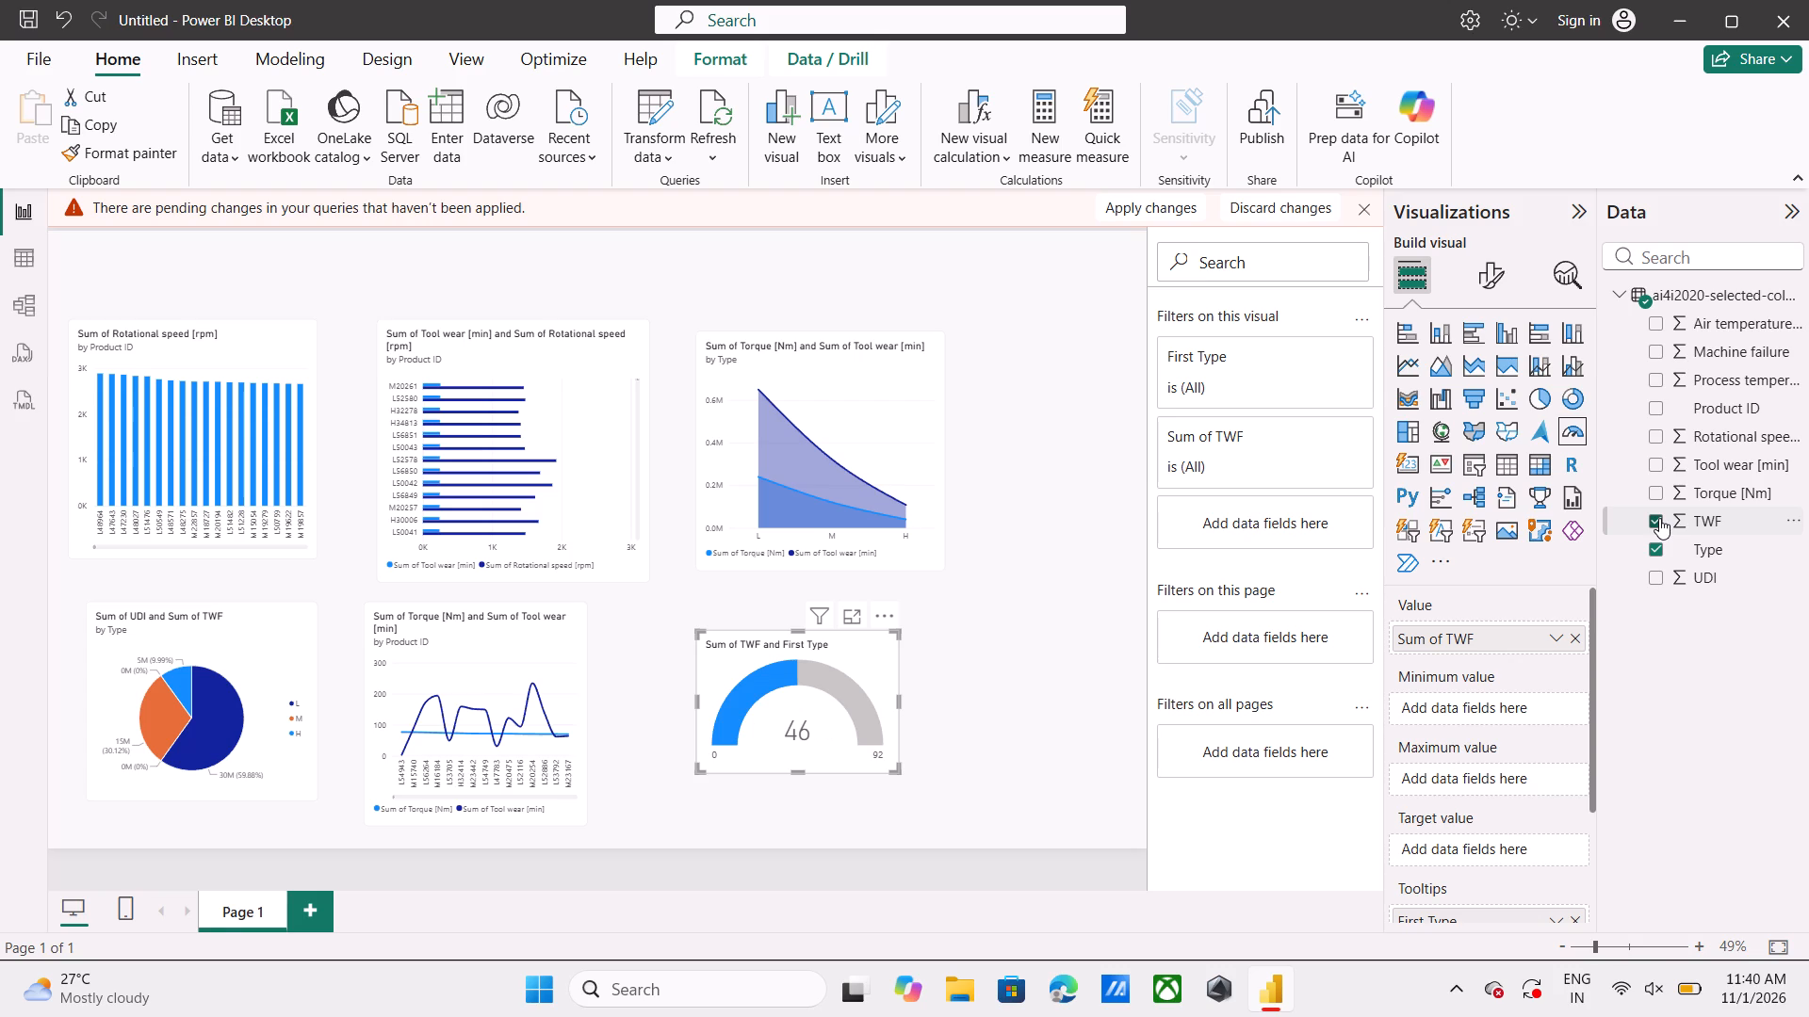
click(1657, 330)
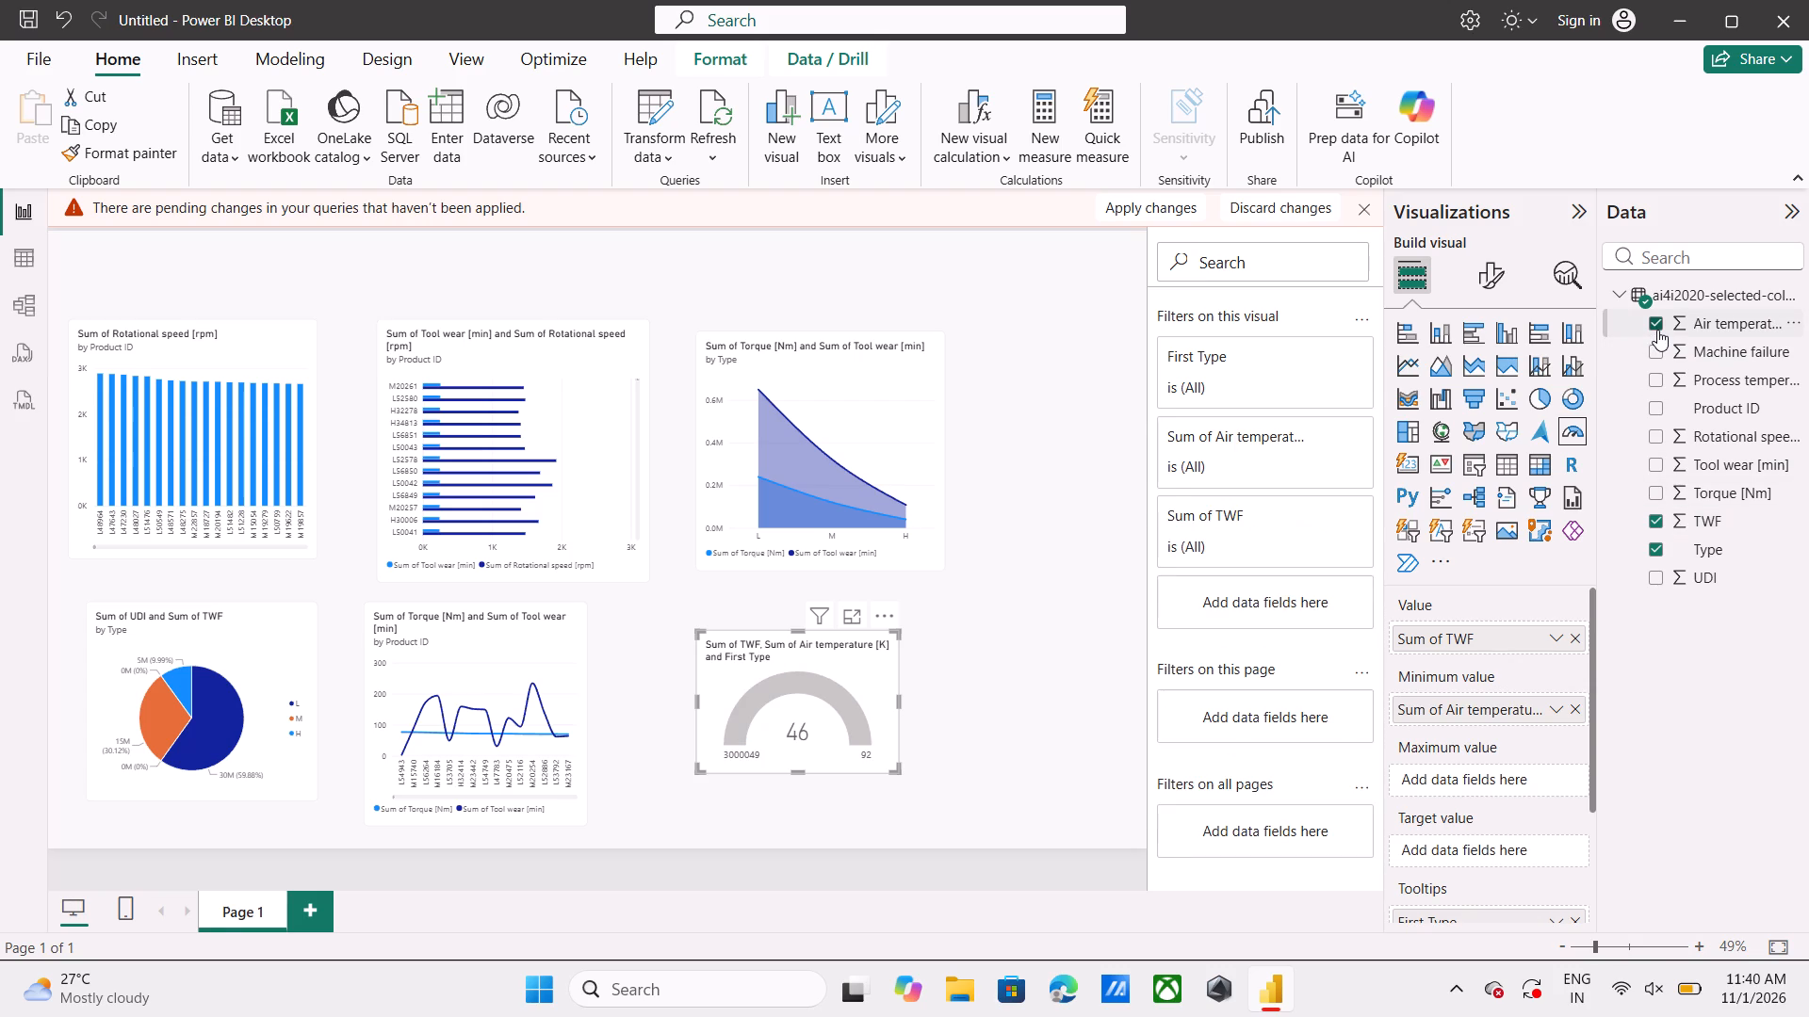
click(1655, 512)
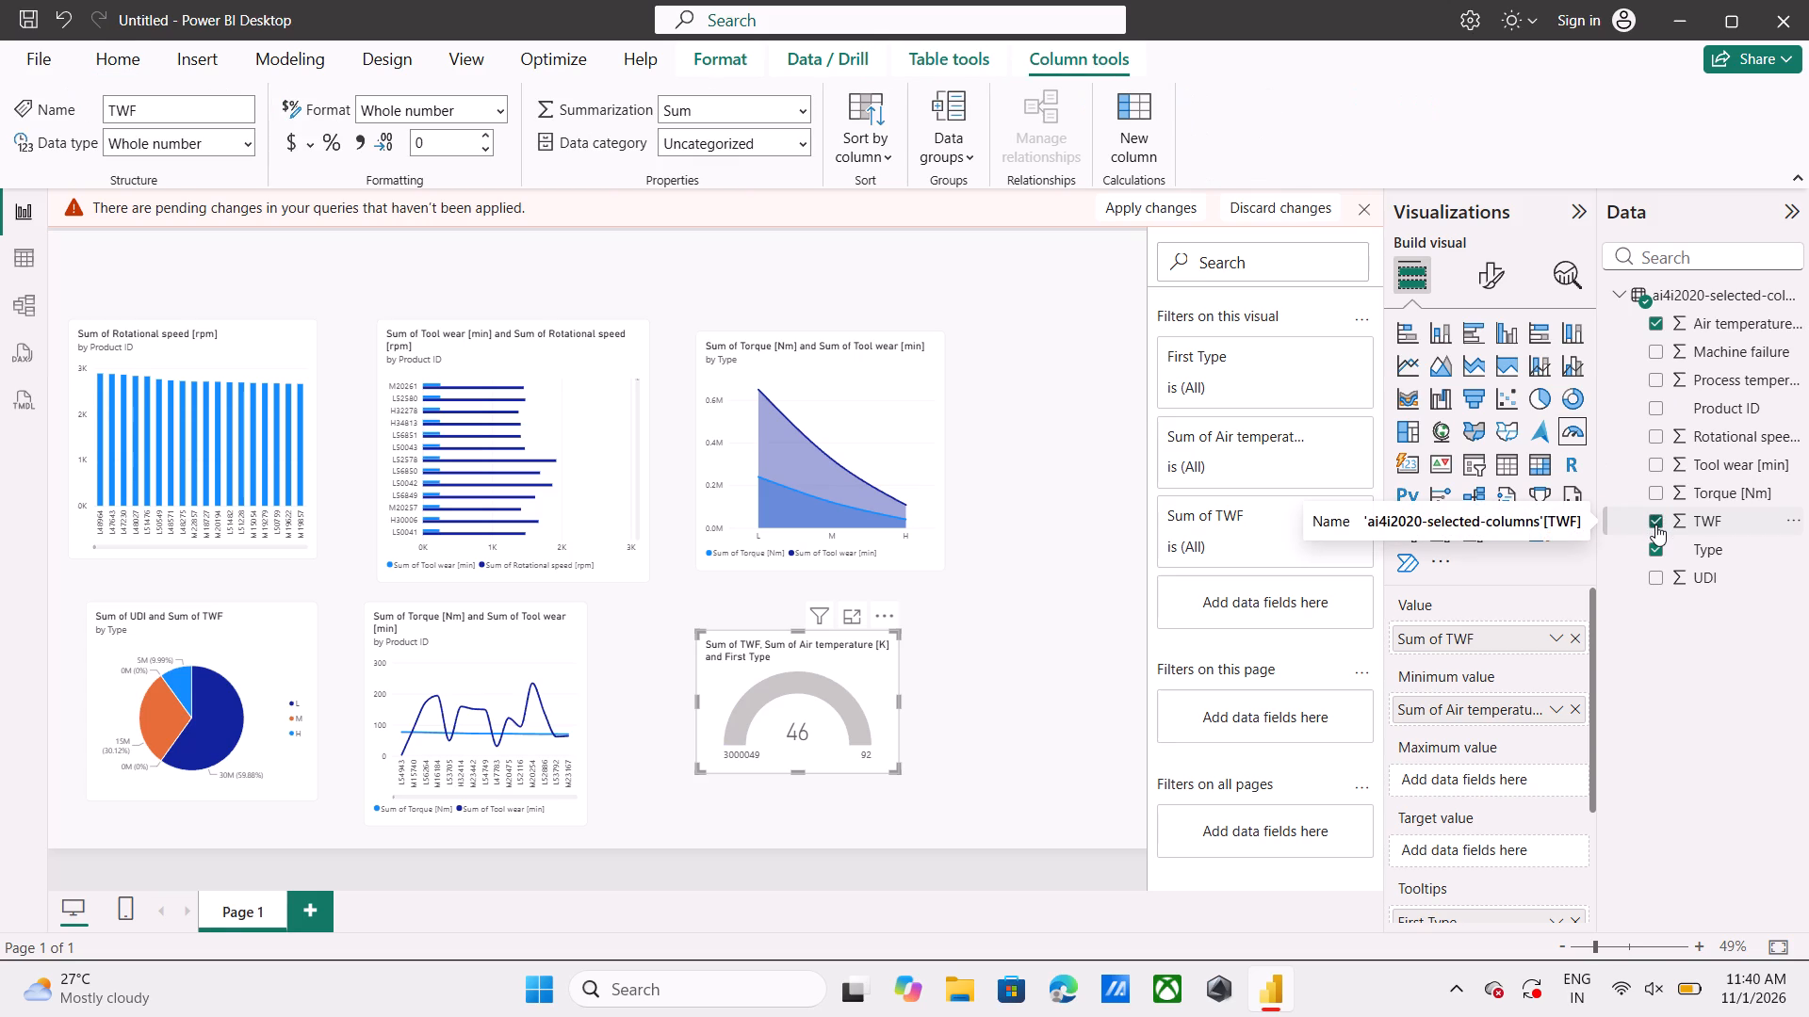
click(1655, 525)
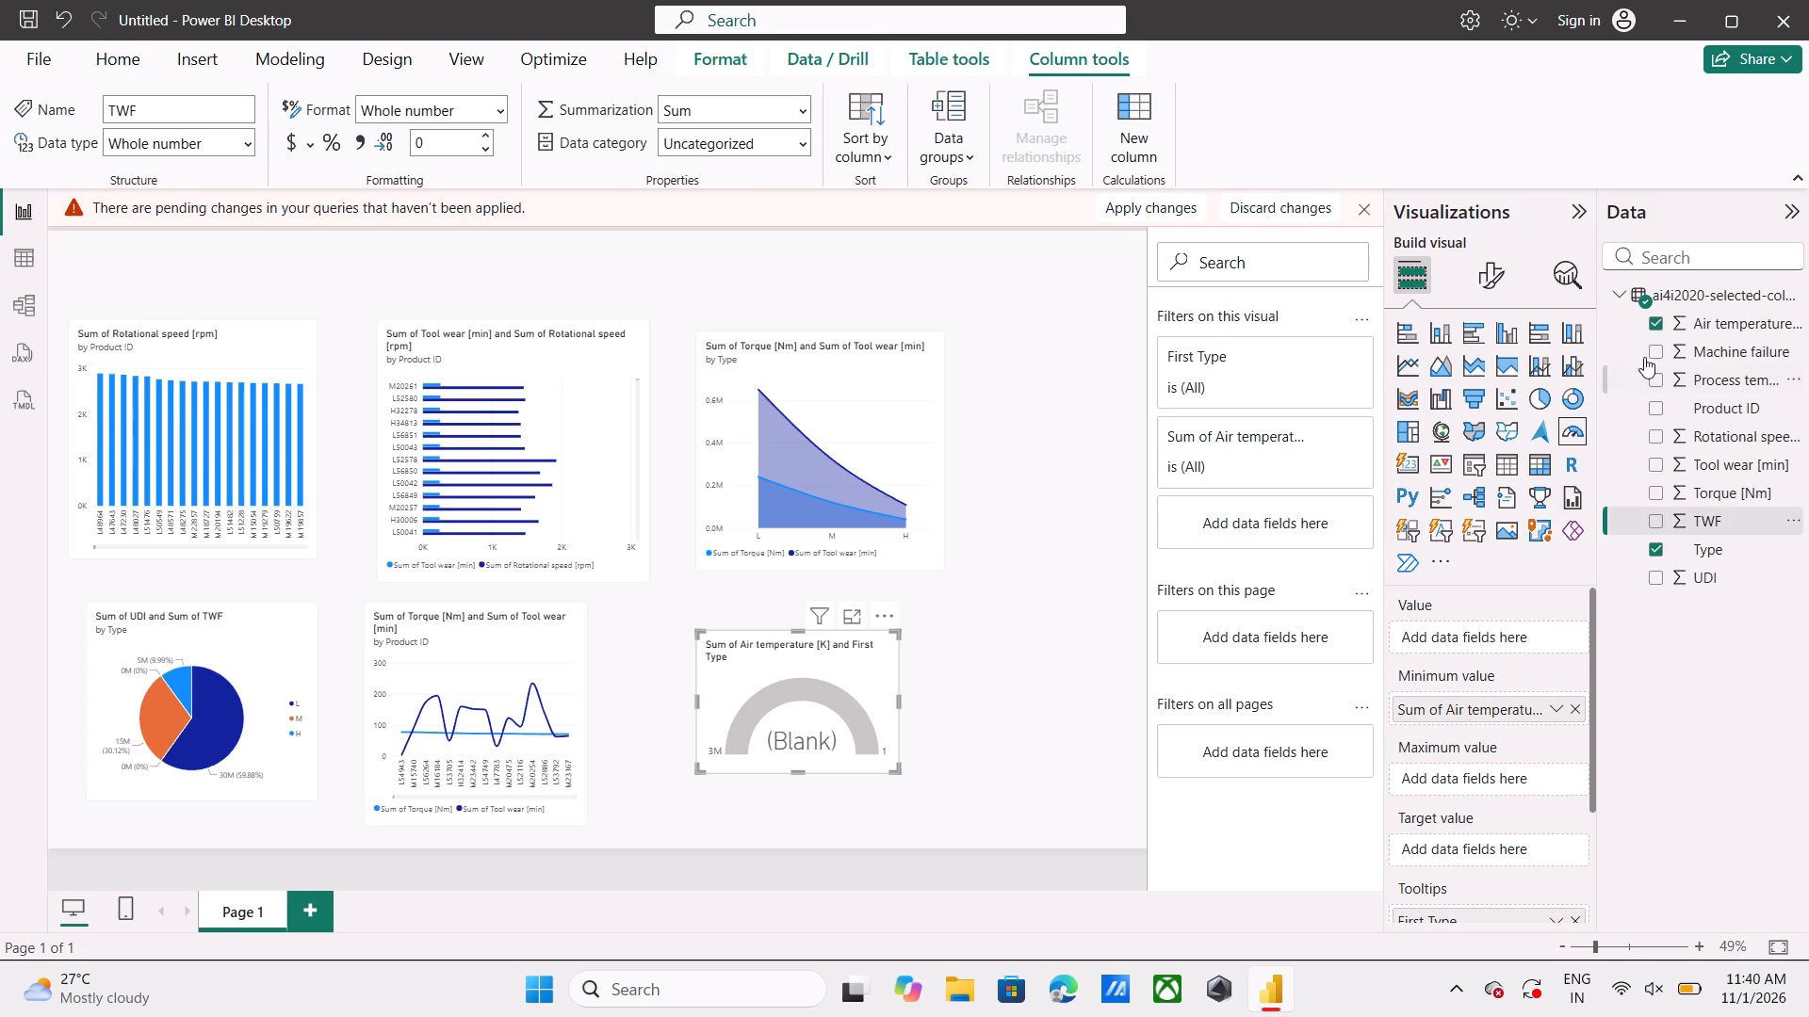
click(1654, 354)
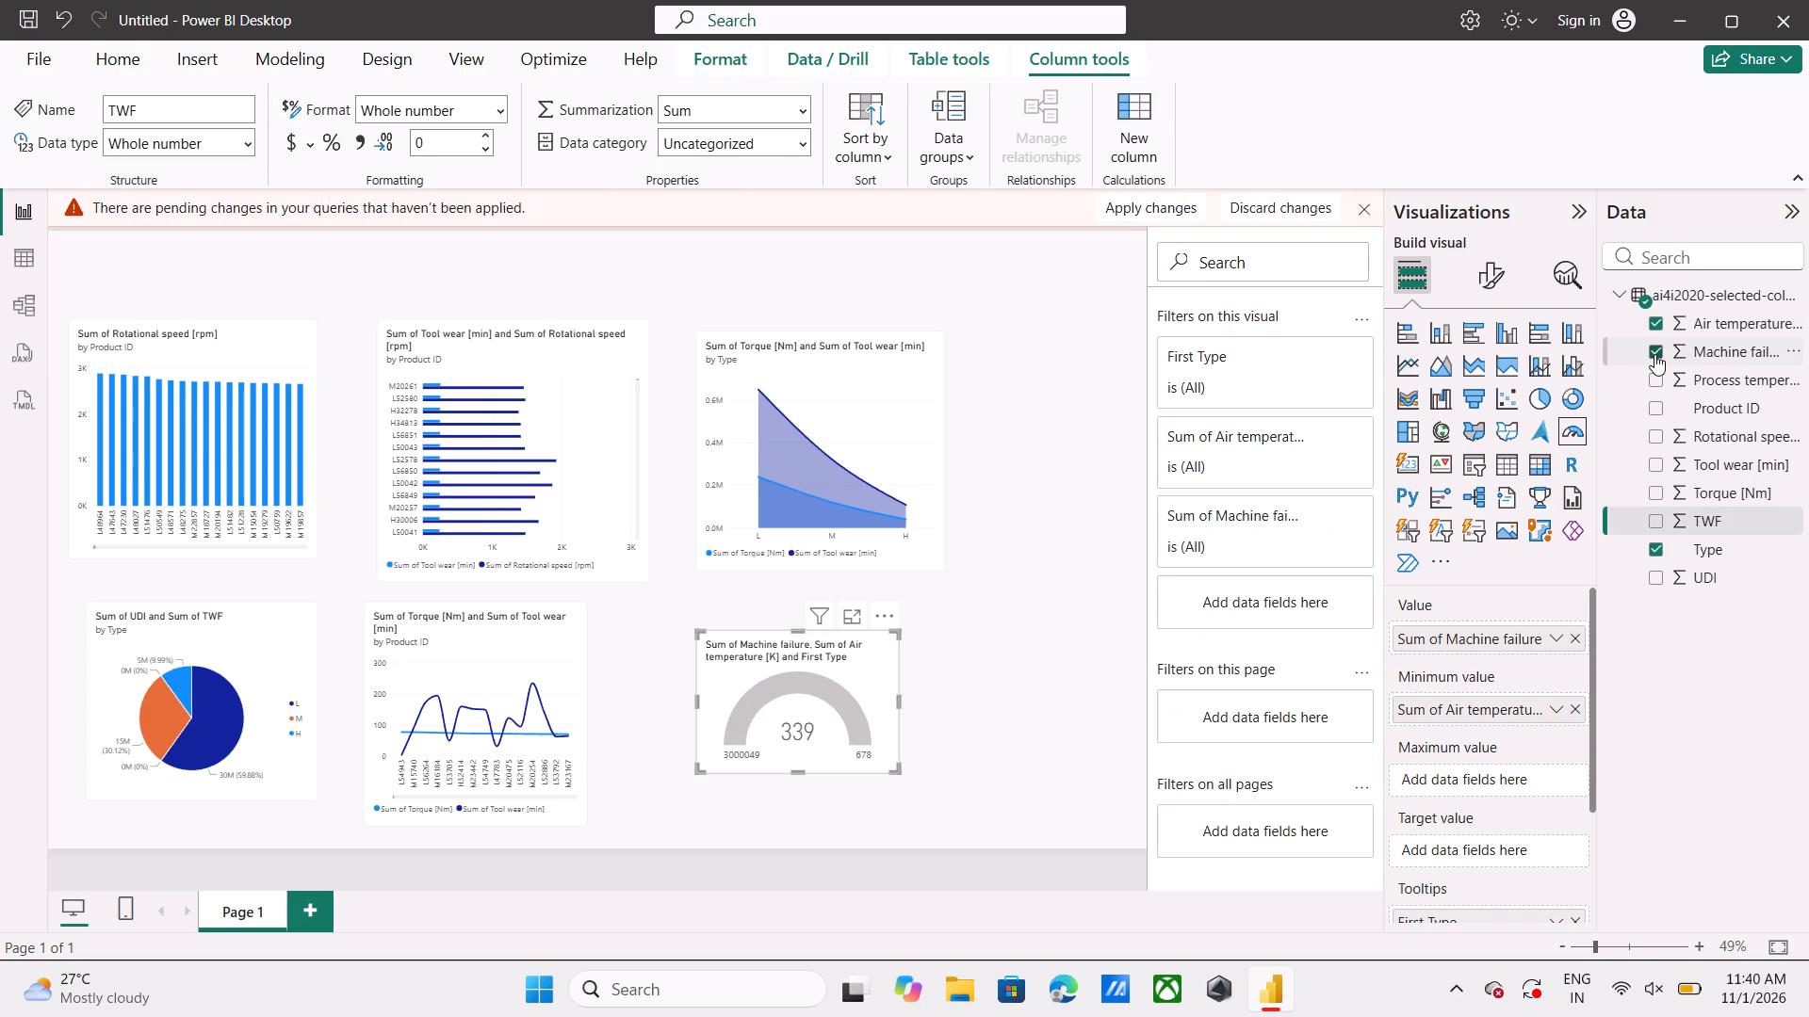
click(1659, 318)
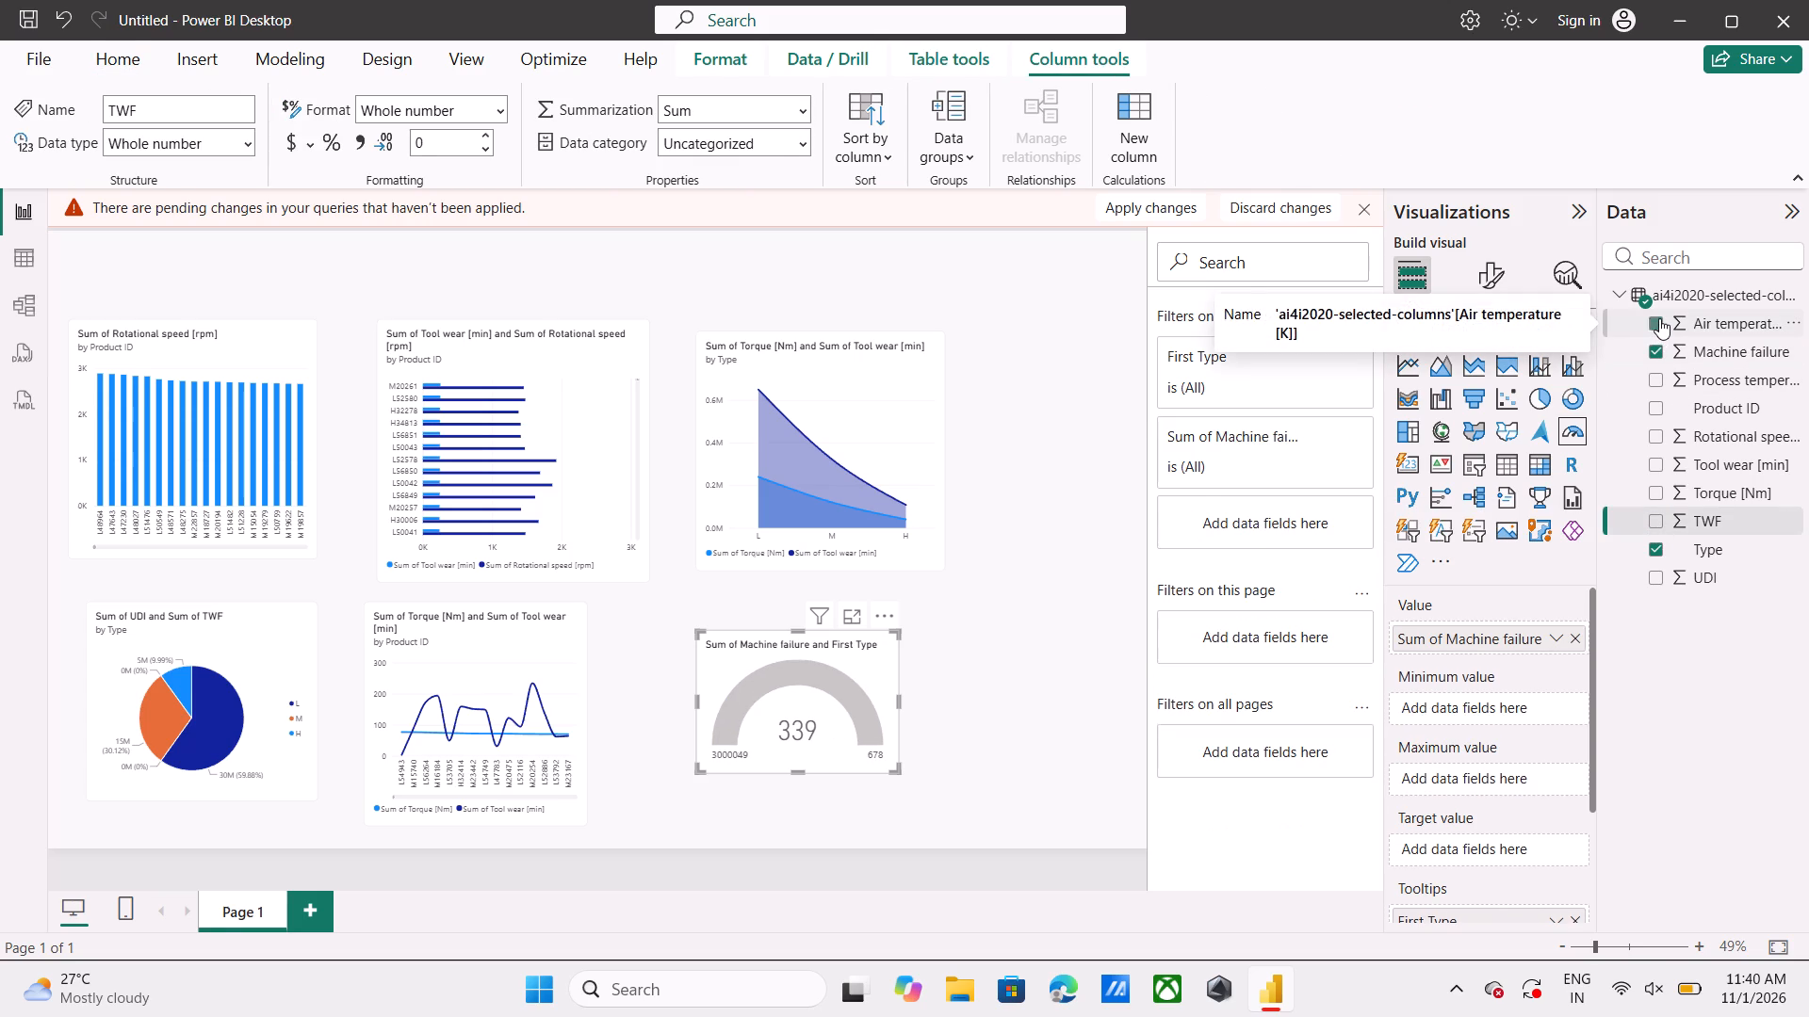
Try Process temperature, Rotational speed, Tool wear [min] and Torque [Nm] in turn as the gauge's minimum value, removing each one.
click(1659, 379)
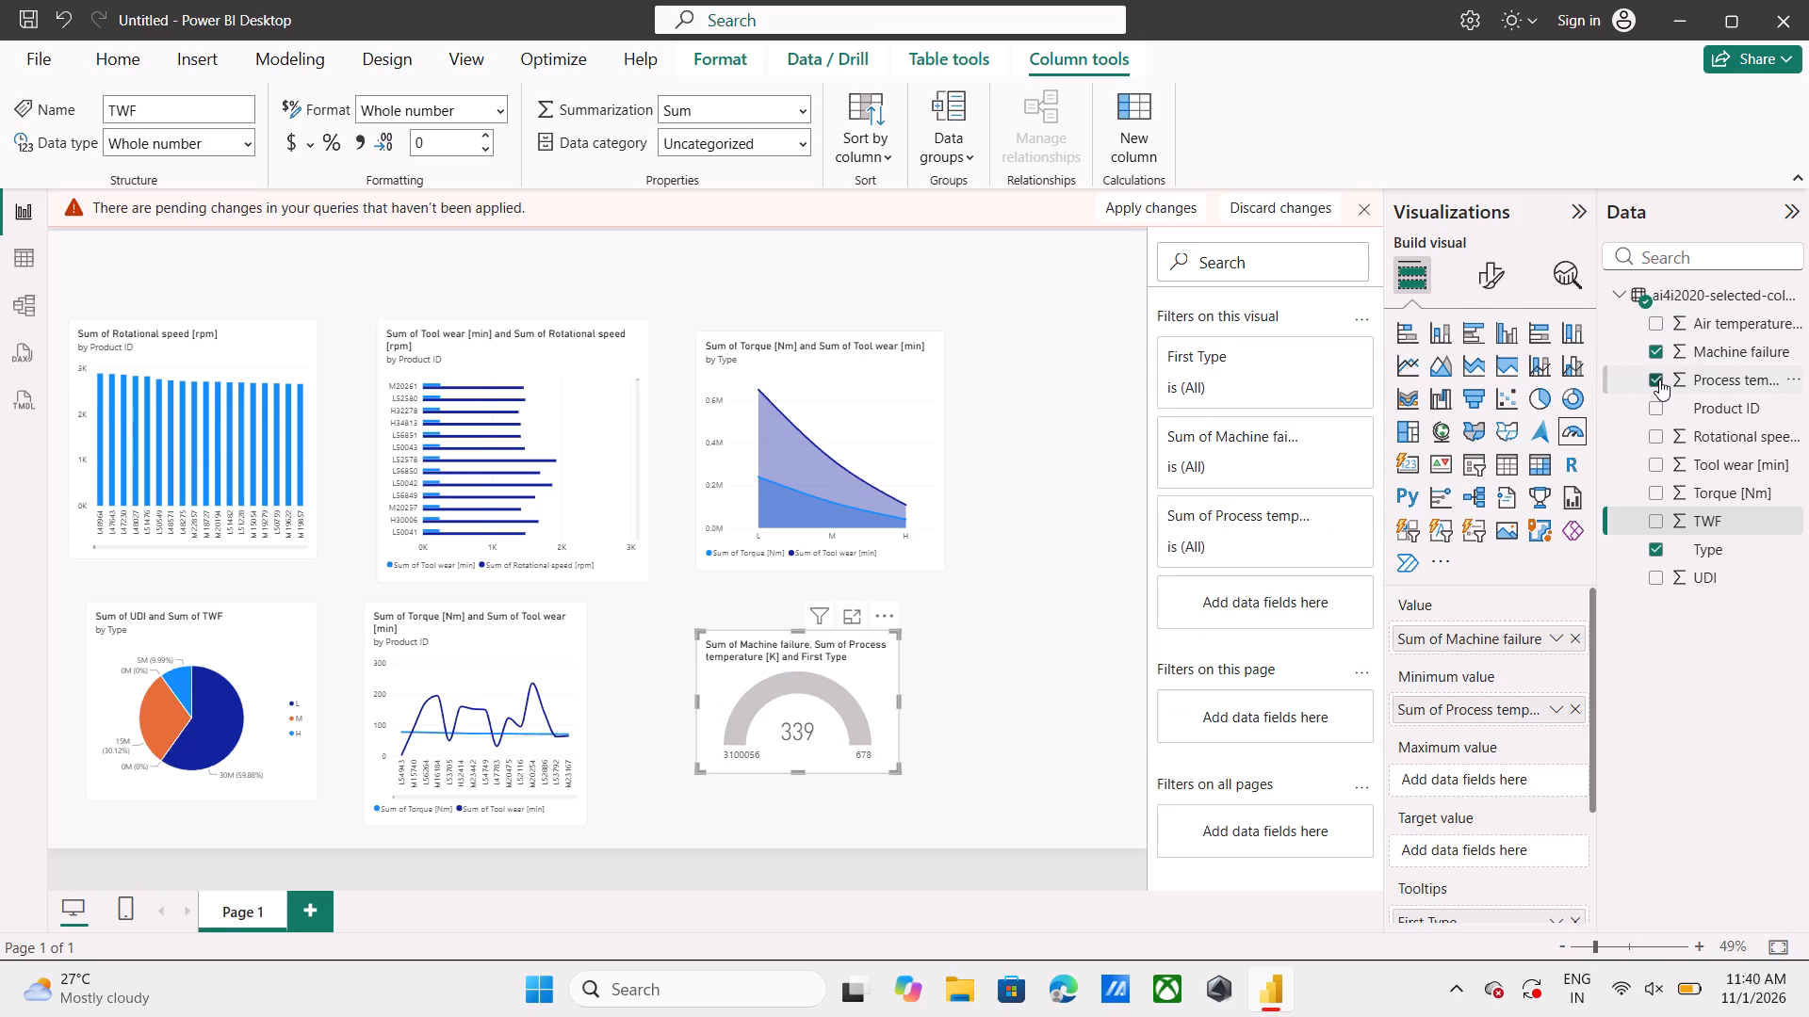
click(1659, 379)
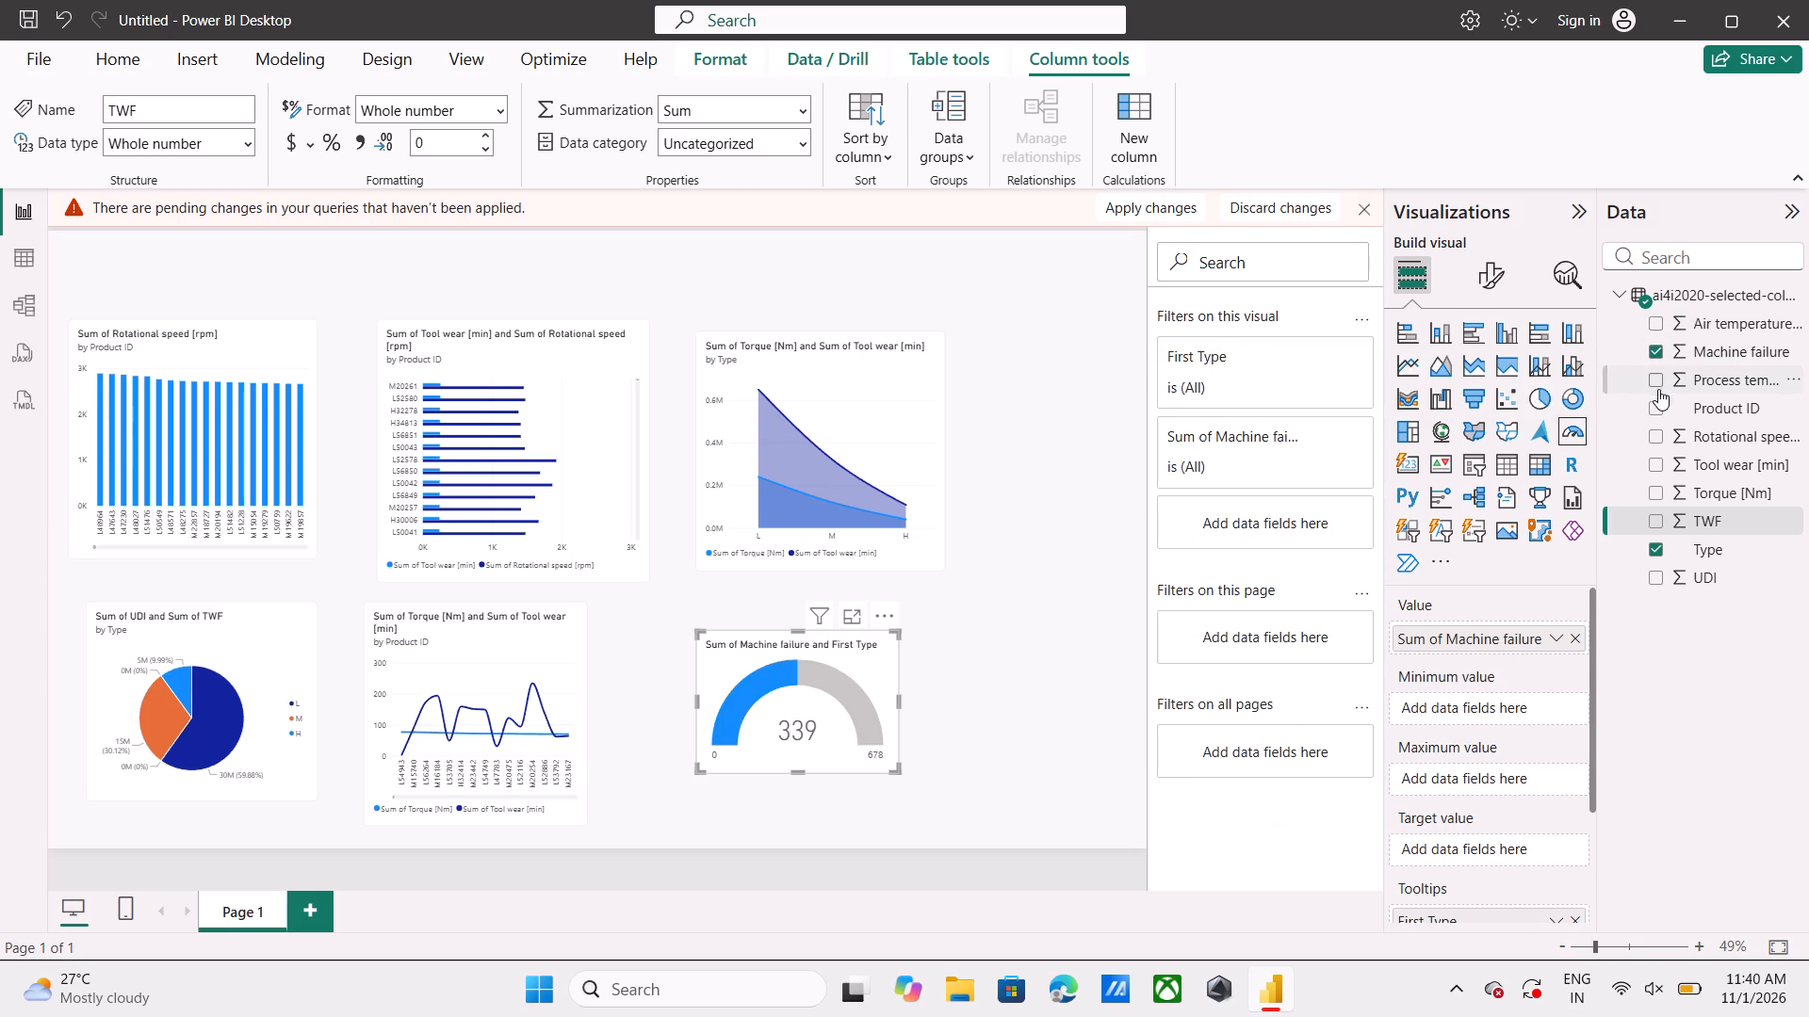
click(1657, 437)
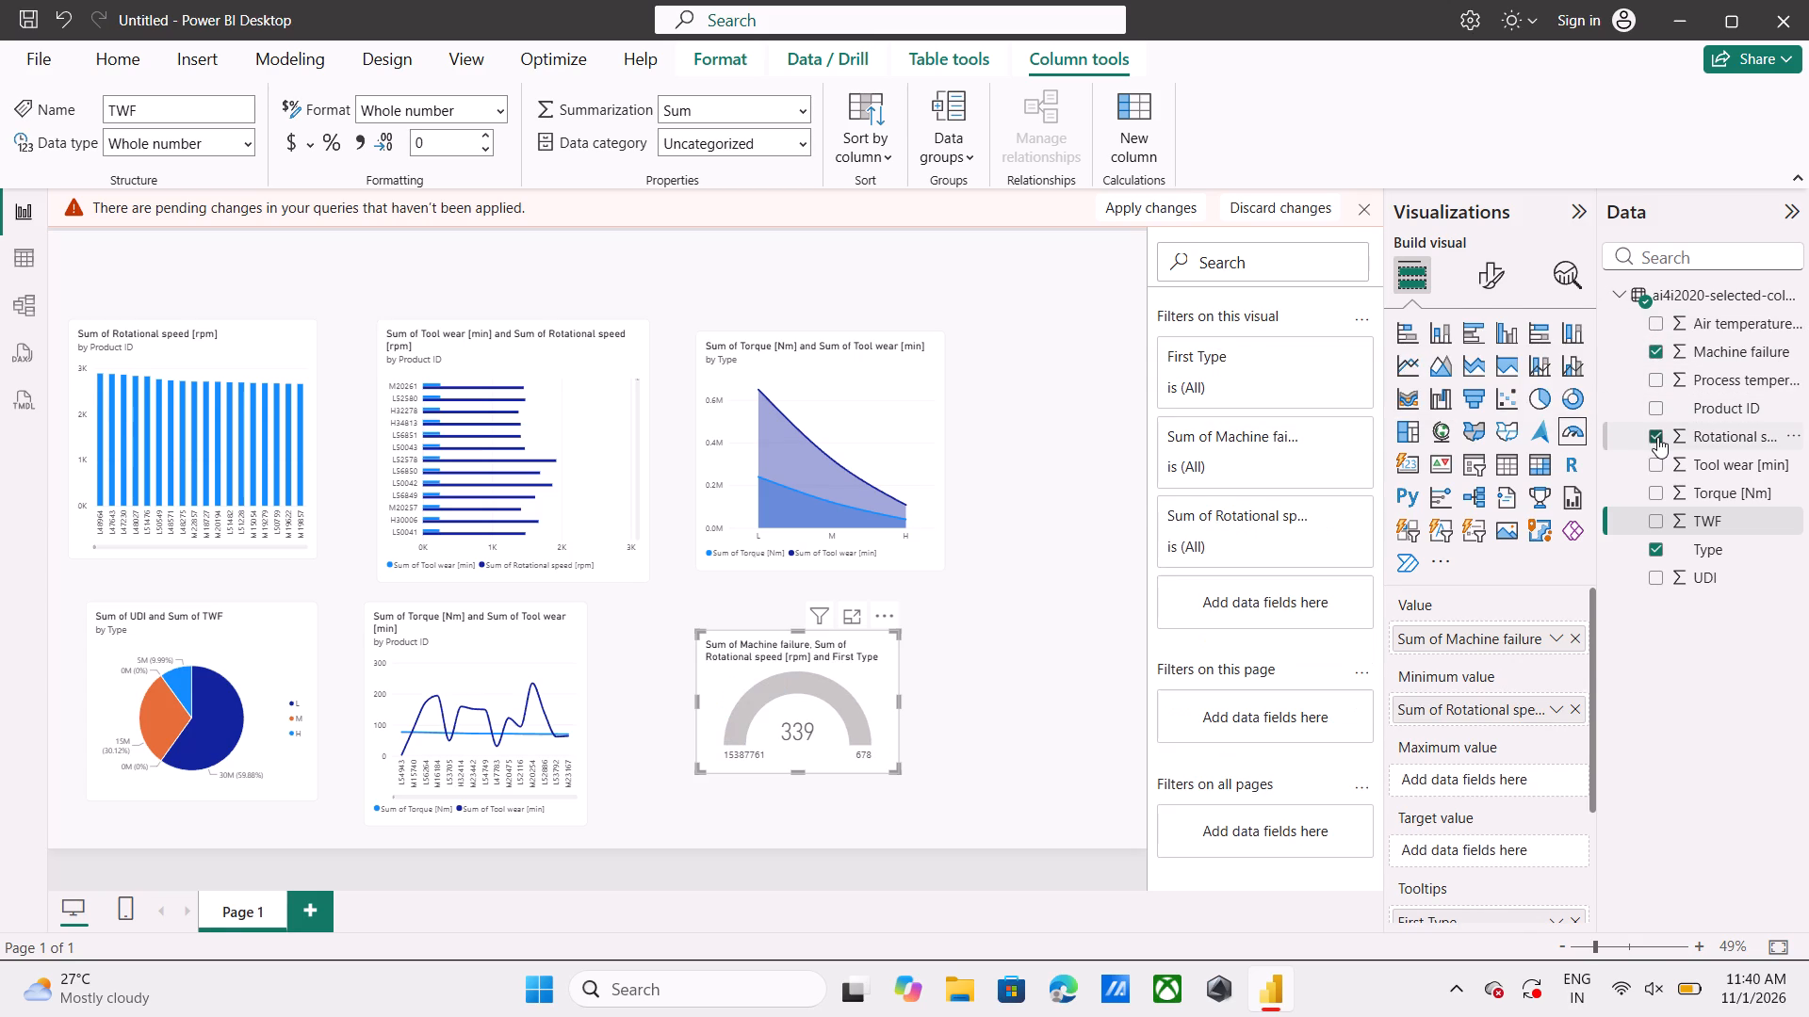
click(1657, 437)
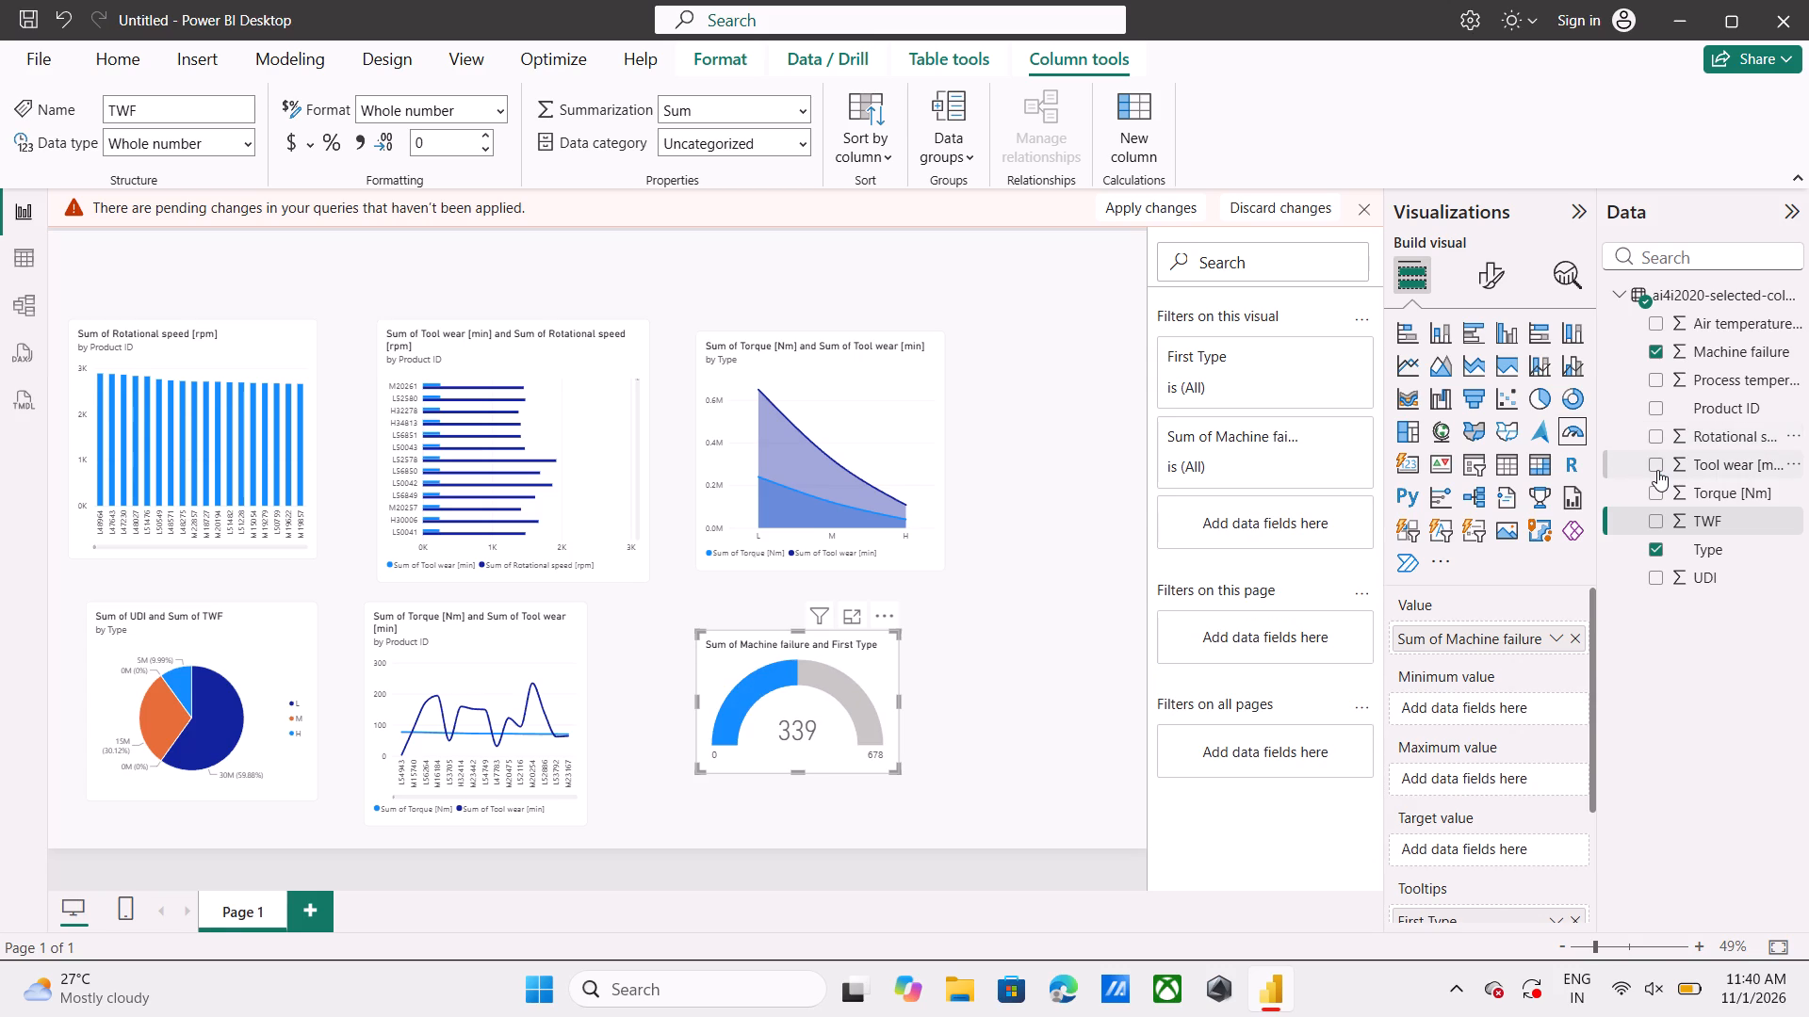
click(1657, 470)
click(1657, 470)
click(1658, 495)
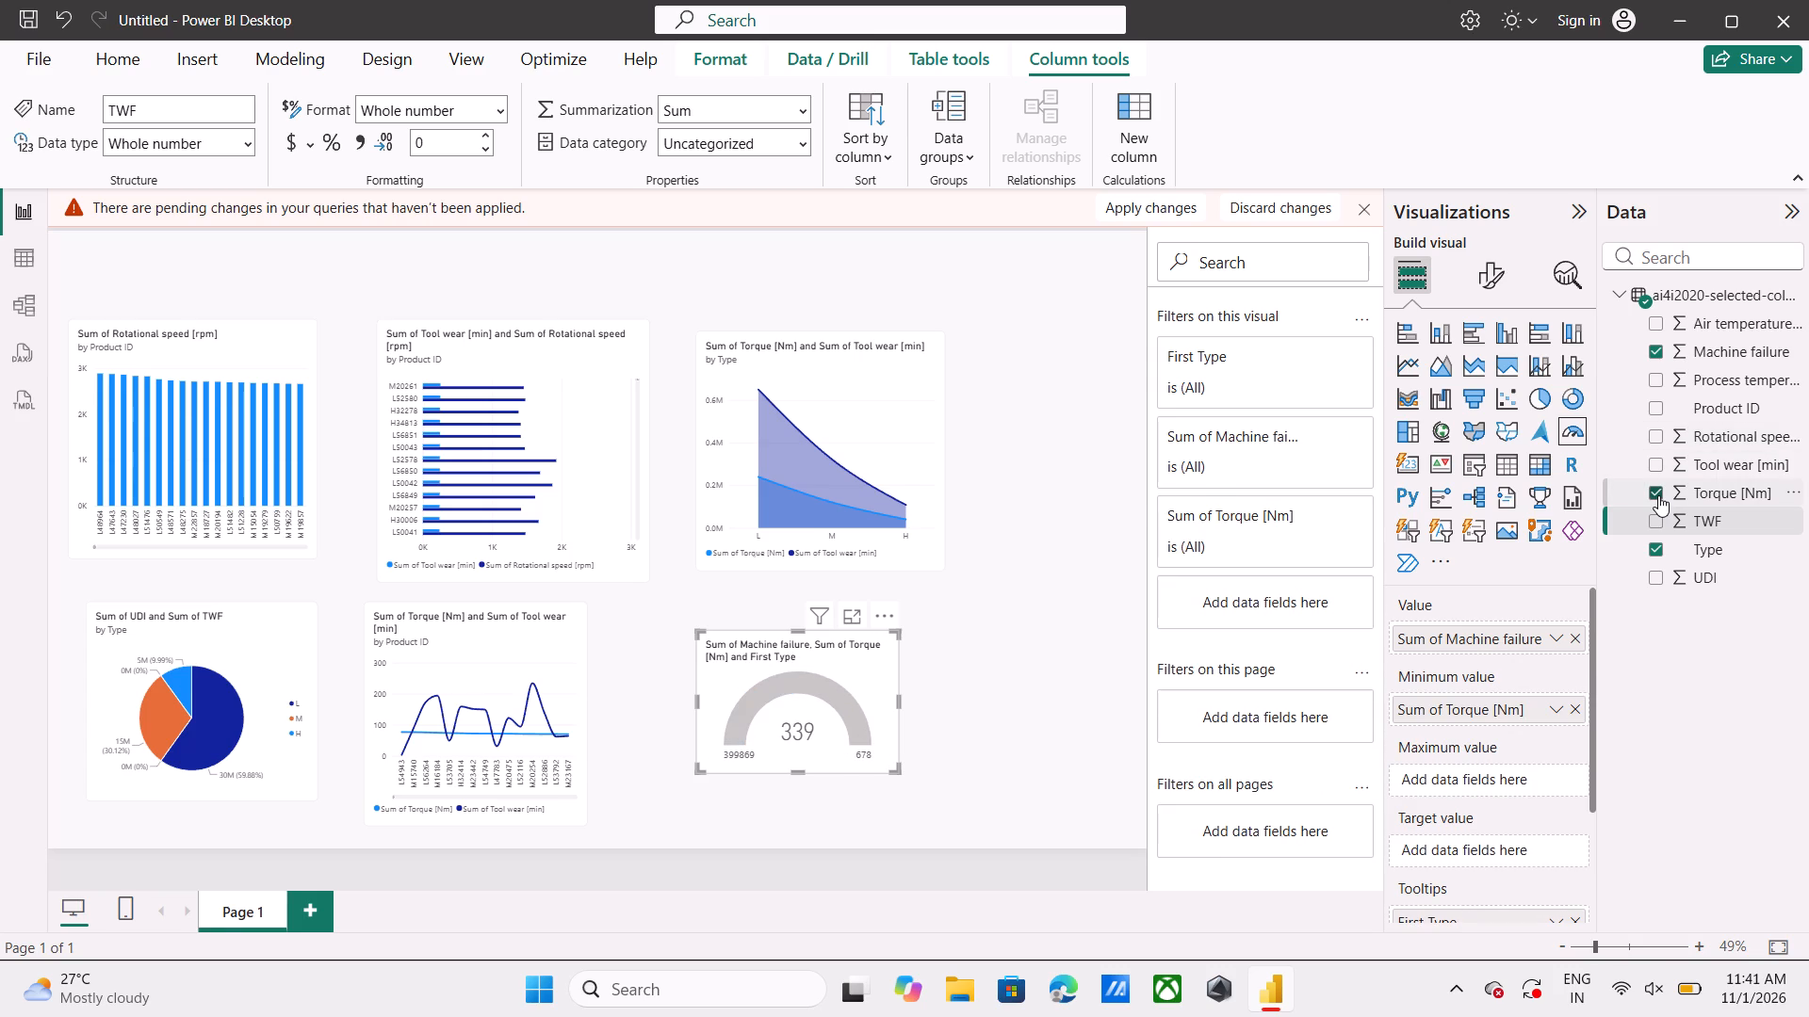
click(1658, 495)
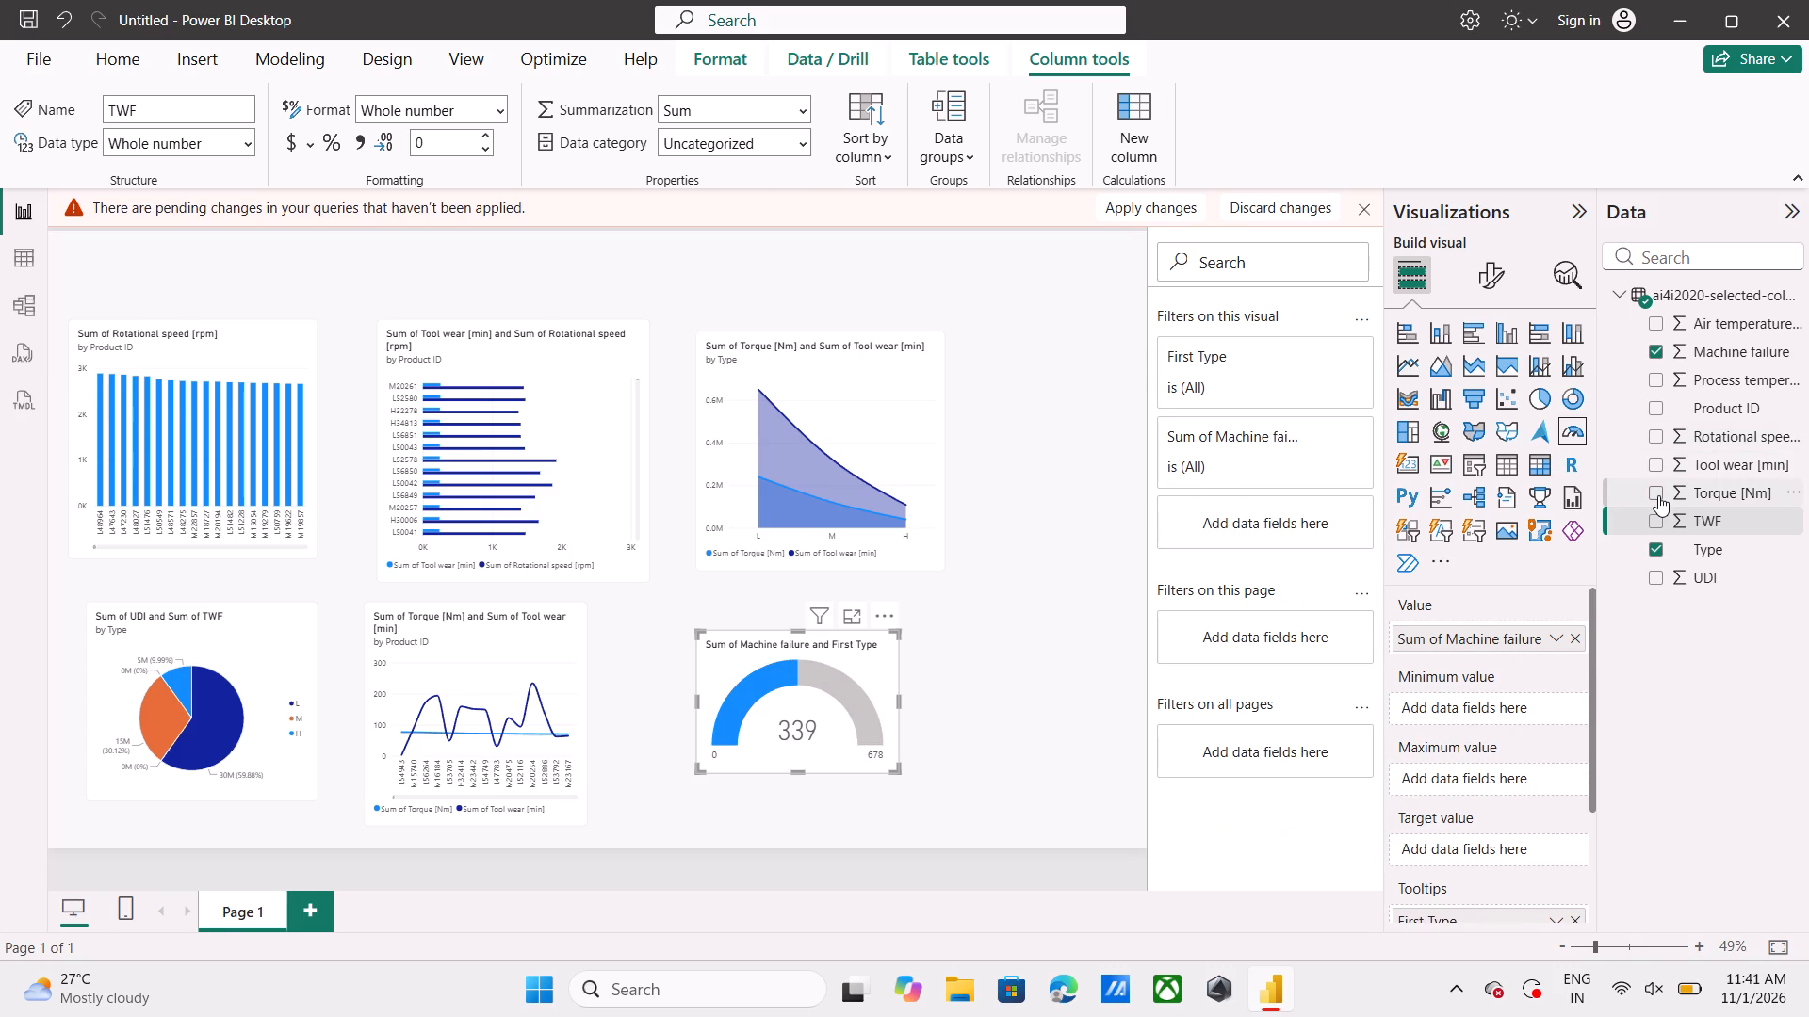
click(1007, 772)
Move the Machine failure gauge closer to the line chart and shrink it, mainly in height.
click(851, 749)
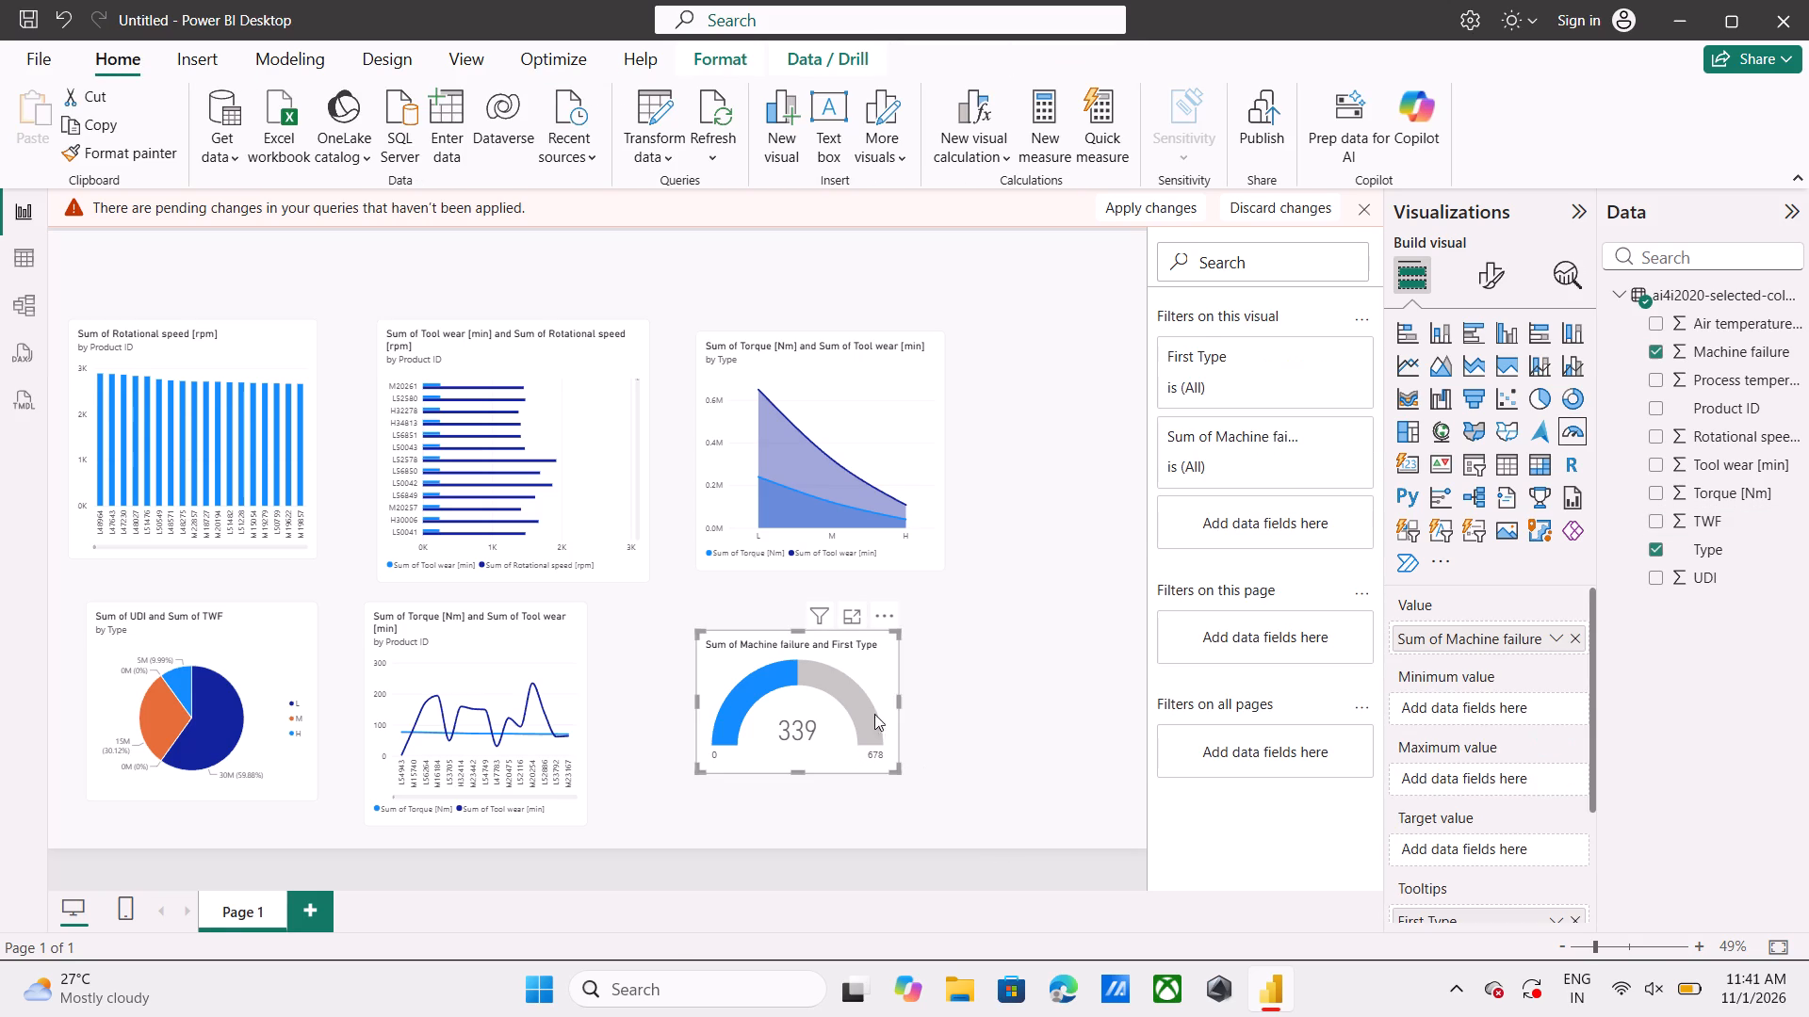
drag(878, 678, 813, 663)
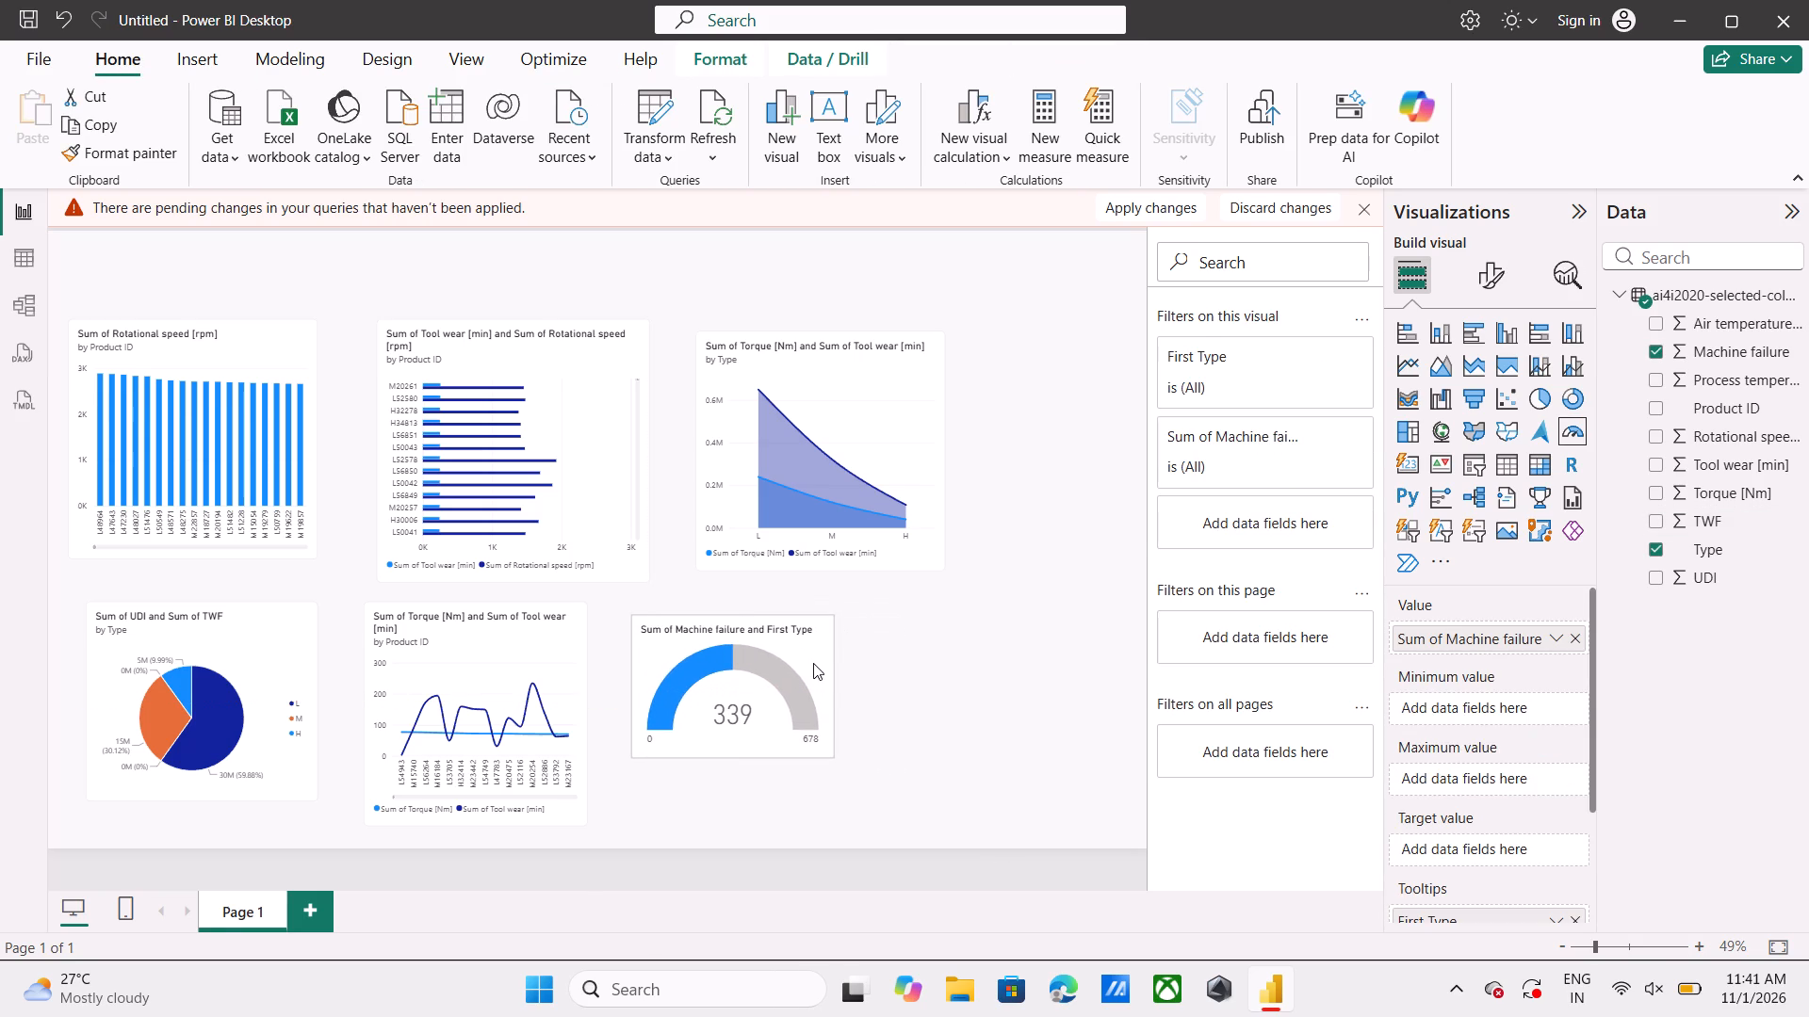
drag(813, 663, 811, 663)
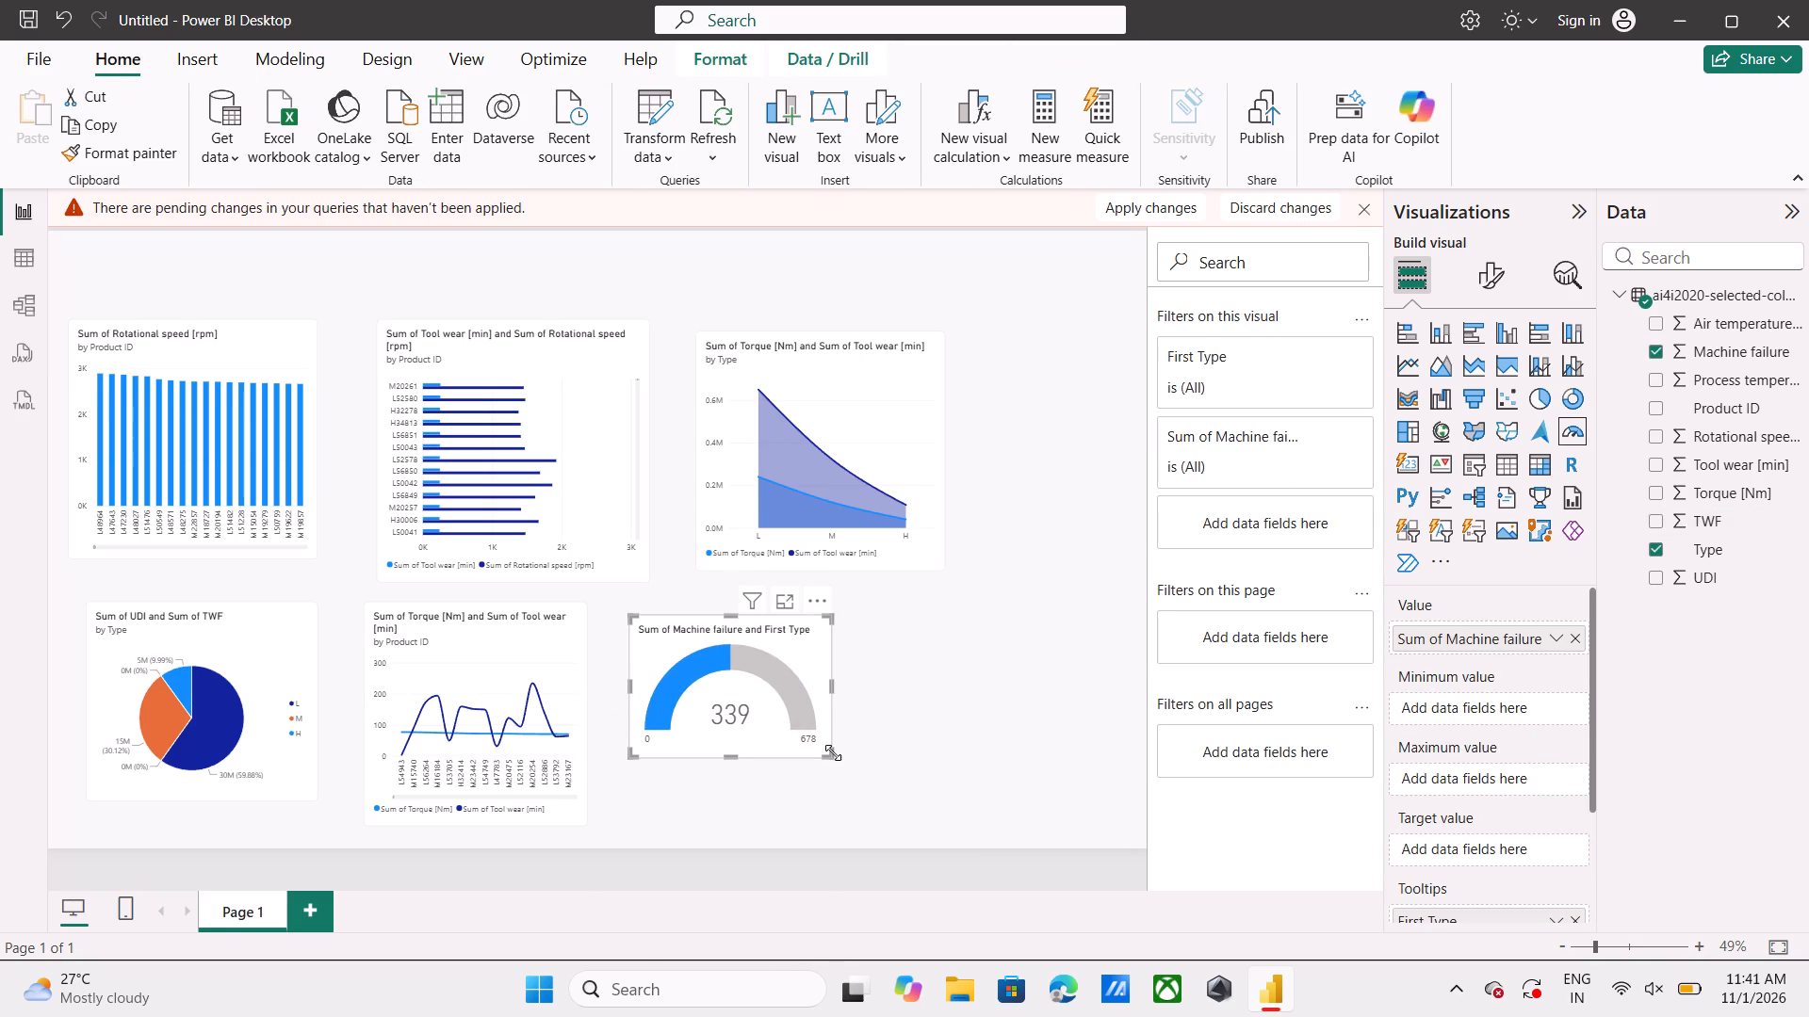
drag(827, 752, 805, 704)
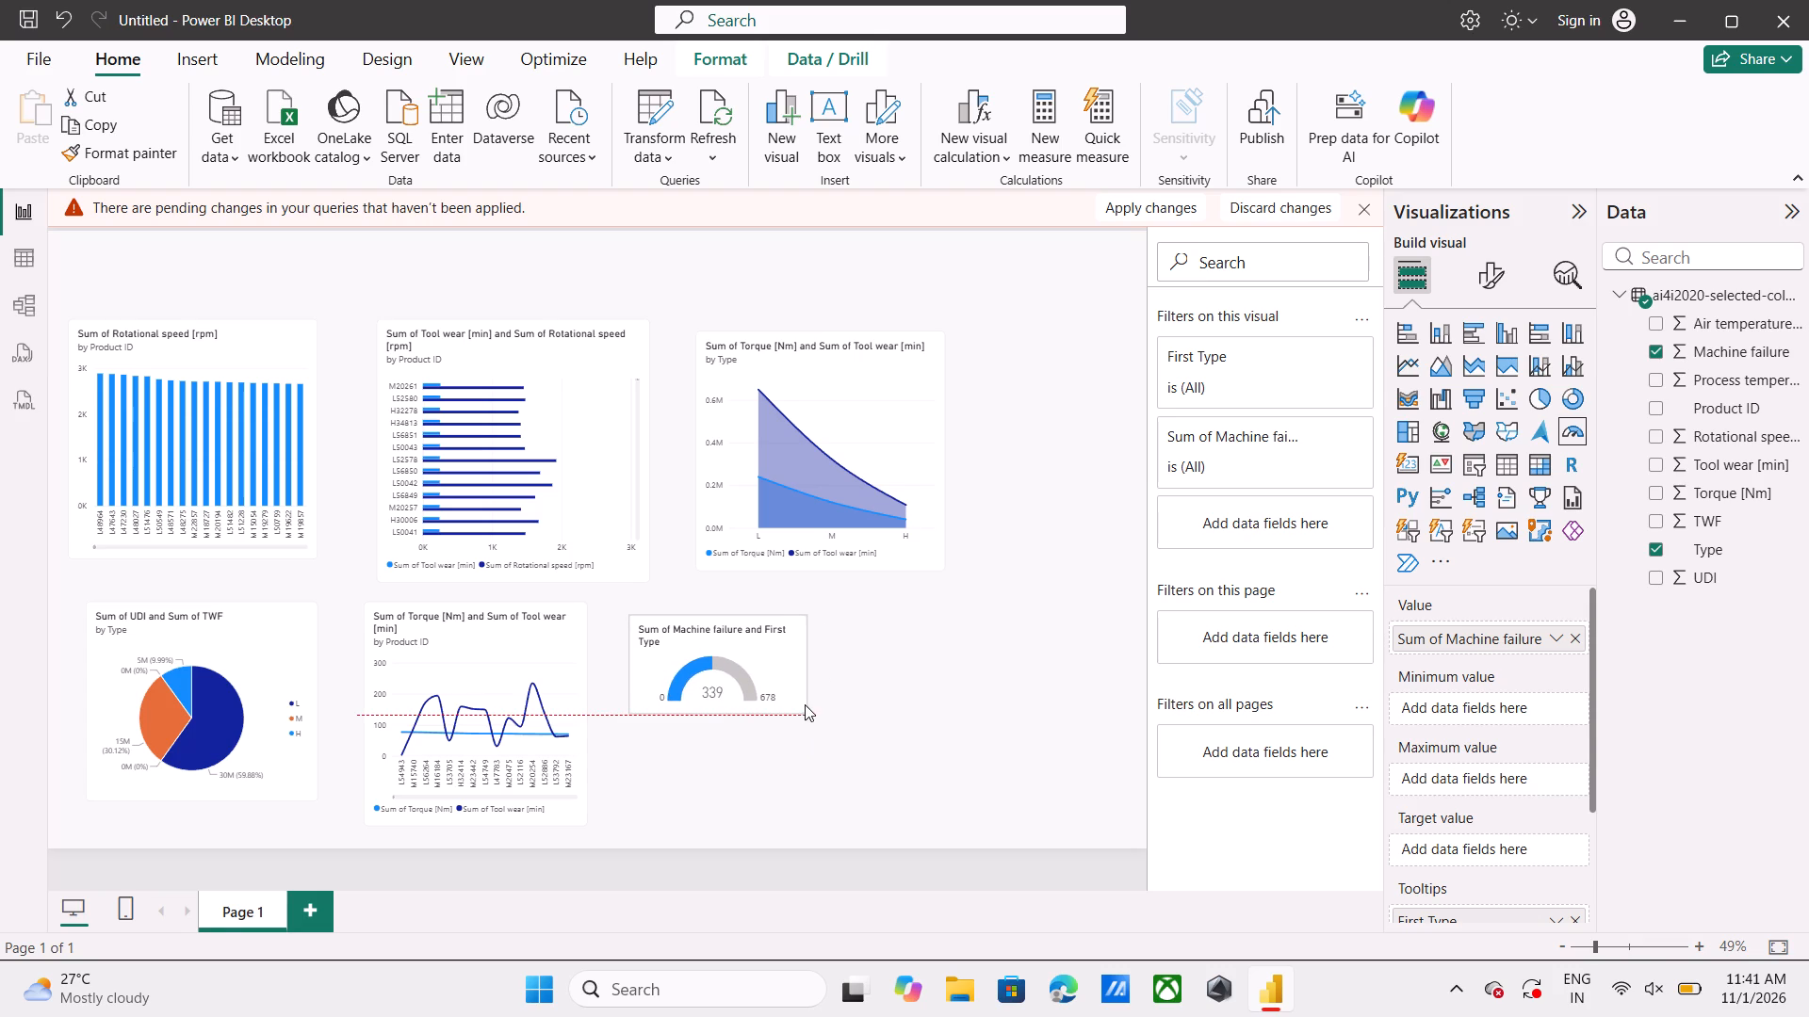
drag(805, 704, 809, 708)
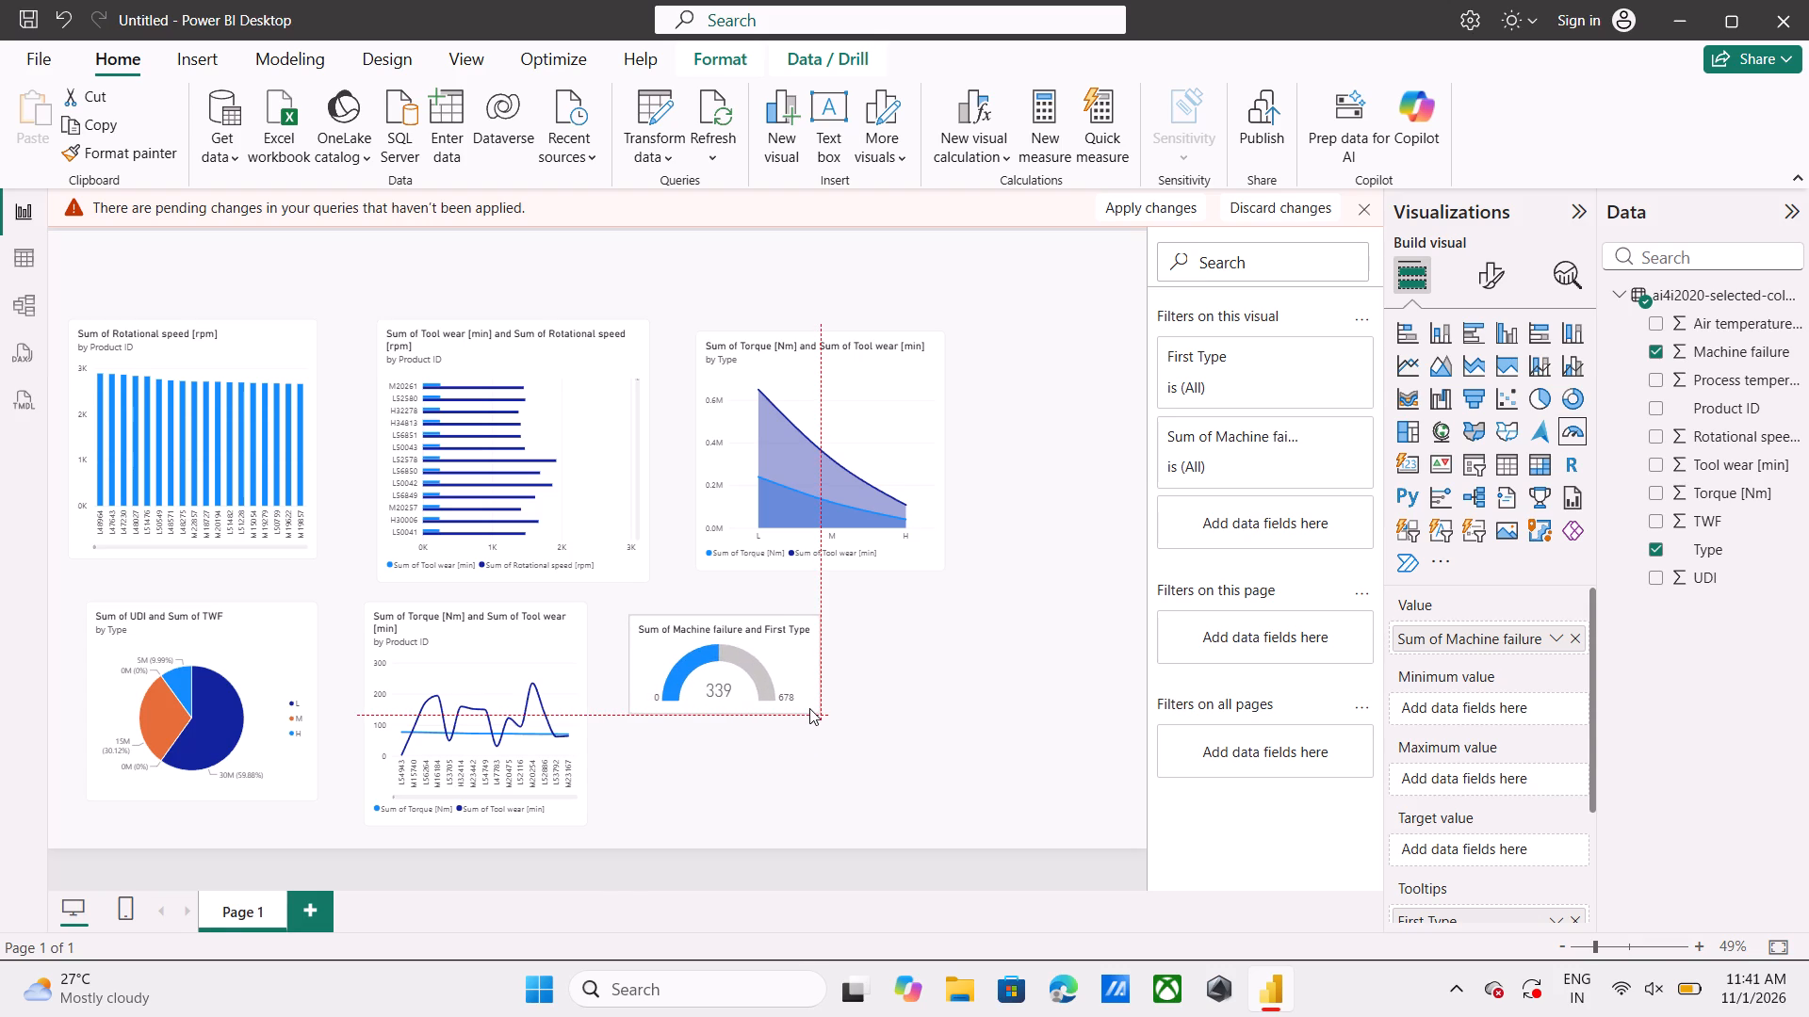
drag(809, 708, 820, 703)
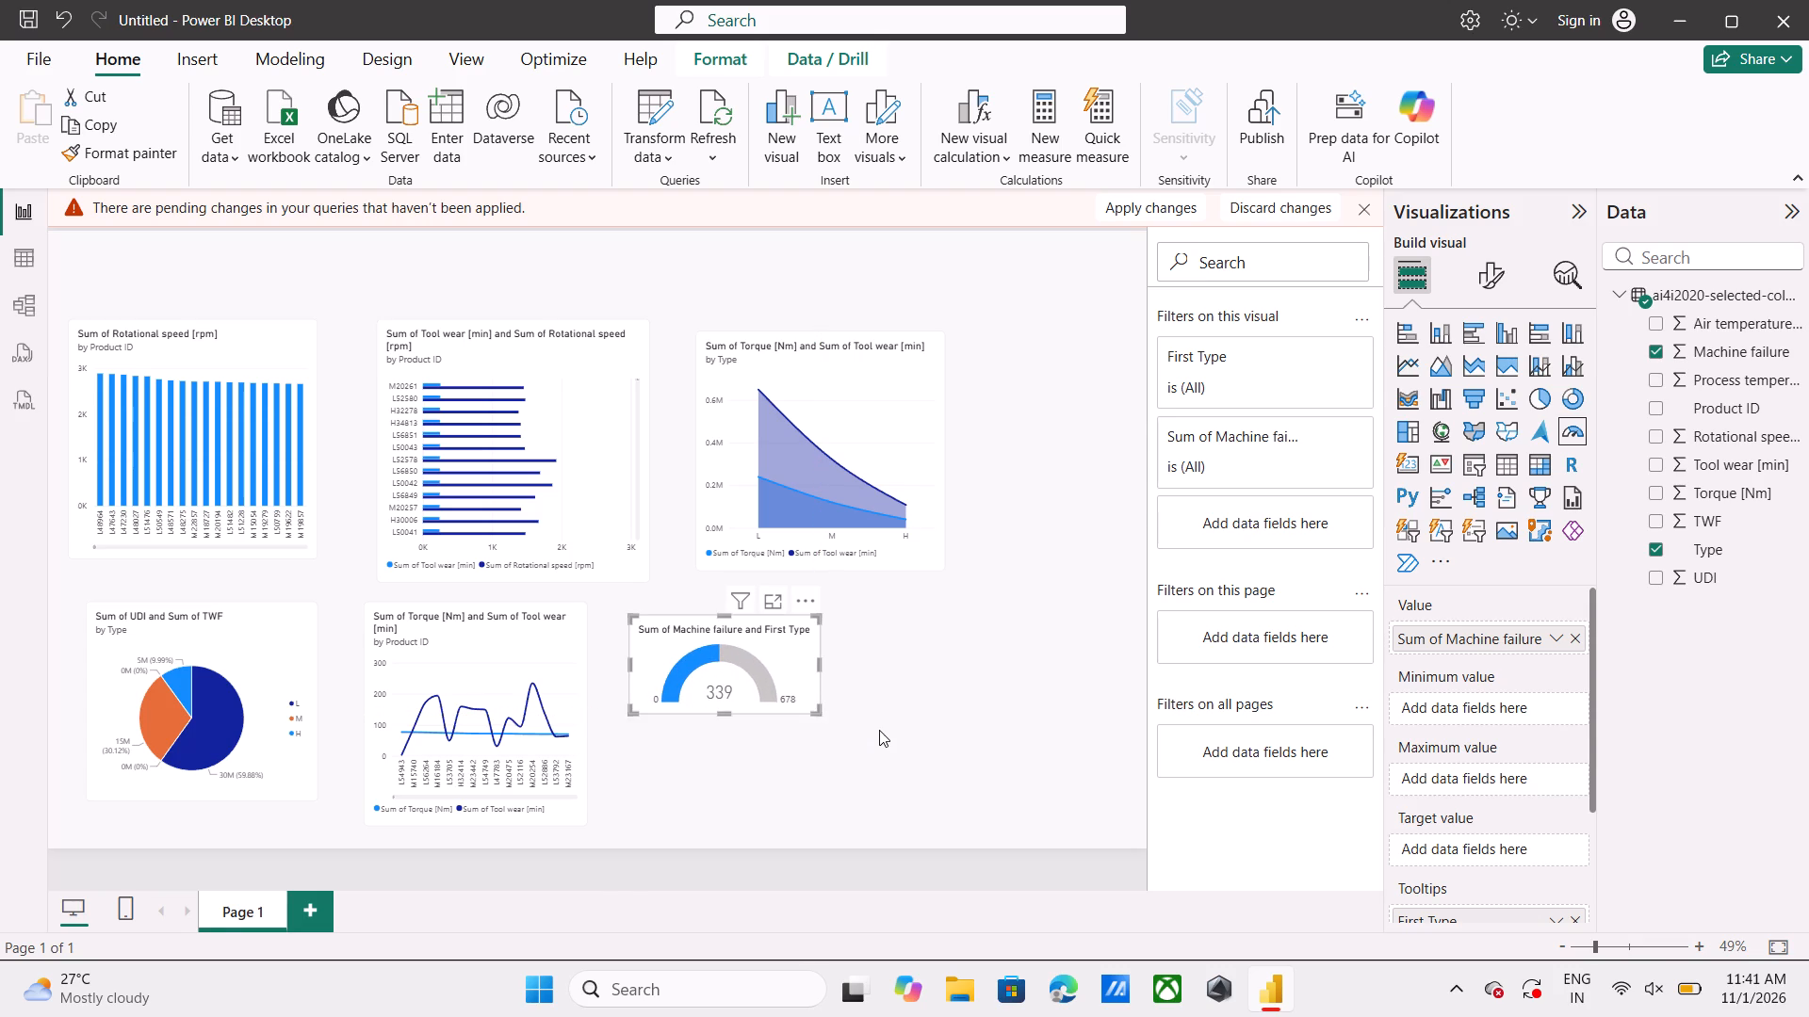
click(882, 730)
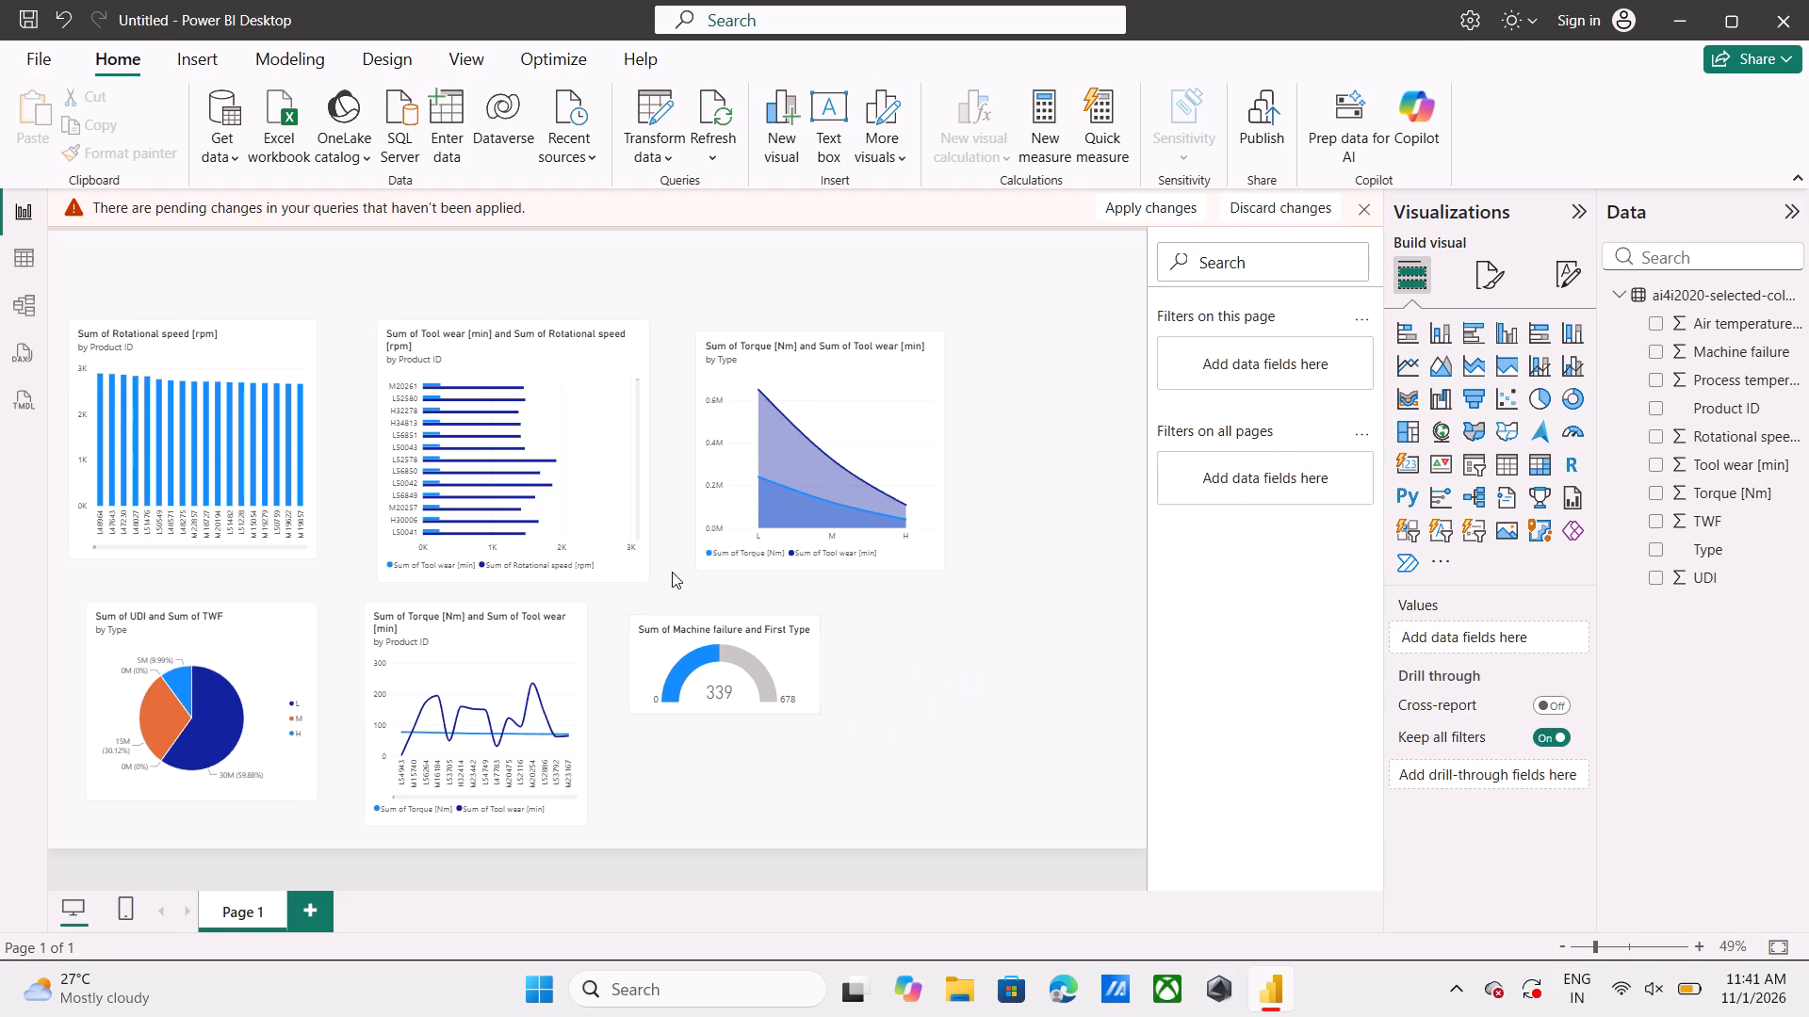
Shorten the Tool wear and Rotational speed bar chart from its bottom edge and make it slightly narrower.
click(566, 500)
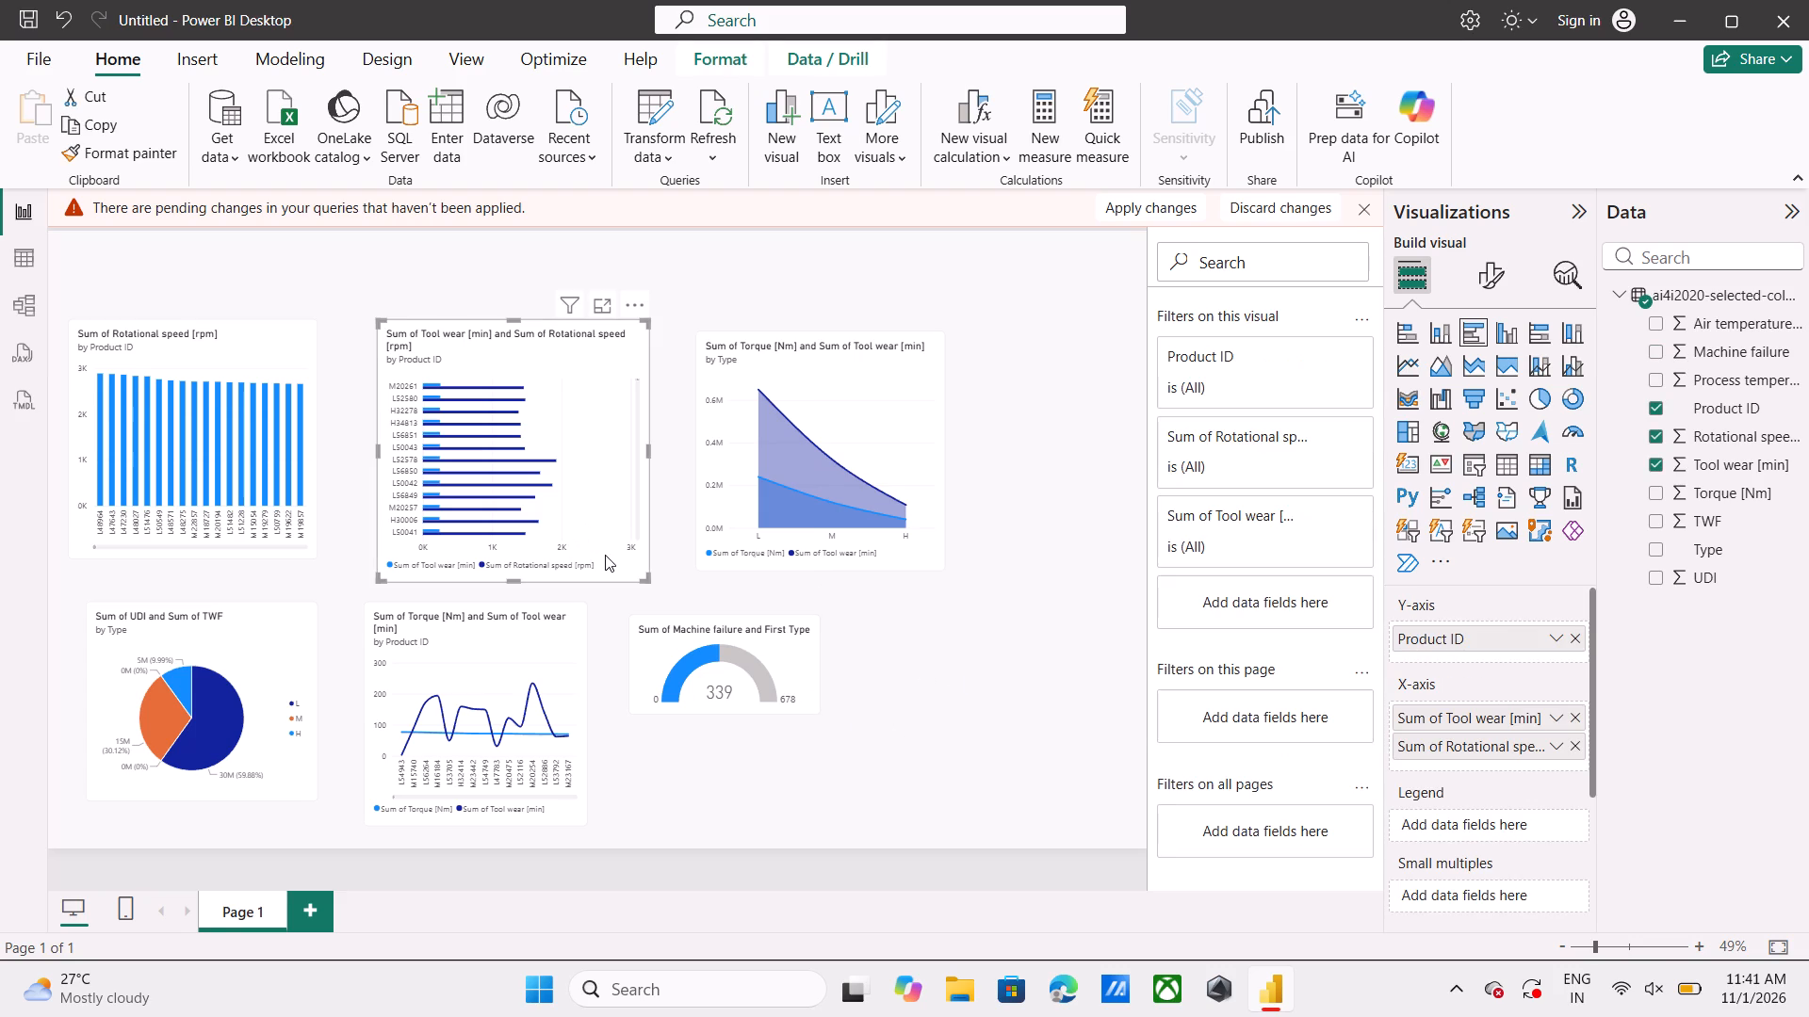
click(605, 555)
drag(508, 578, 500, 509)
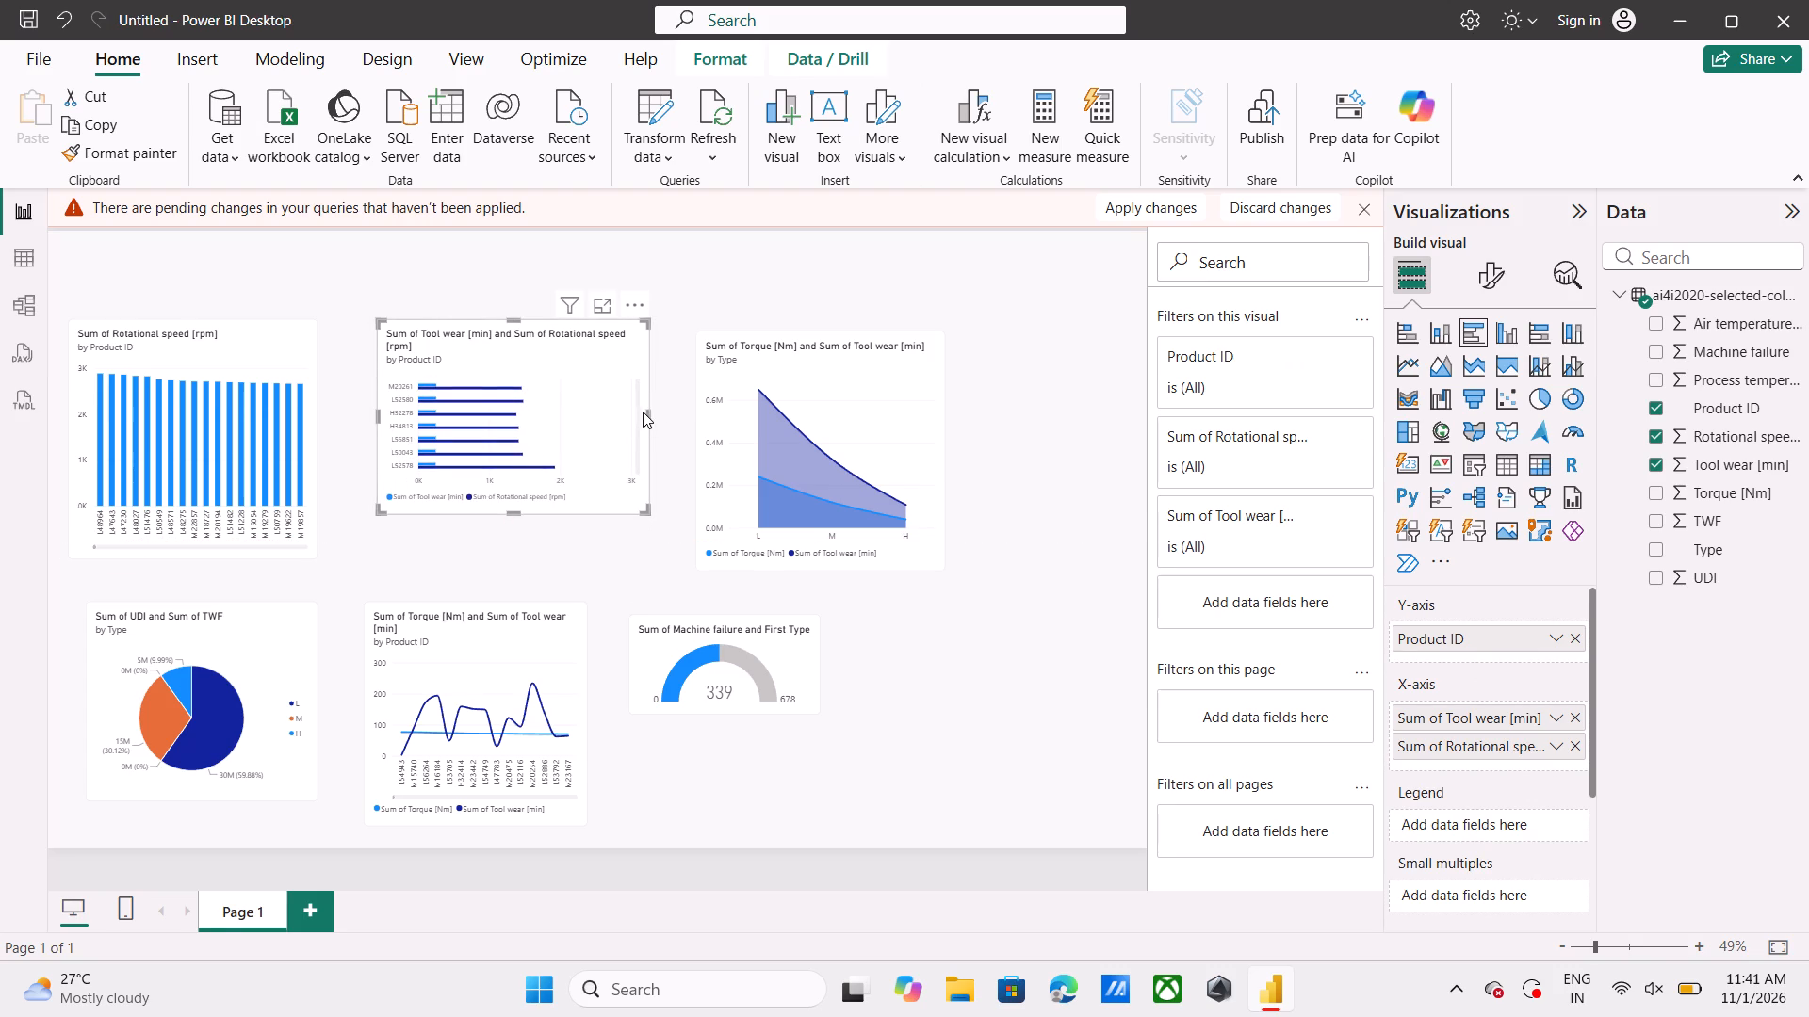
drag(647, 412, 591, 418)
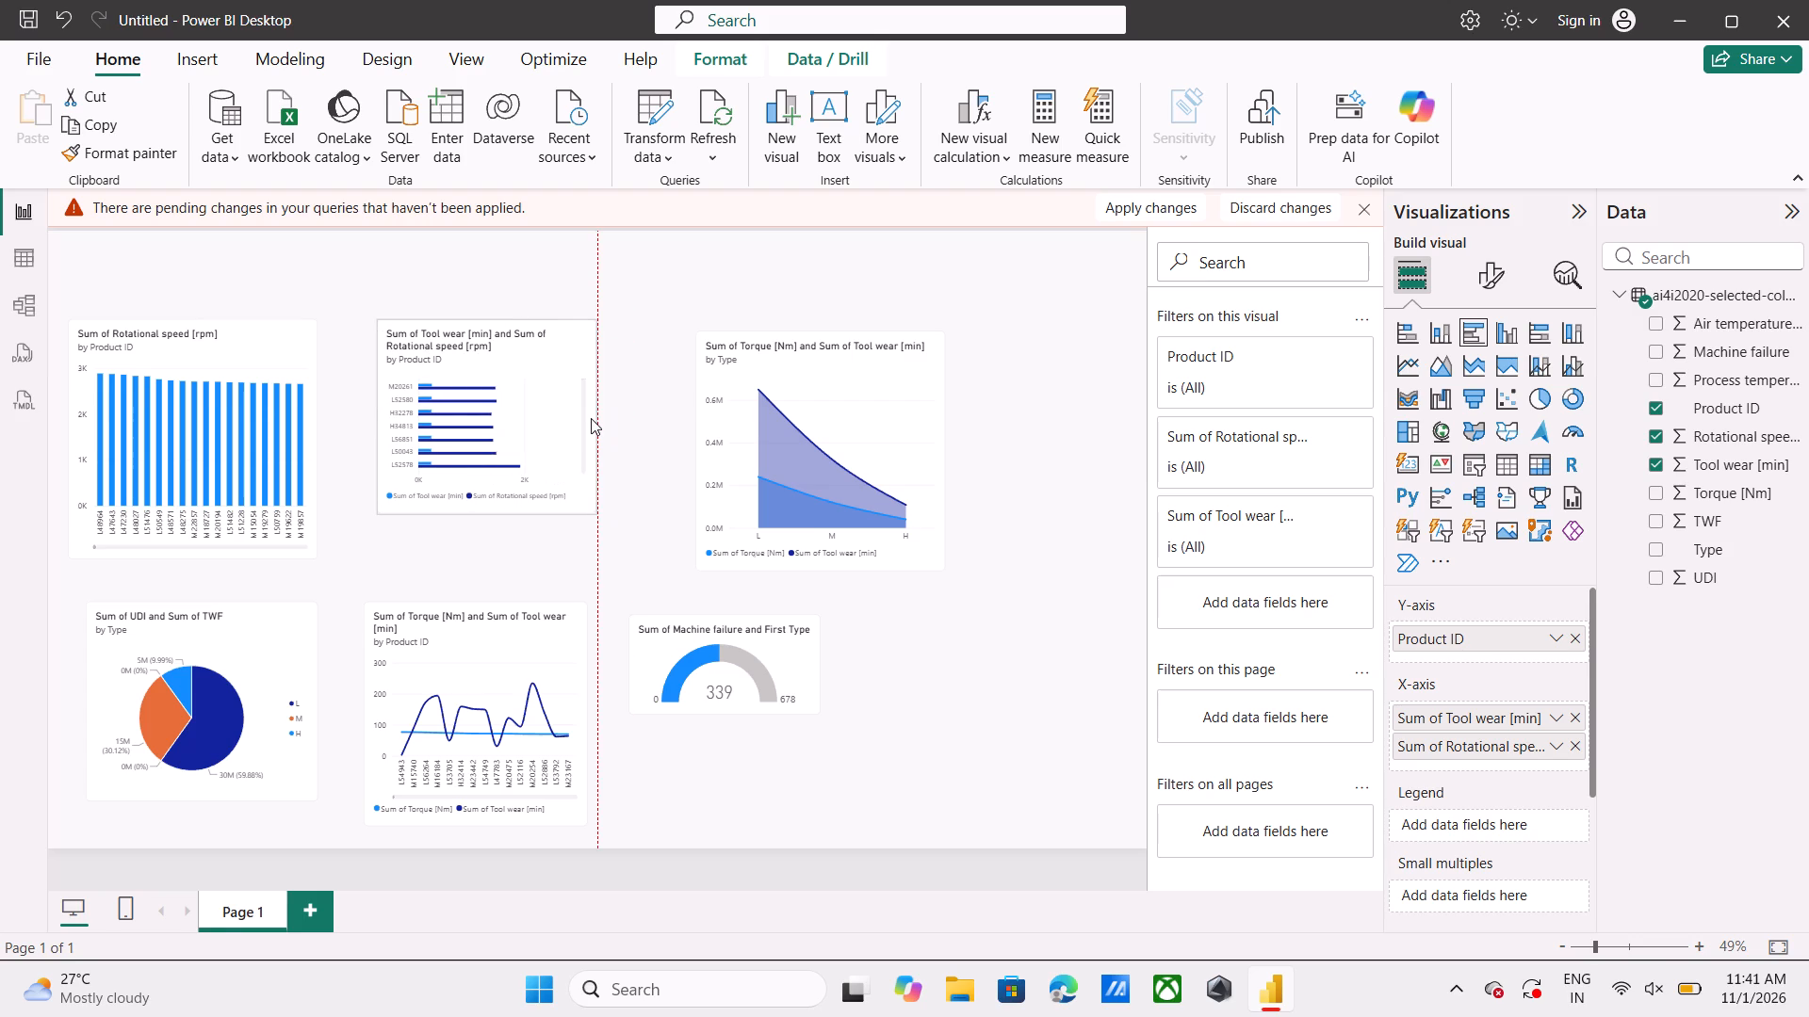
drag(591, 418, 619, 419)
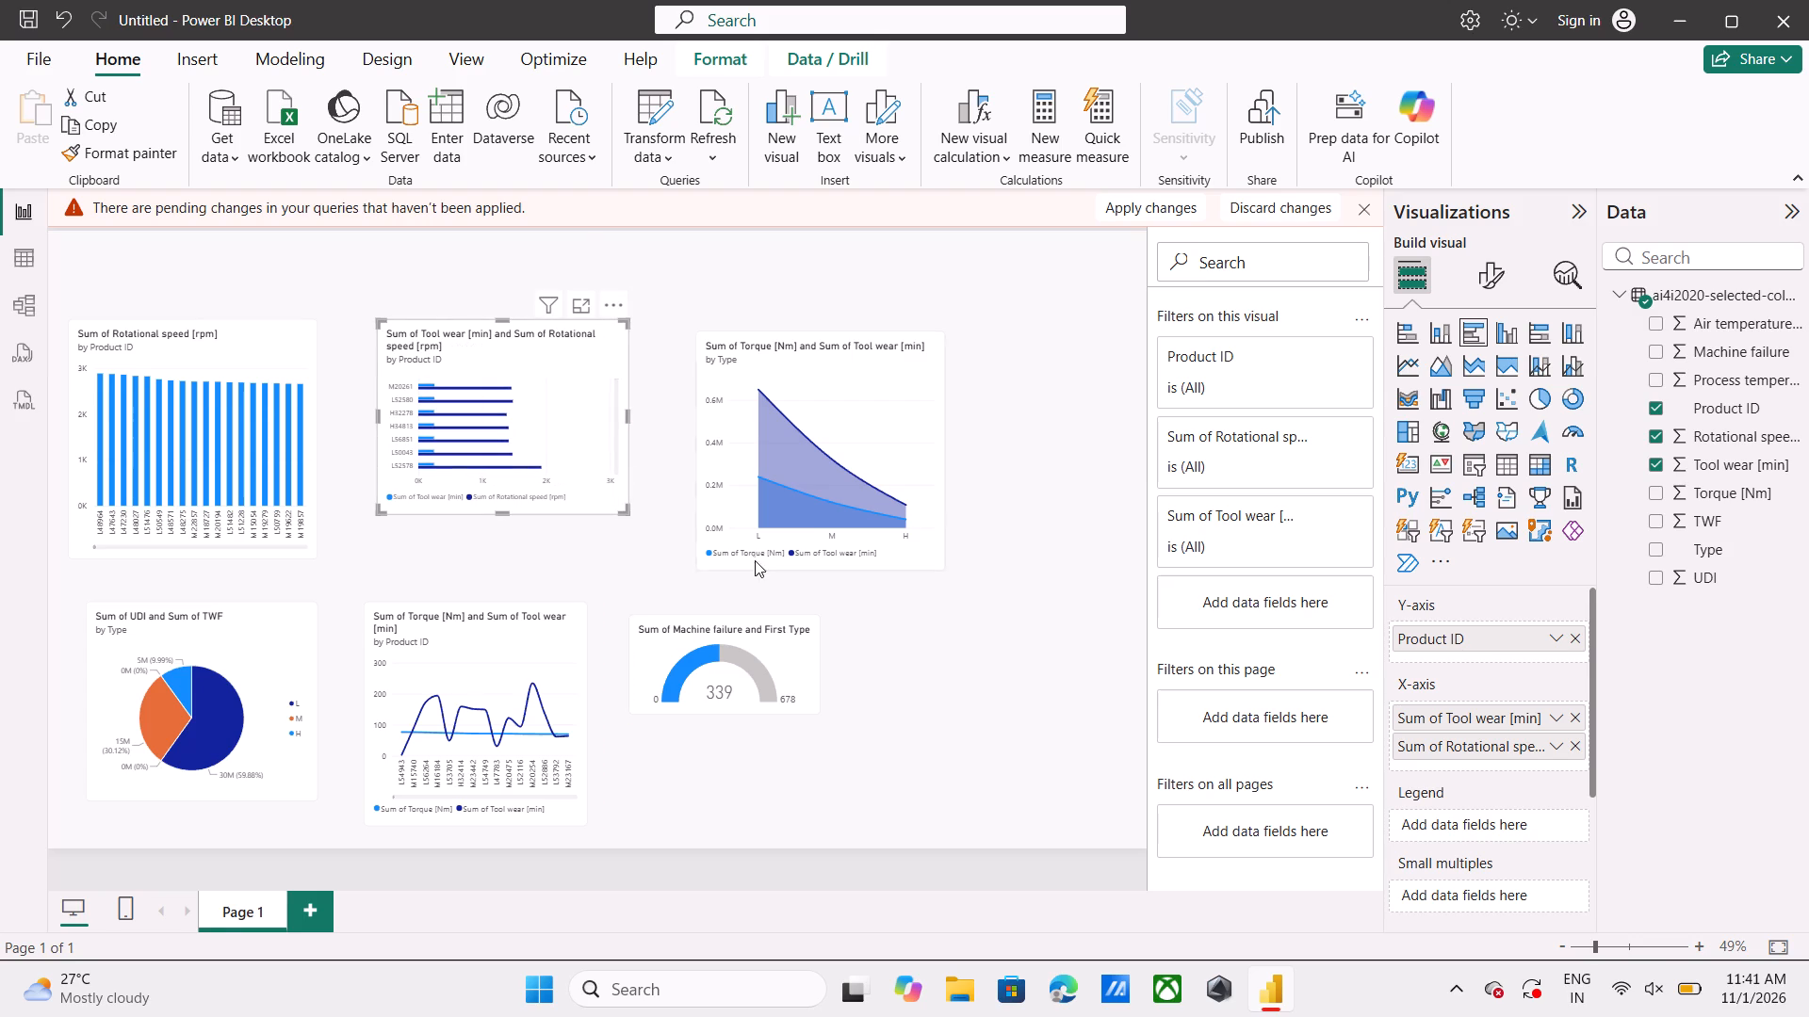
click(962, 694)
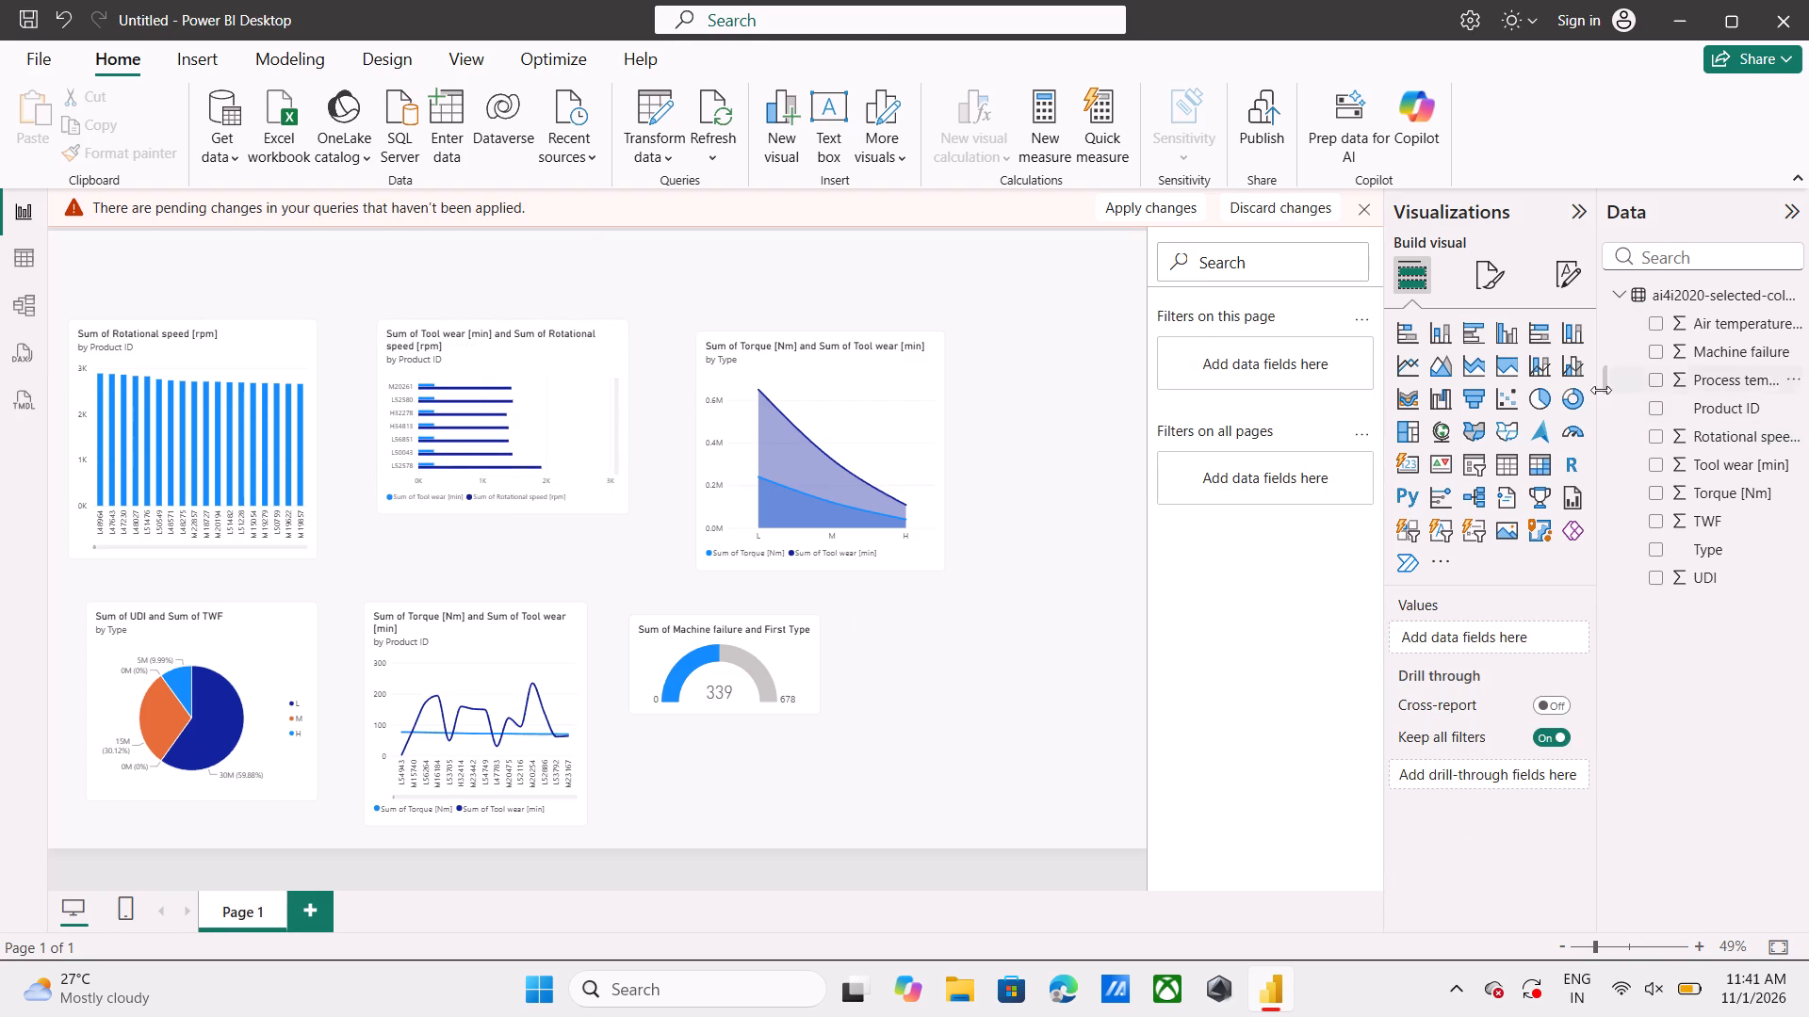
Insert a donut chart and move it to the area beside the gauge, under the Torque area chart.
click(1571, 407)
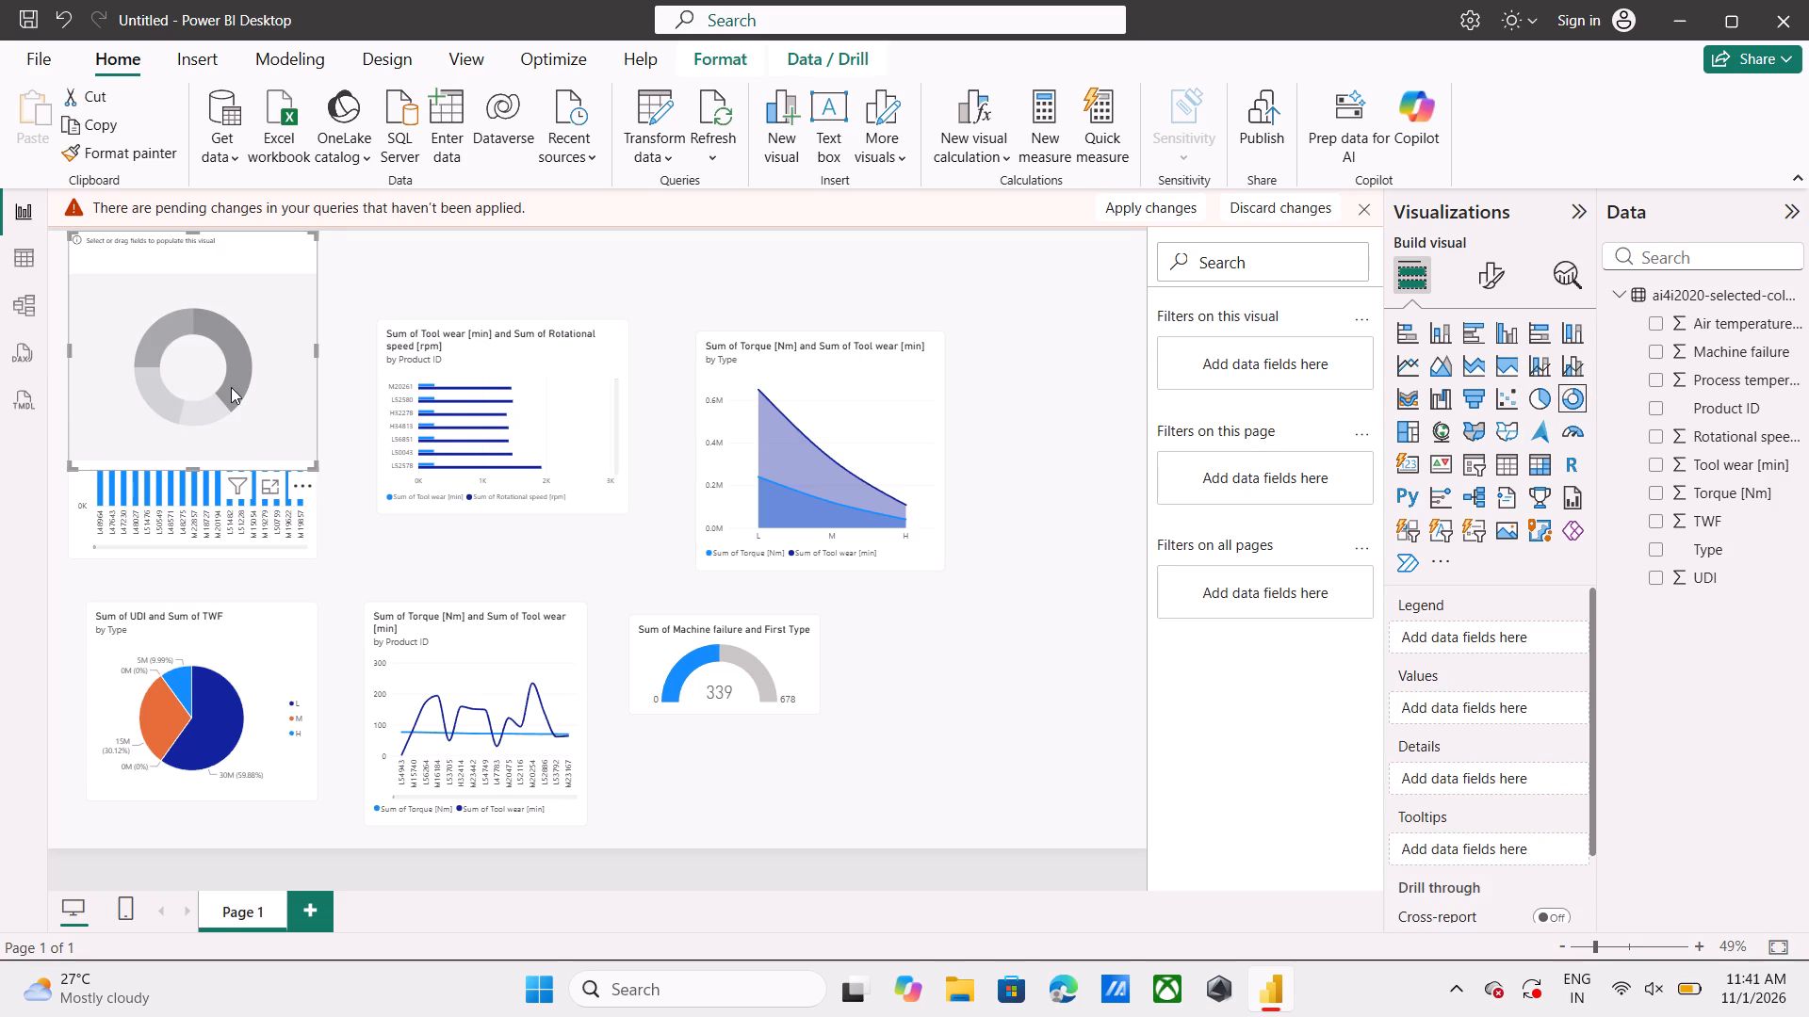
drag(231, 387, 873, 667)
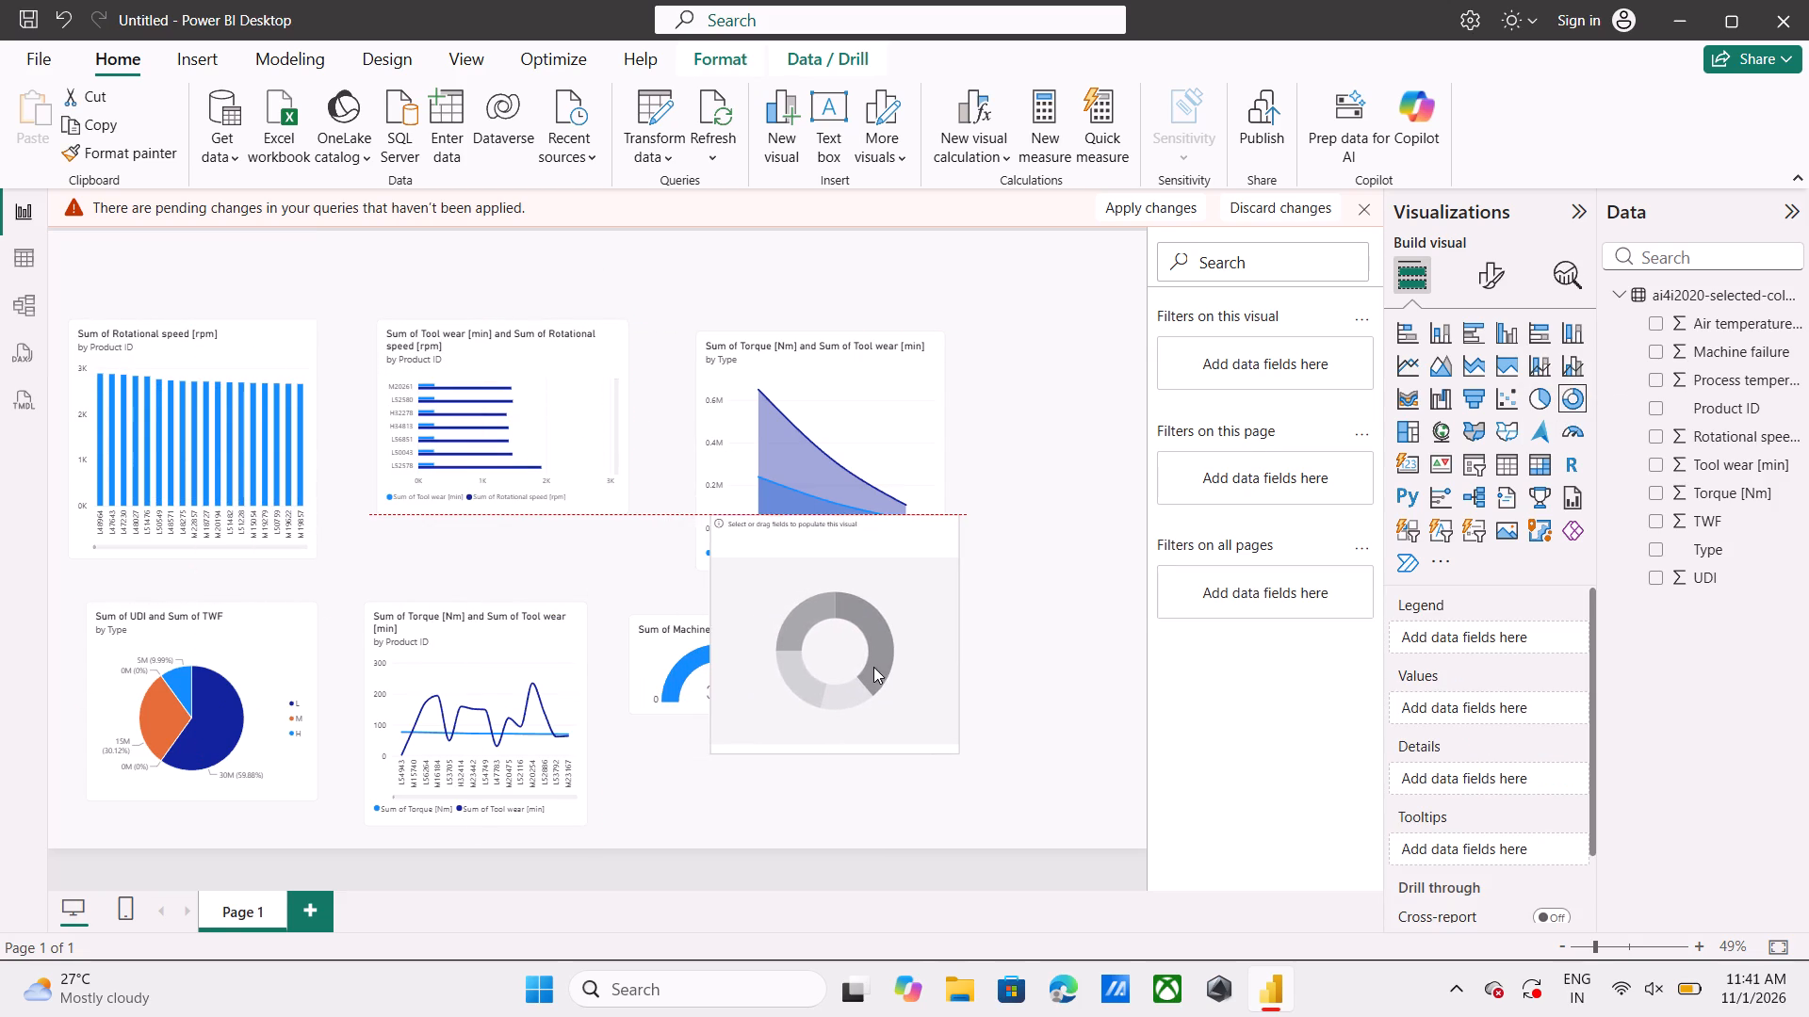
drag(873, 667, 875, 666)
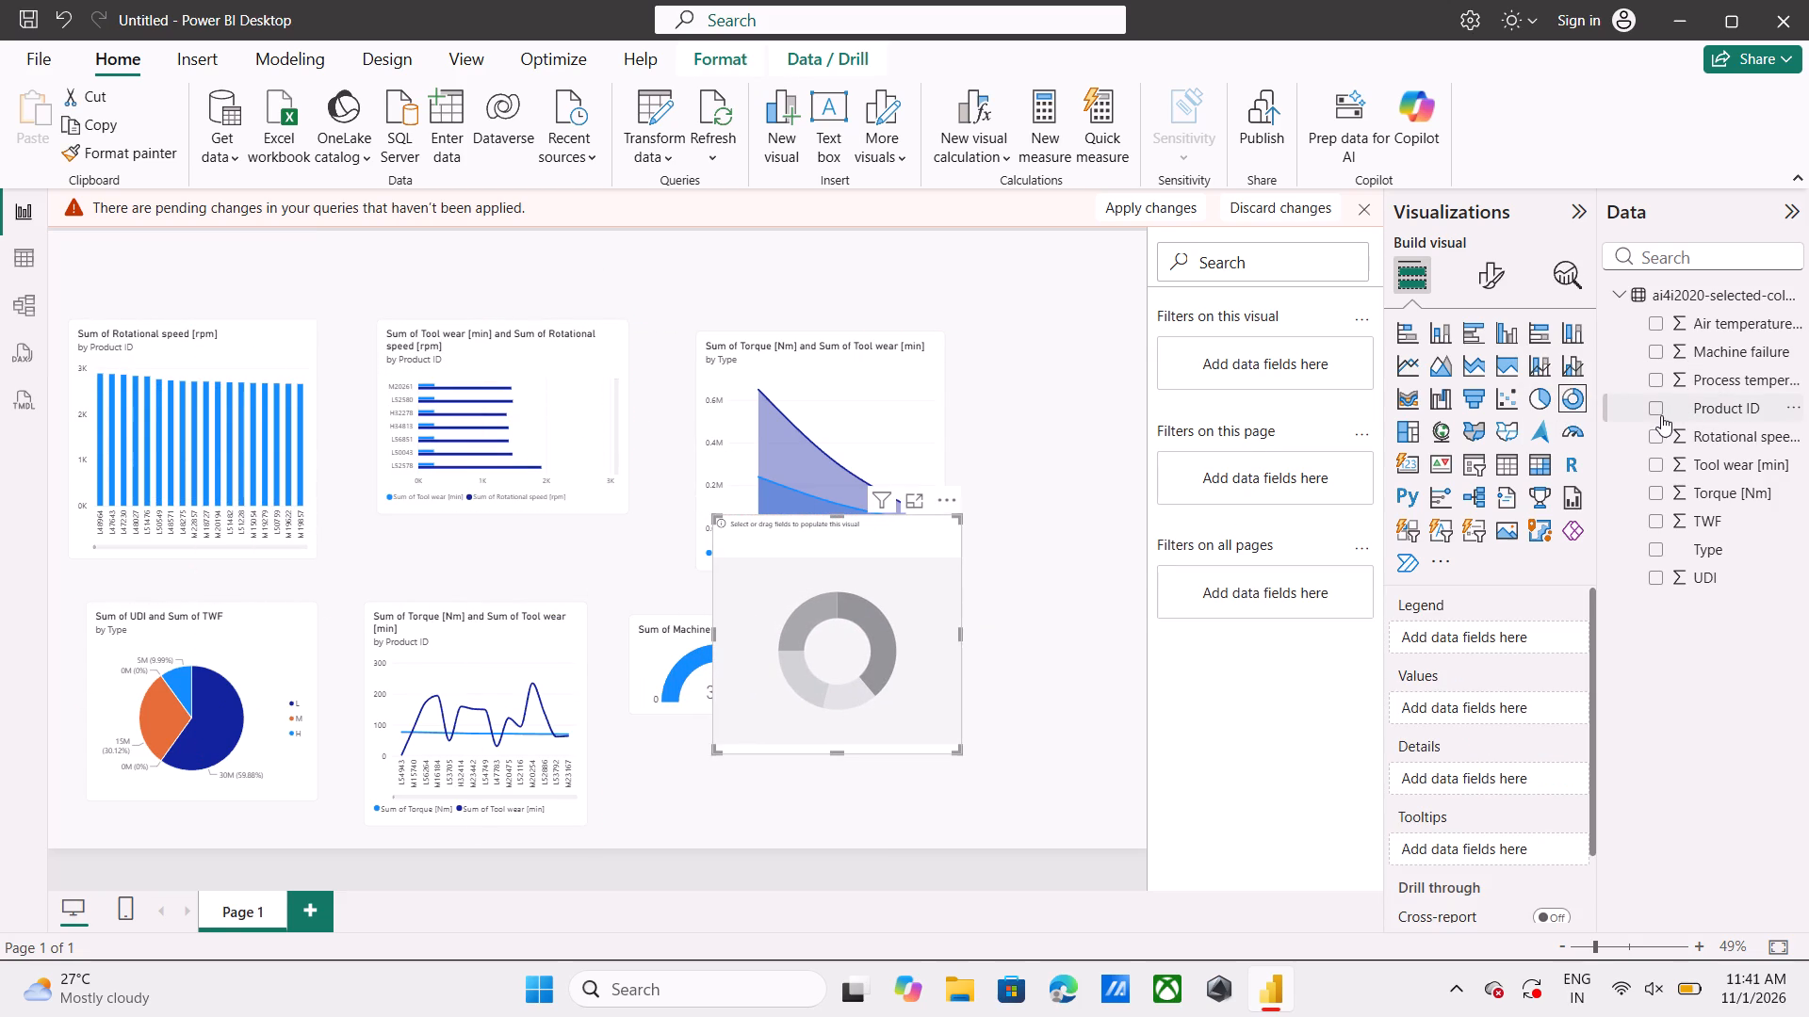
Add Product ID as the donut's legend and Rotational speed as a value, replacing a trial Tool wear [min] value with Torque [Nm].
click(1658, 410)
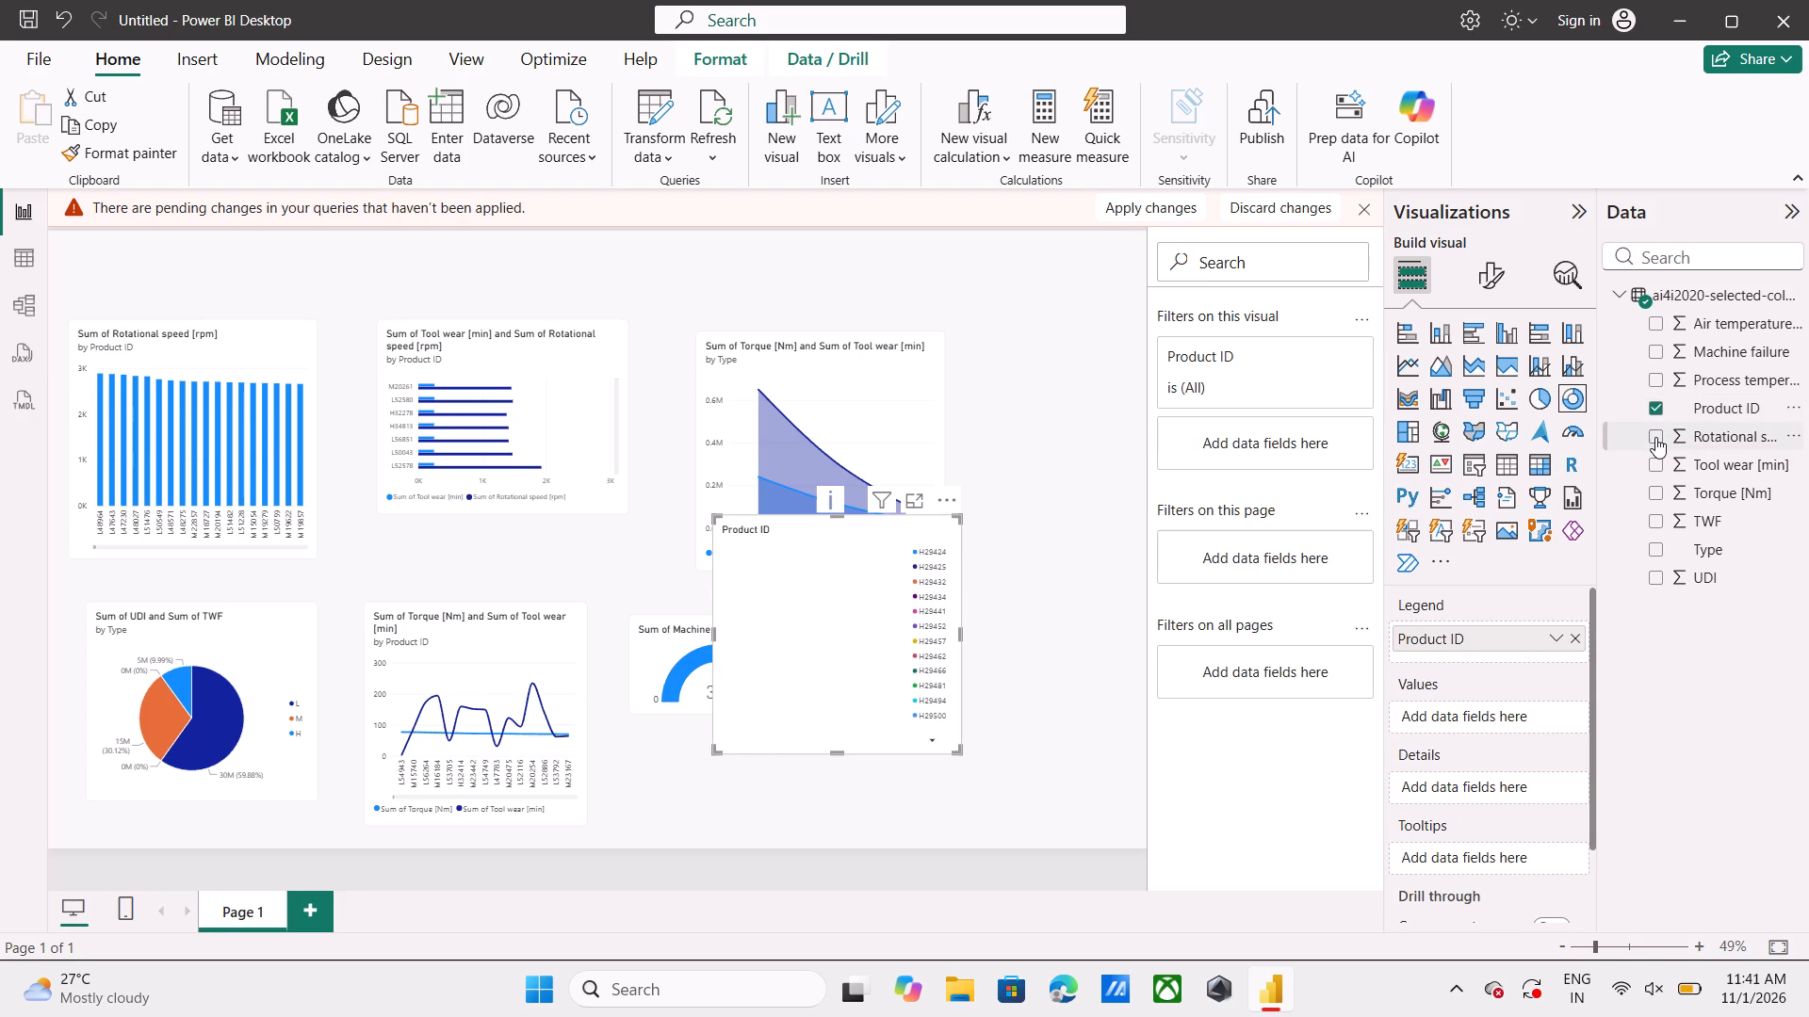
click(1655, 437)
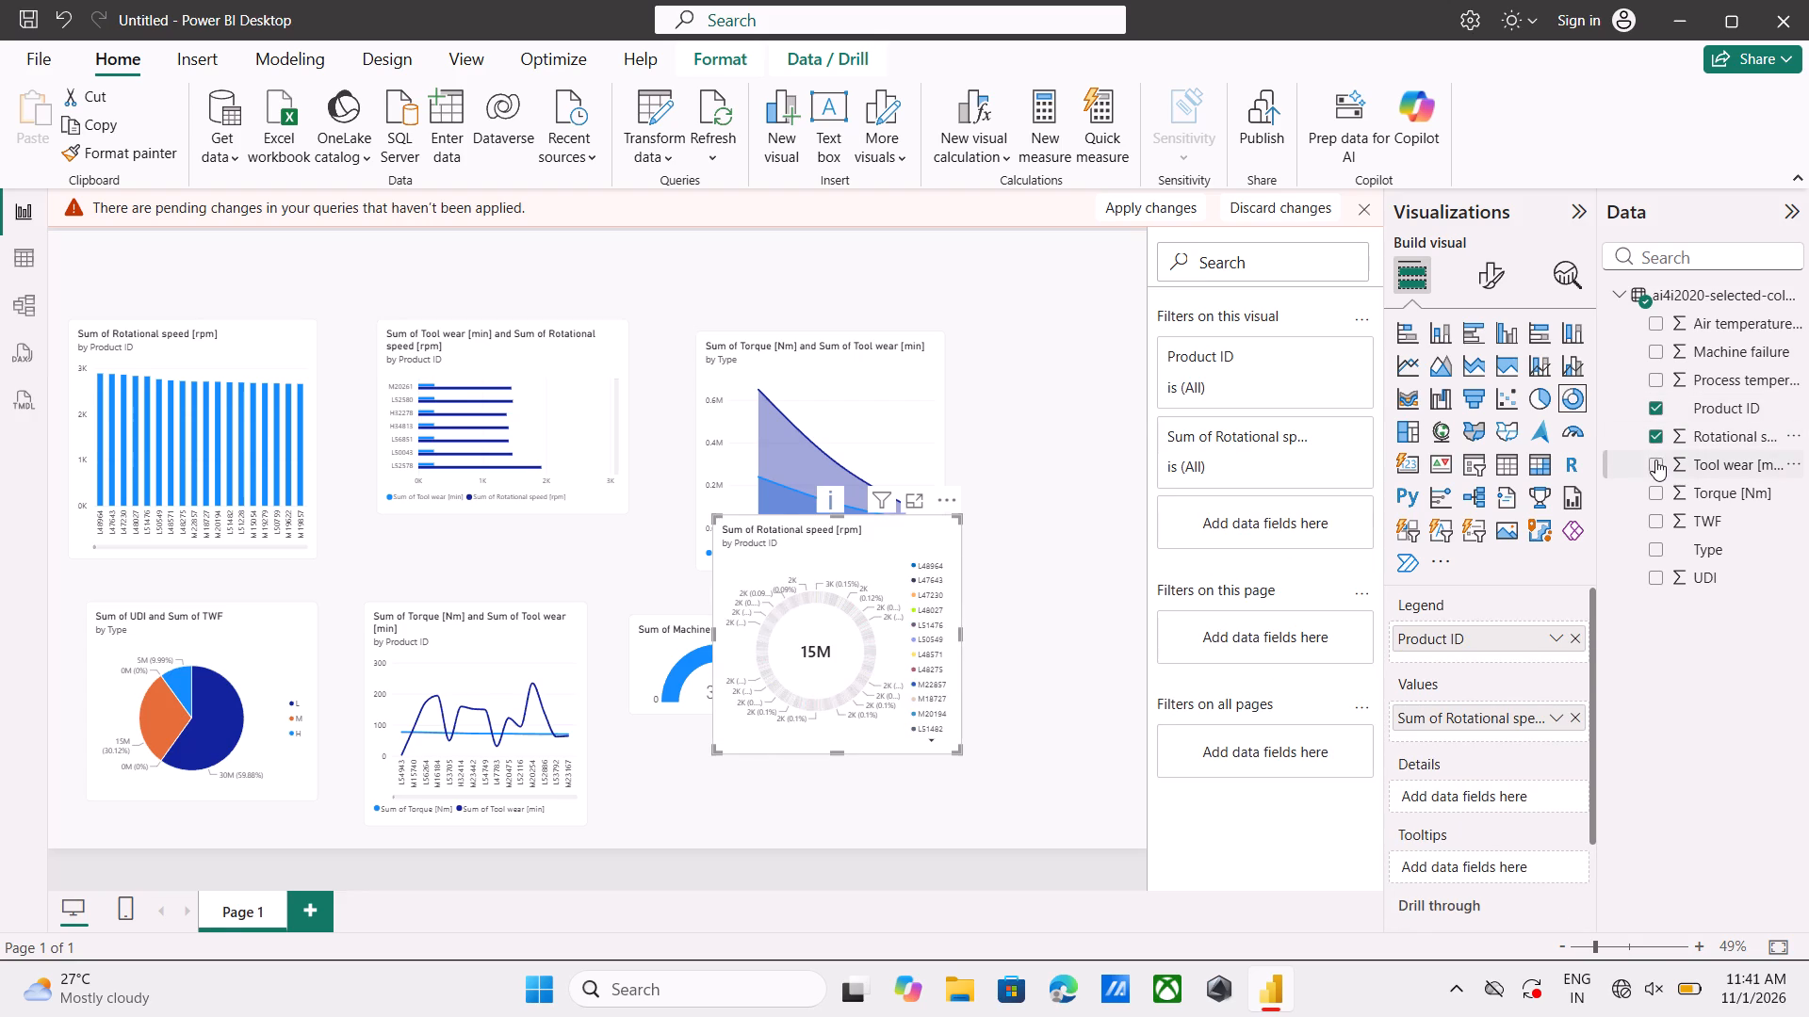
click(1654, 470)
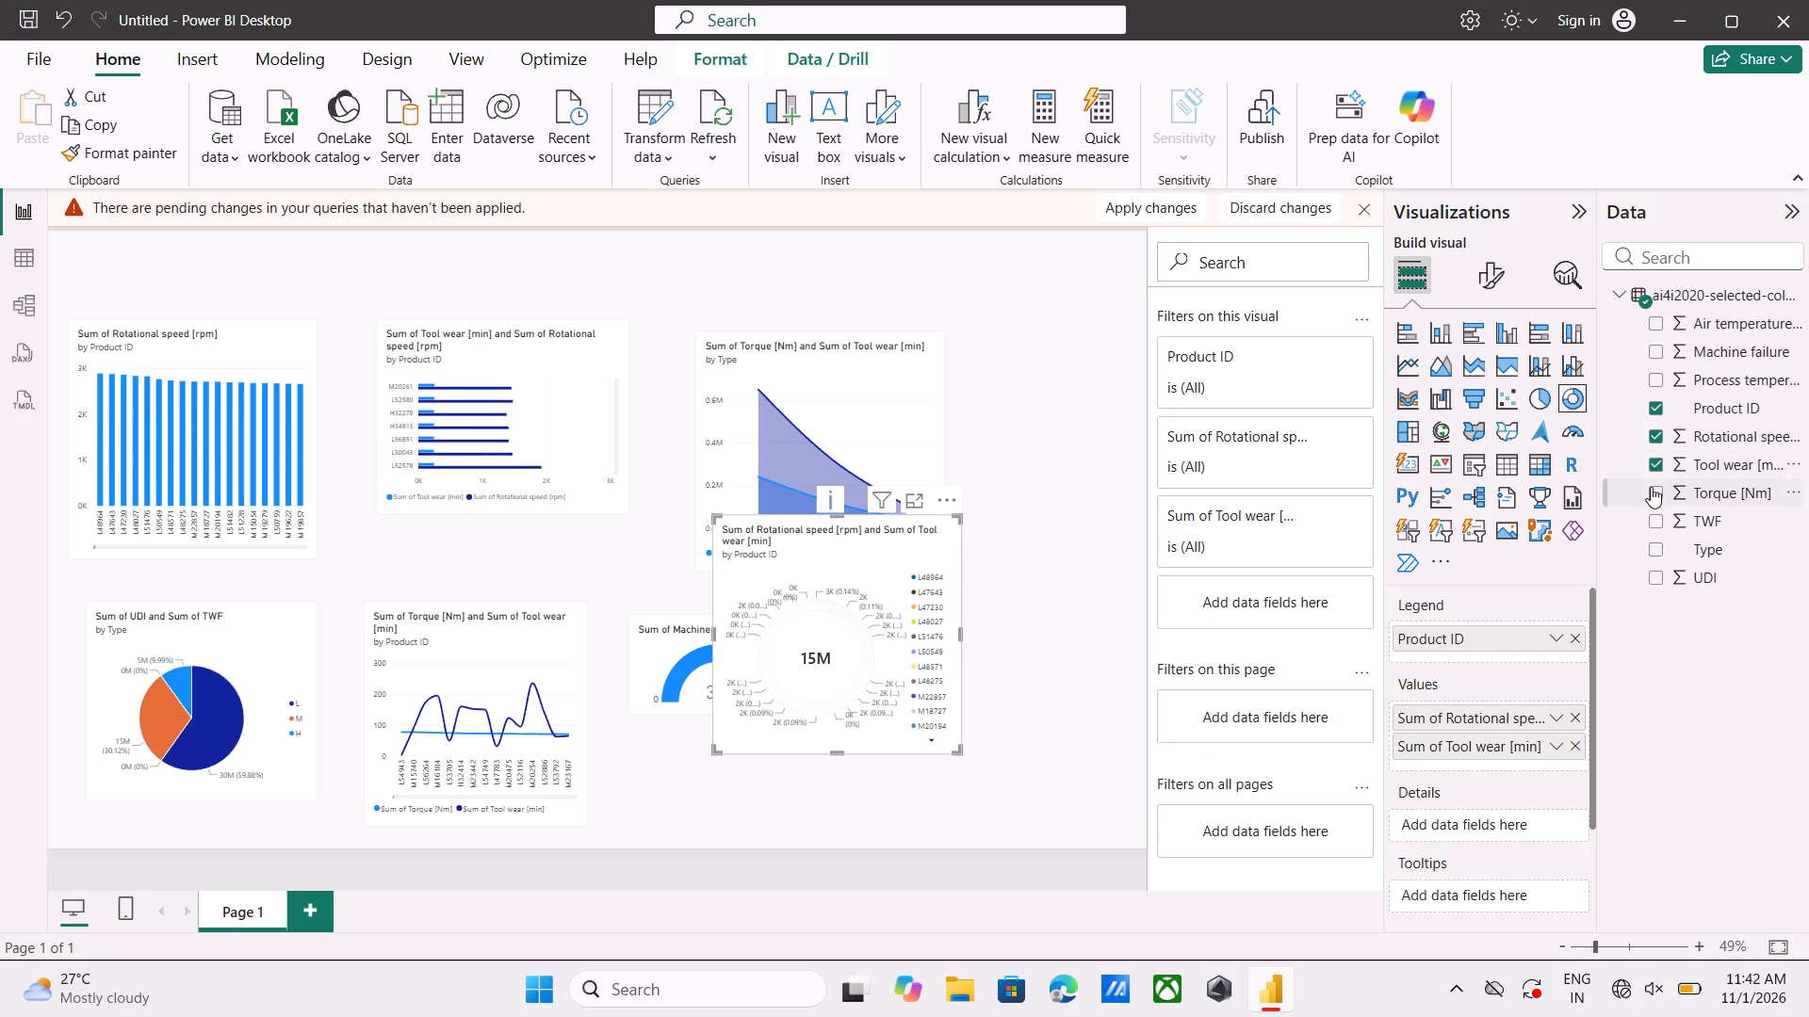
click(1656, 464)
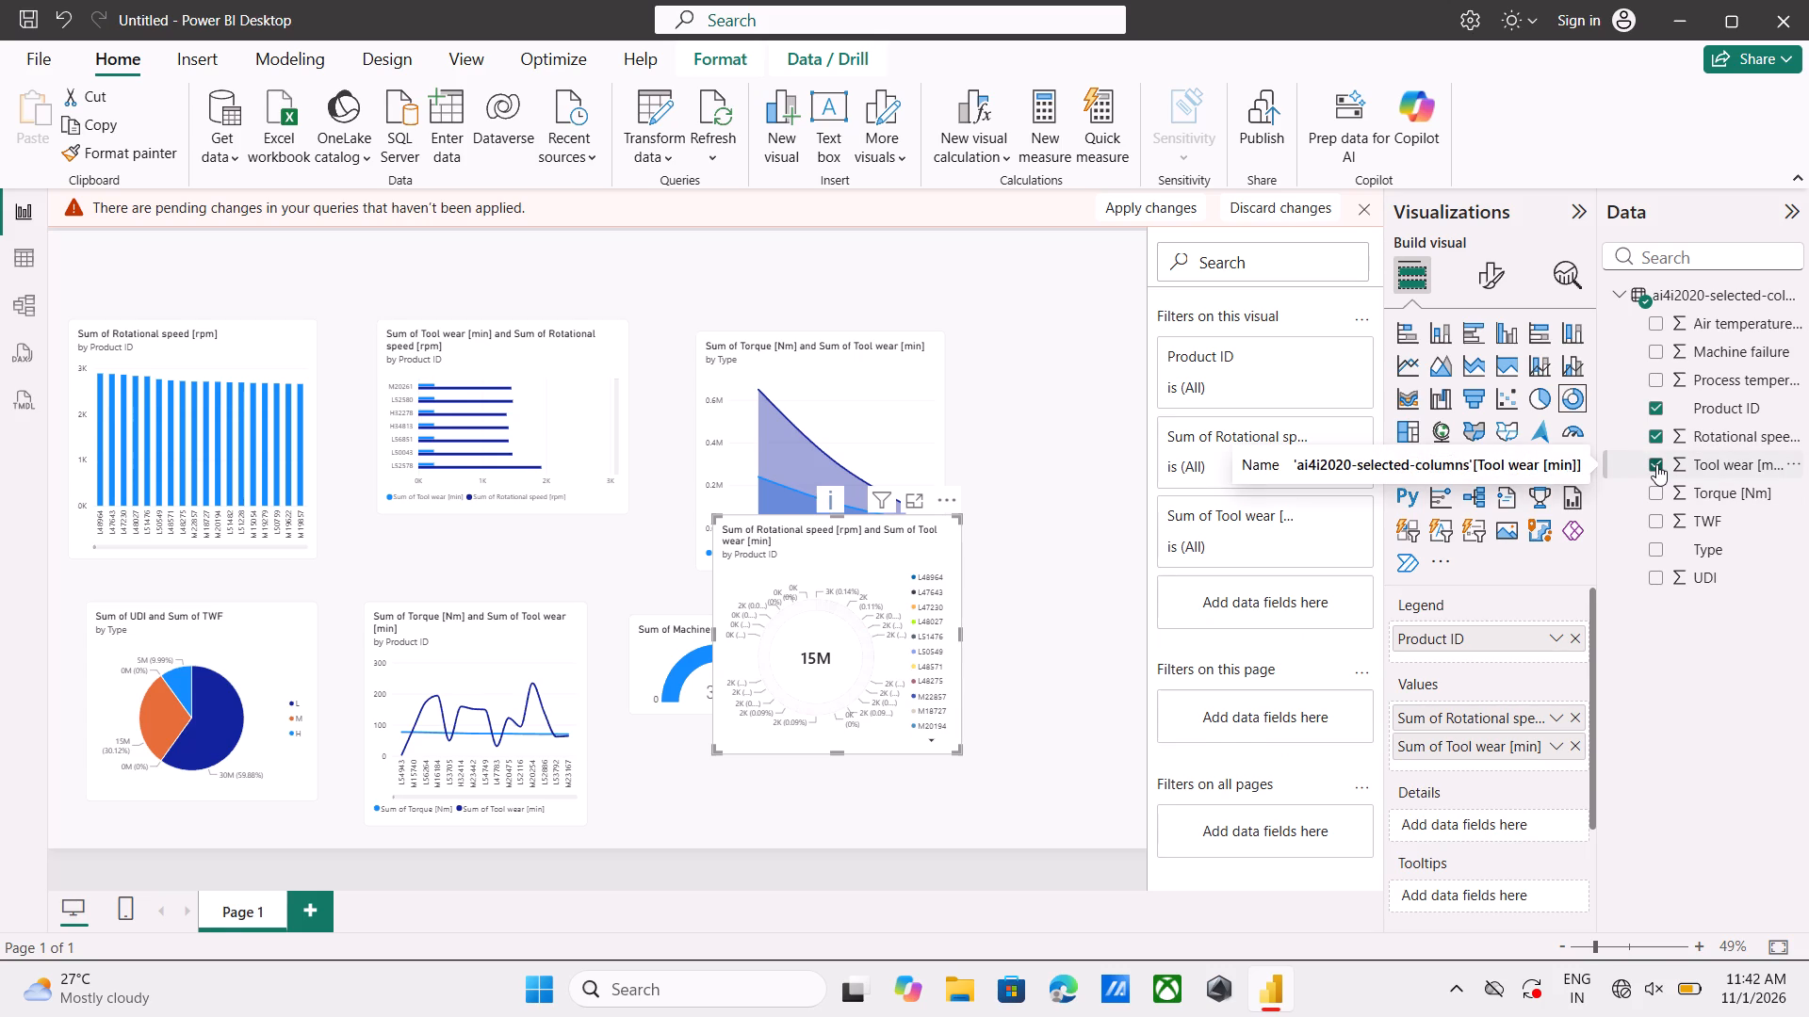
click(1655, 491)
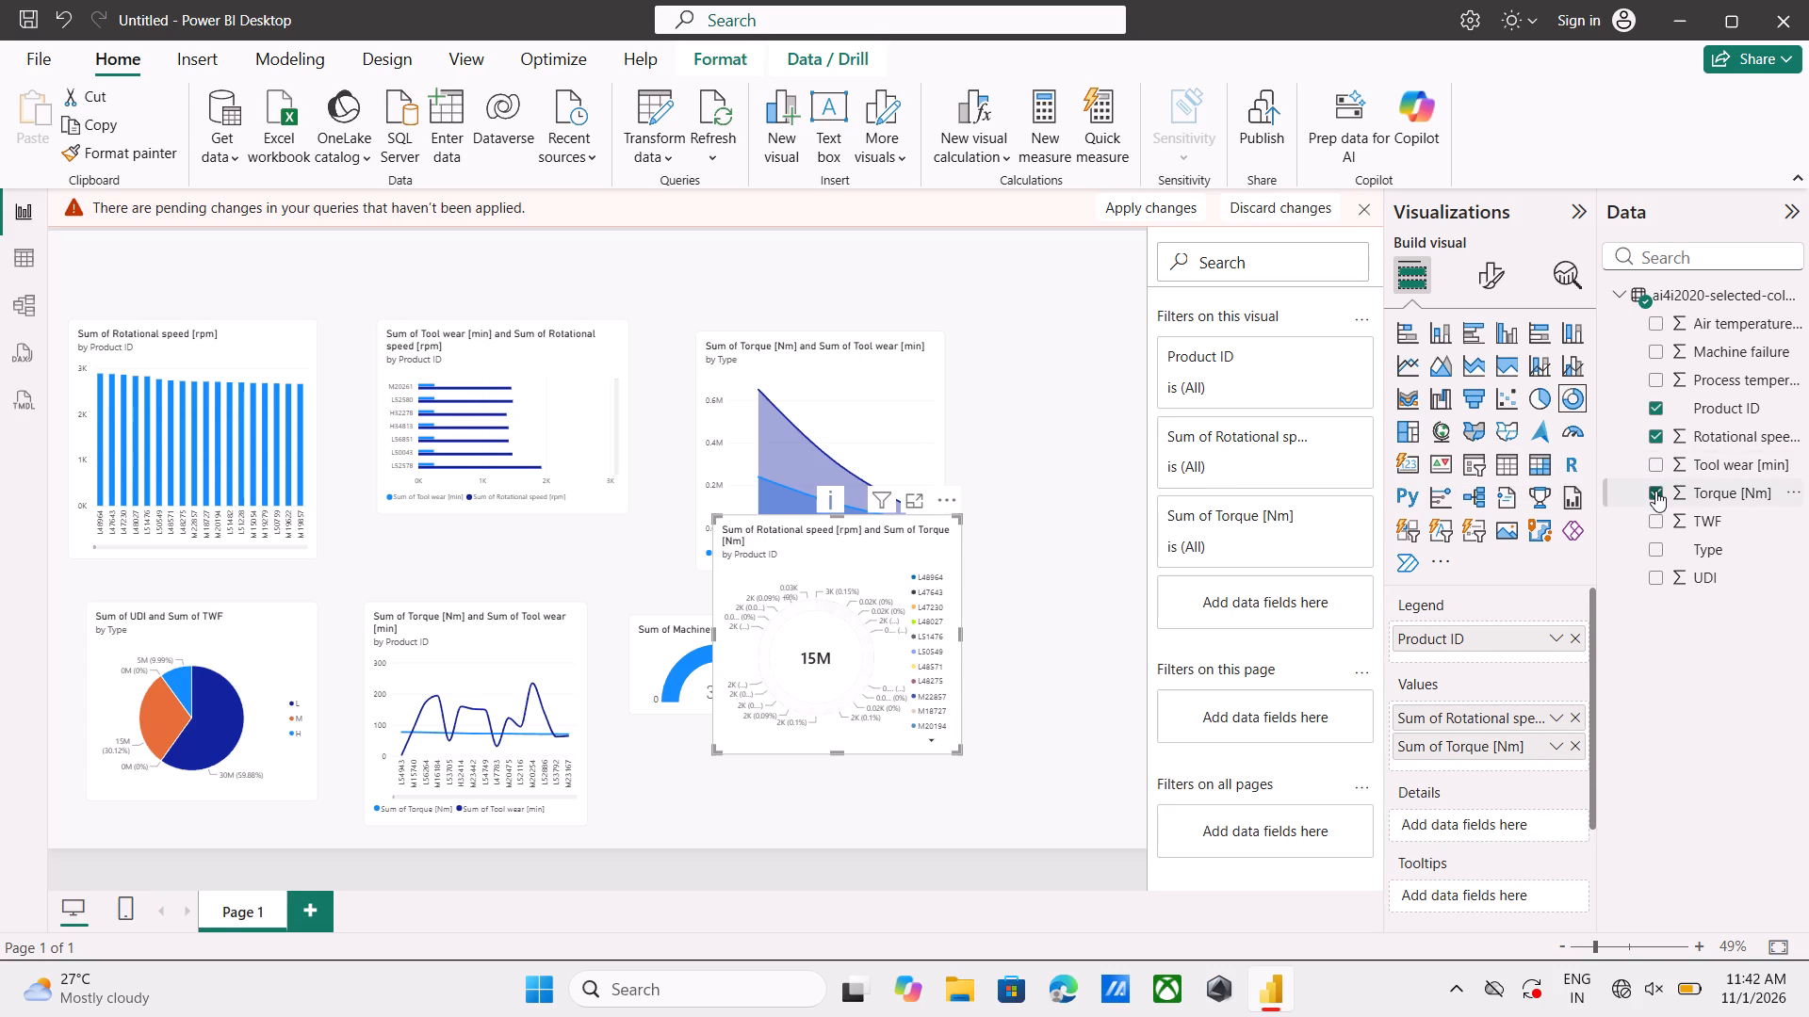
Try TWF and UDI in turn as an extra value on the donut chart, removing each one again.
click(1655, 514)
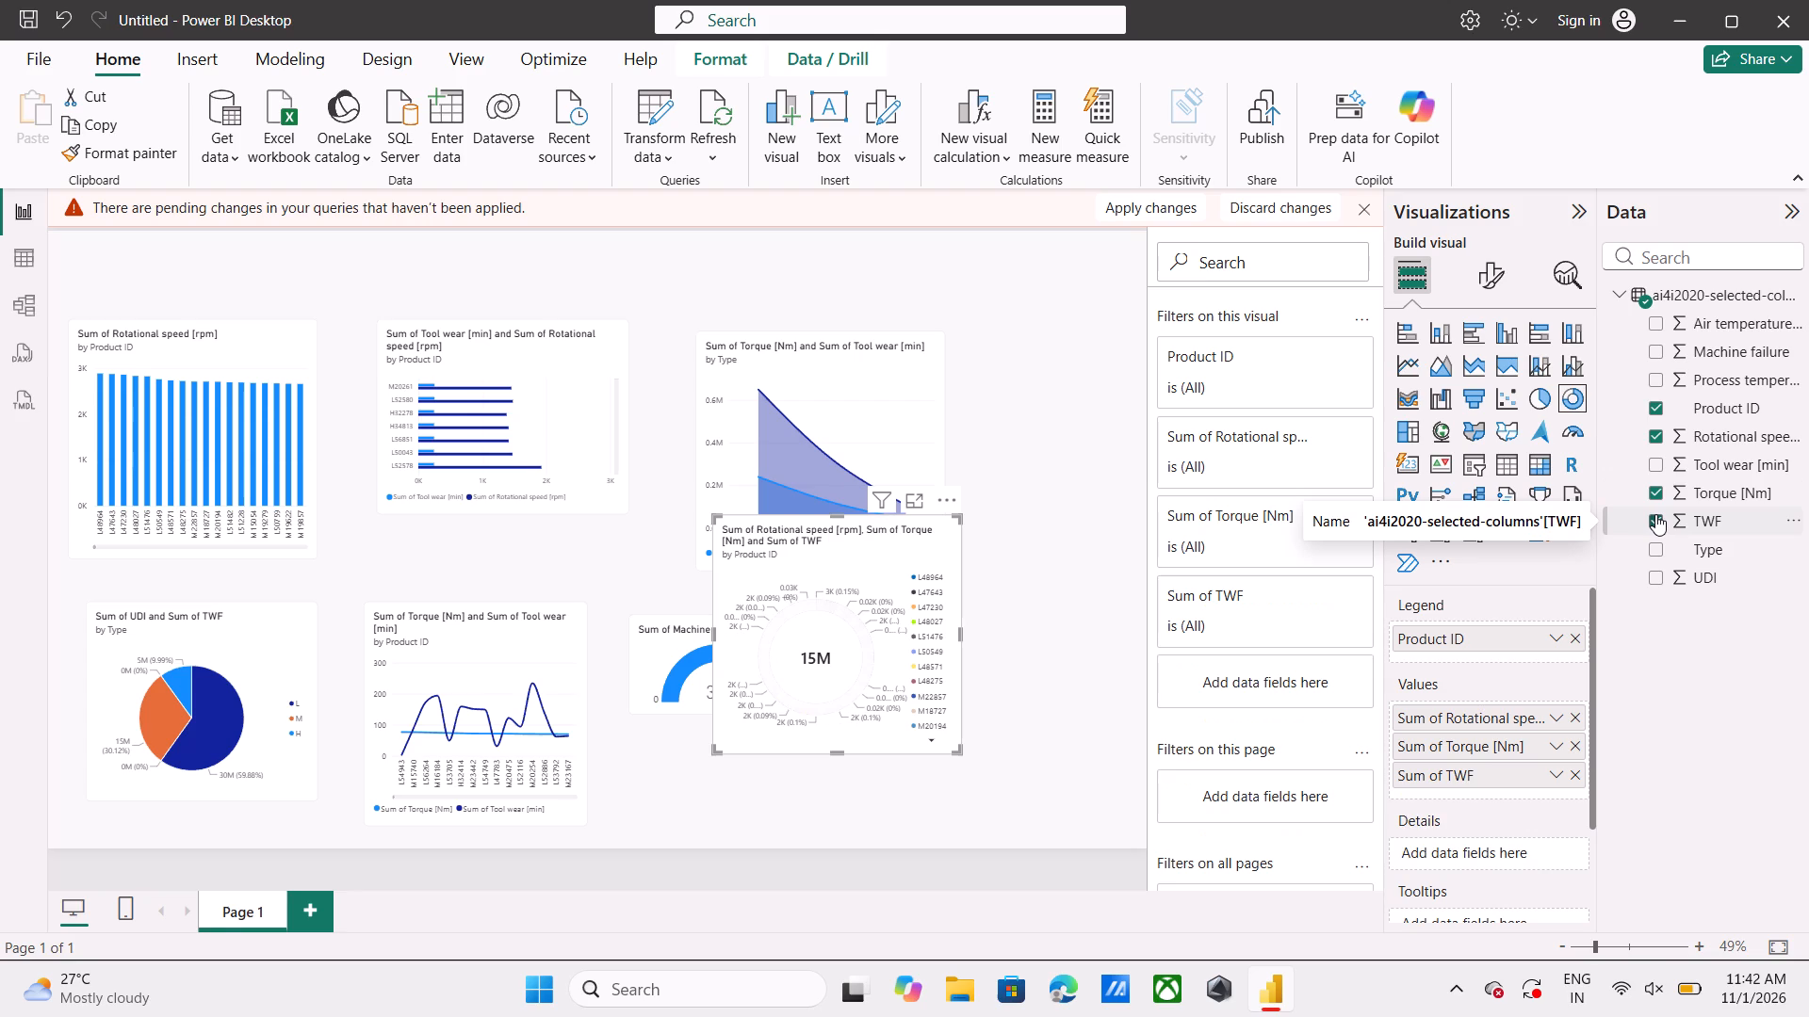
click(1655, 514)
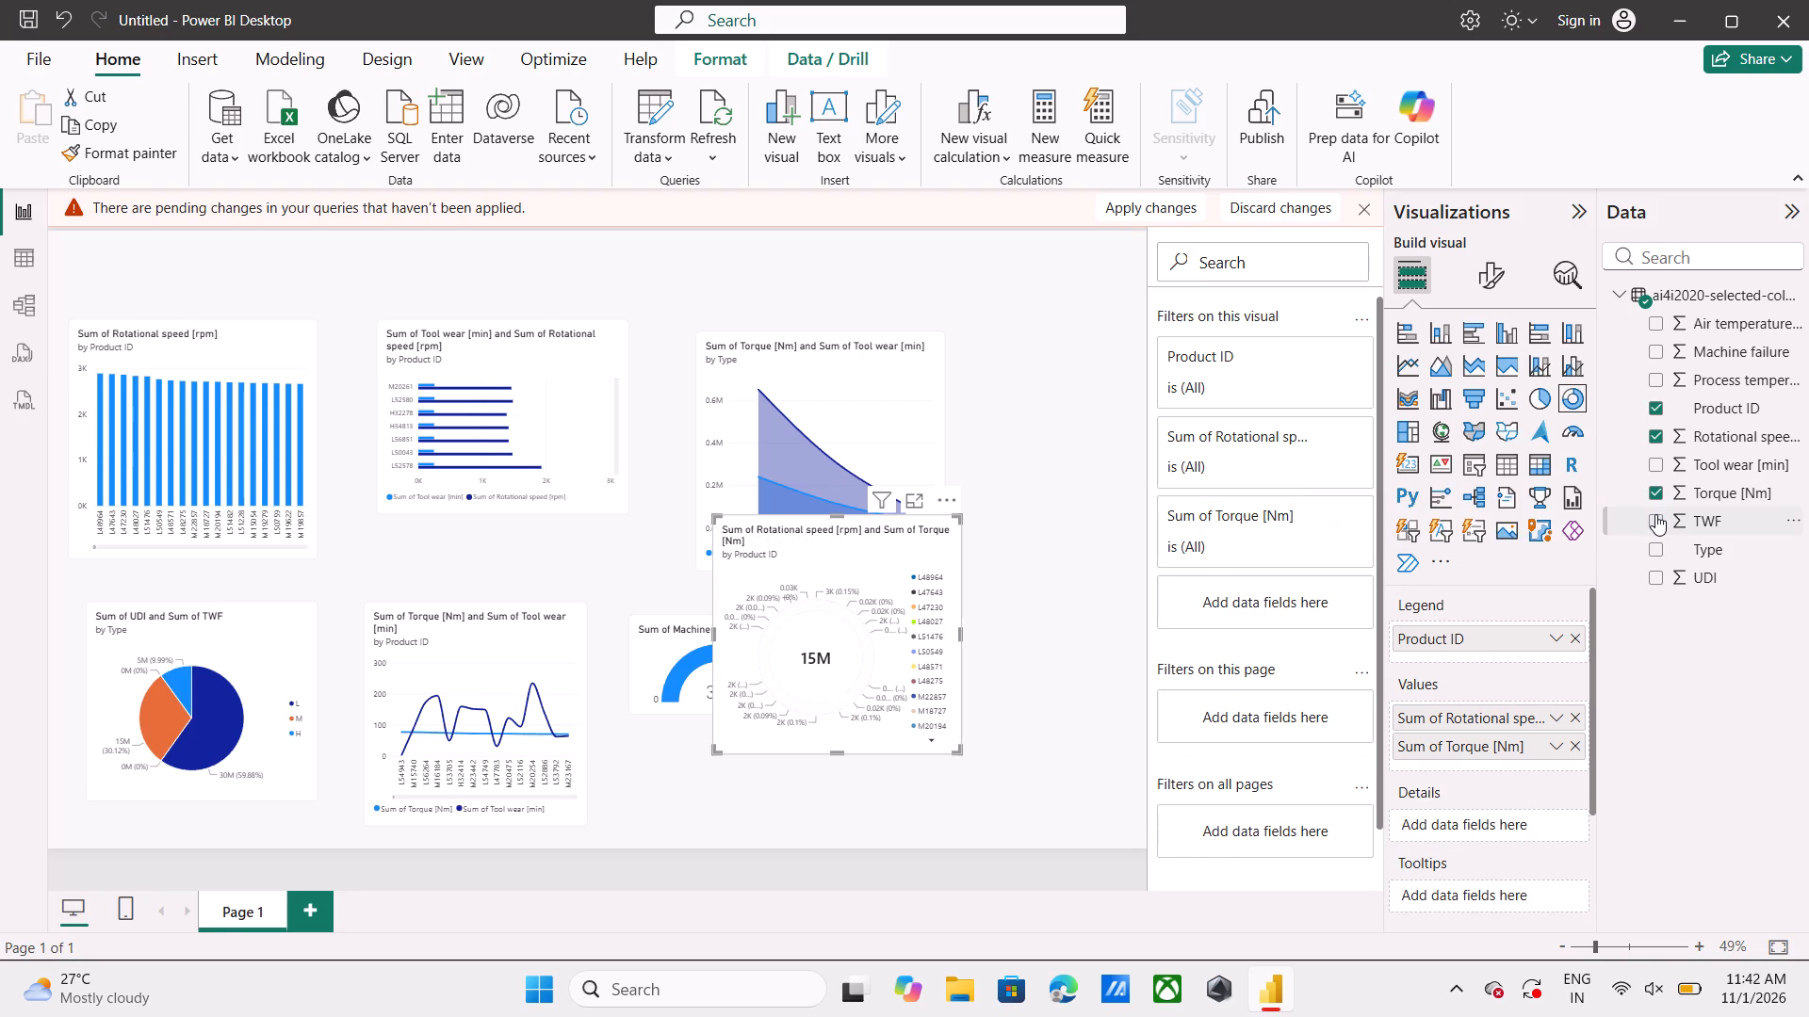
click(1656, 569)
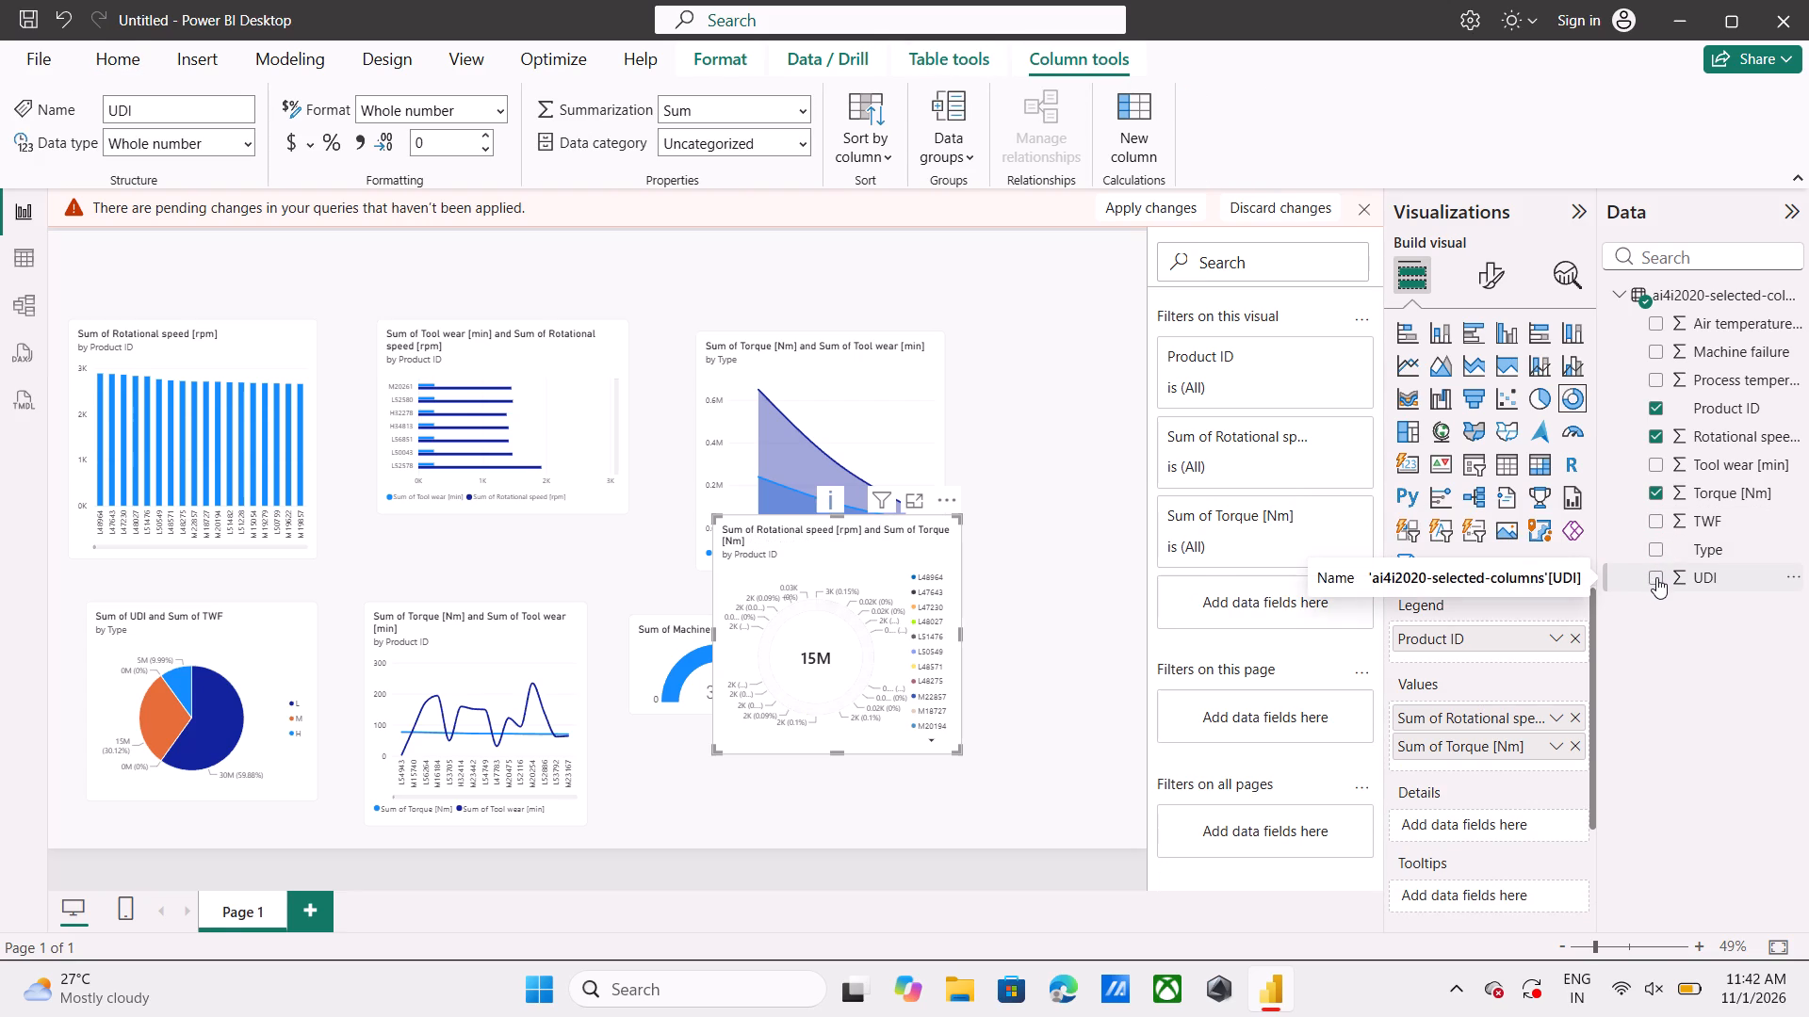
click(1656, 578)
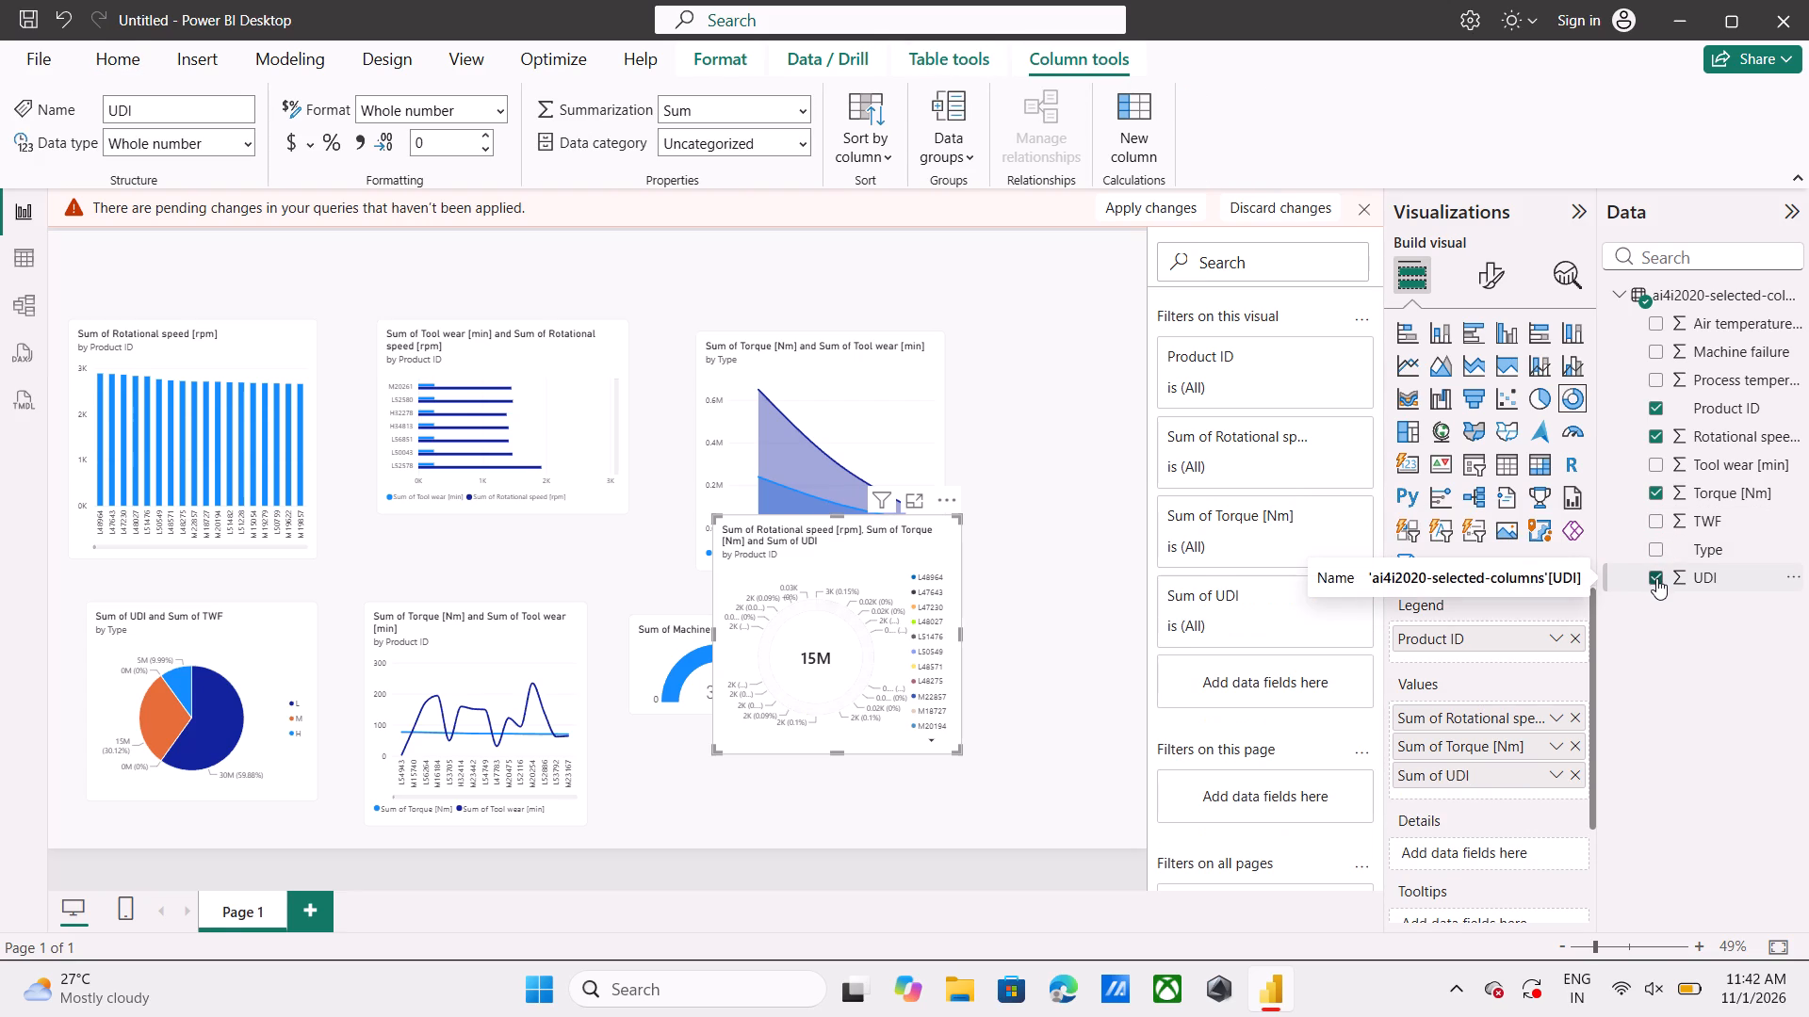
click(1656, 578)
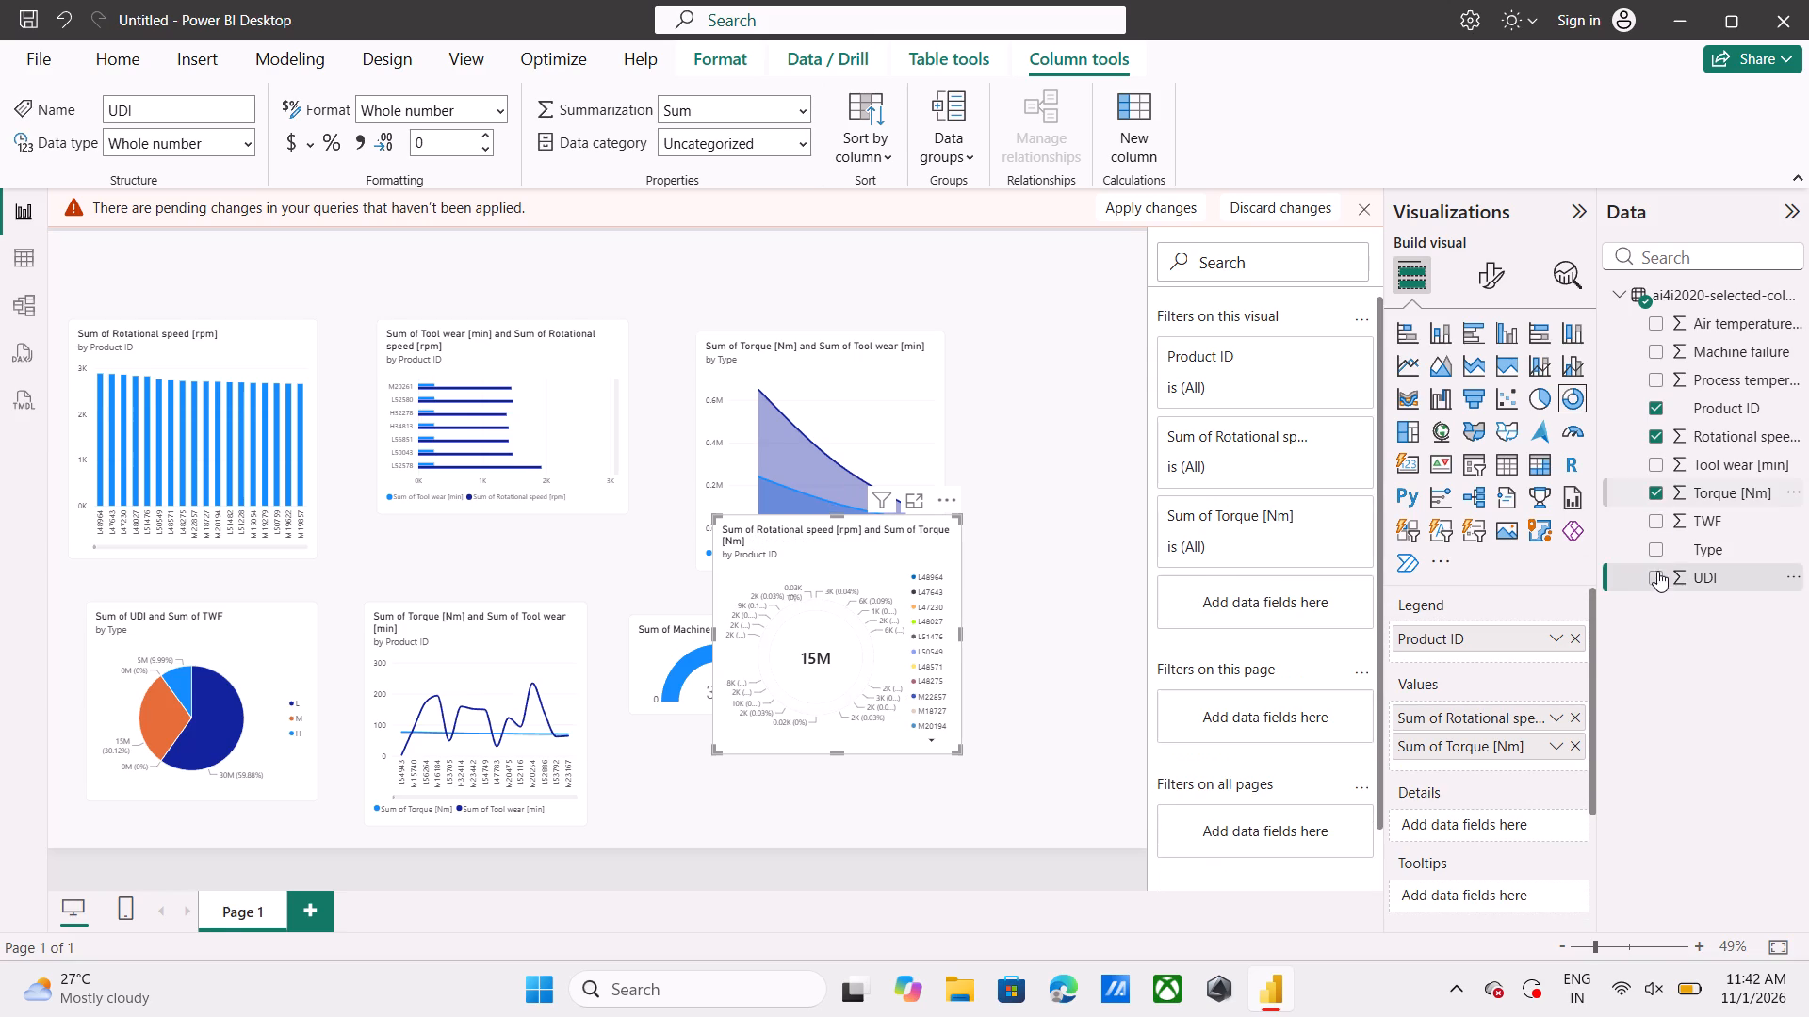
Rework the donut's fields by adding Air temperature [K] and Tool wear [min] as values and removing Rotational speed and the Product ID legend.
click(1652, 319)
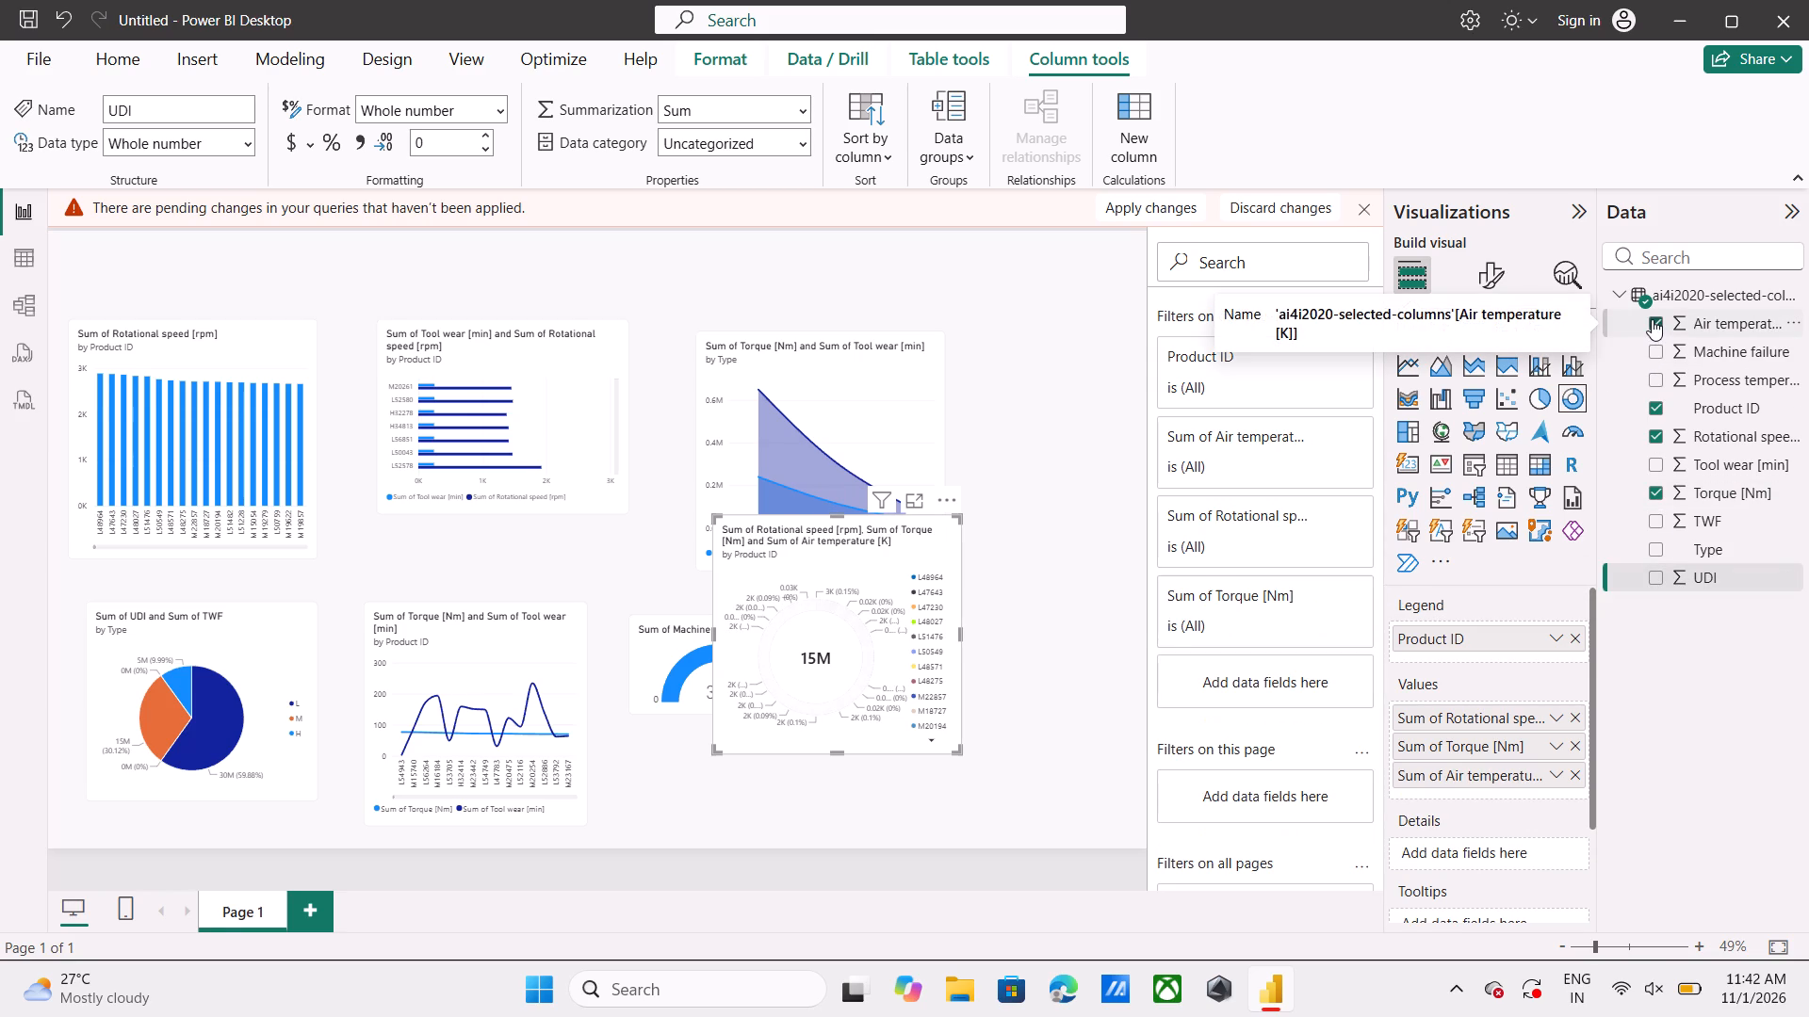
click(1652, 399)
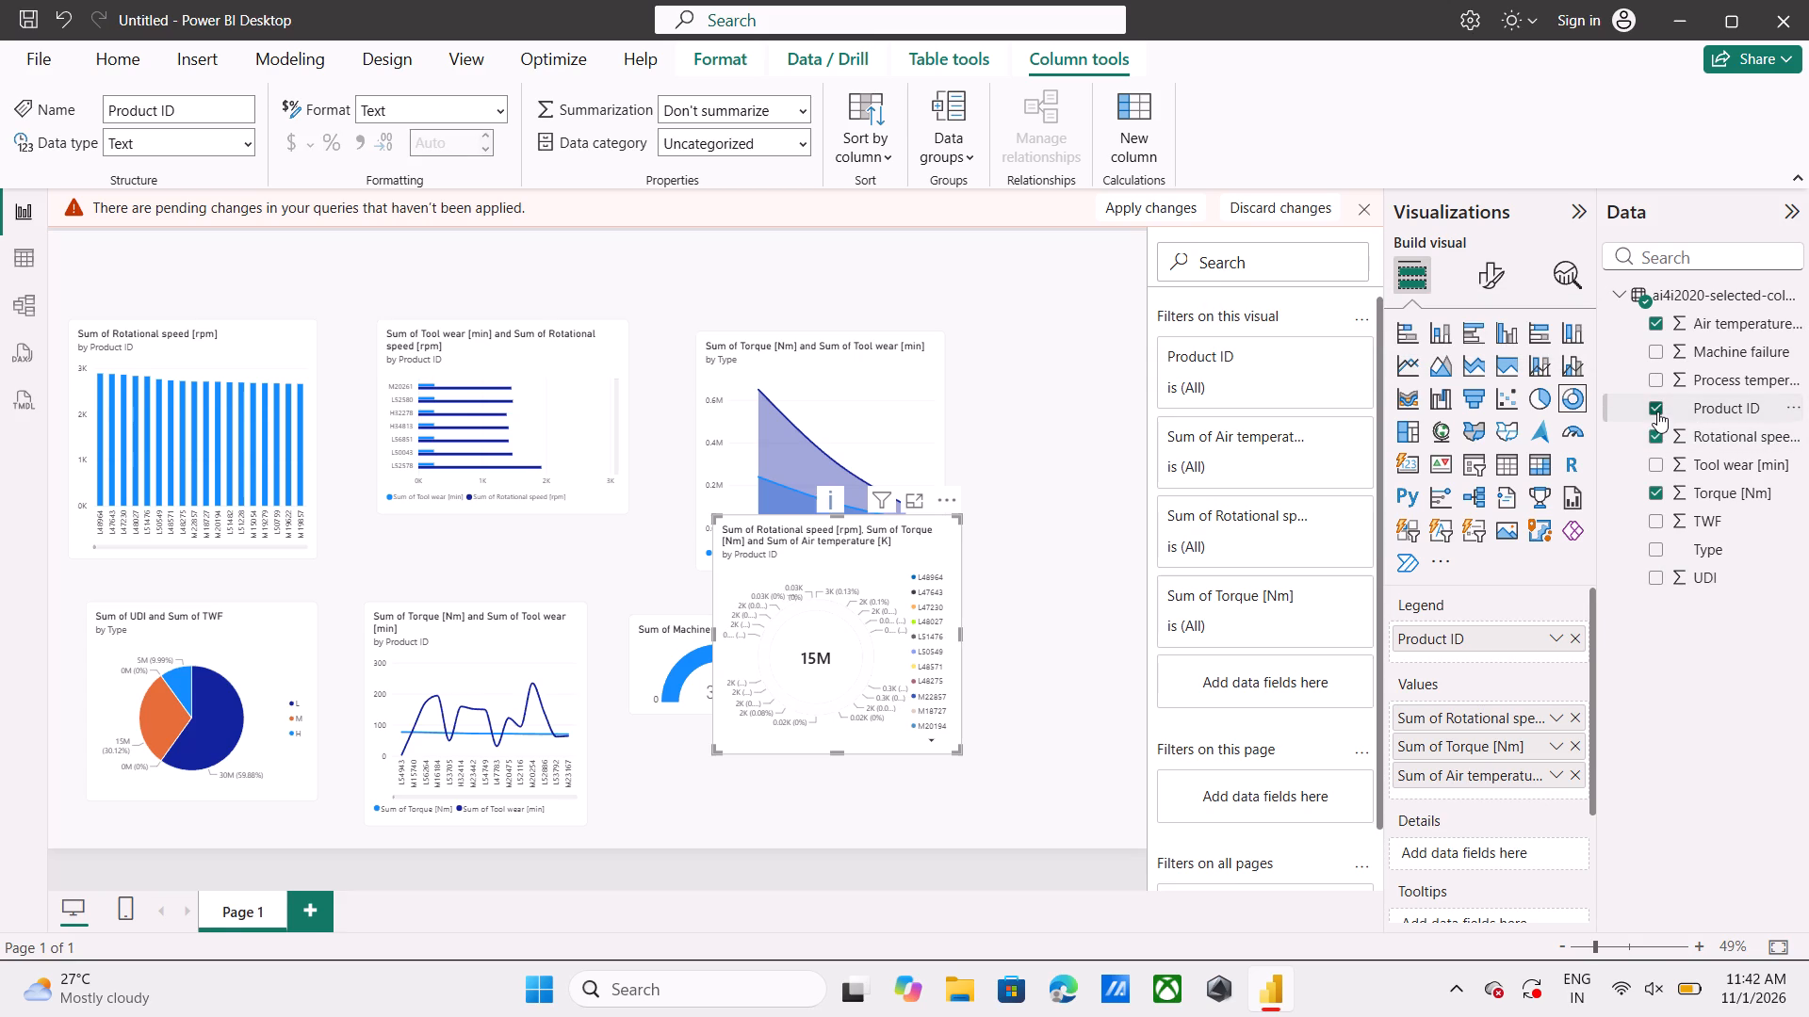
click(1657, 412)
click(1657, 406)
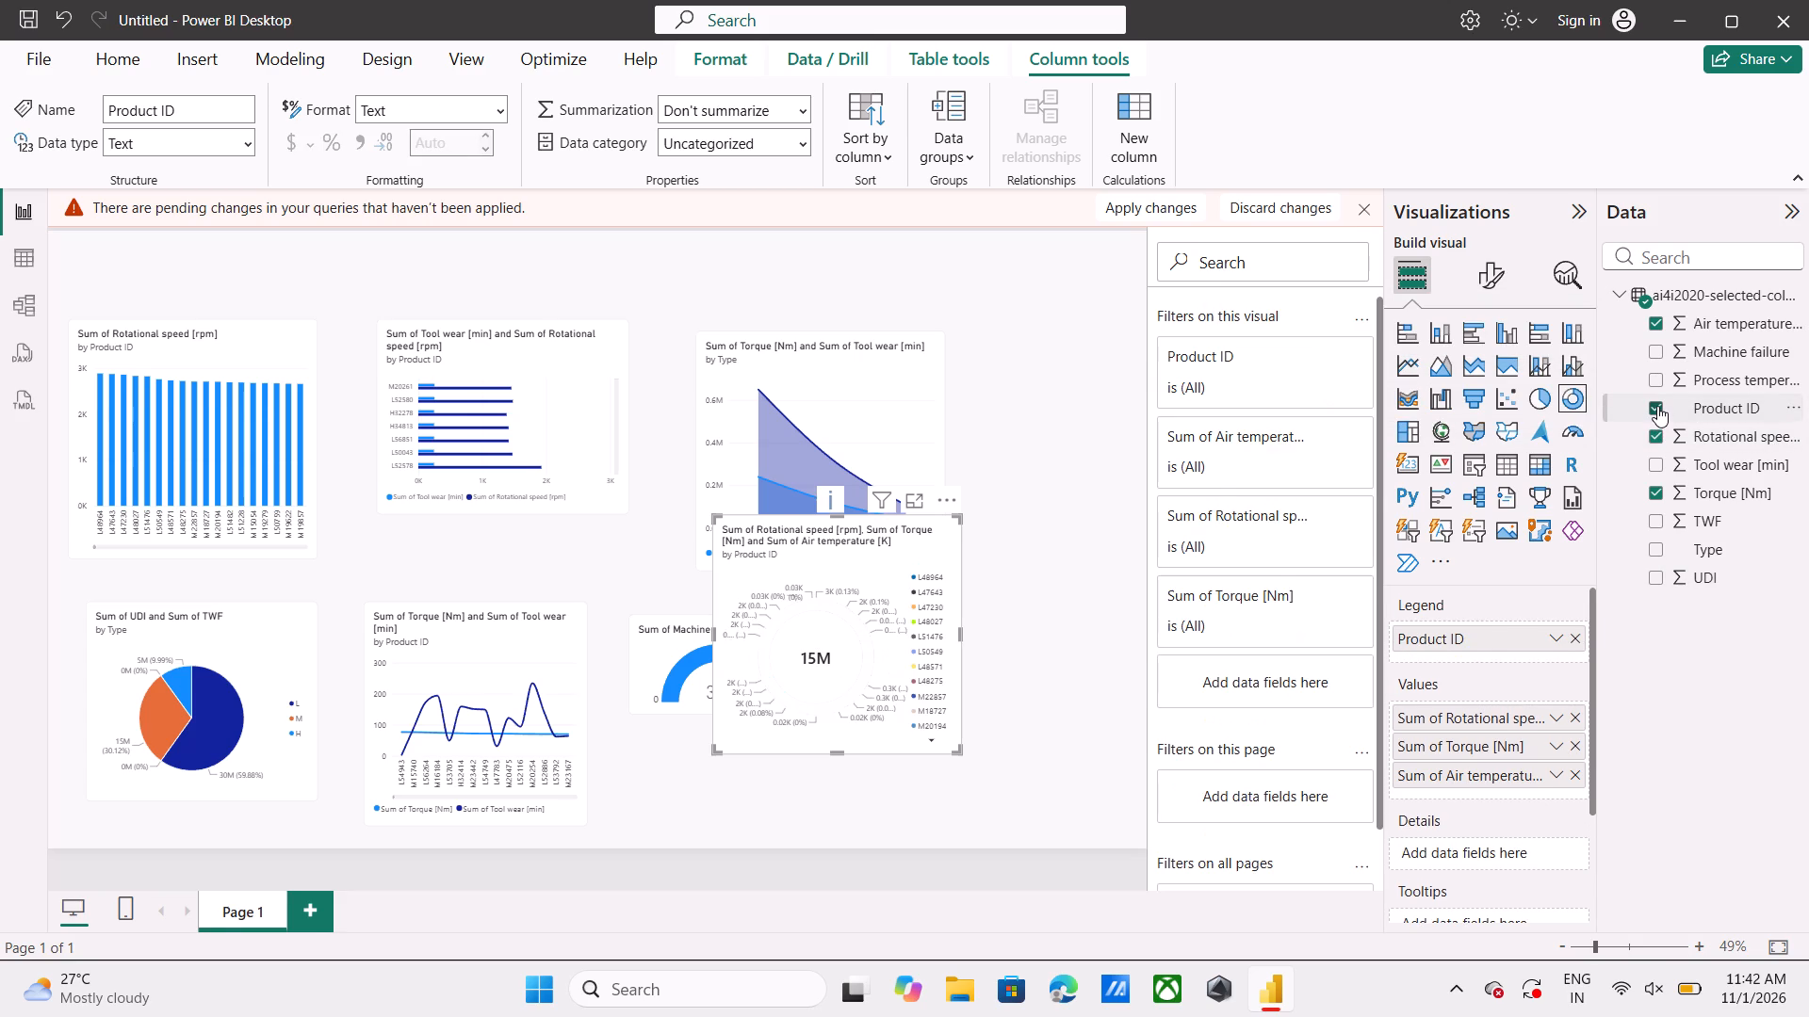
click(1657, 406)
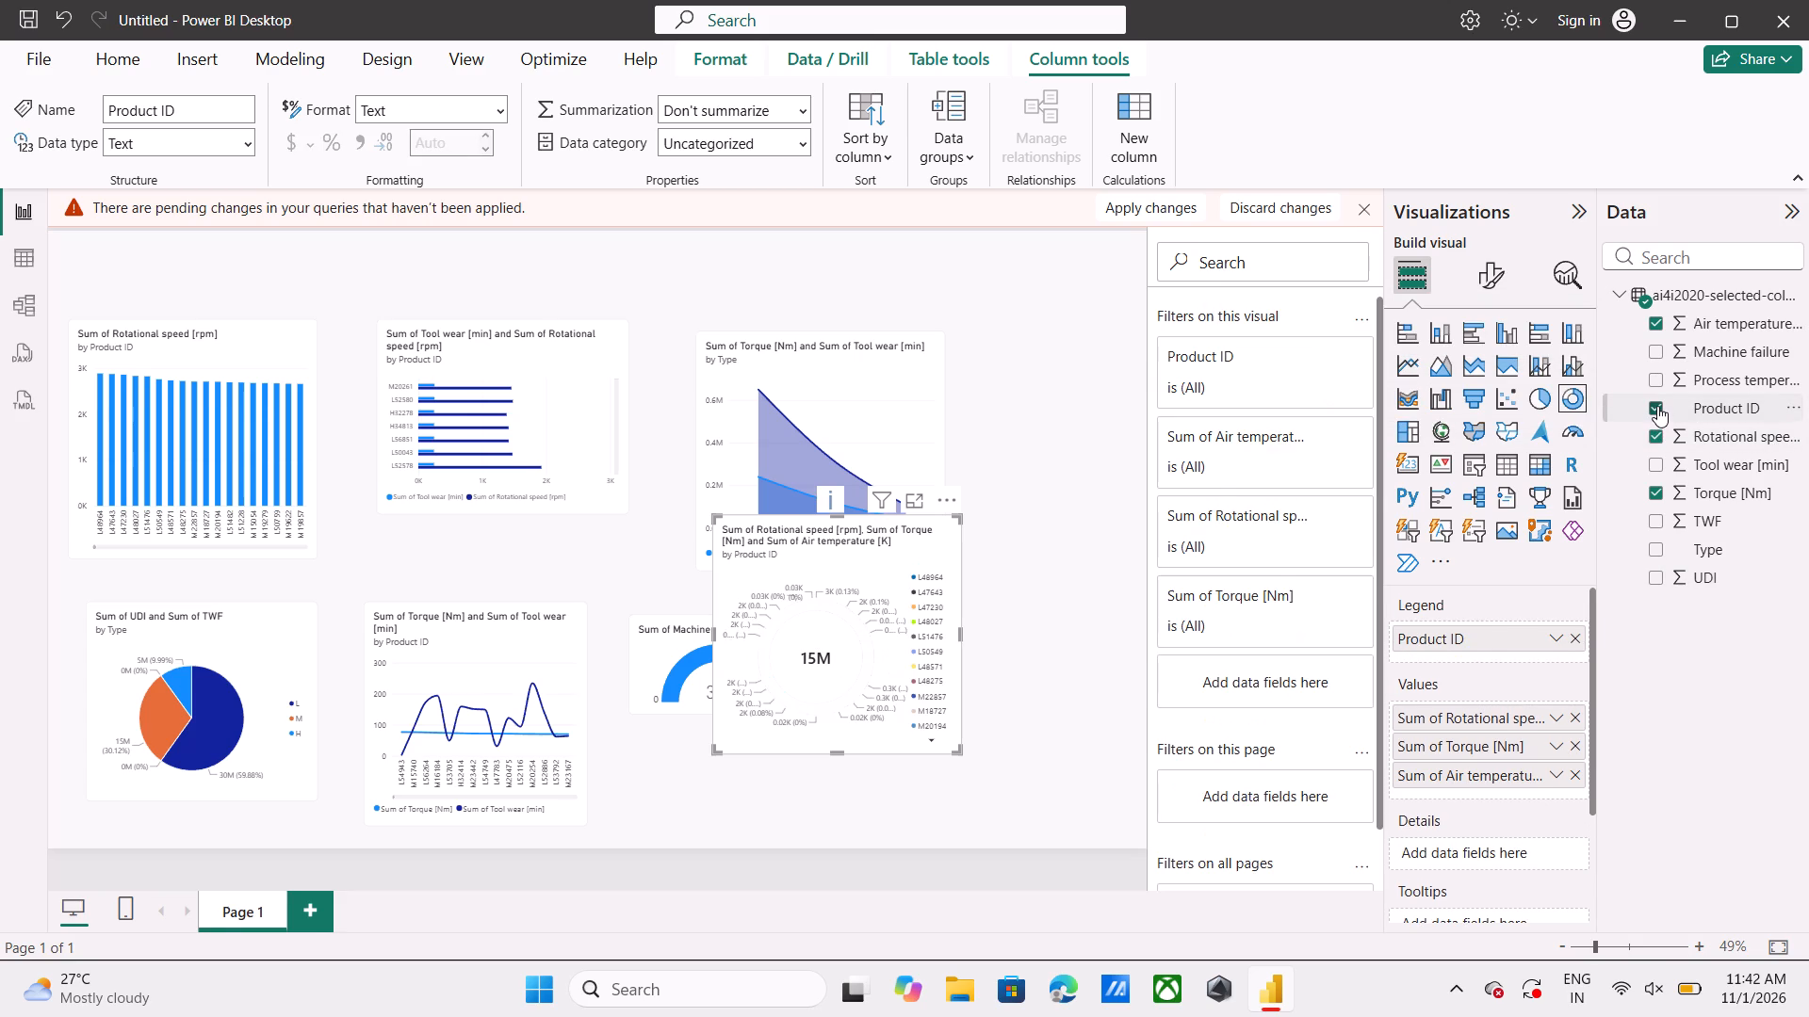
click(1657, 406)
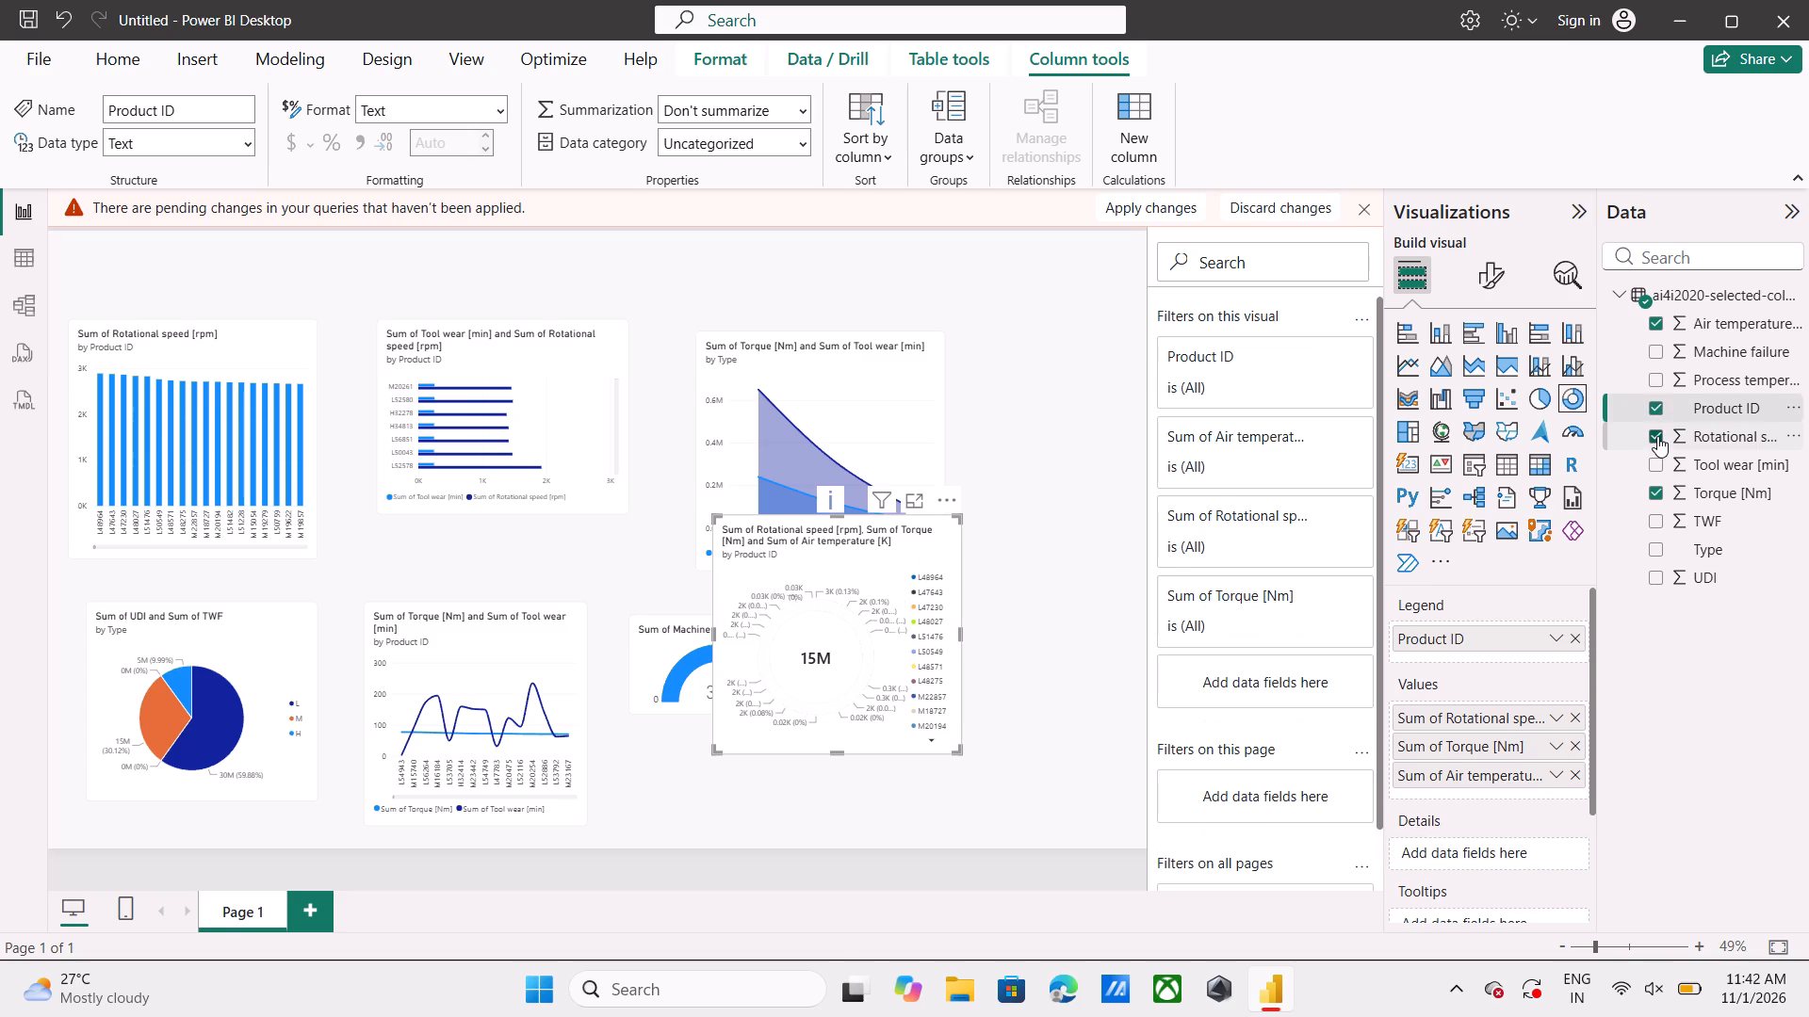
click(1657, 436)
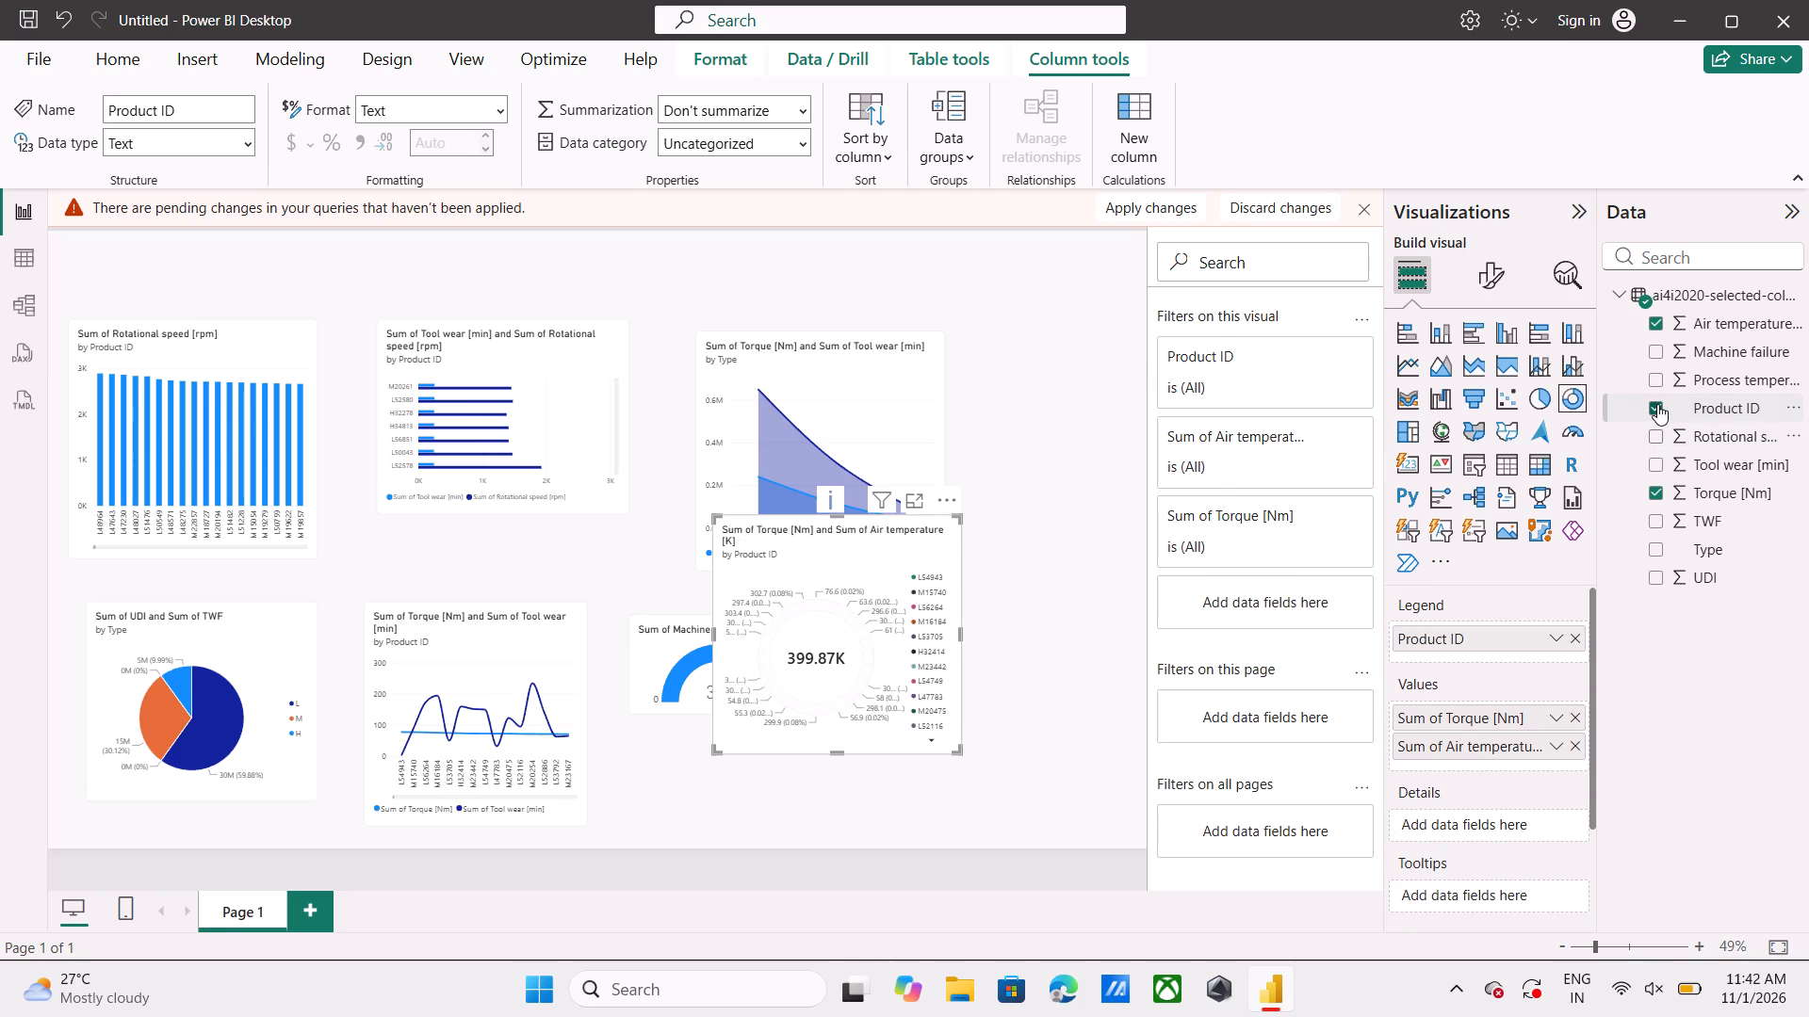
click(1657, 404)
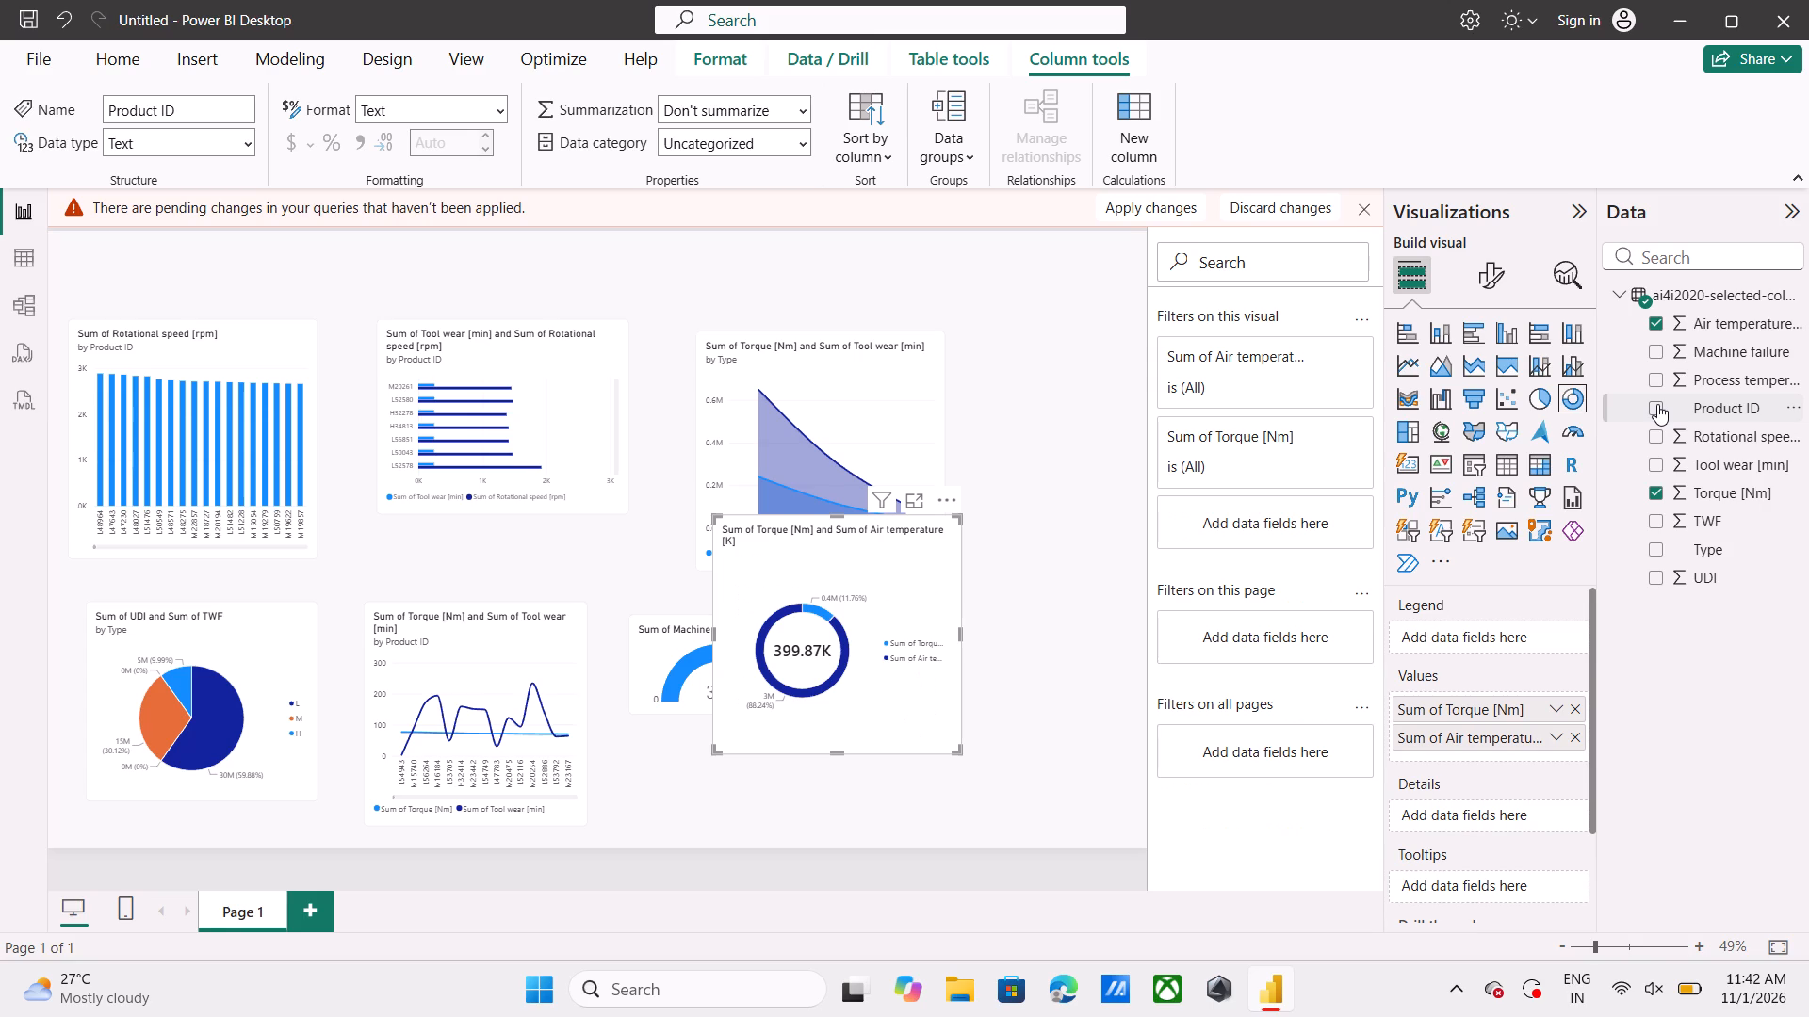
click(1655, 461)
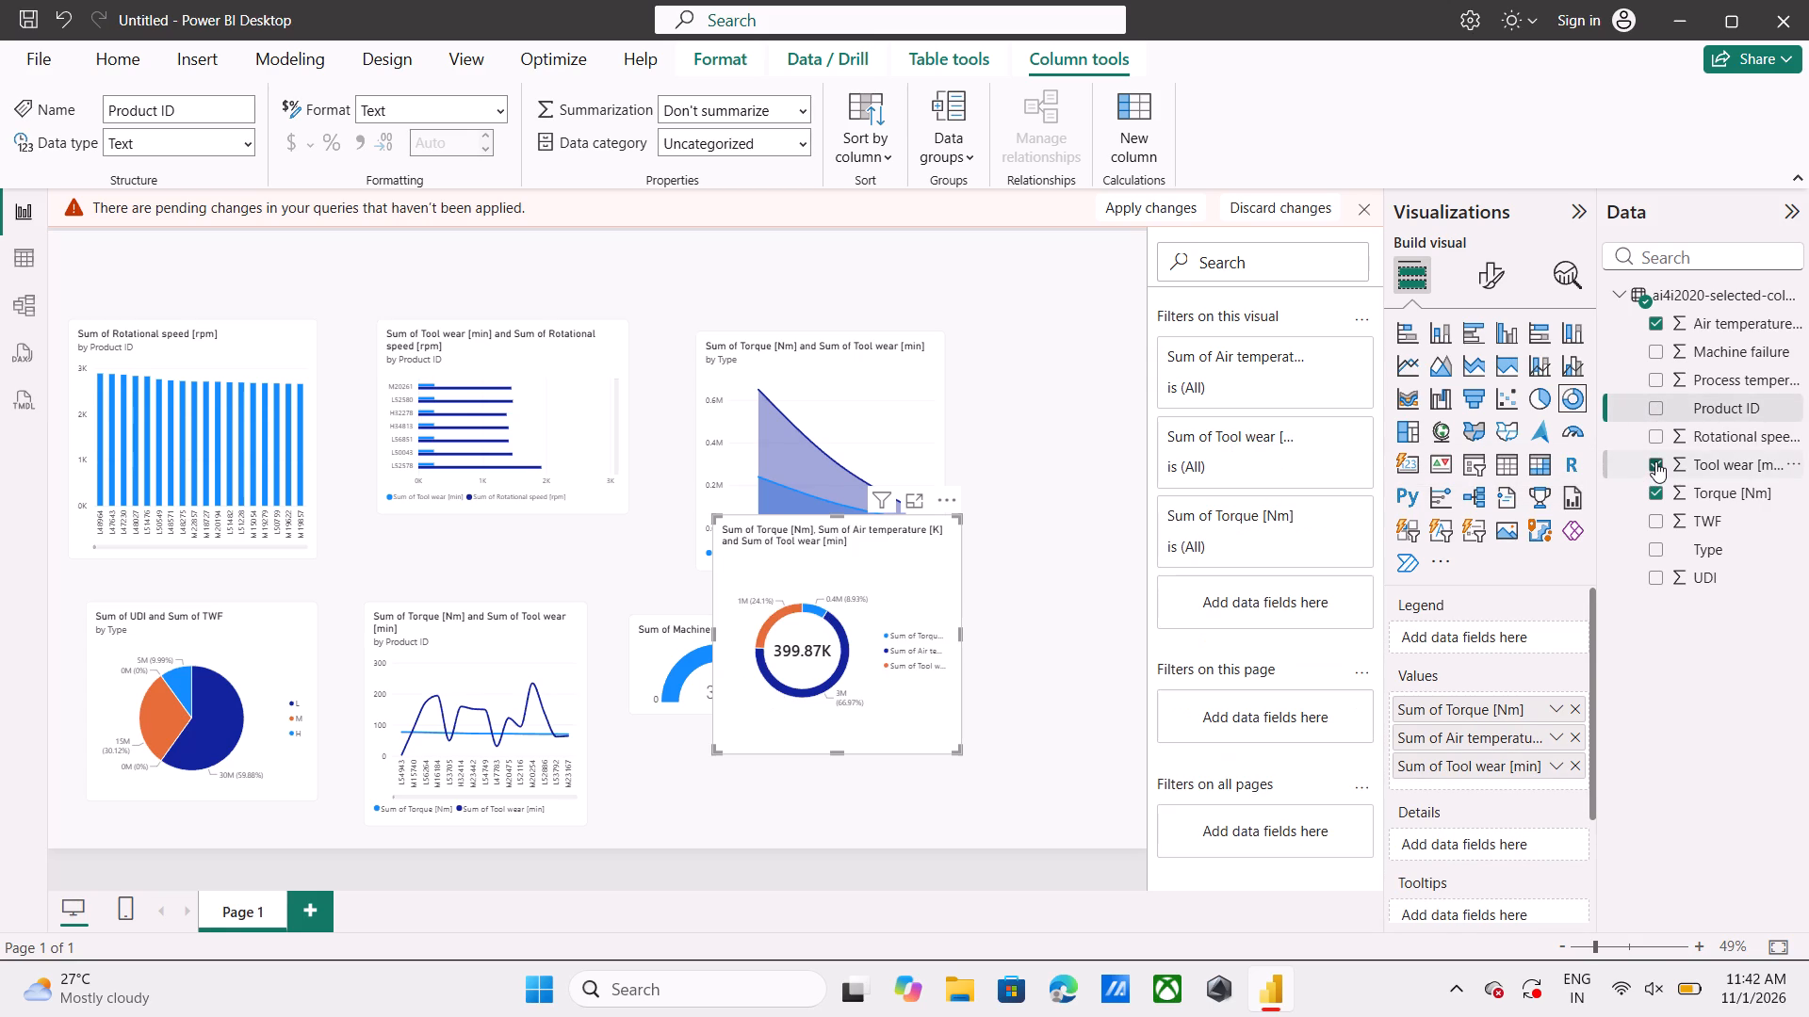
click(1655, 356)
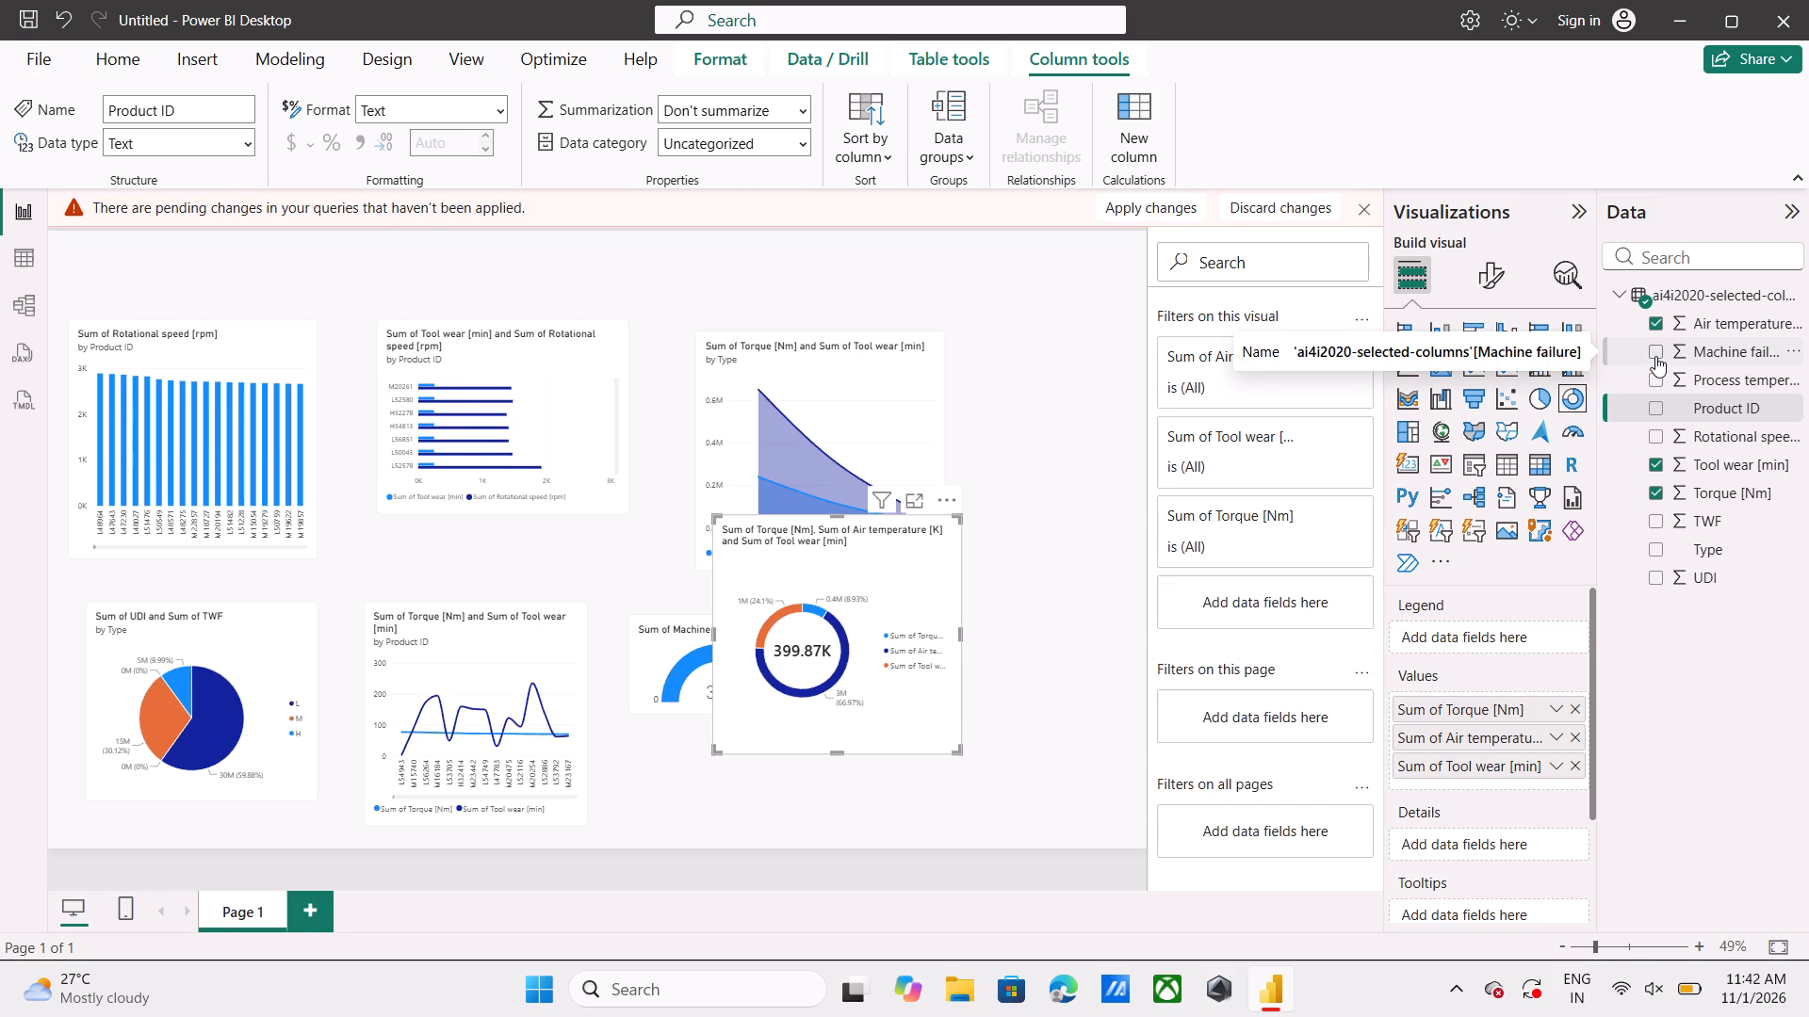
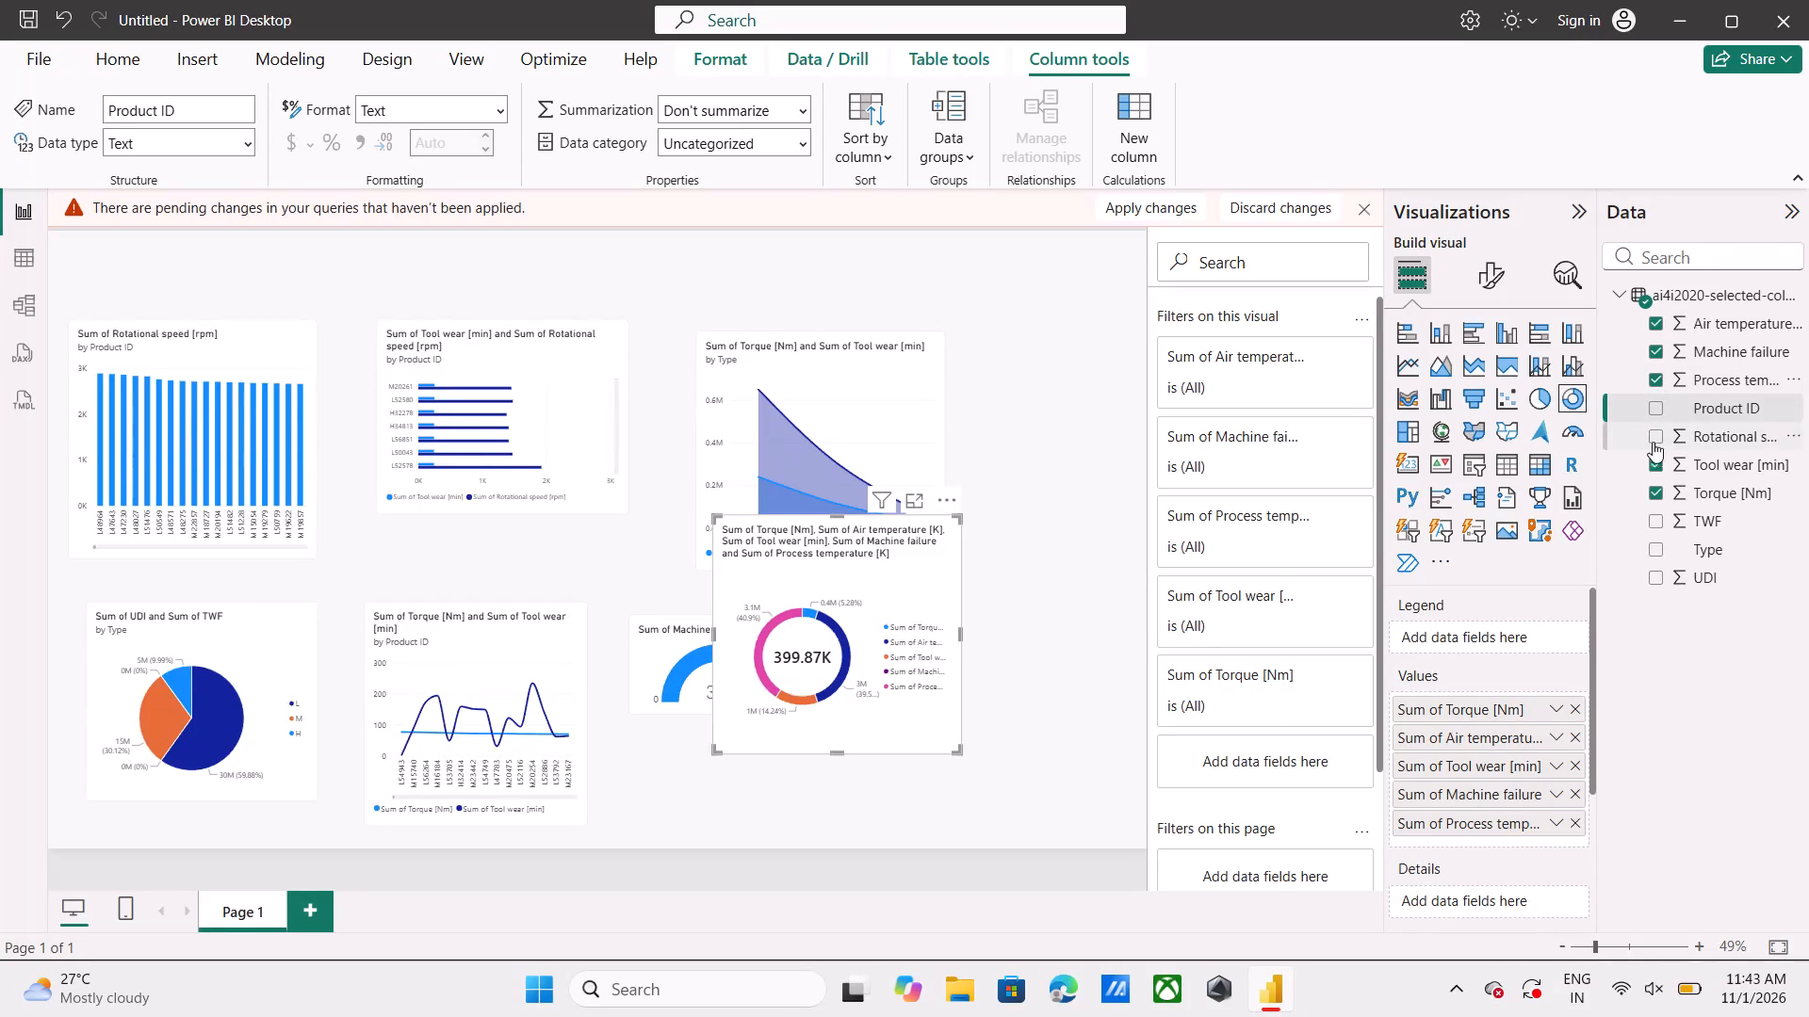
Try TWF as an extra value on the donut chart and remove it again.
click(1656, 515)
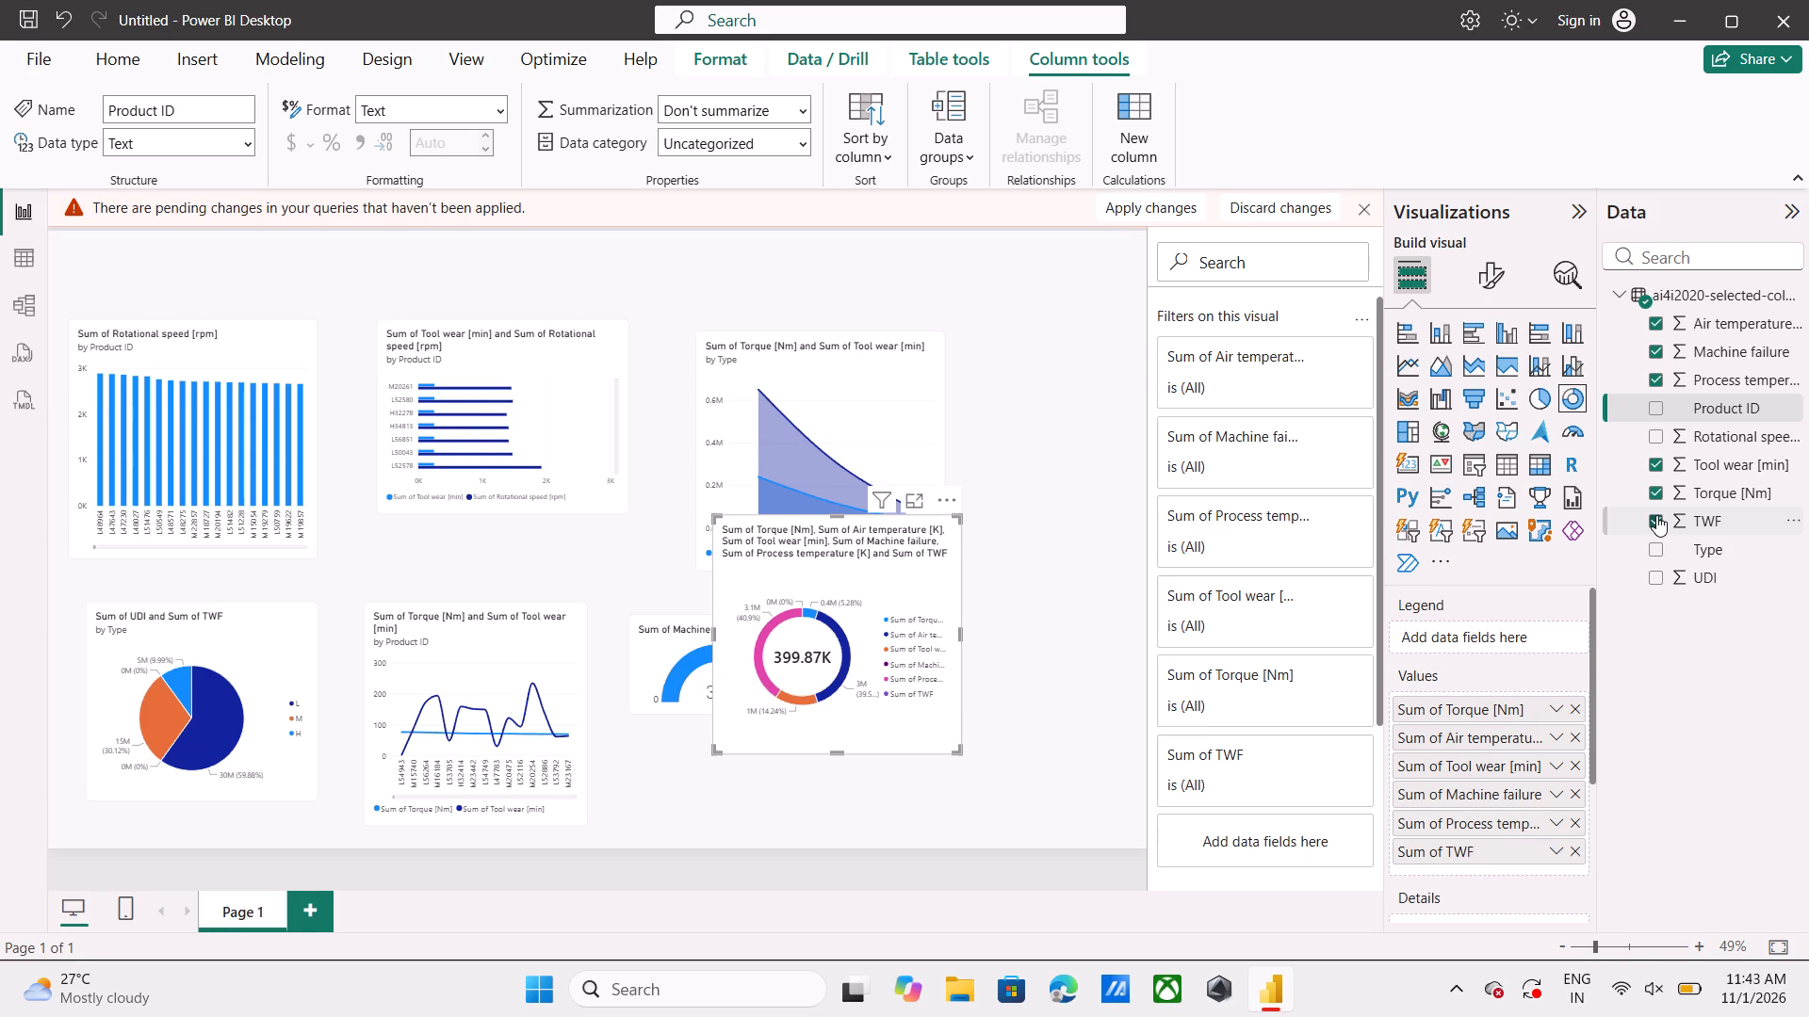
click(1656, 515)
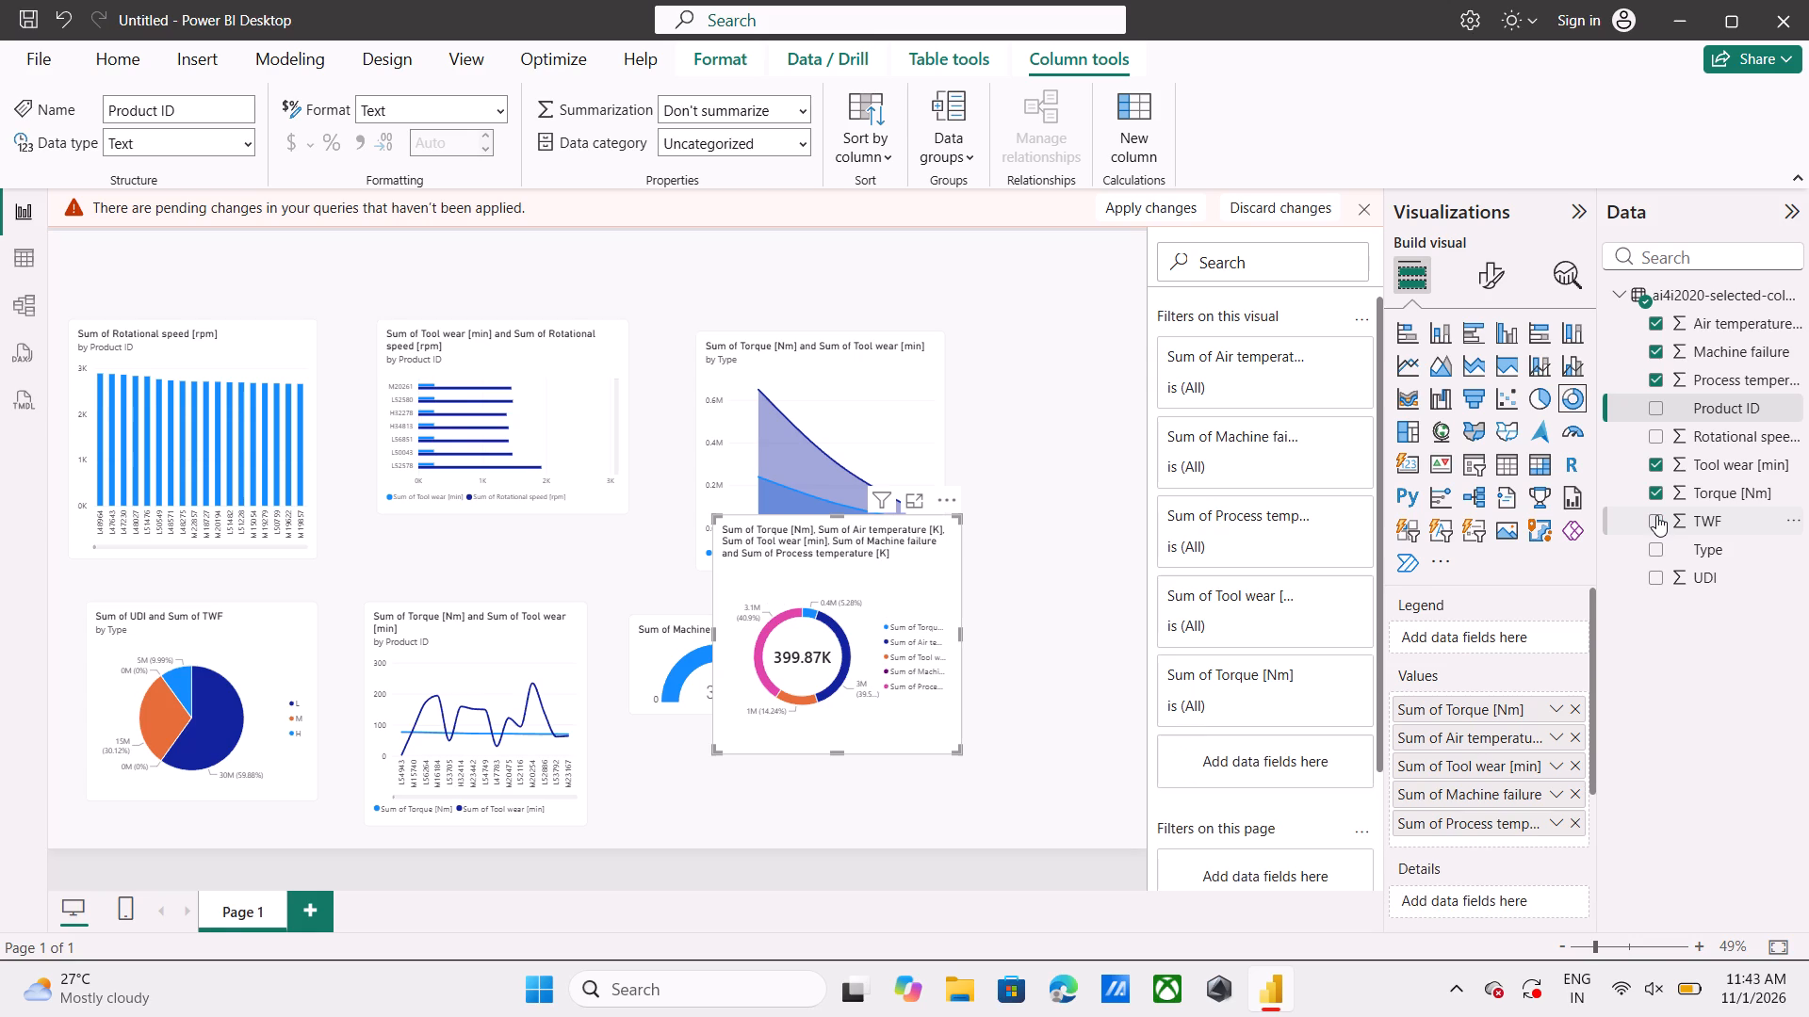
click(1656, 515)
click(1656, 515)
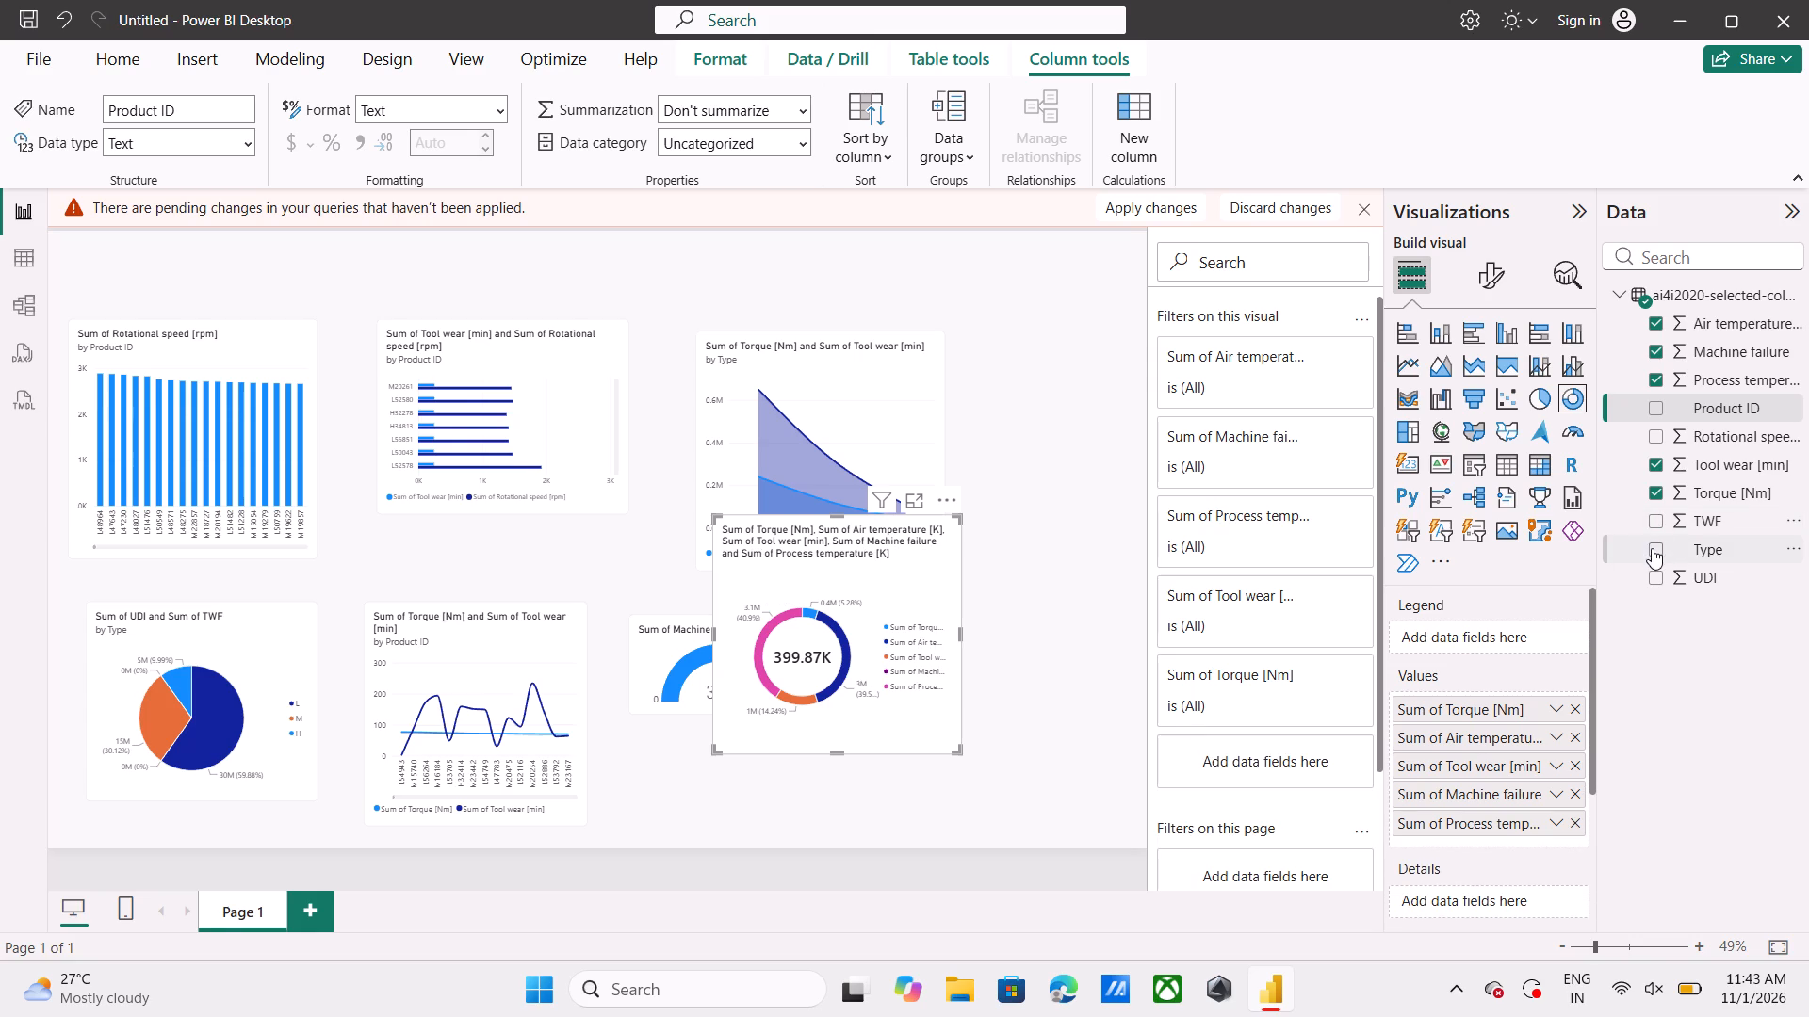
Add Type as the donut chart's legend, trying UDI as an extra value and removing it again.
click(1658, 549)
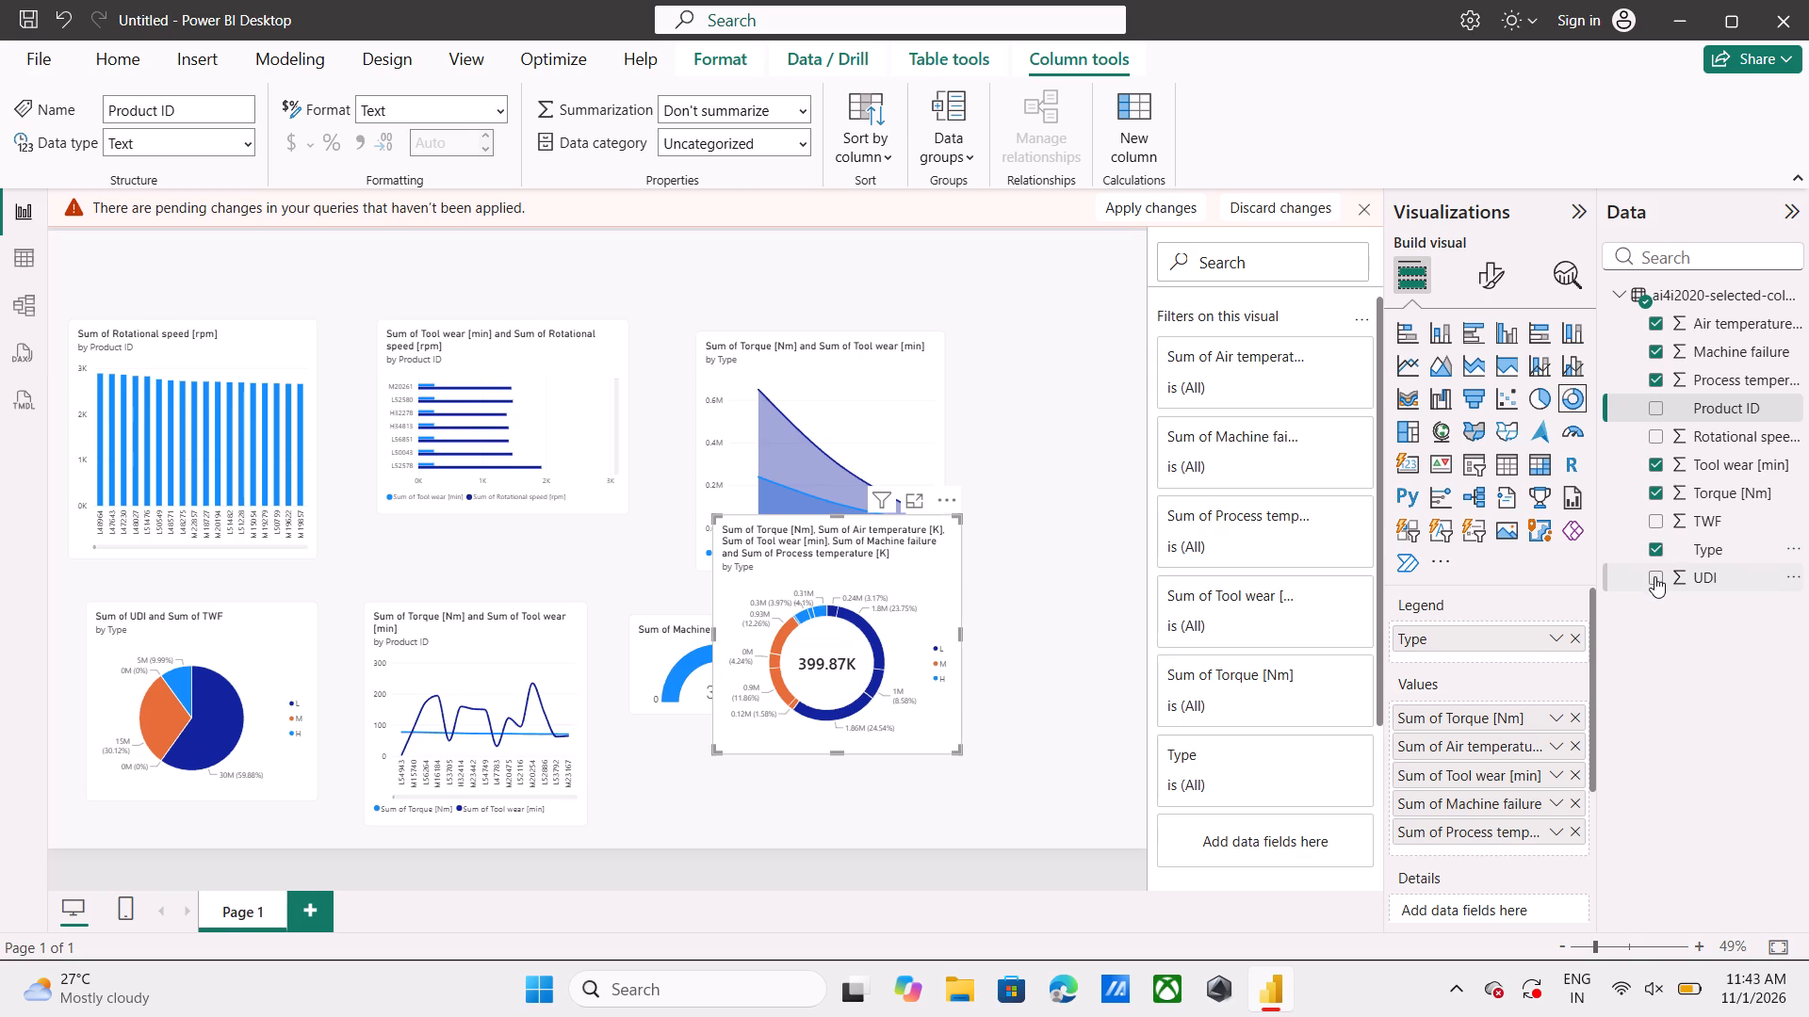
click(1654, 576)
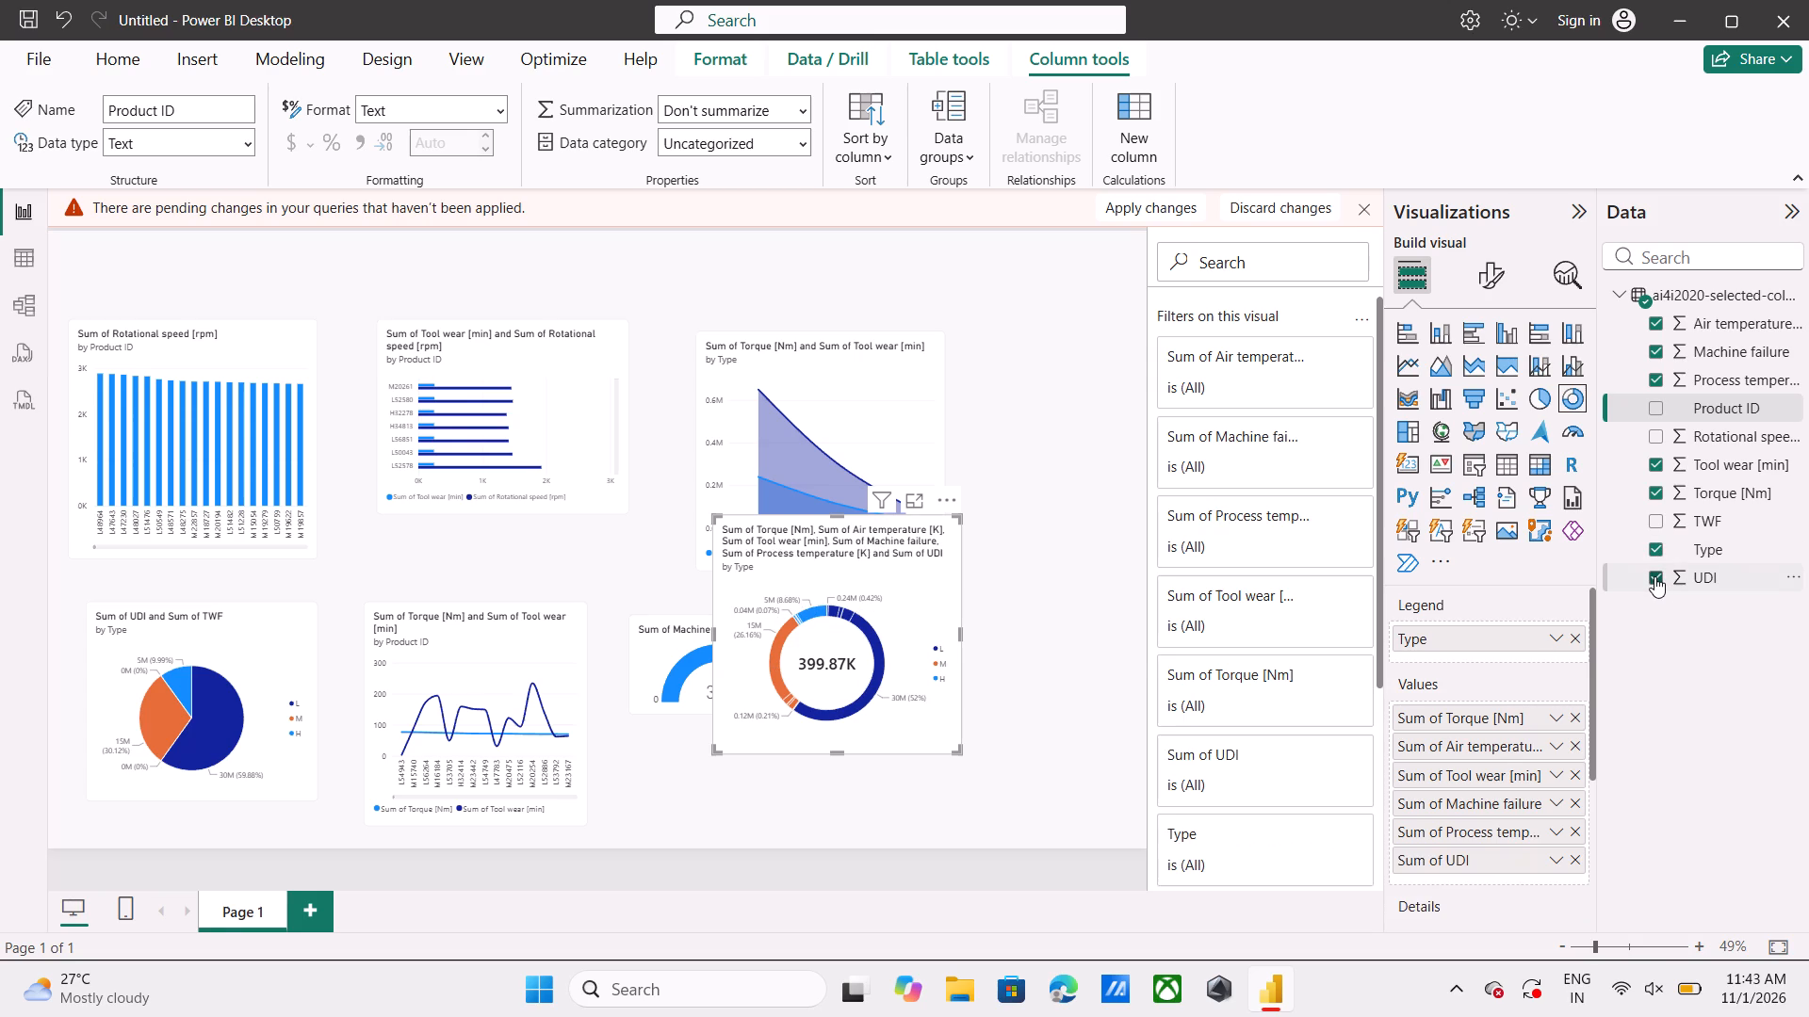
click(1654, 576)
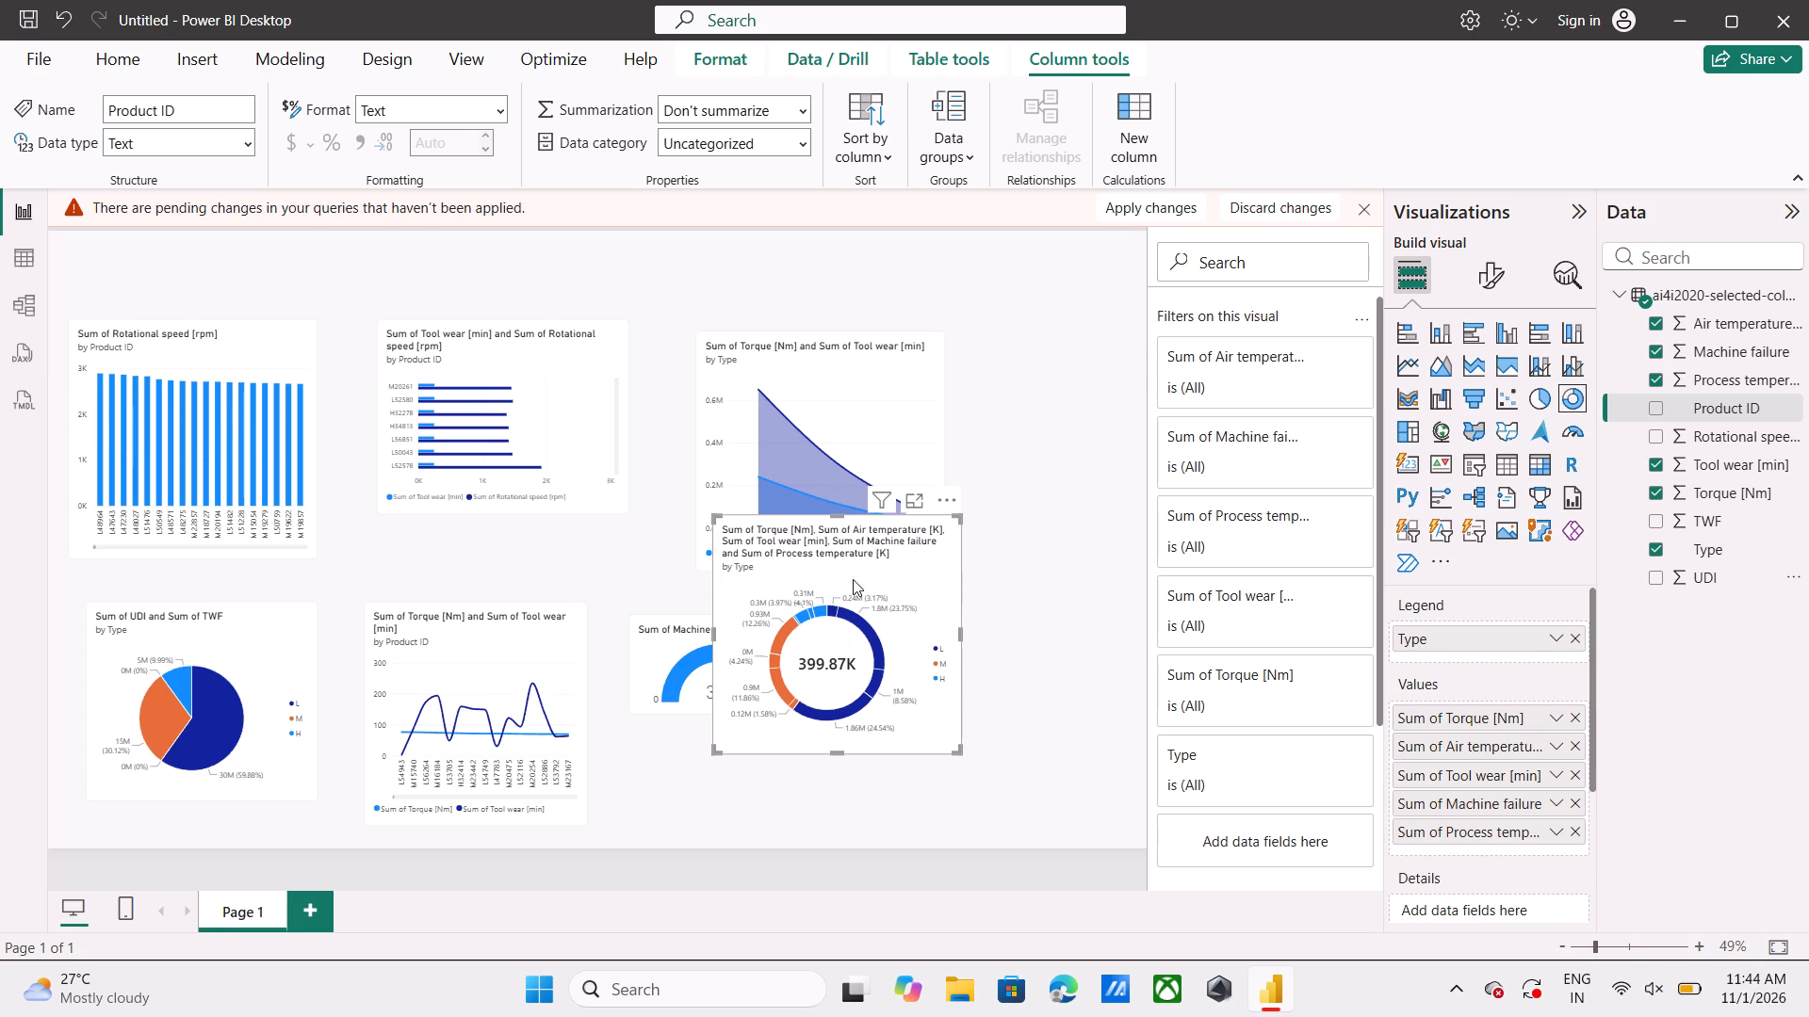
Move the Torque and Tool wear area chart up near the top of the page, clear of the donut chart.
drag(837, 511, 835, 540)
click(835, 540)
drag(835, 540, 804, 490)
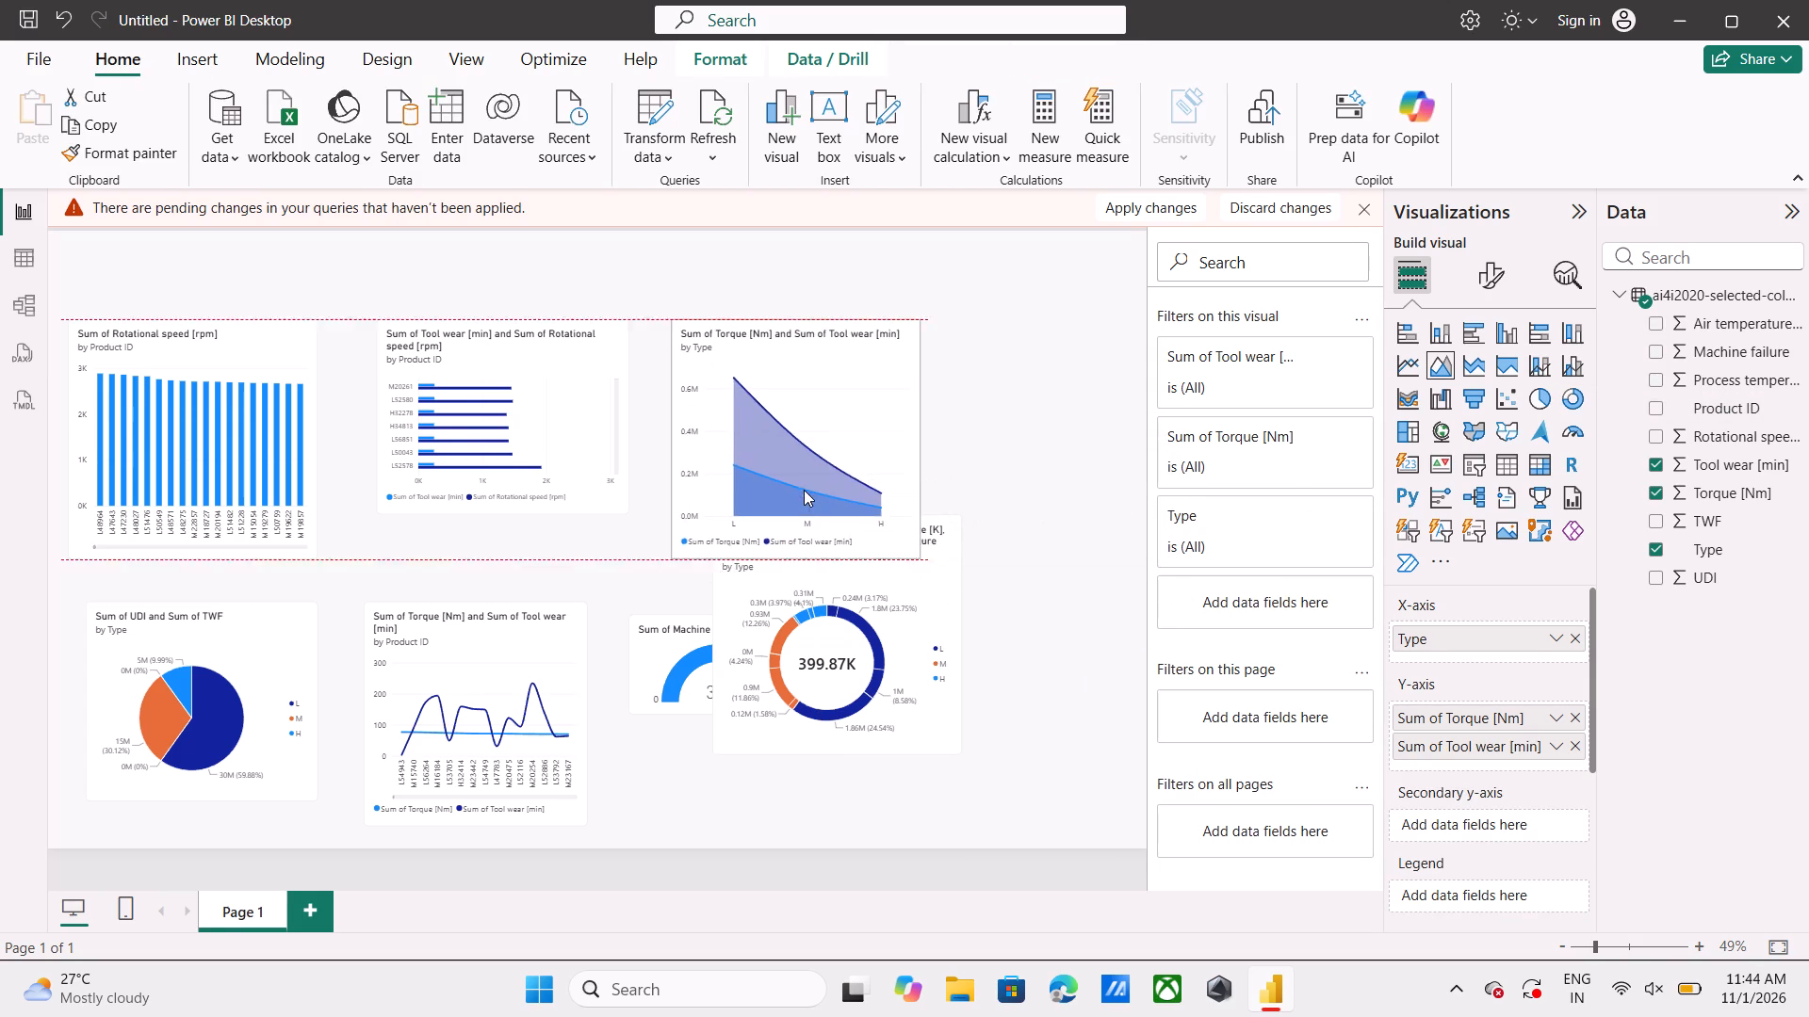
drag(804, 490, 791, 434)
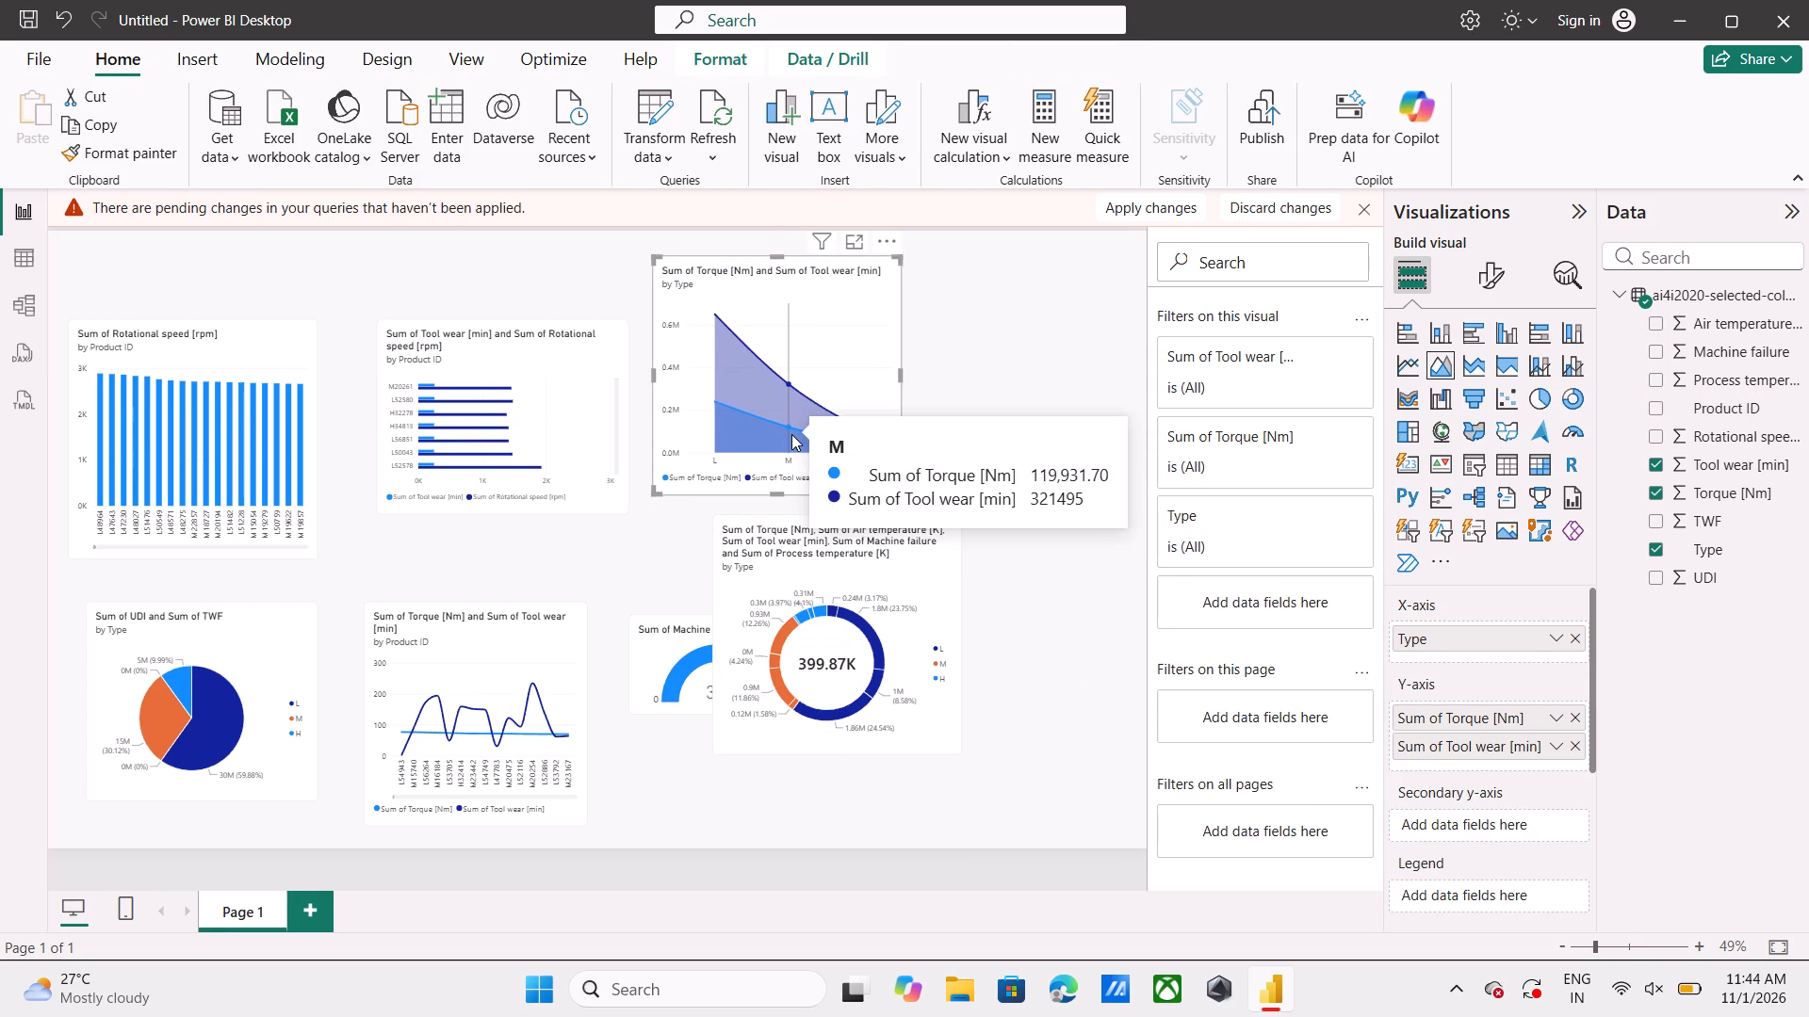
Move the donut chart down and beside the Machine failure gauge so that they no longer overlap.
drag(918, 725, 945, 764)
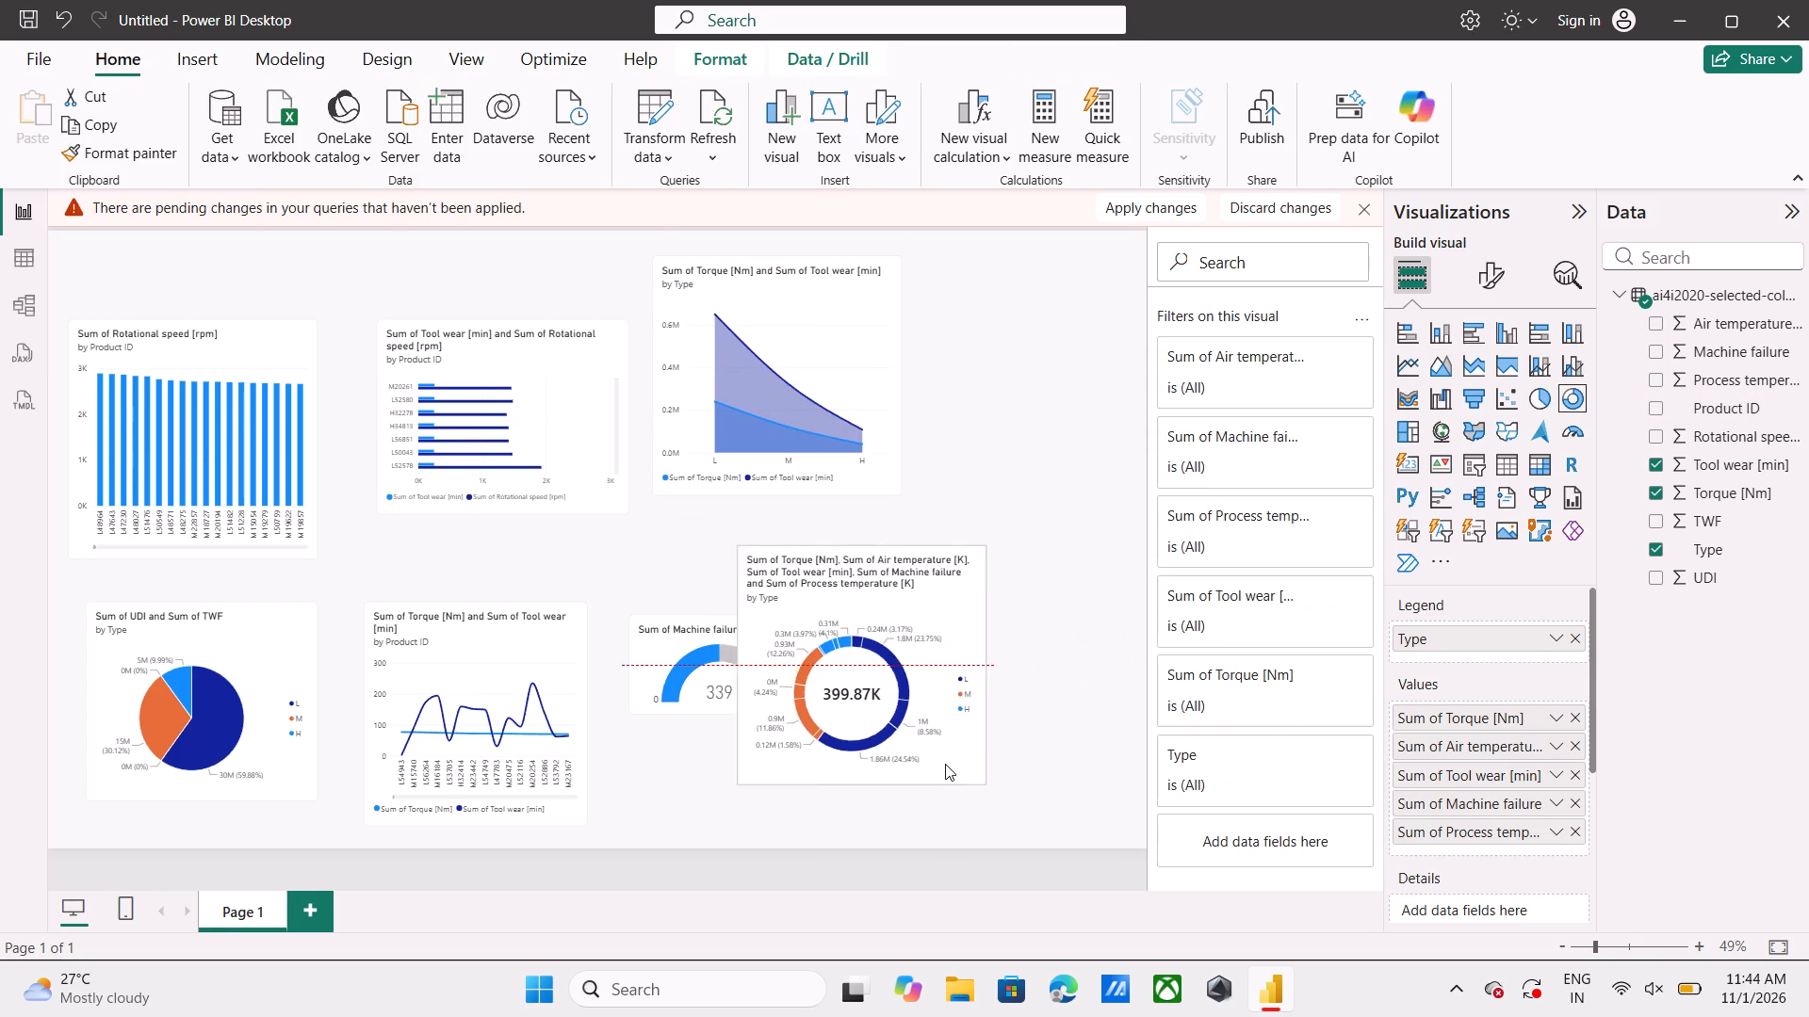
drag(945, 764, 1057, 765)
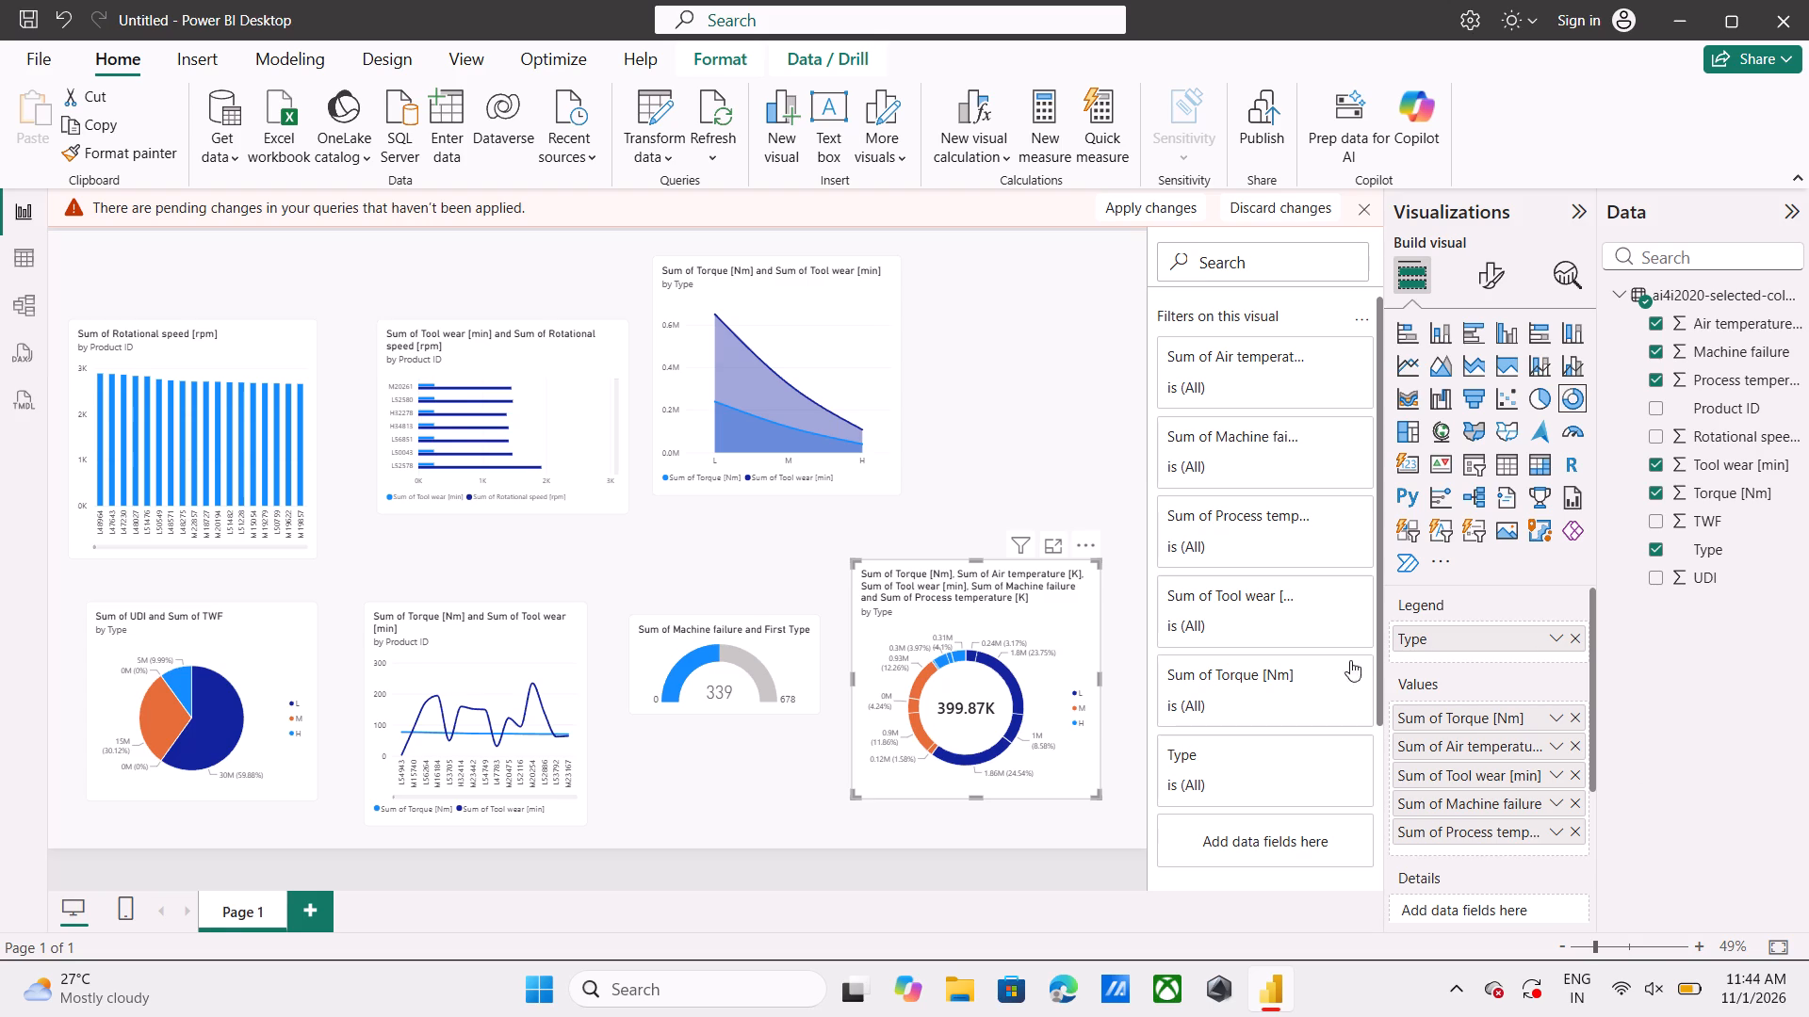
Remove Rotational speed [rpm] from the Y-axis of the Product ID column chart.
click(211, 459)
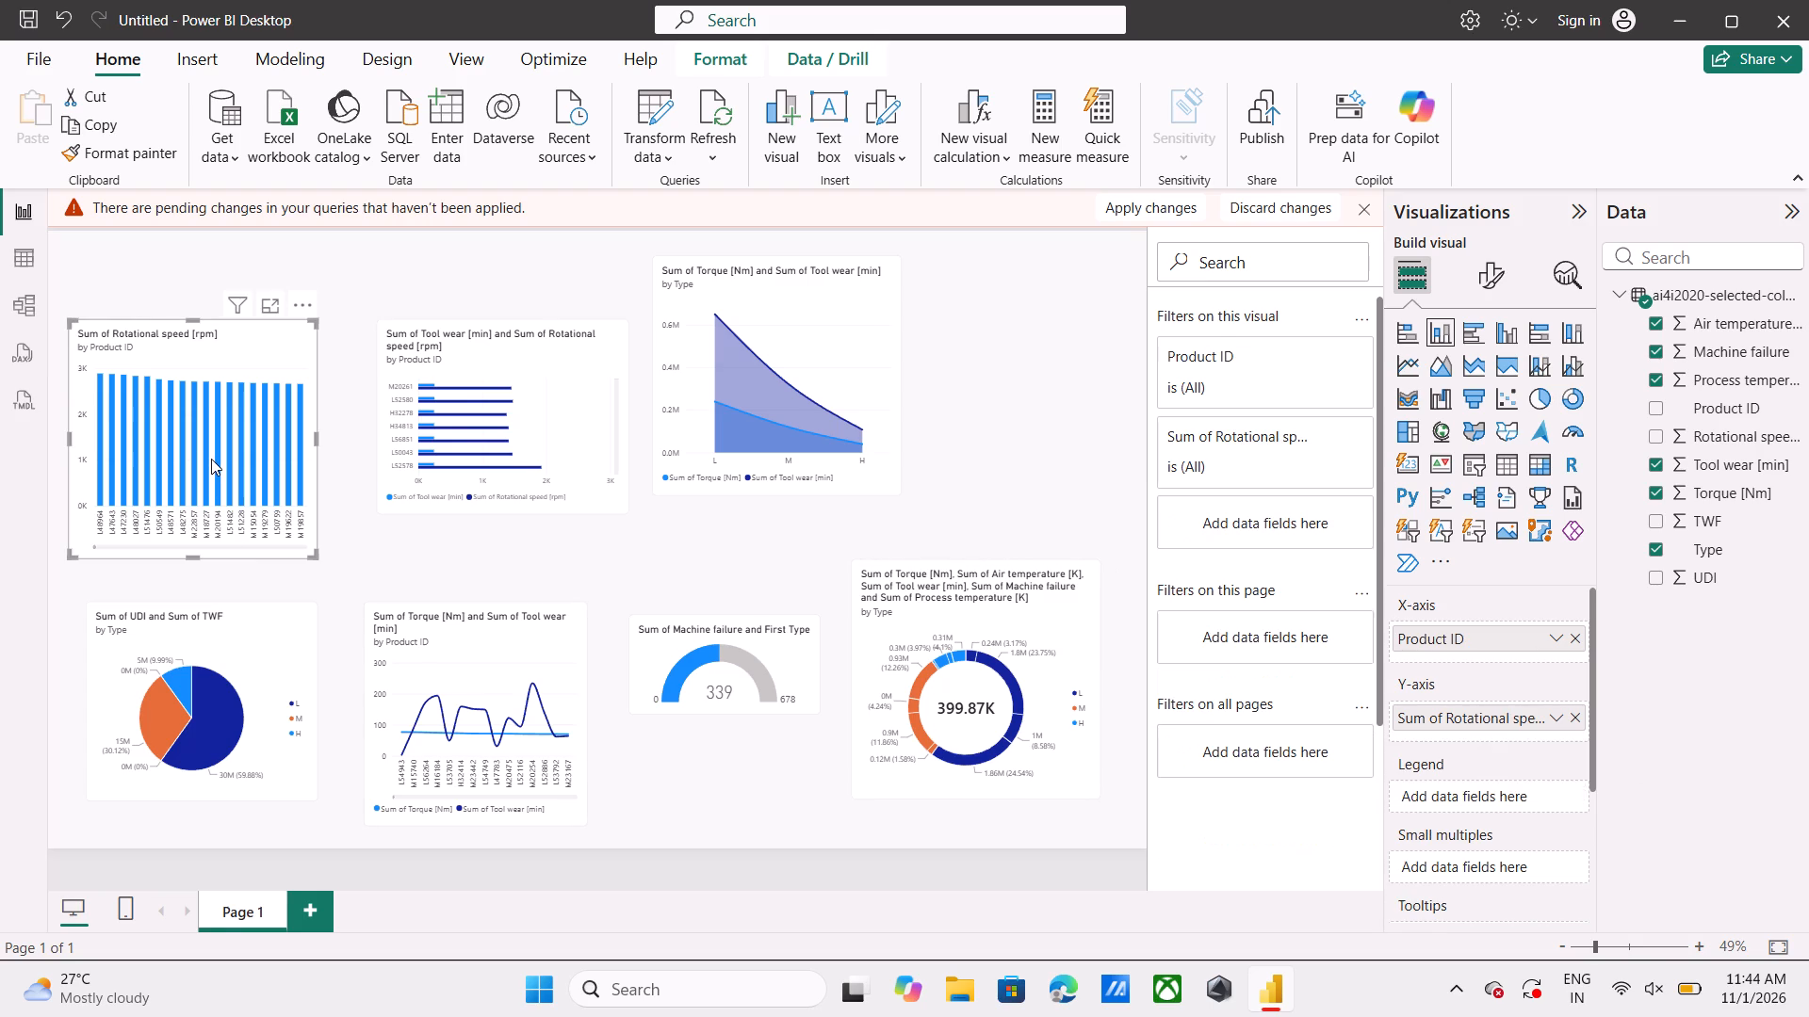
click(1654, 440)
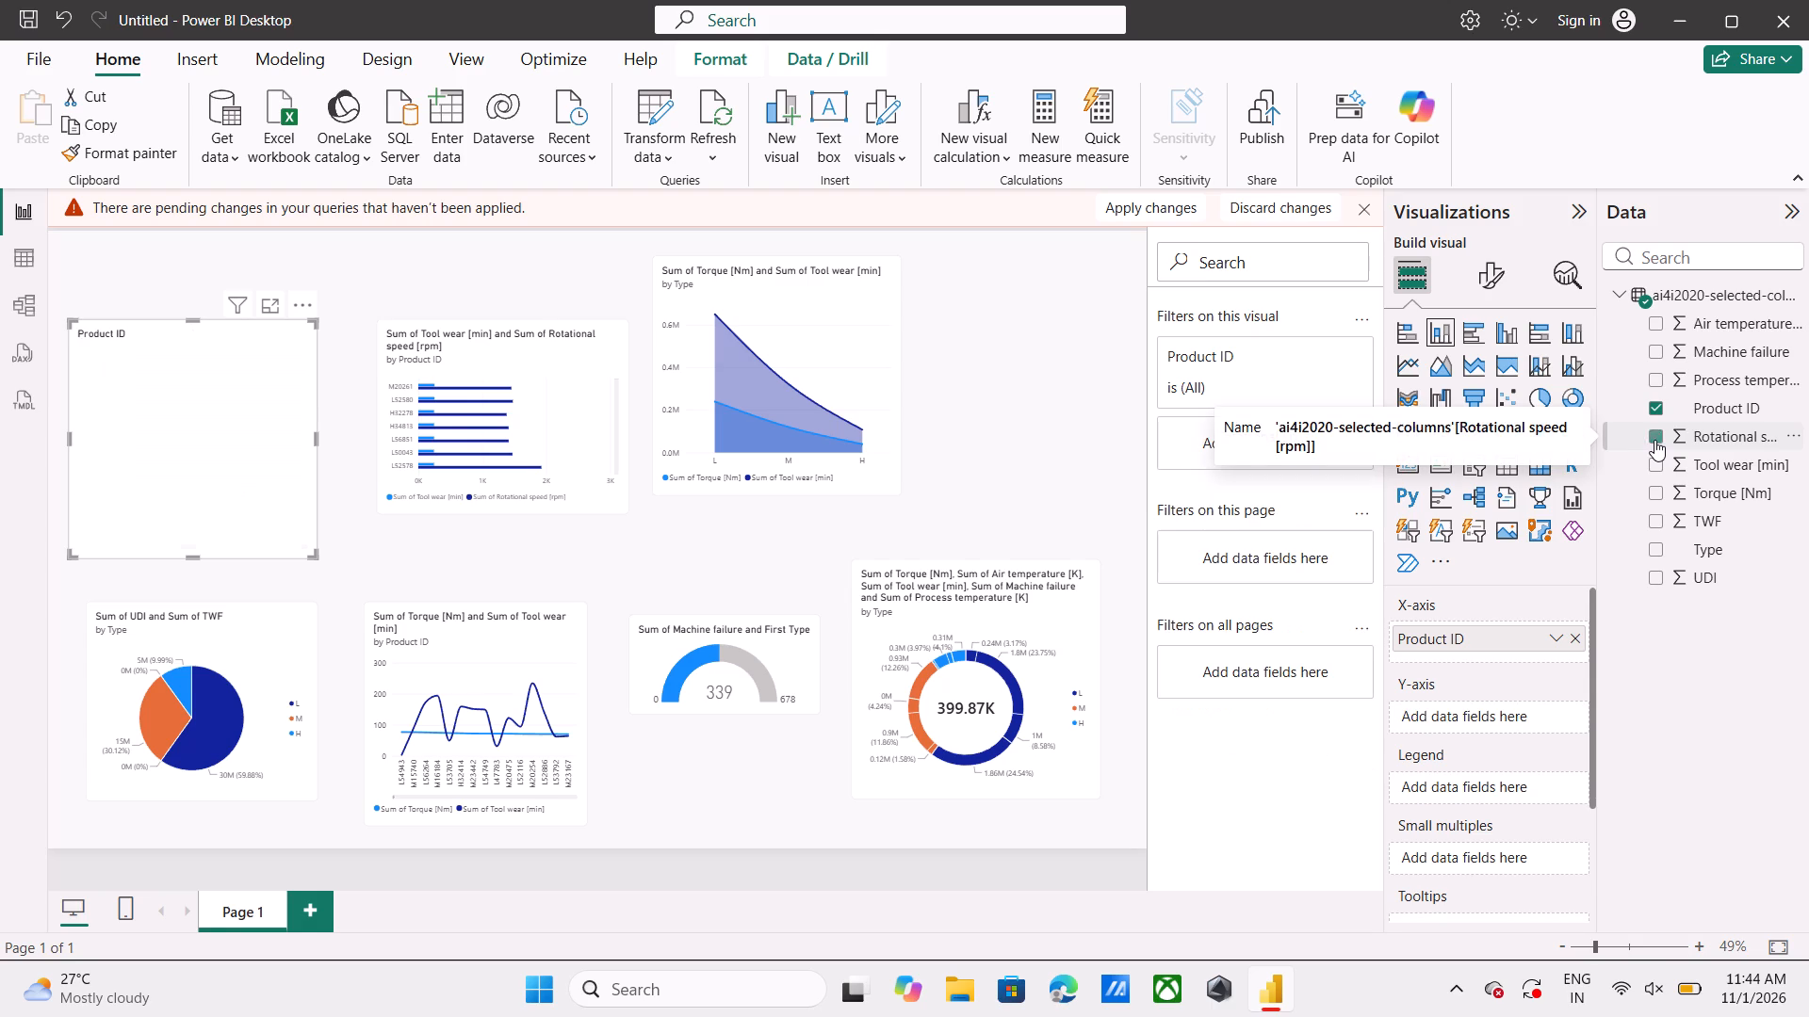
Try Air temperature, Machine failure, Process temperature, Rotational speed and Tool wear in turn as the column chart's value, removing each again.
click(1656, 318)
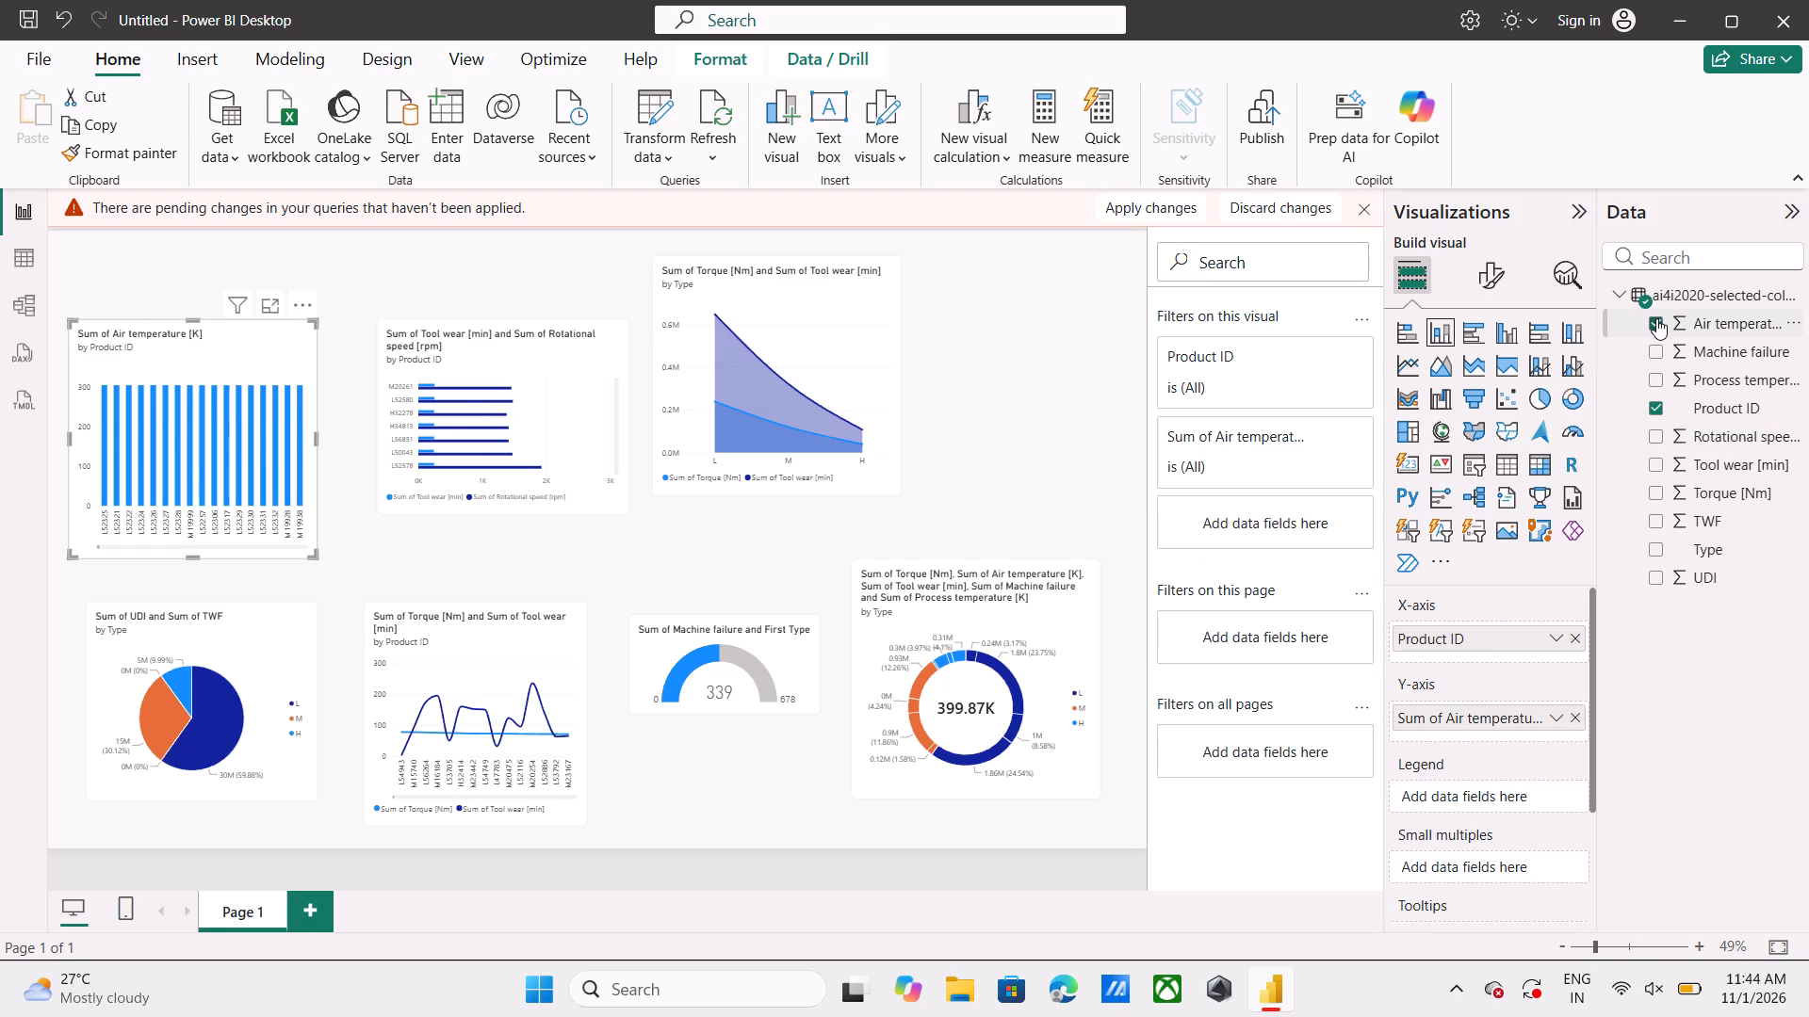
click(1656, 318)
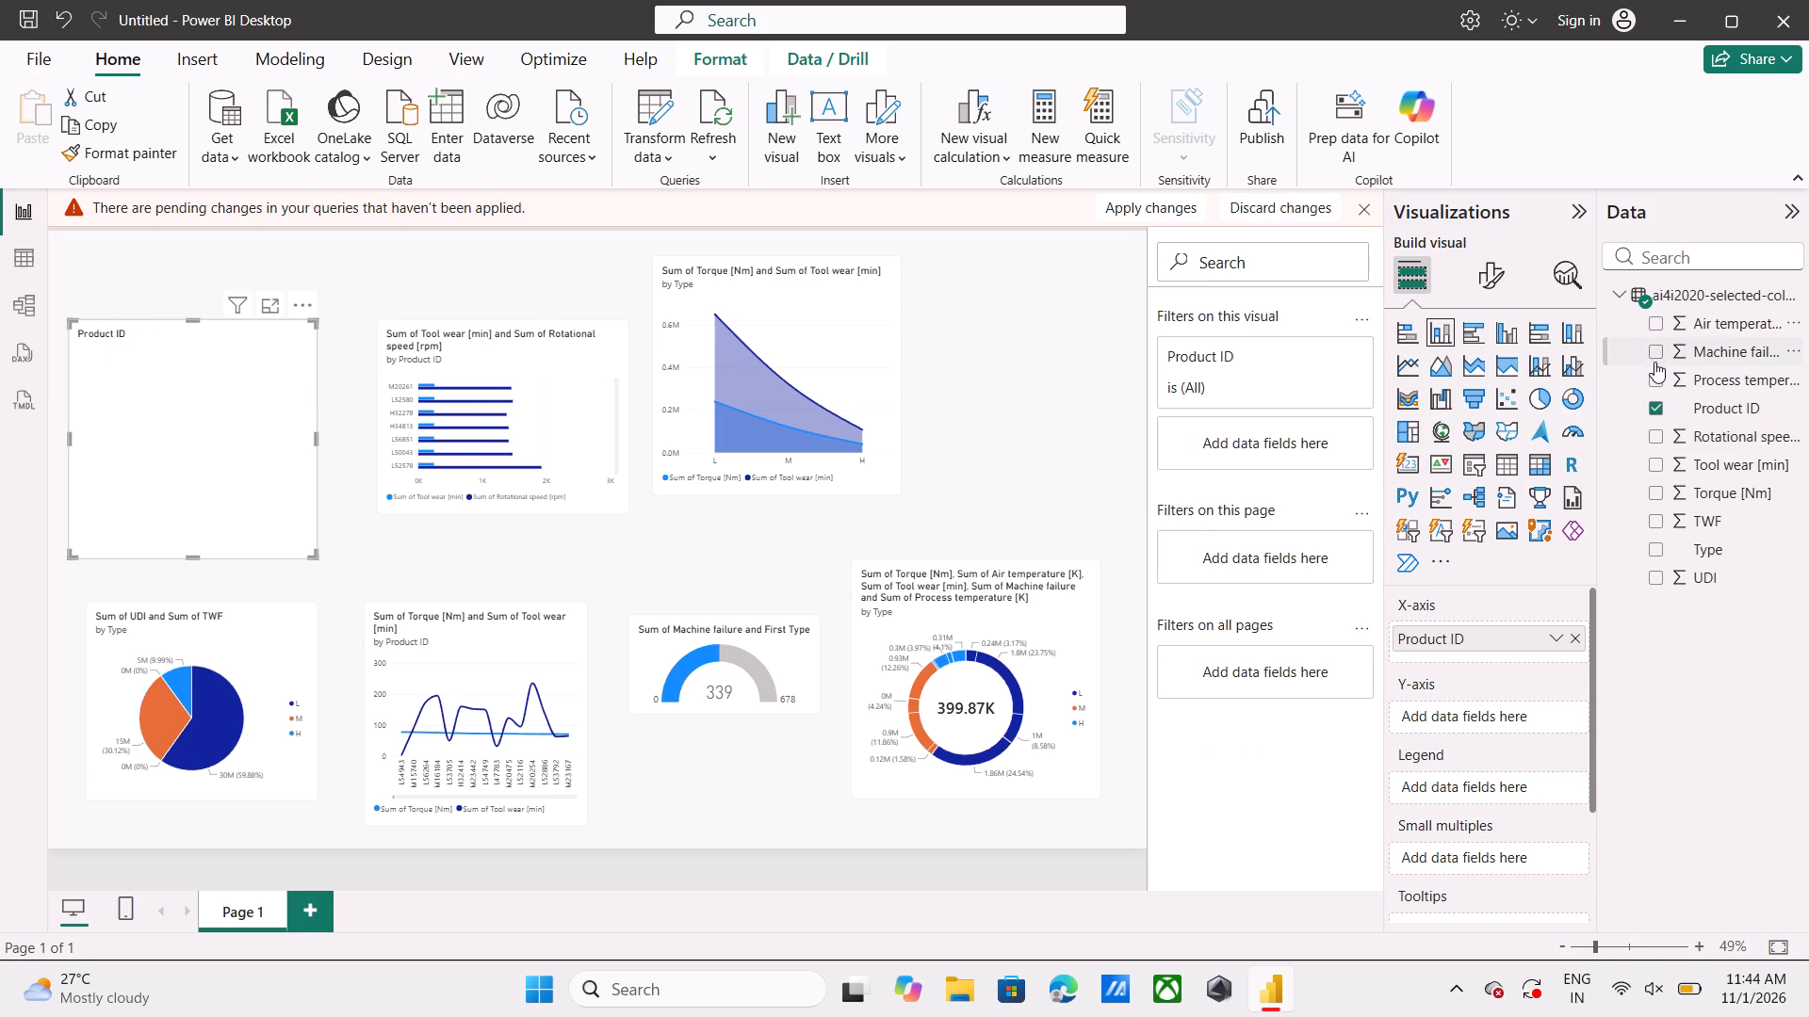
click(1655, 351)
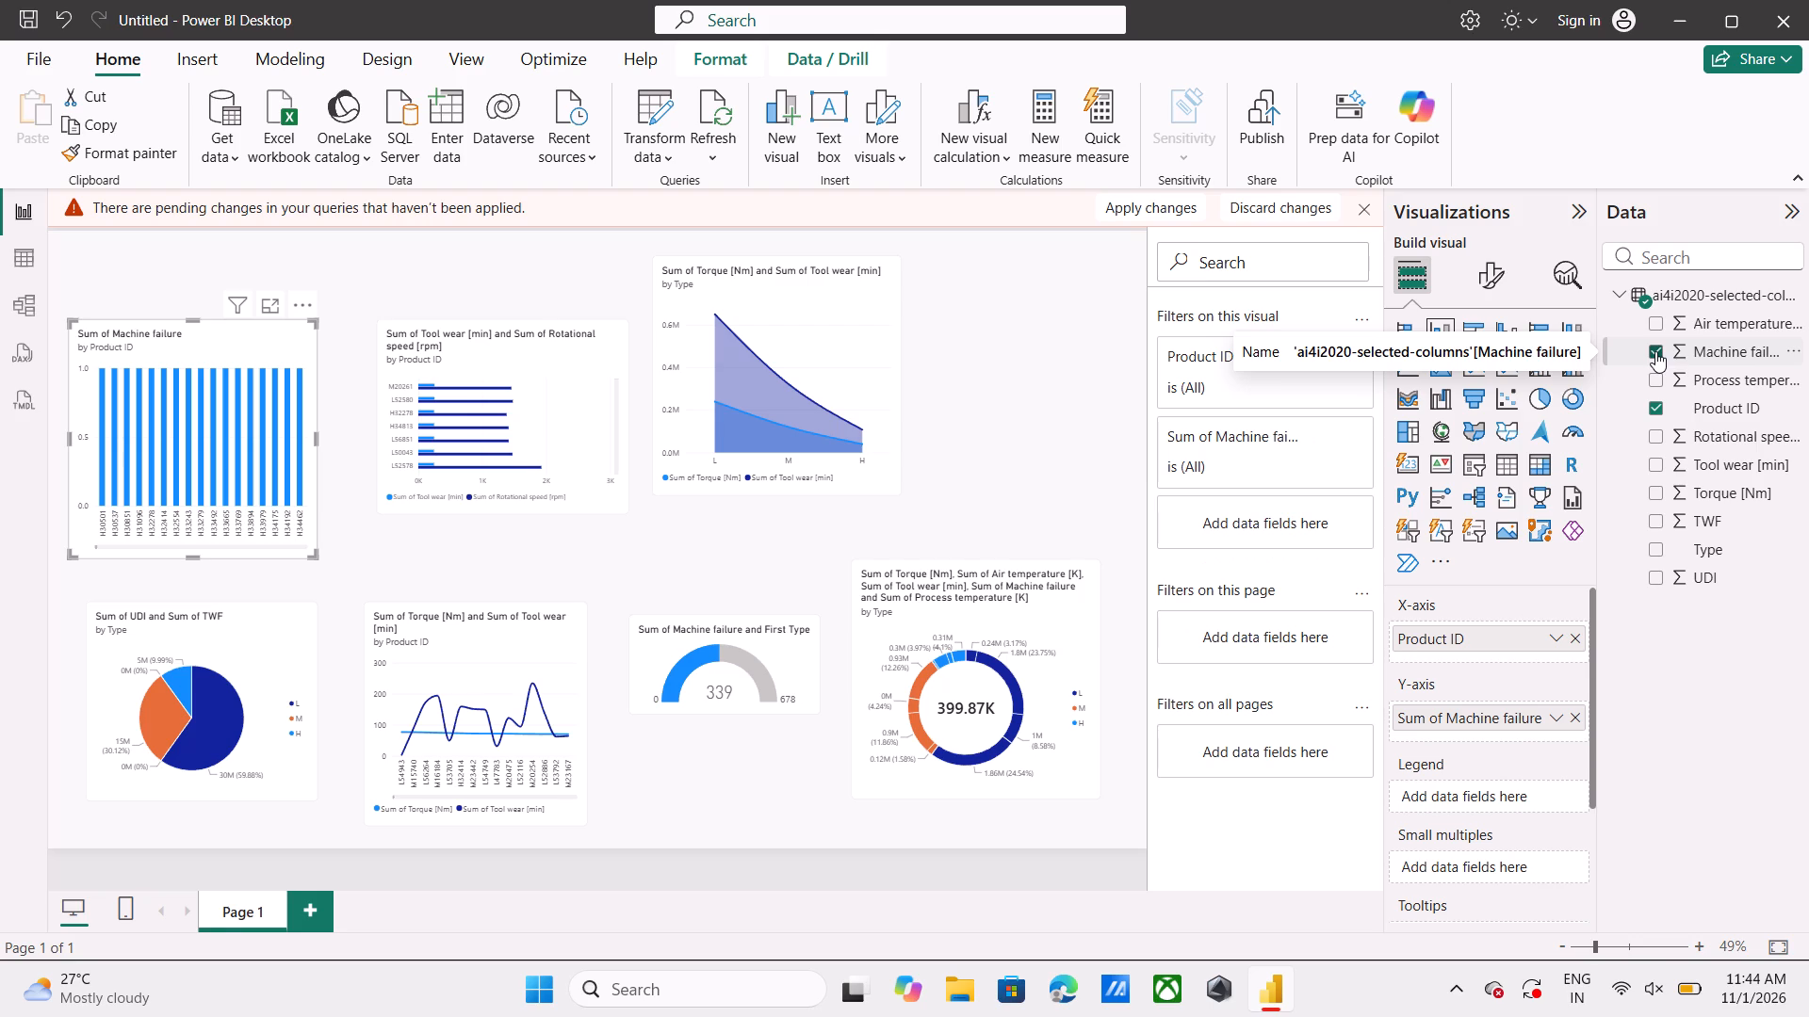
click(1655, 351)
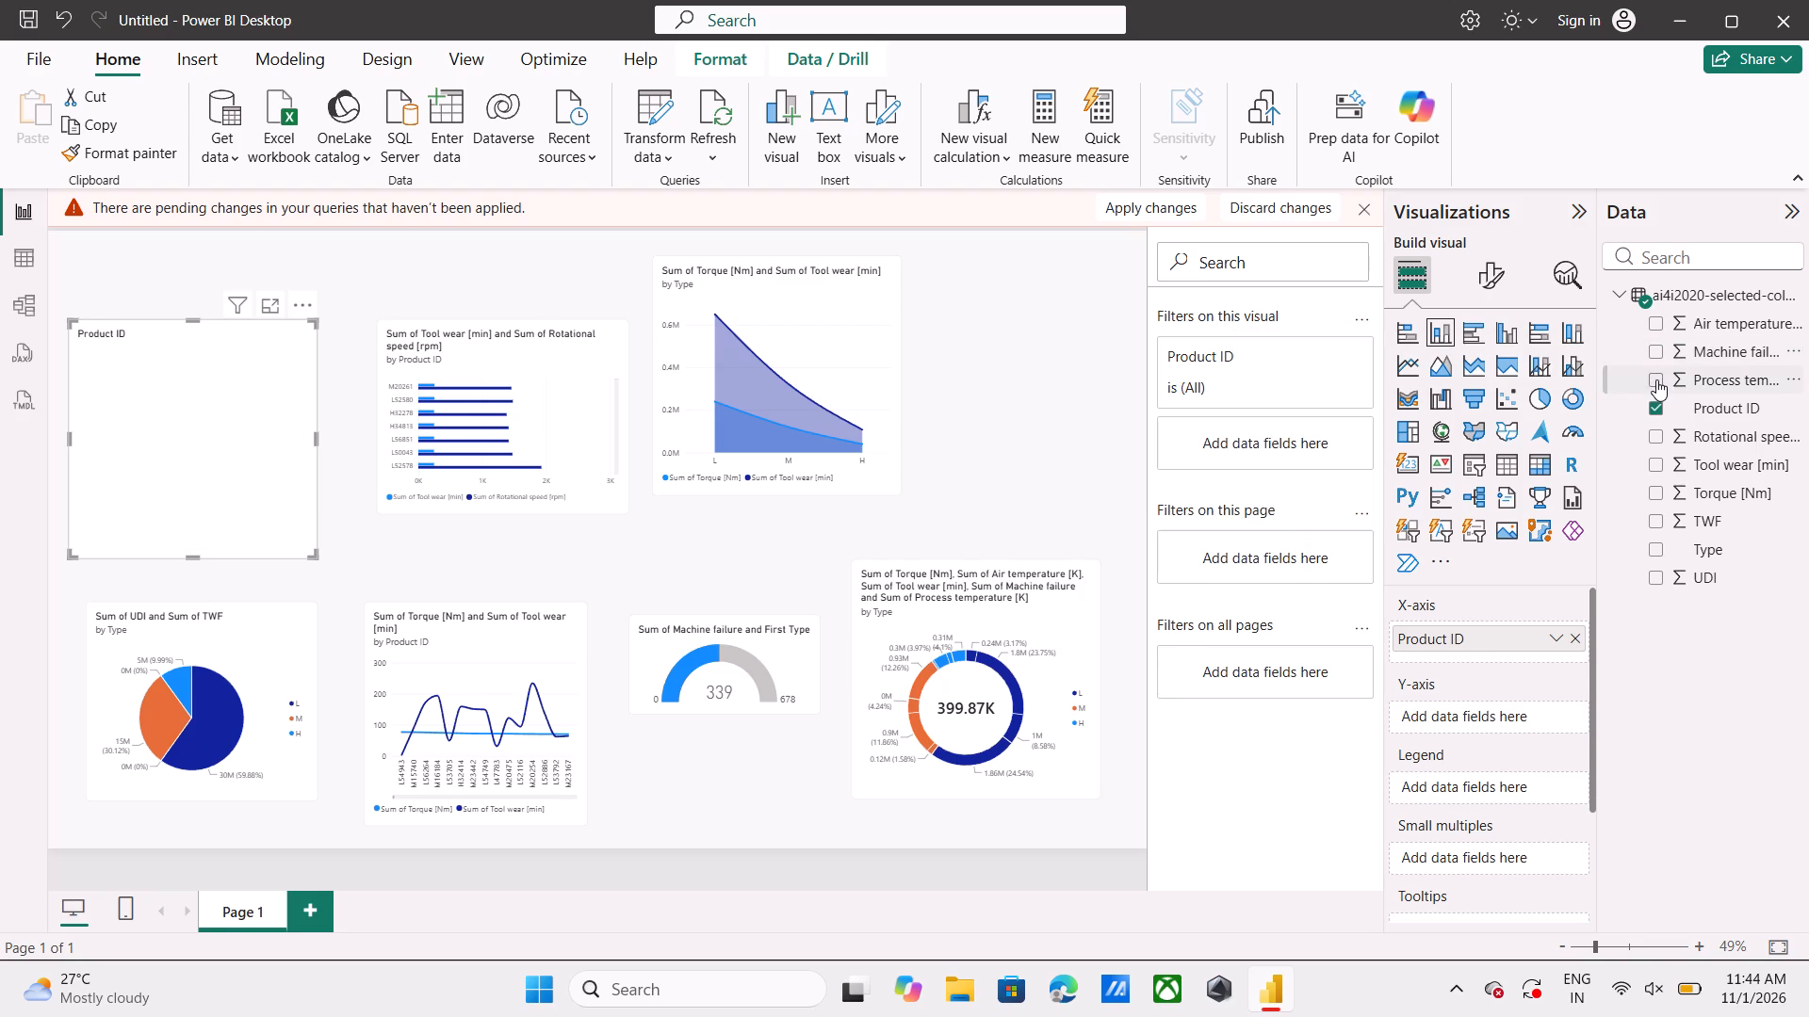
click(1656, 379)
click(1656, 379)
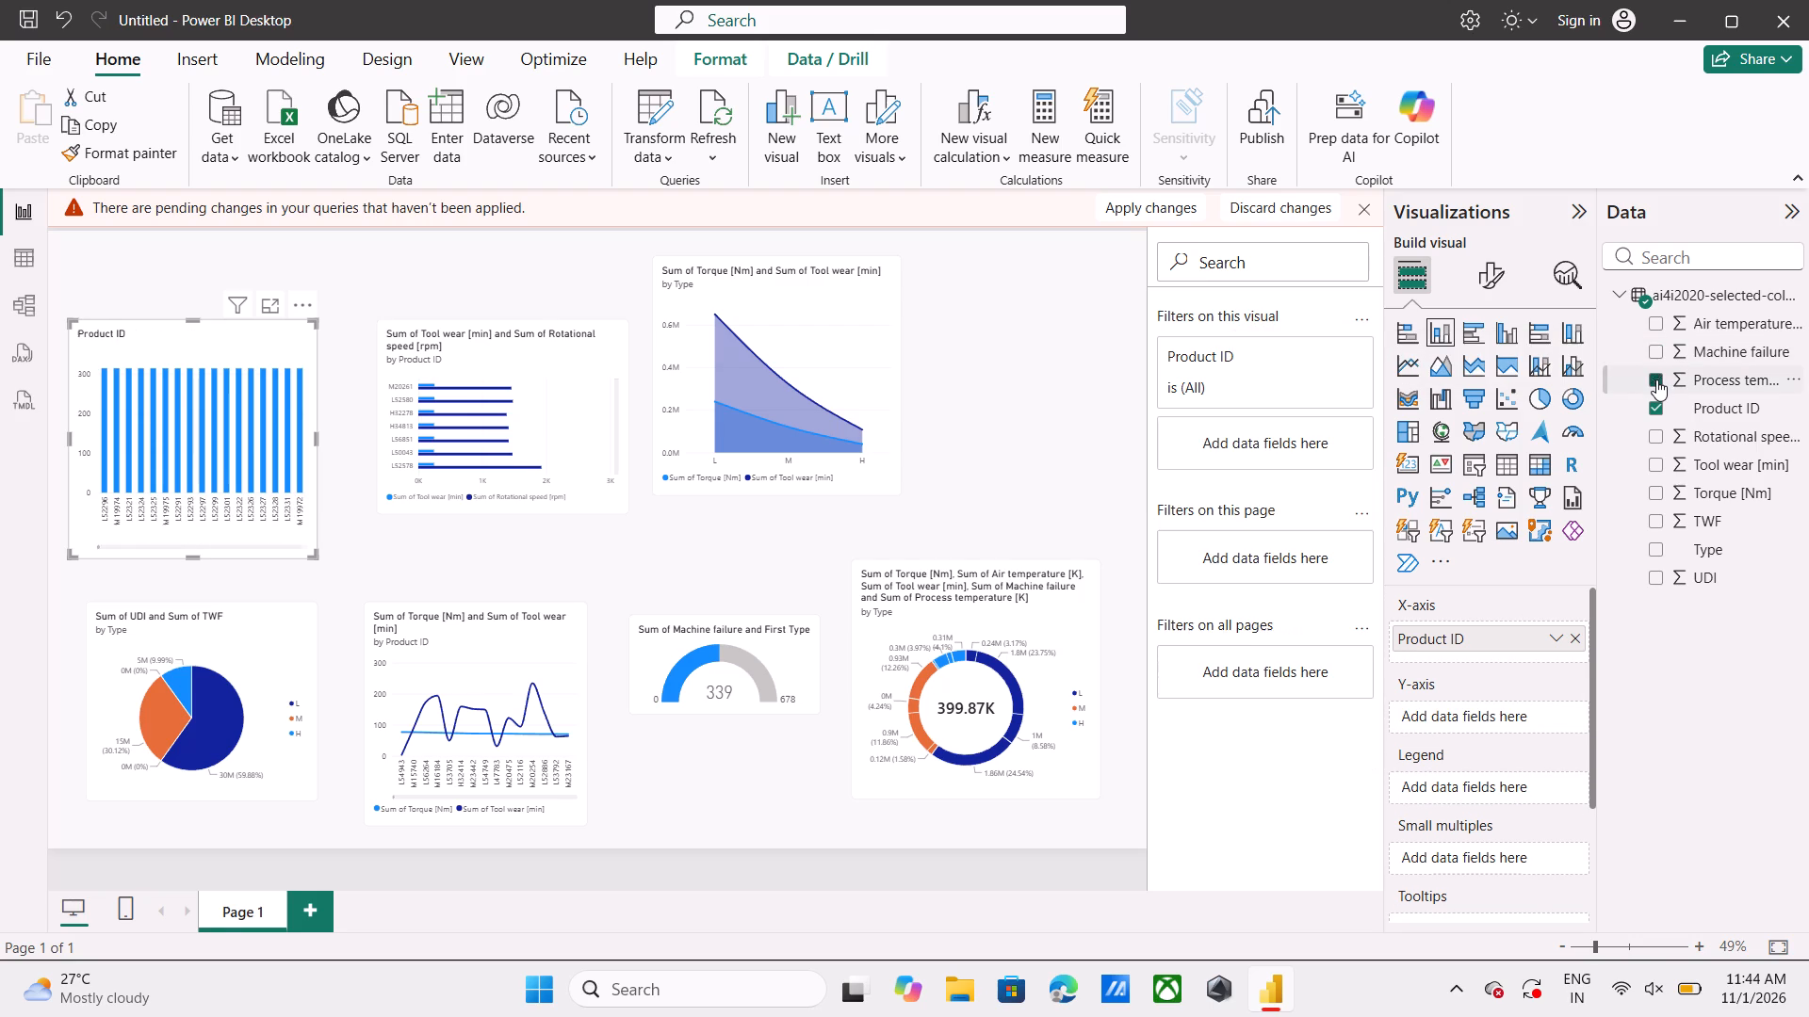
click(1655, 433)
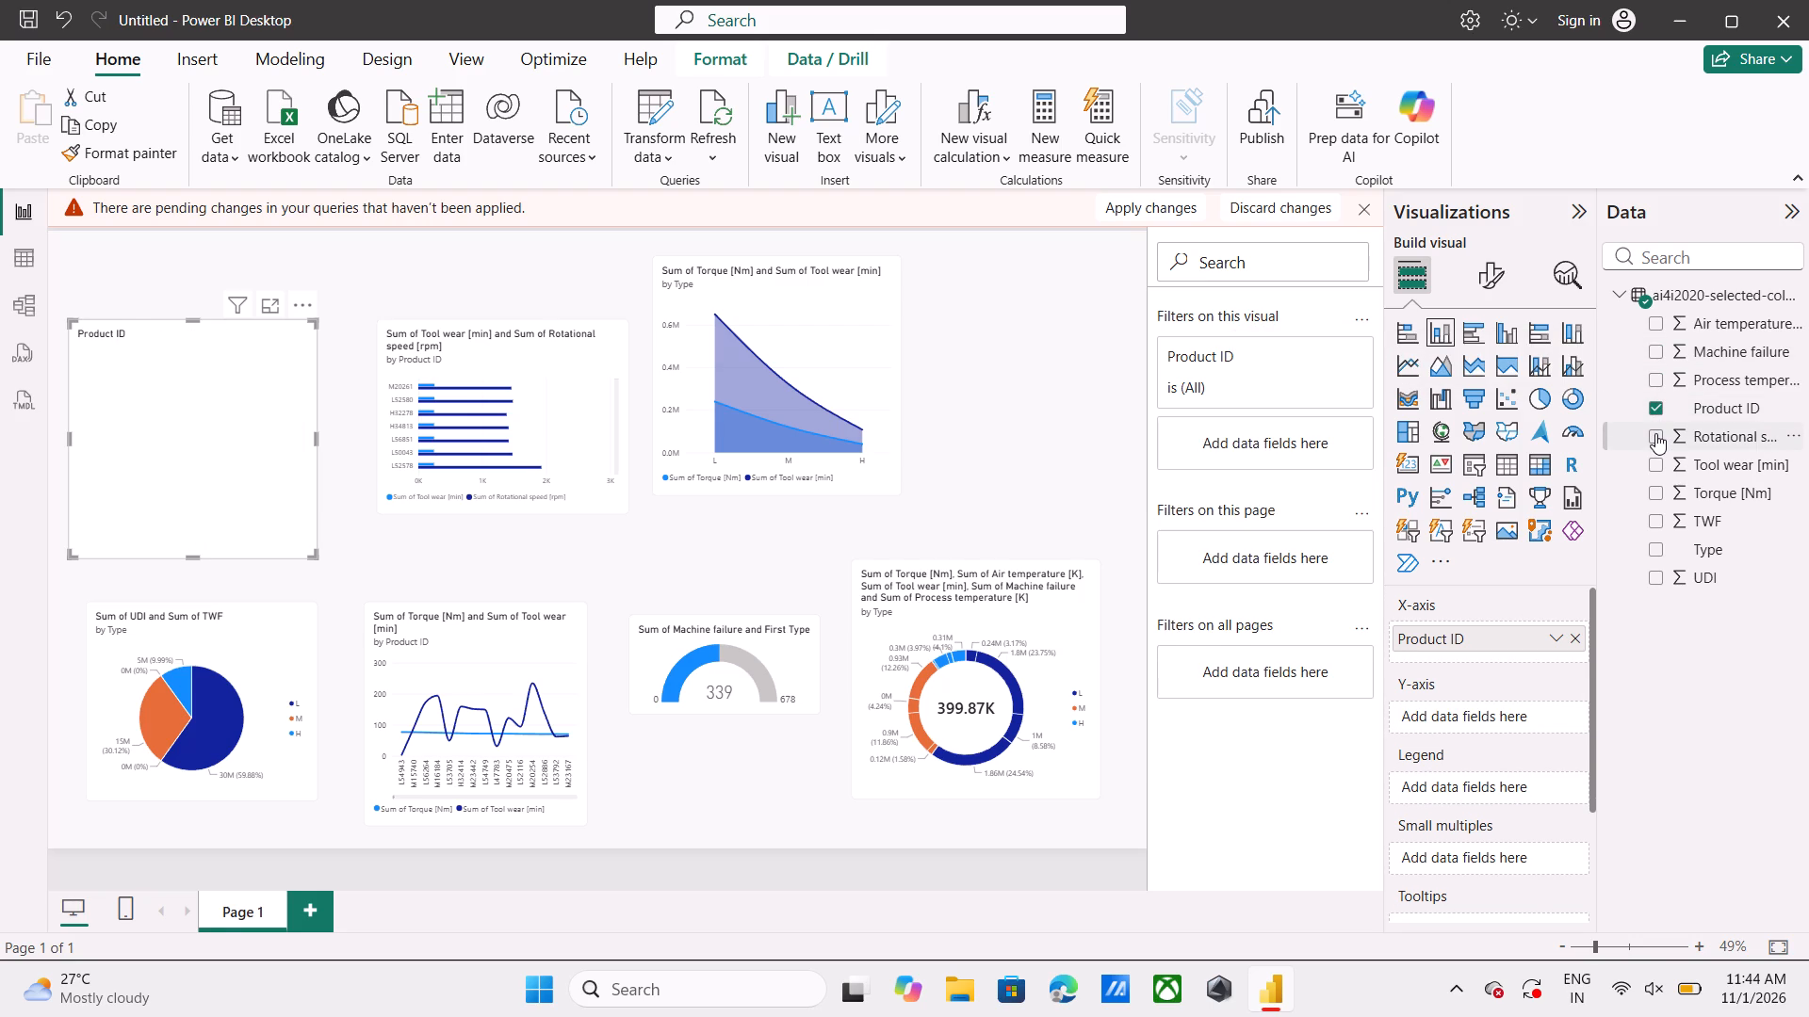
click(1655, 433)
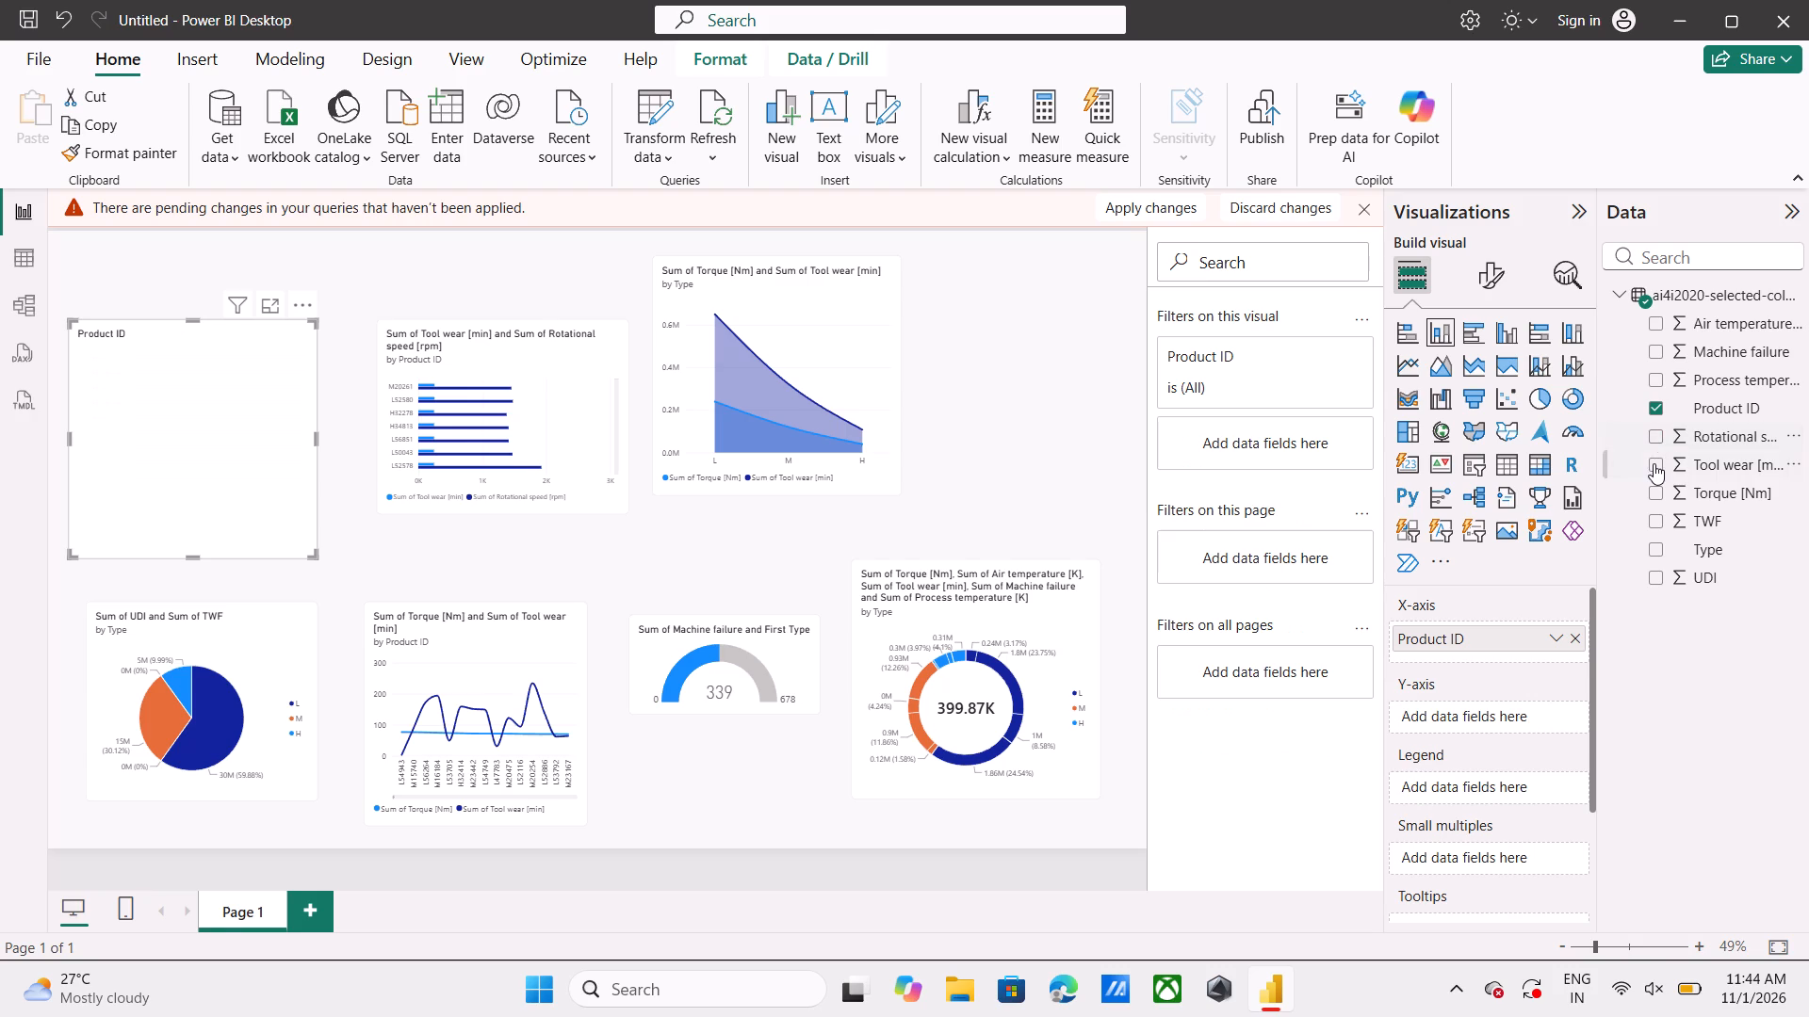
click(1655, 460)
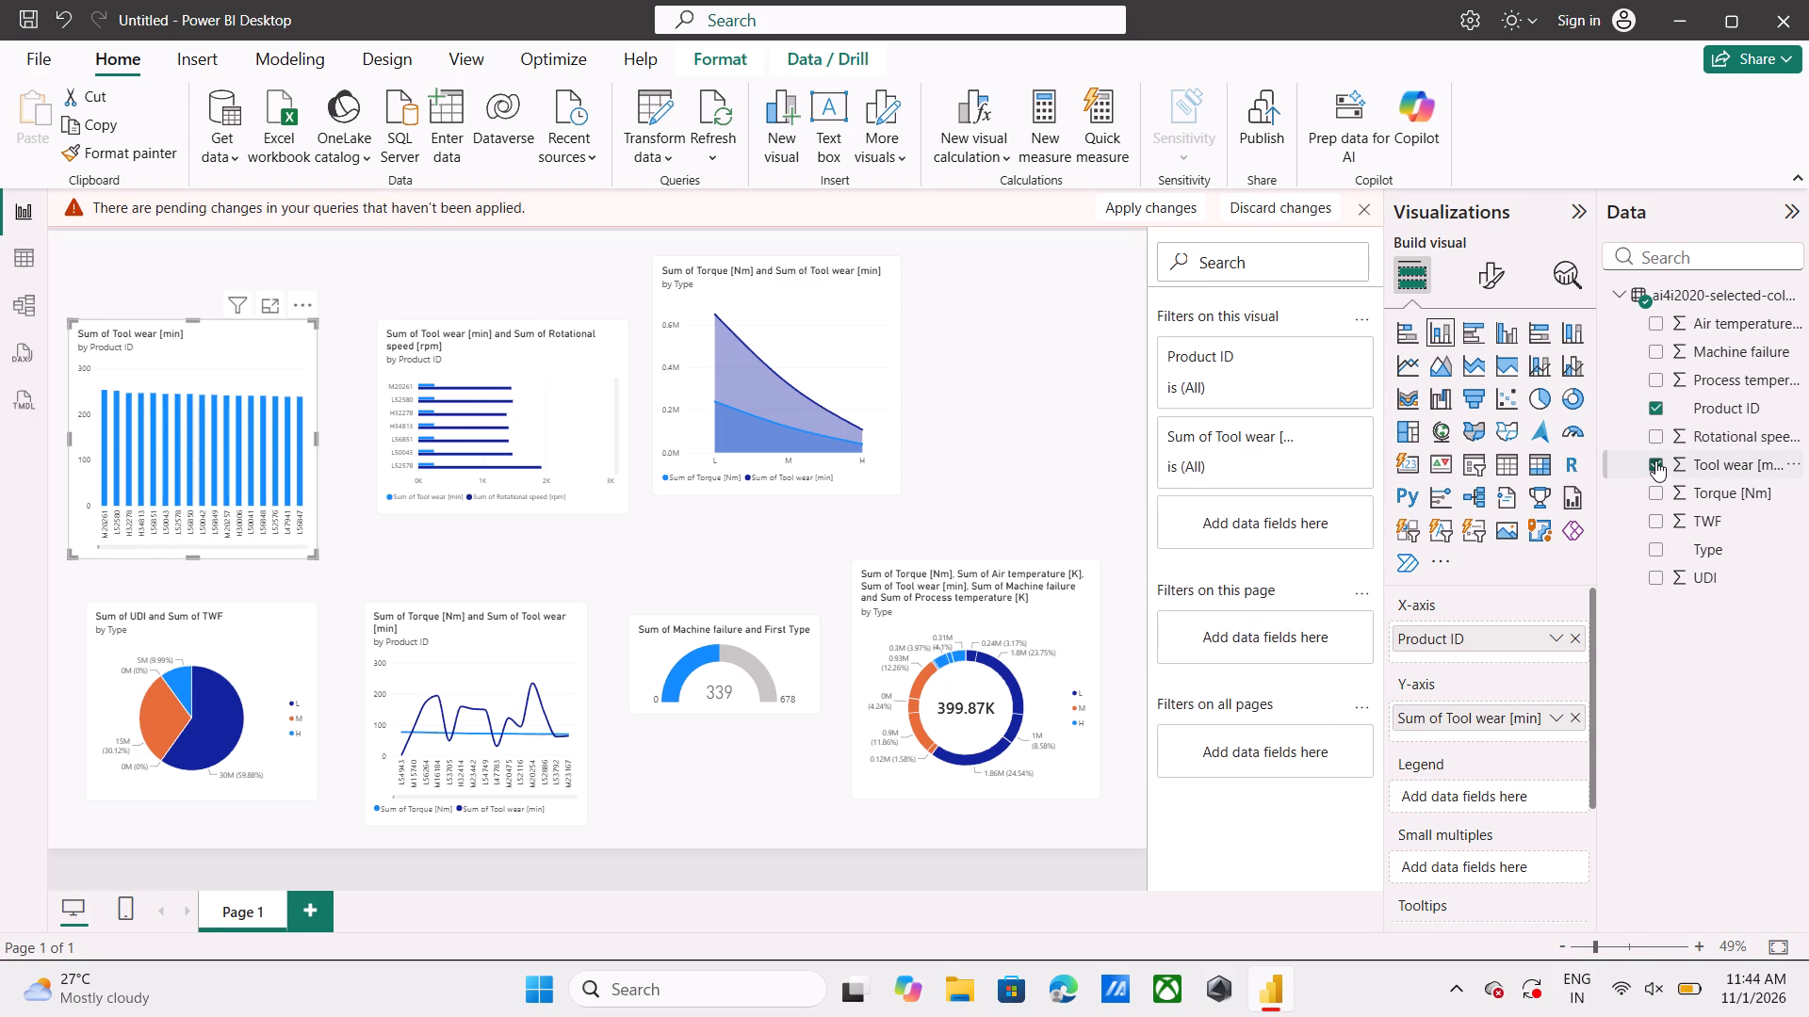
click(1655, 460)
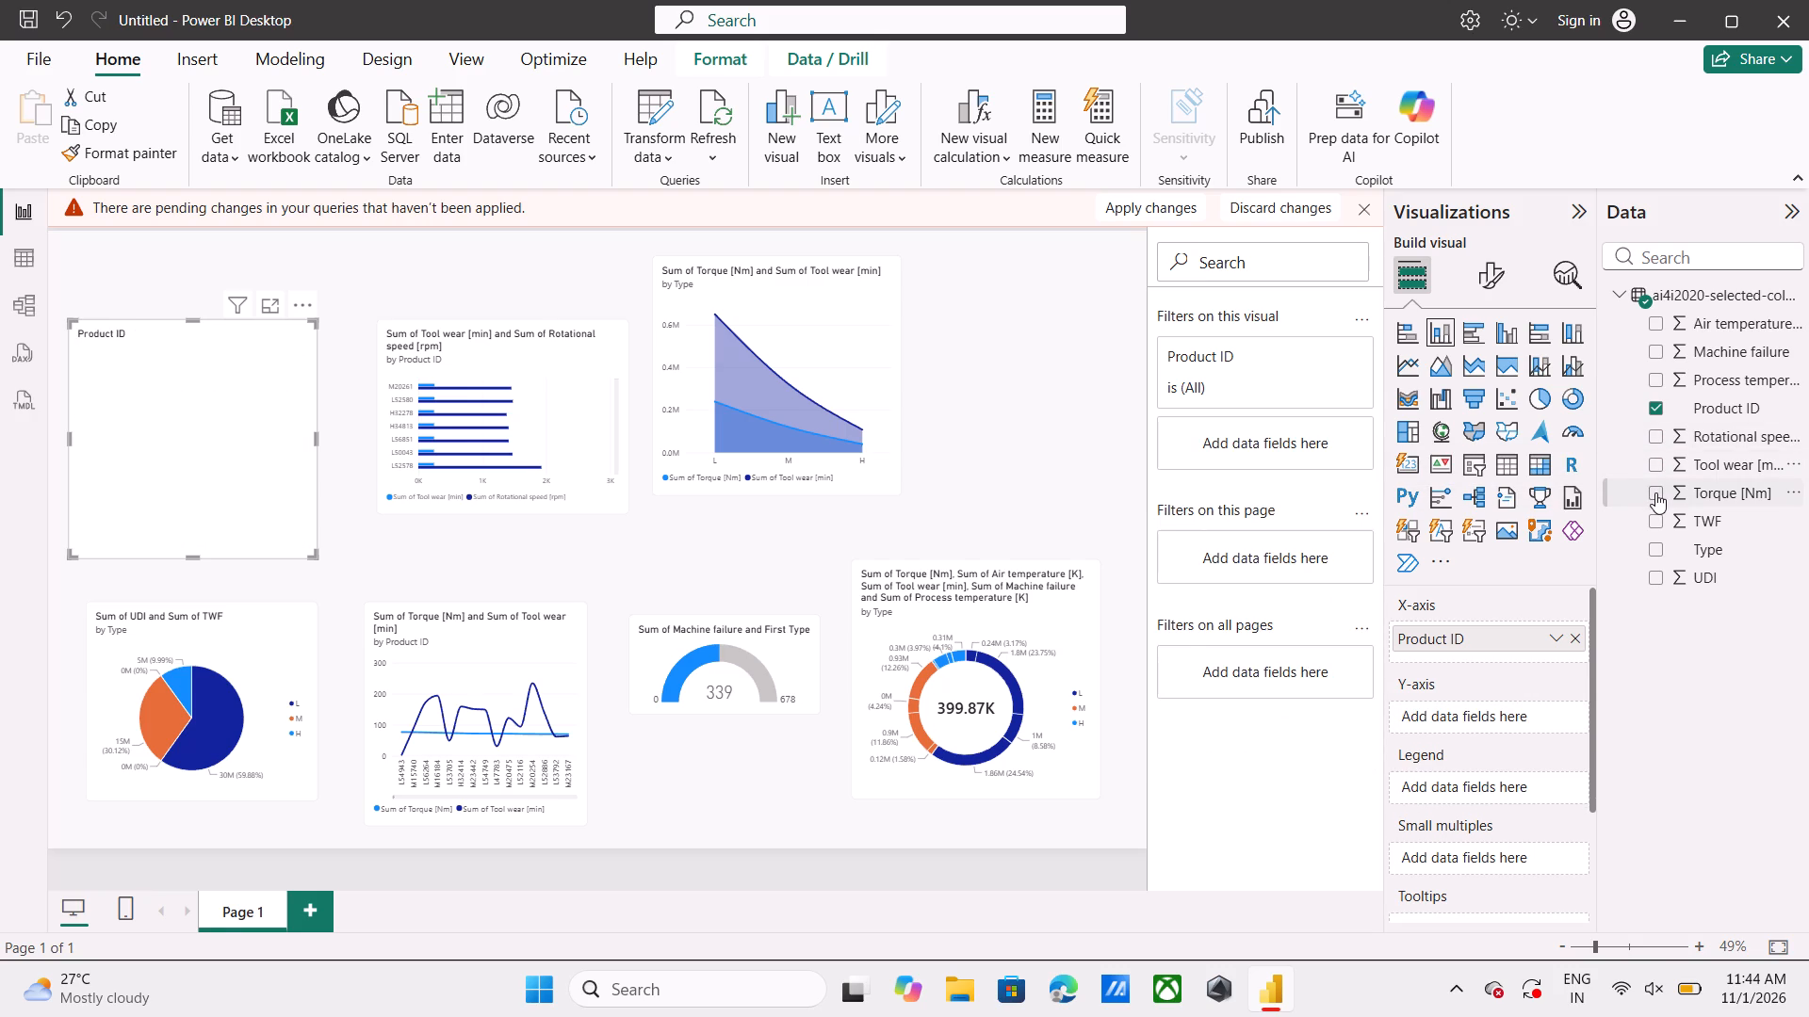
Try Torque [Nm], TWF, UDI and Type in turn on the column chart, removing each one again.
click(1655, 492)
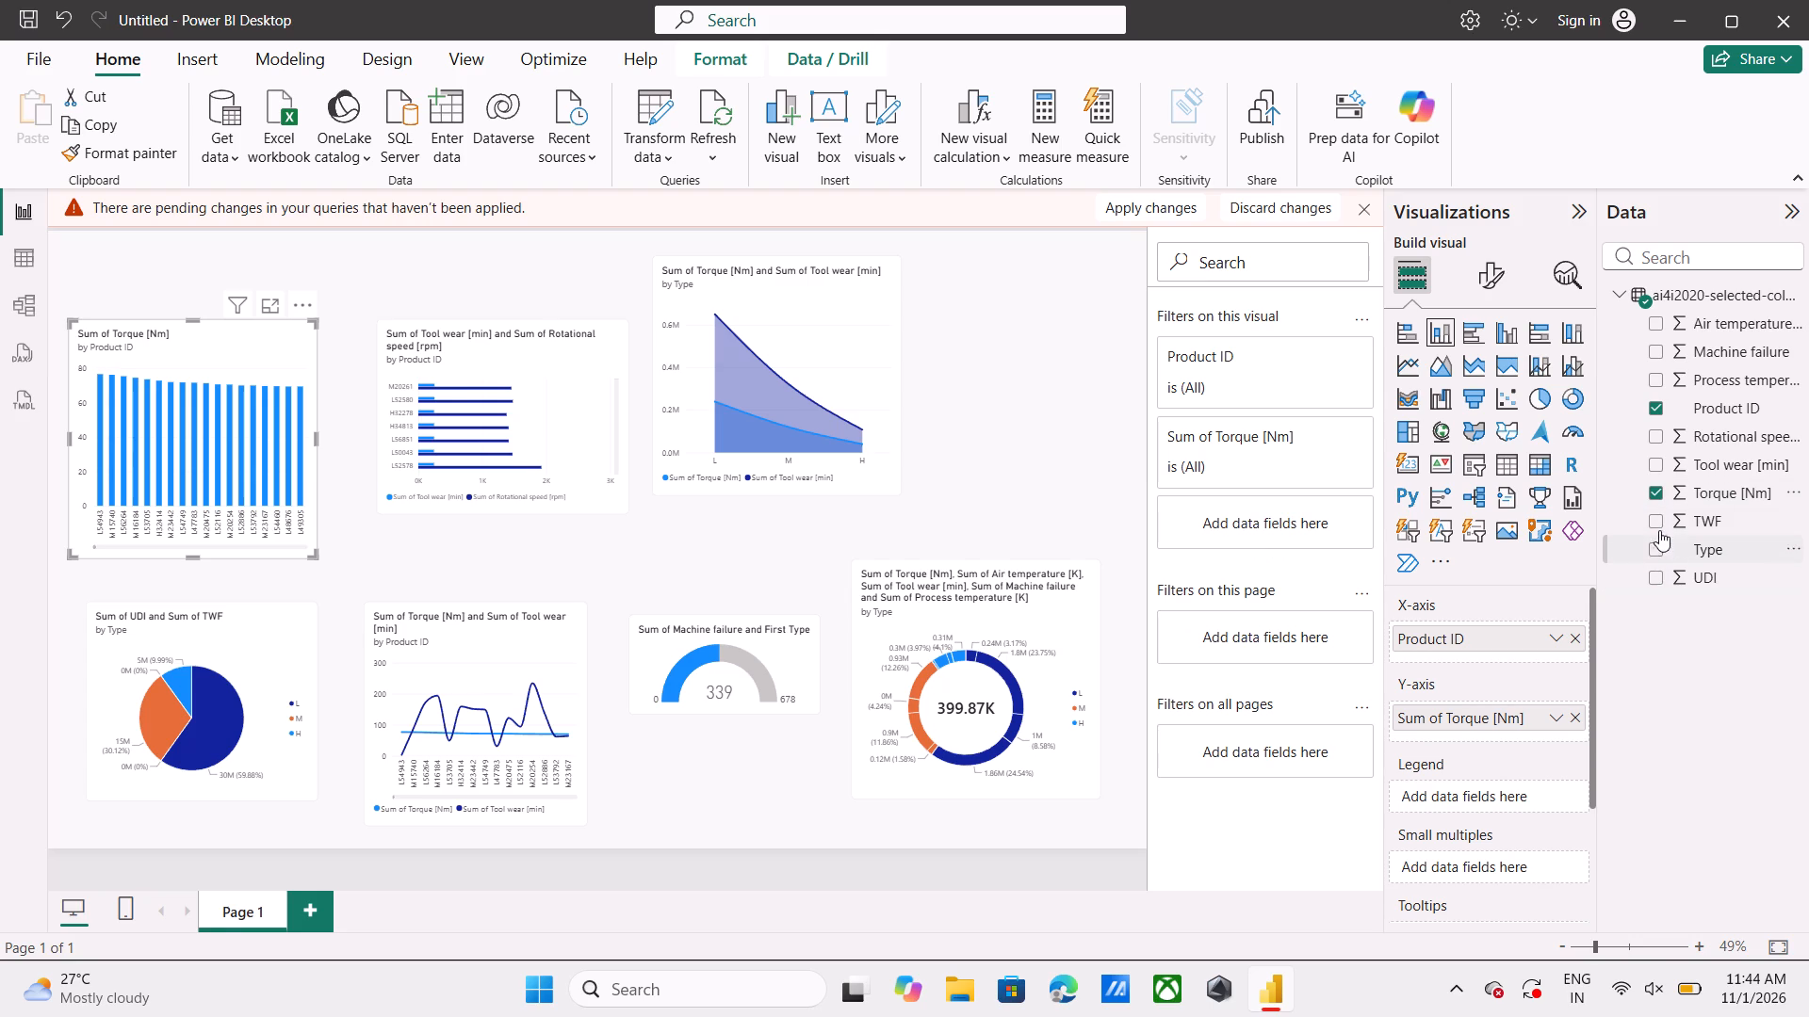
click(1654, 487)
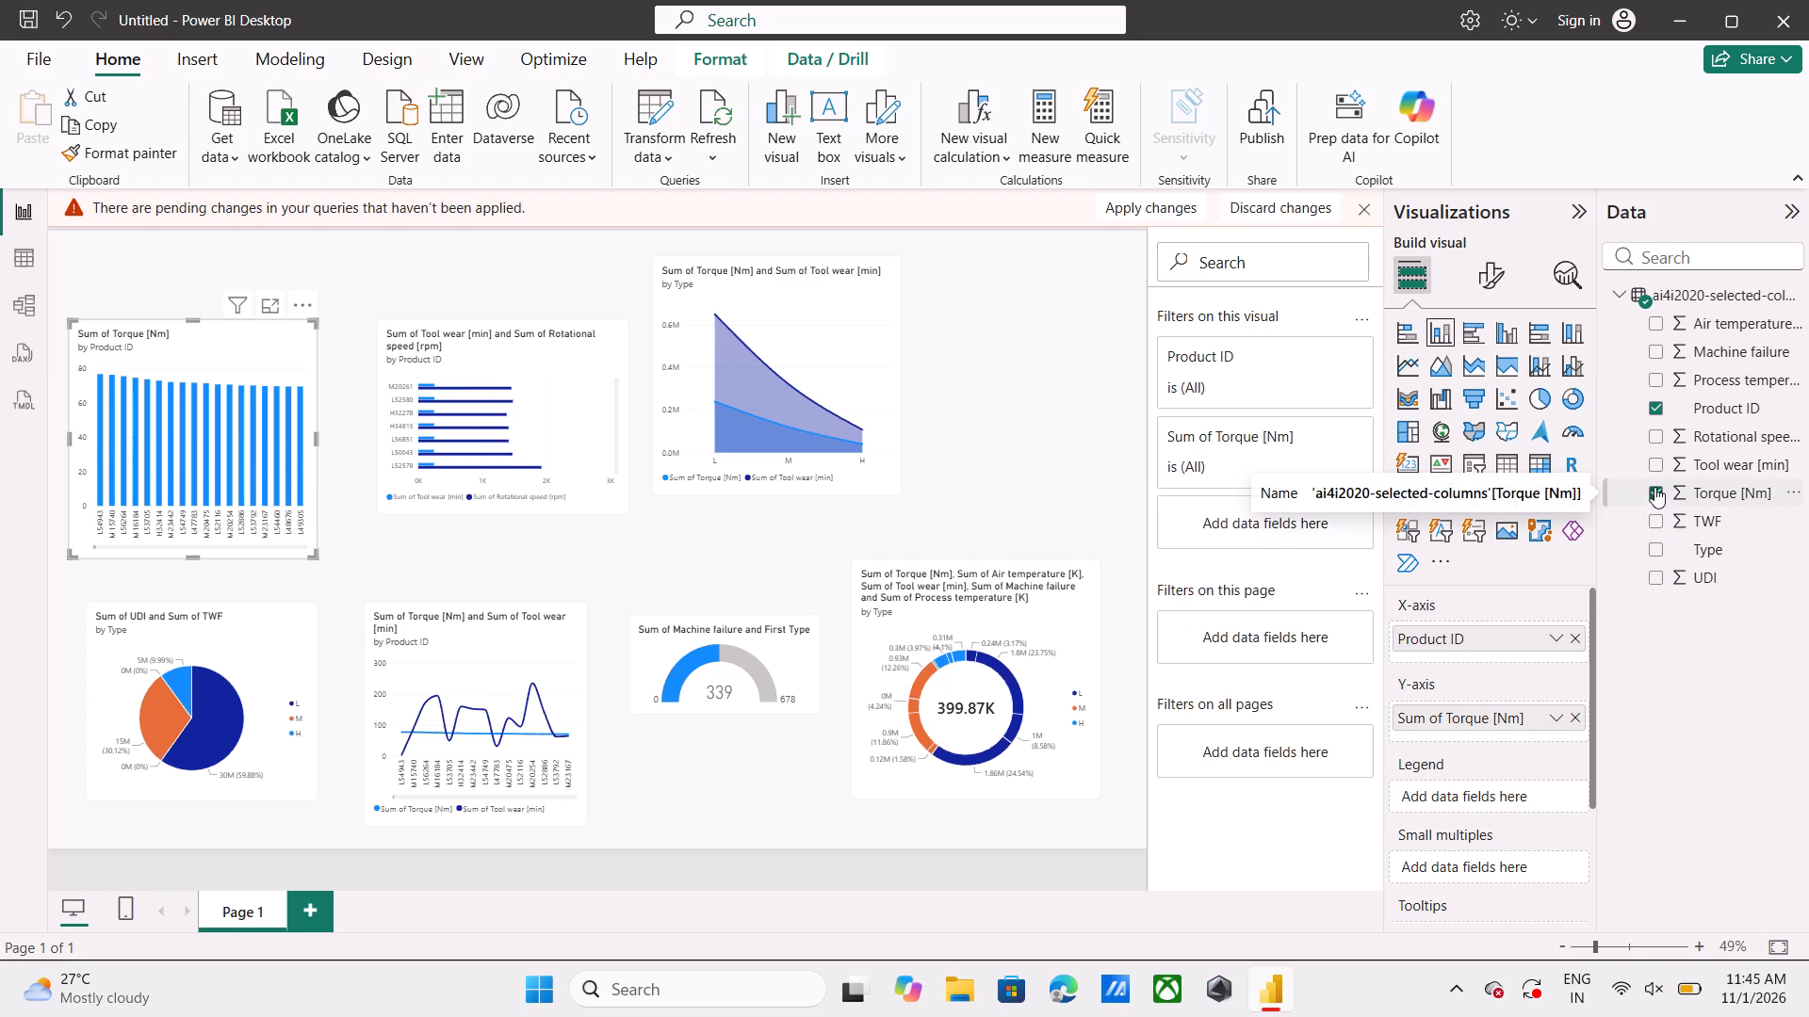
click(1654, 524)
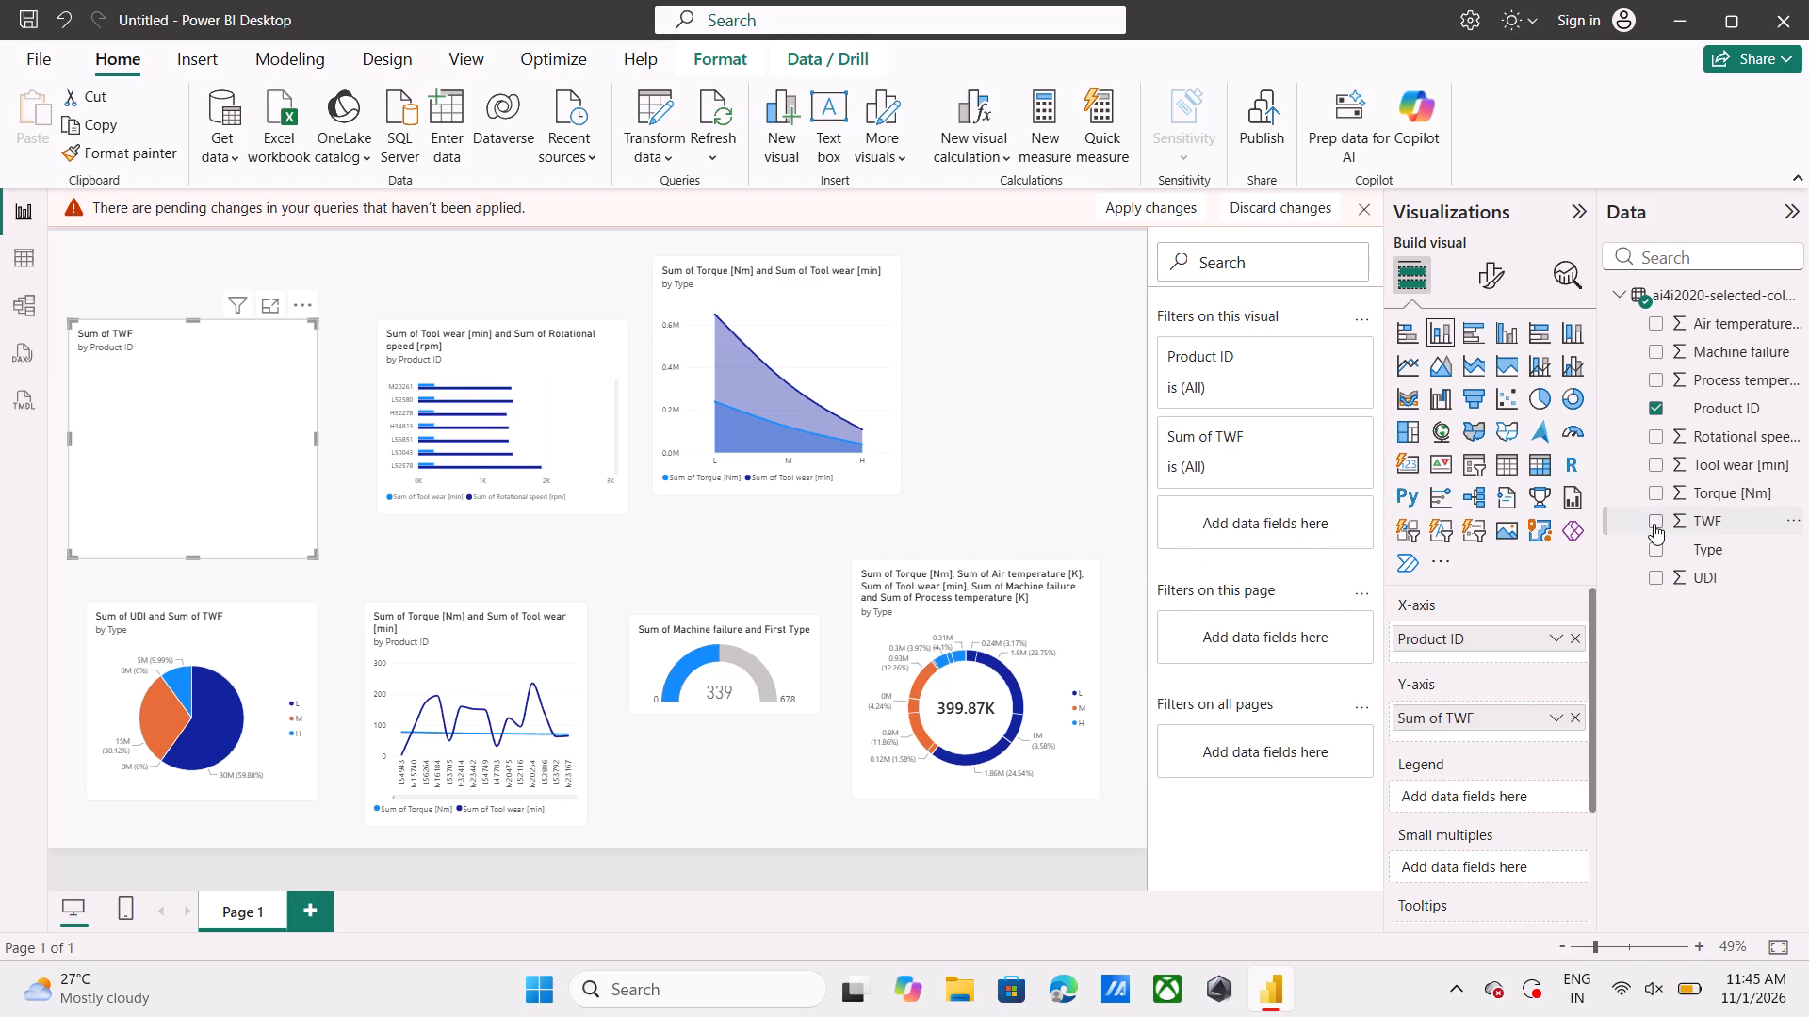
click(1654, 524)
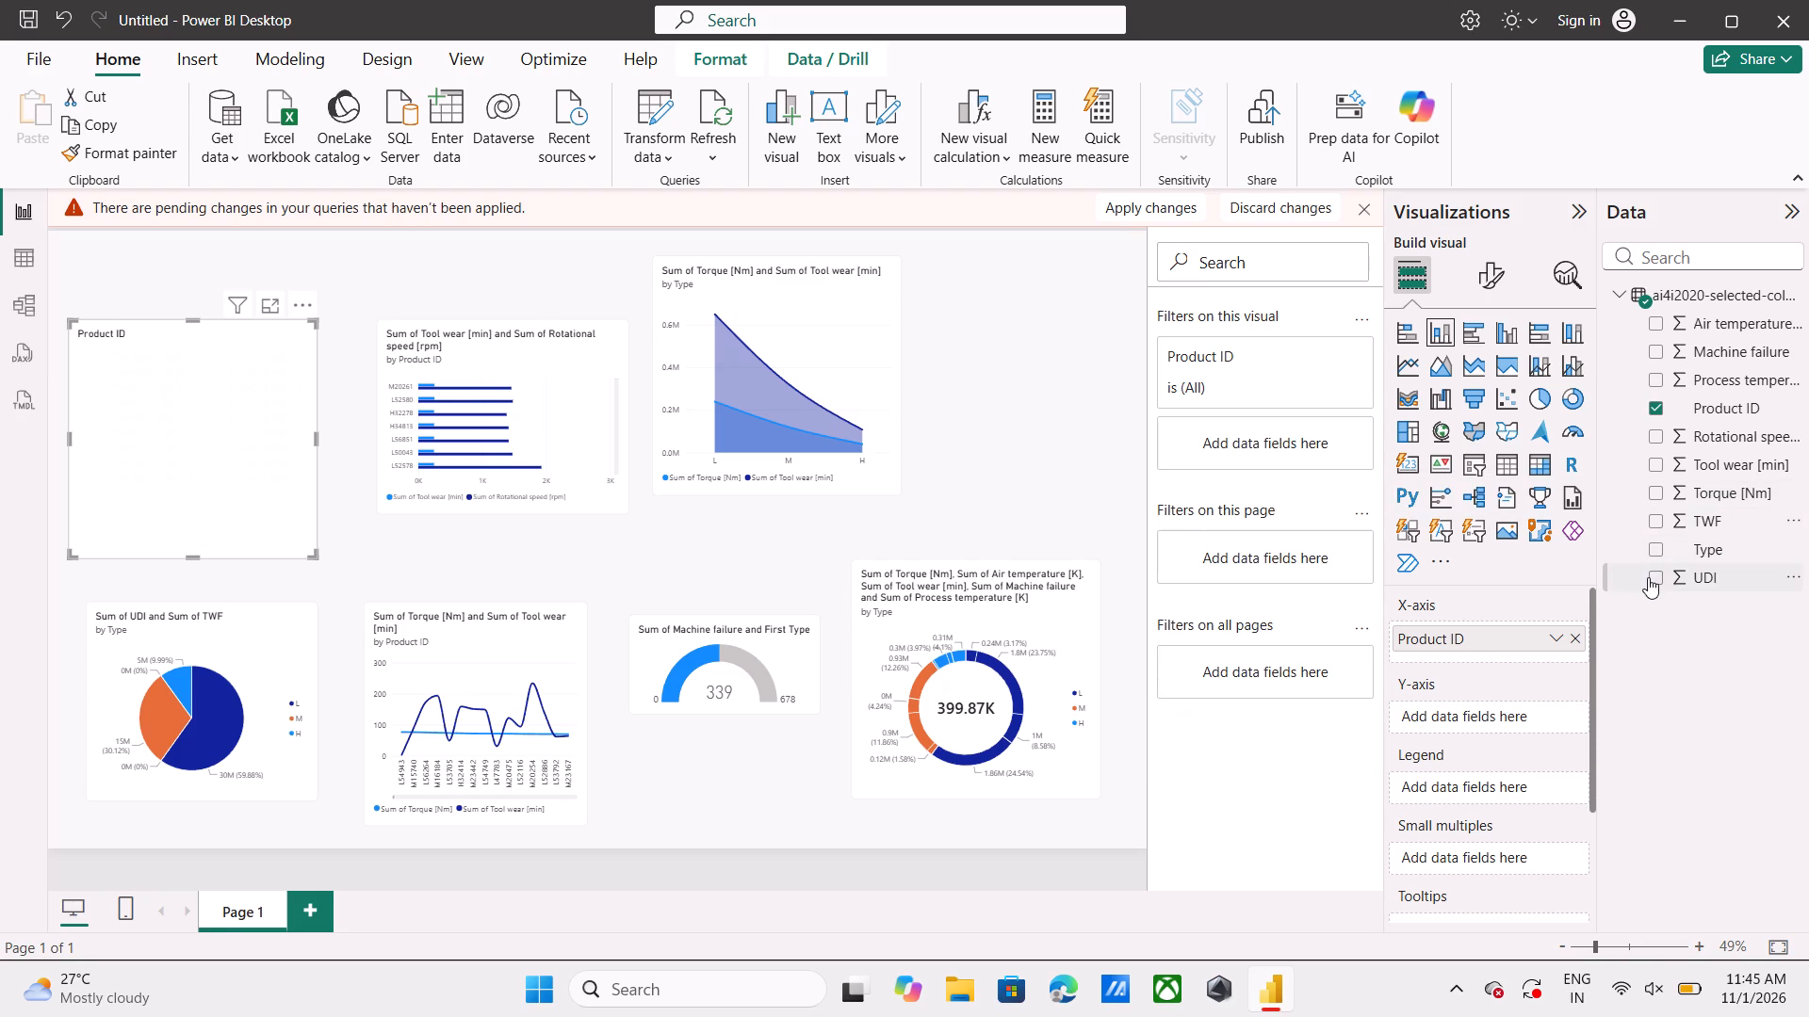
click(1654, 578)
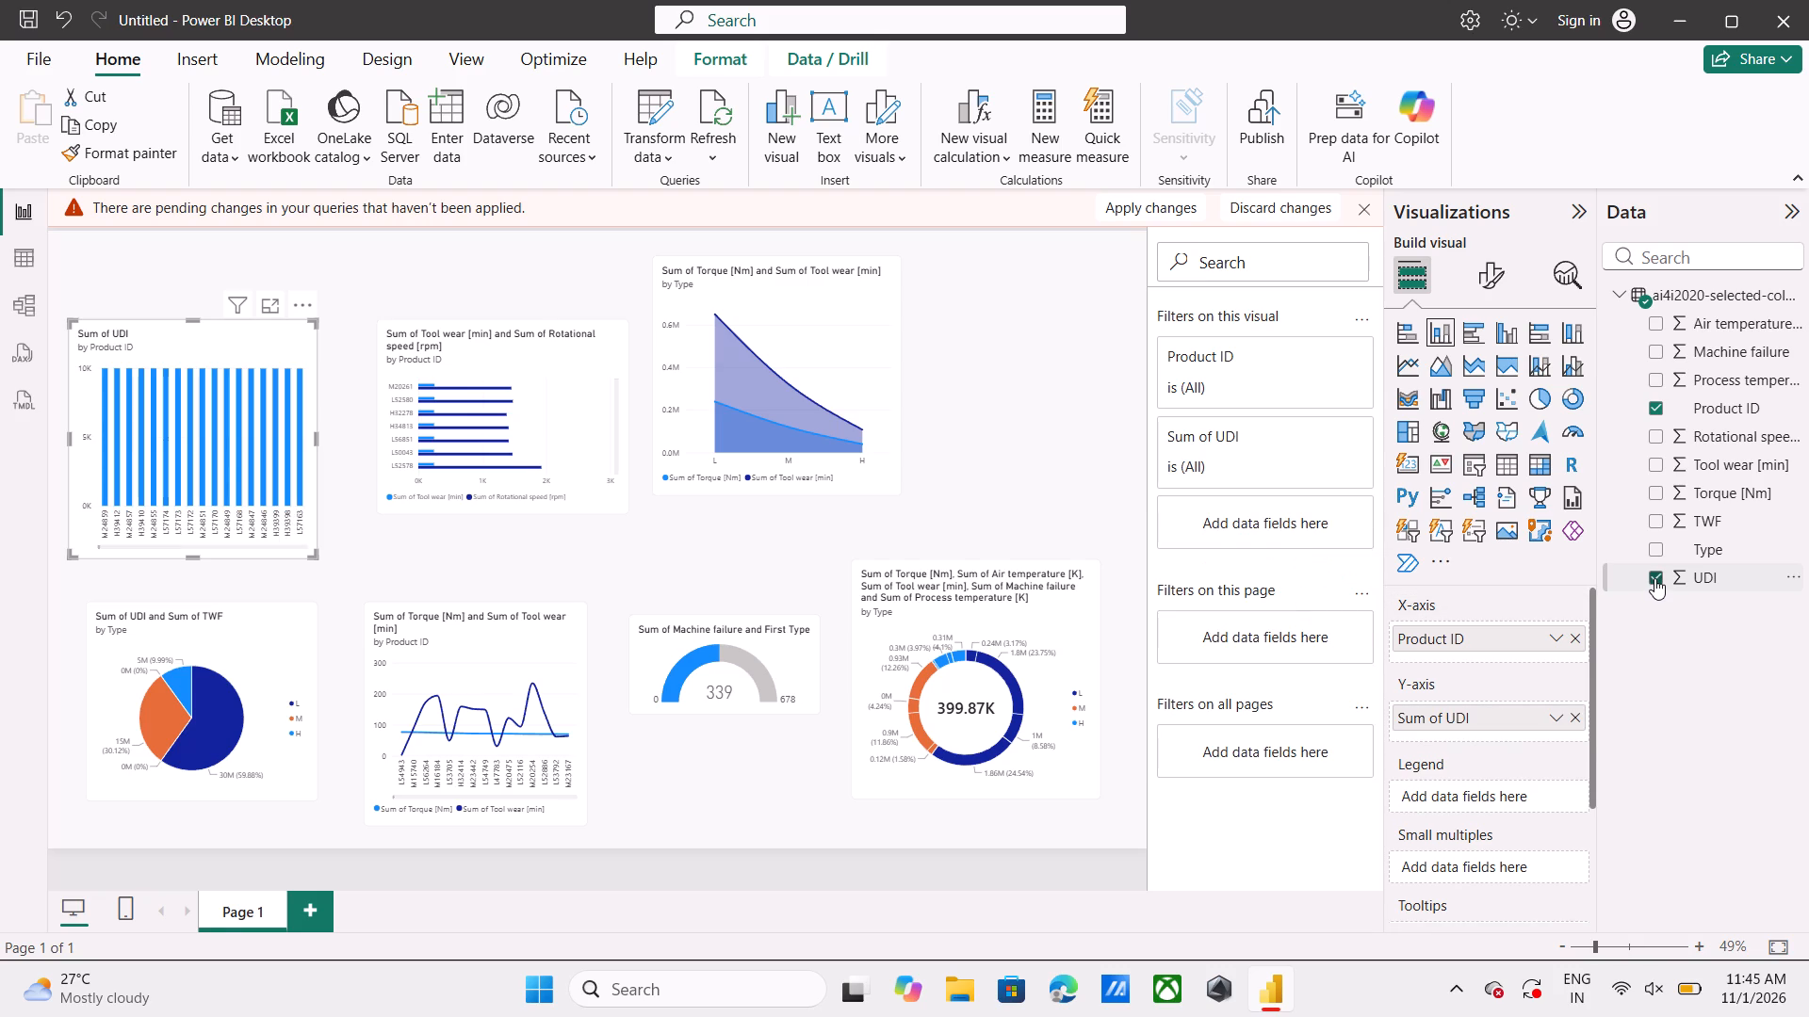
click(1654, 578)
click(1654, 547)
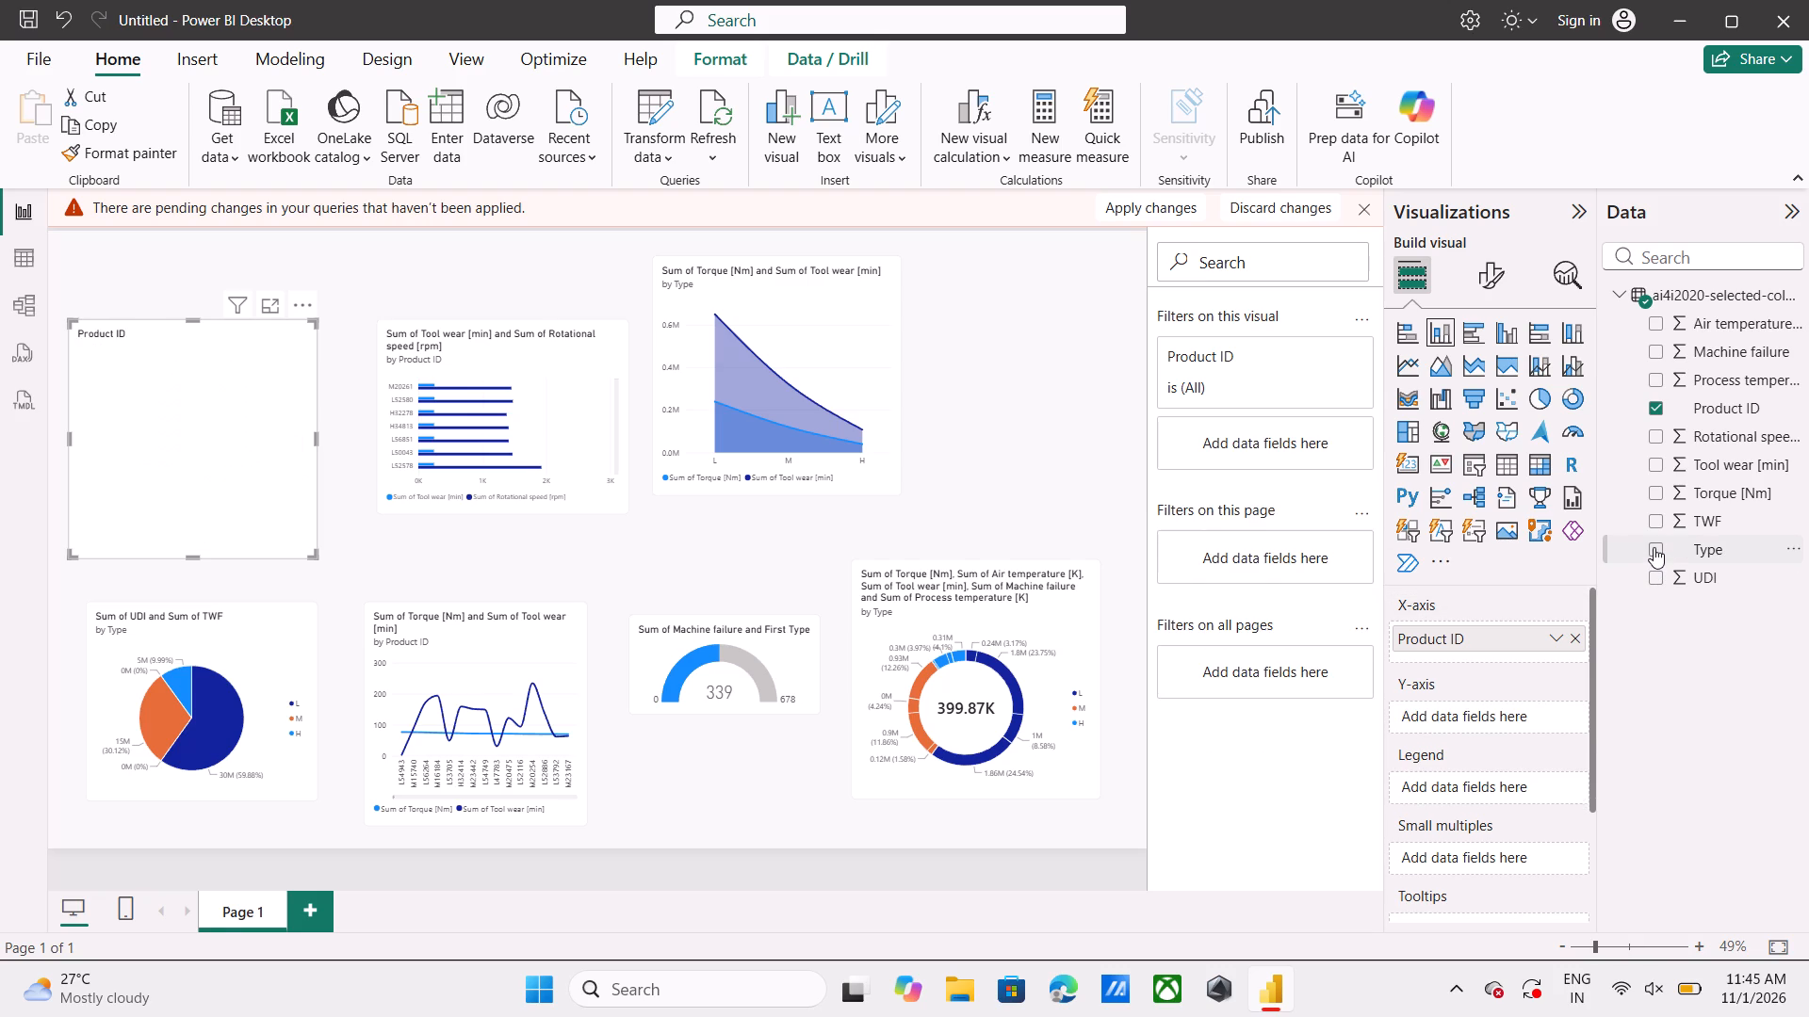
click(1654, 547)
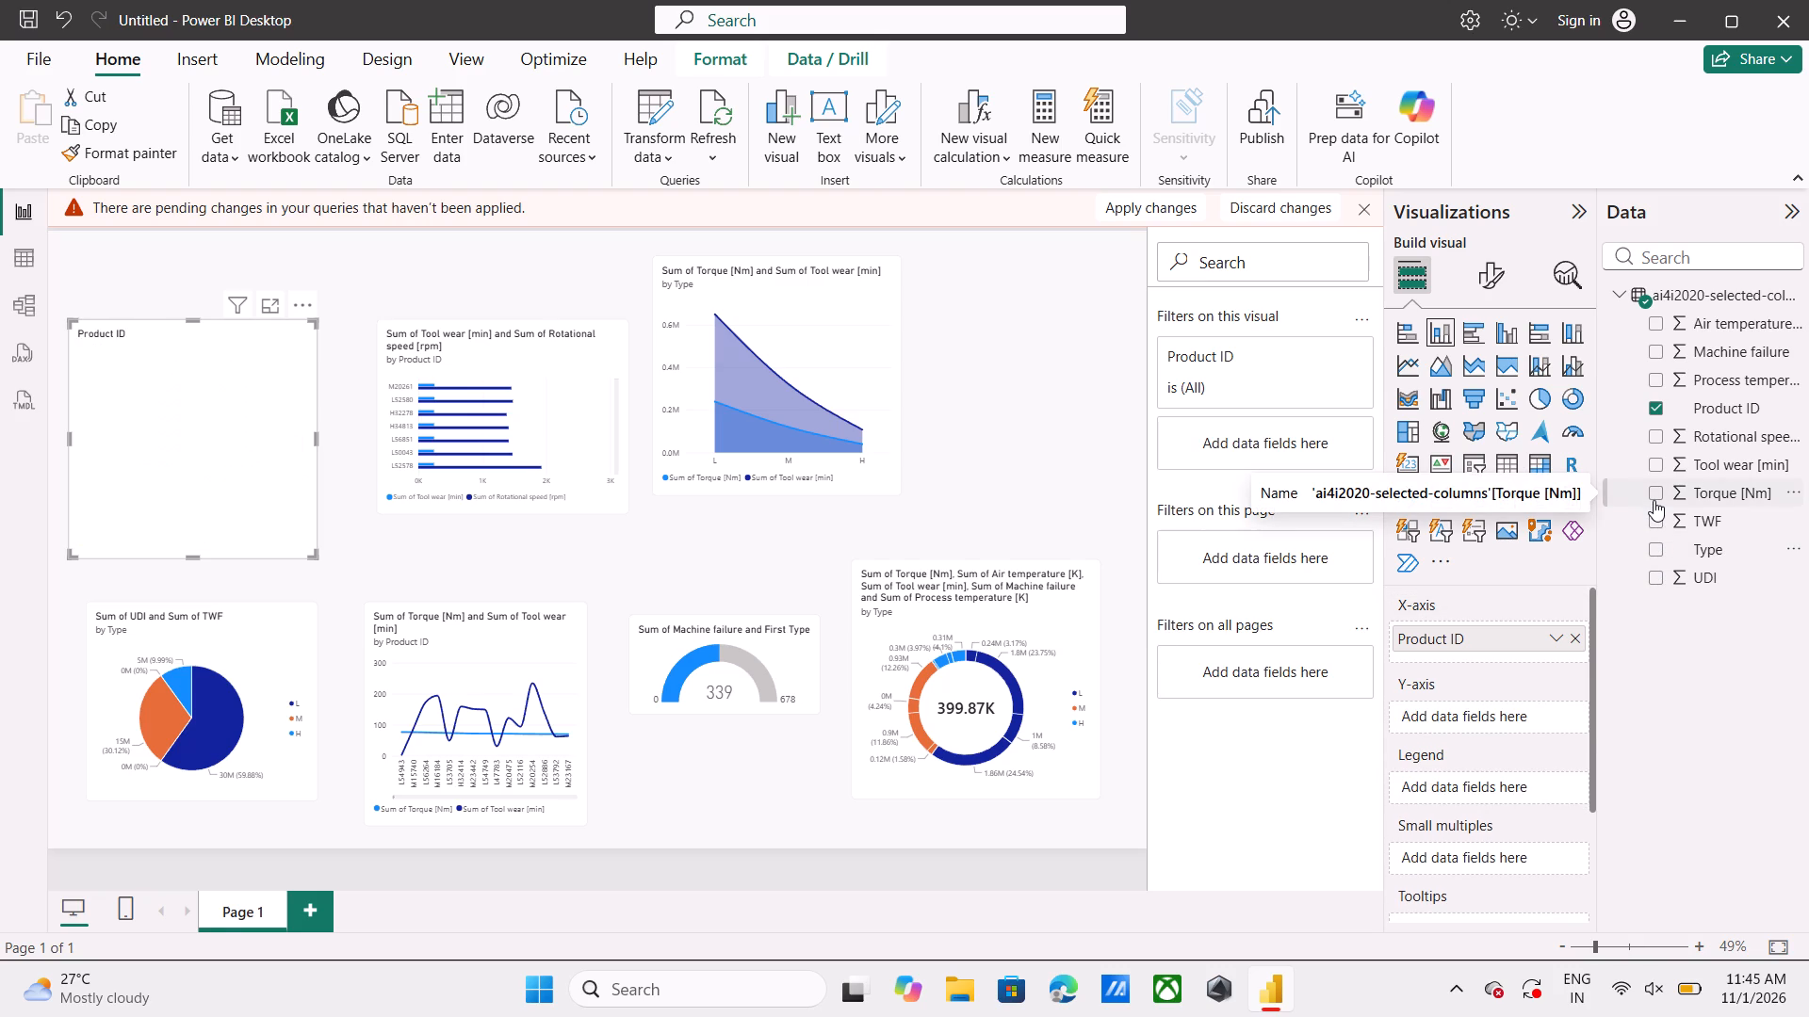
Add Torque [Nm] as the Y-axis value of the Product ID column chart.
click(1654, 500)
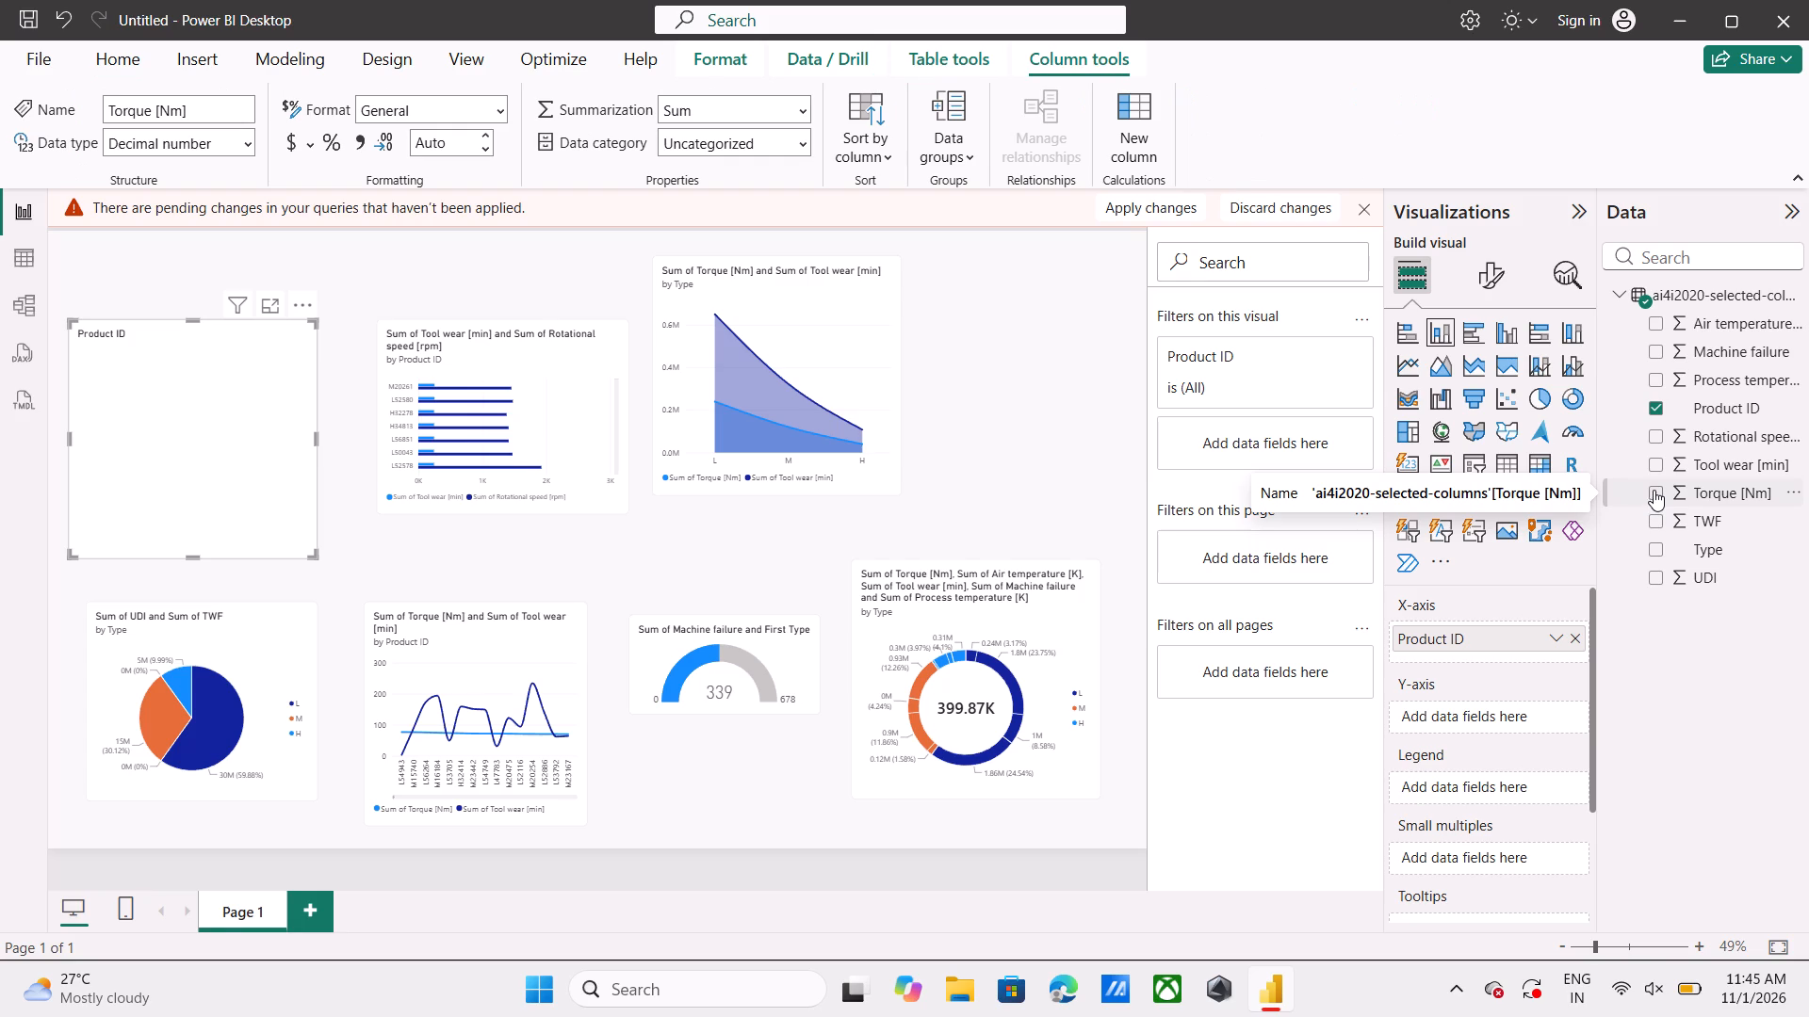
click(1654, 489)
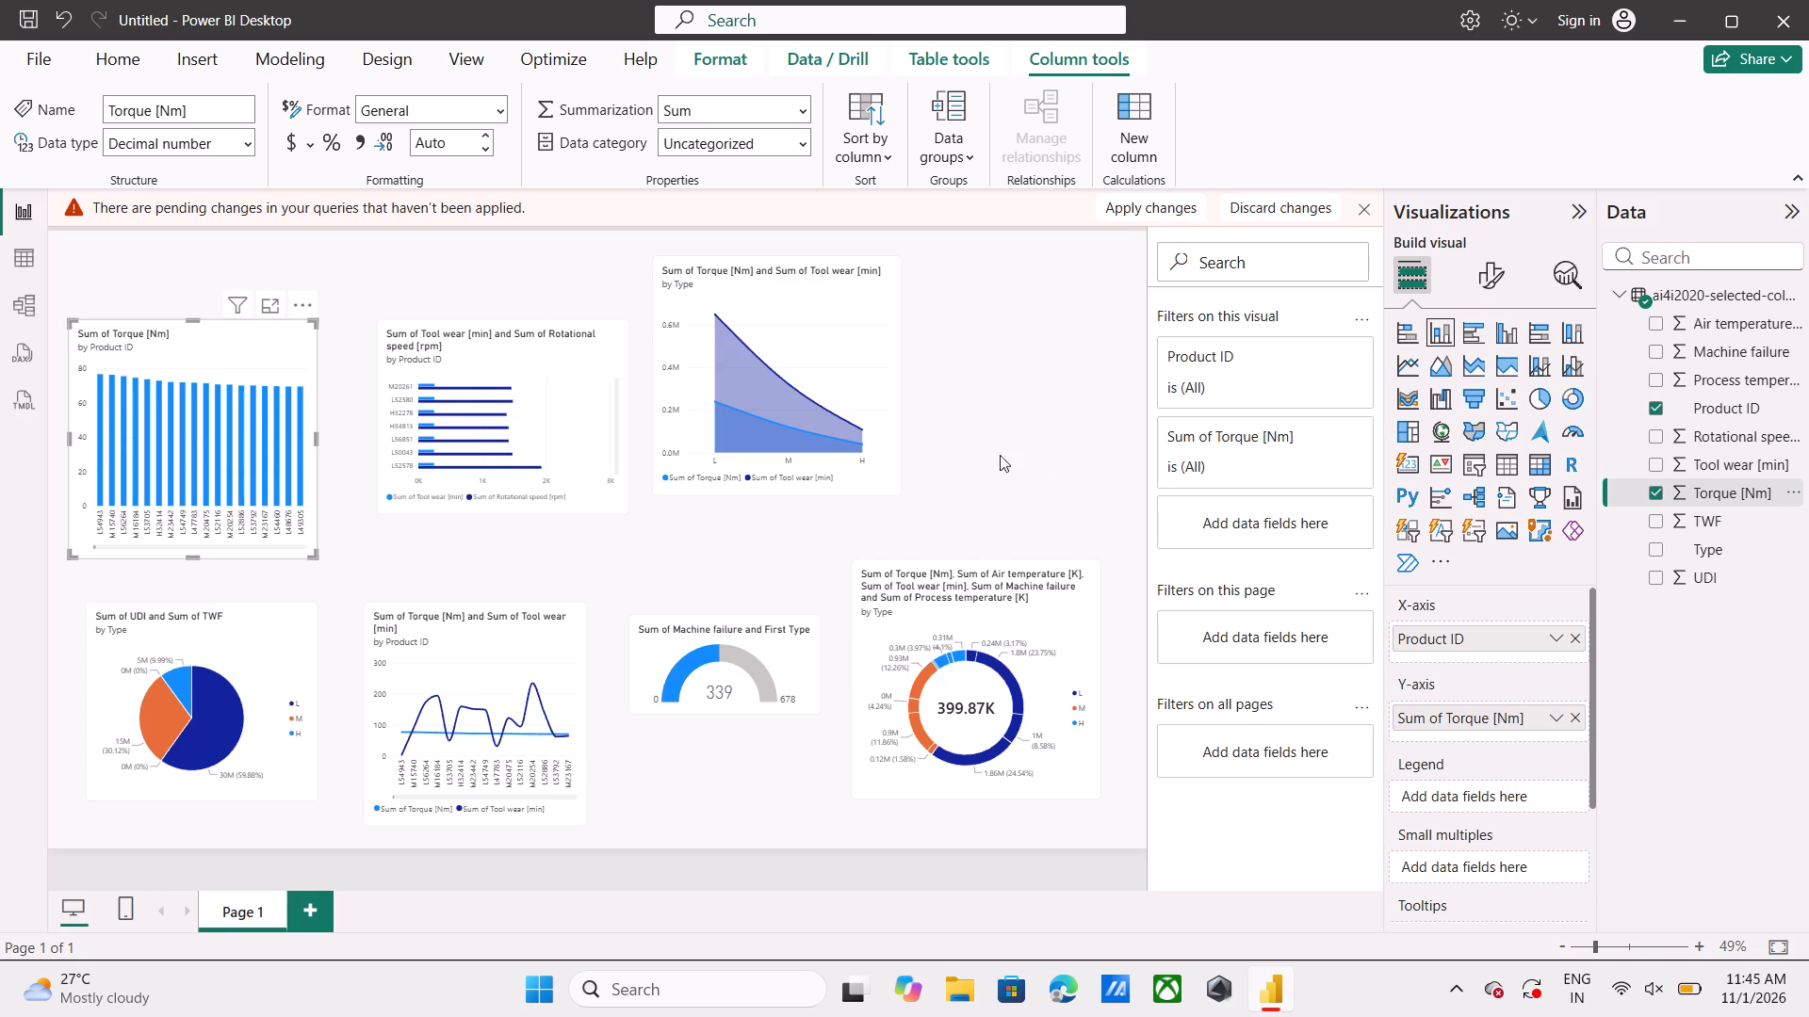
Move the Machine failure gauge to the page's upper corner, beside the Torque area chart and above the donut chart.
drag(739, 652, 760, 587)
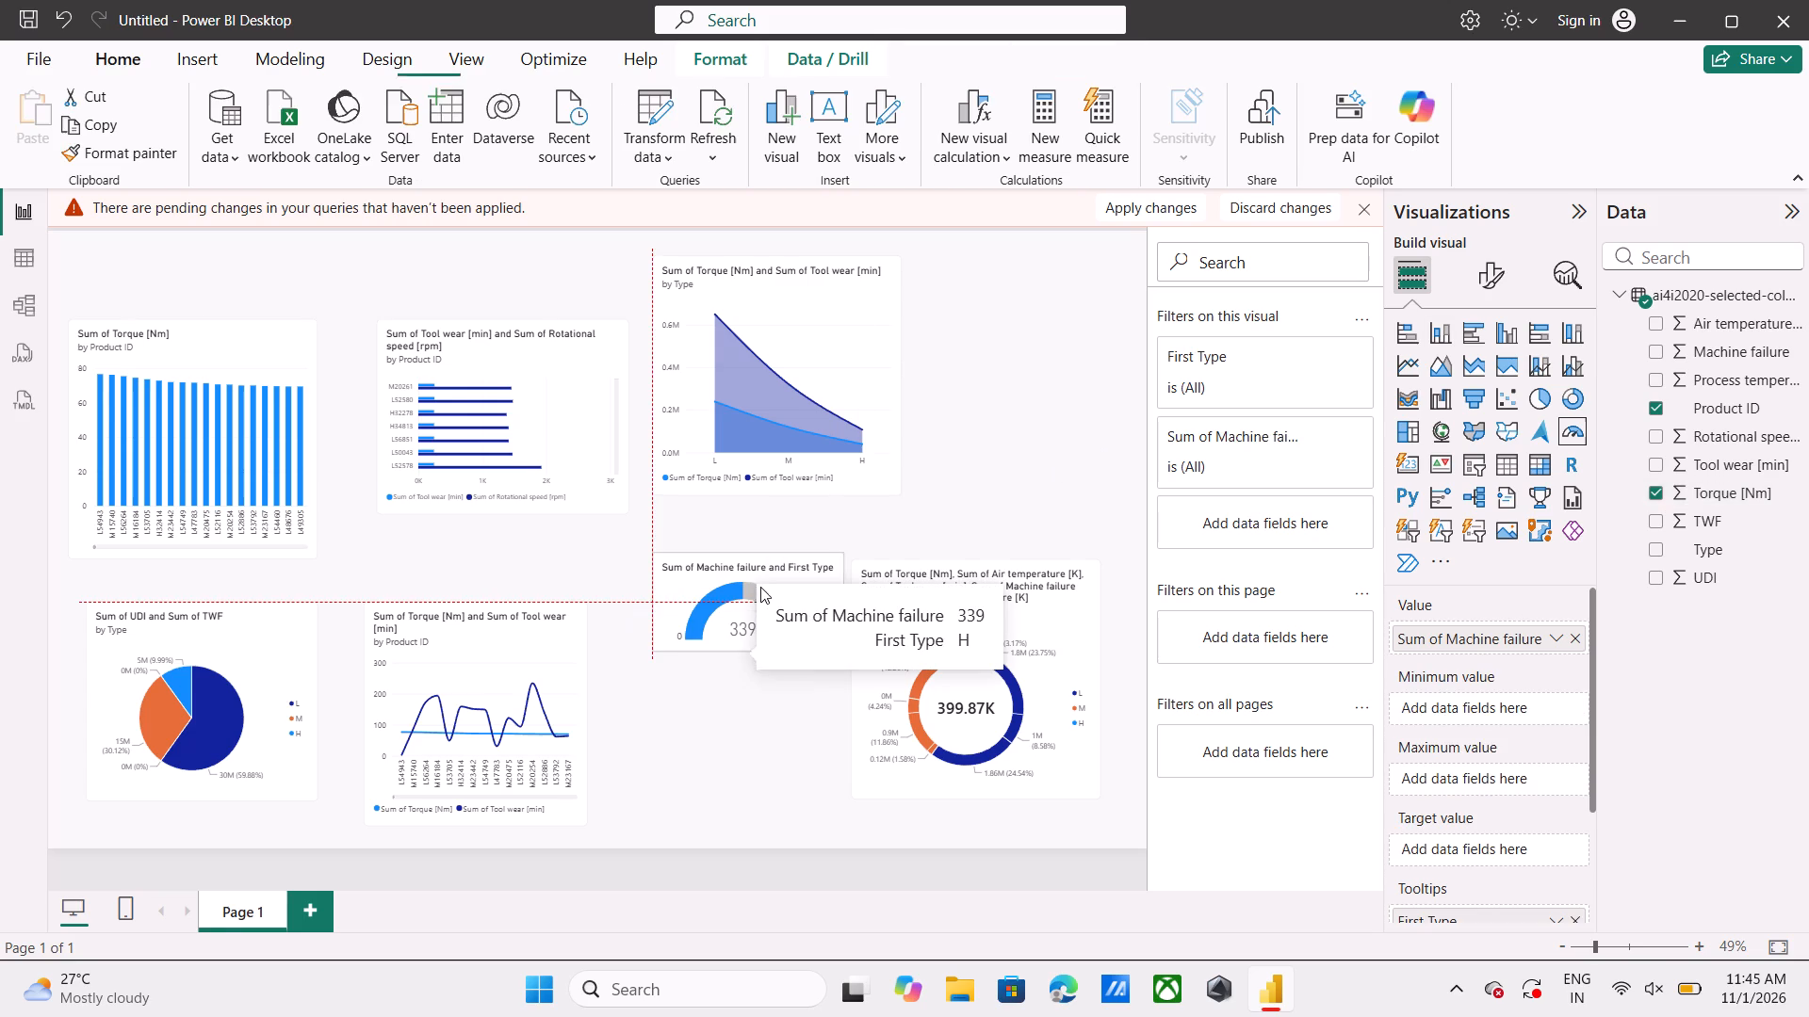
drag(760, 587, 814, 492)
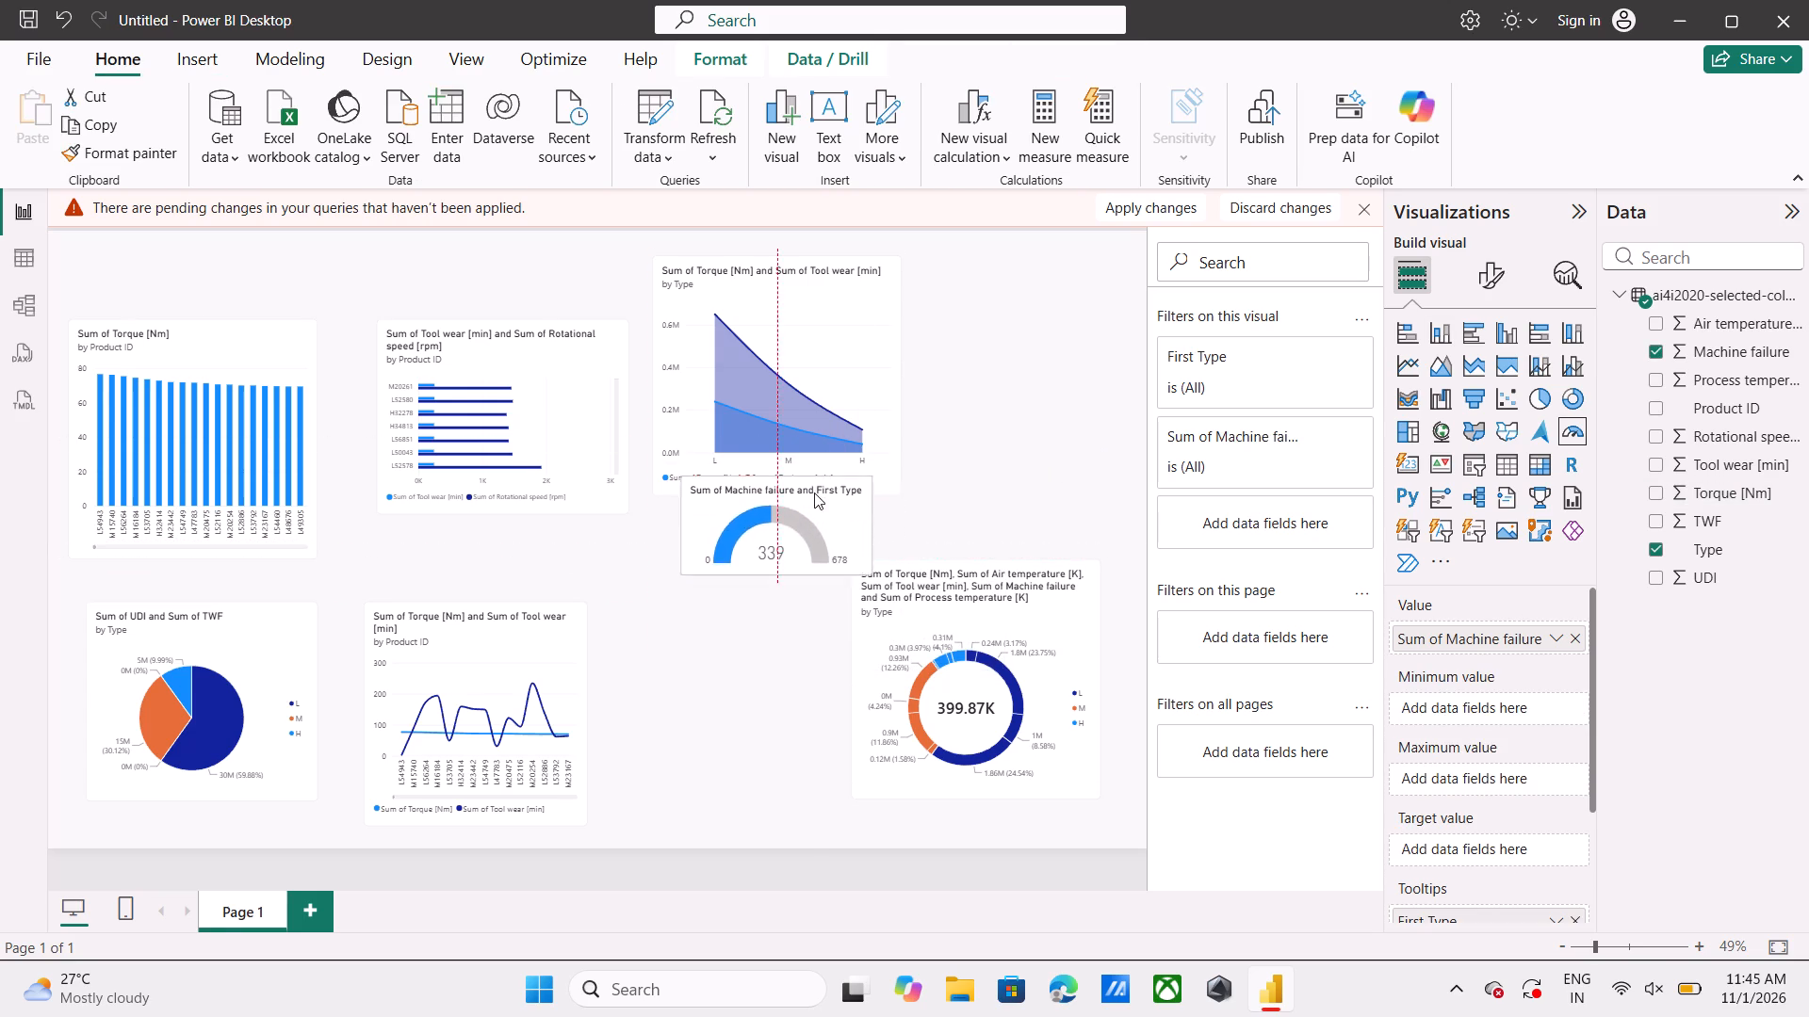
drag(814, 492, 1046, 292)
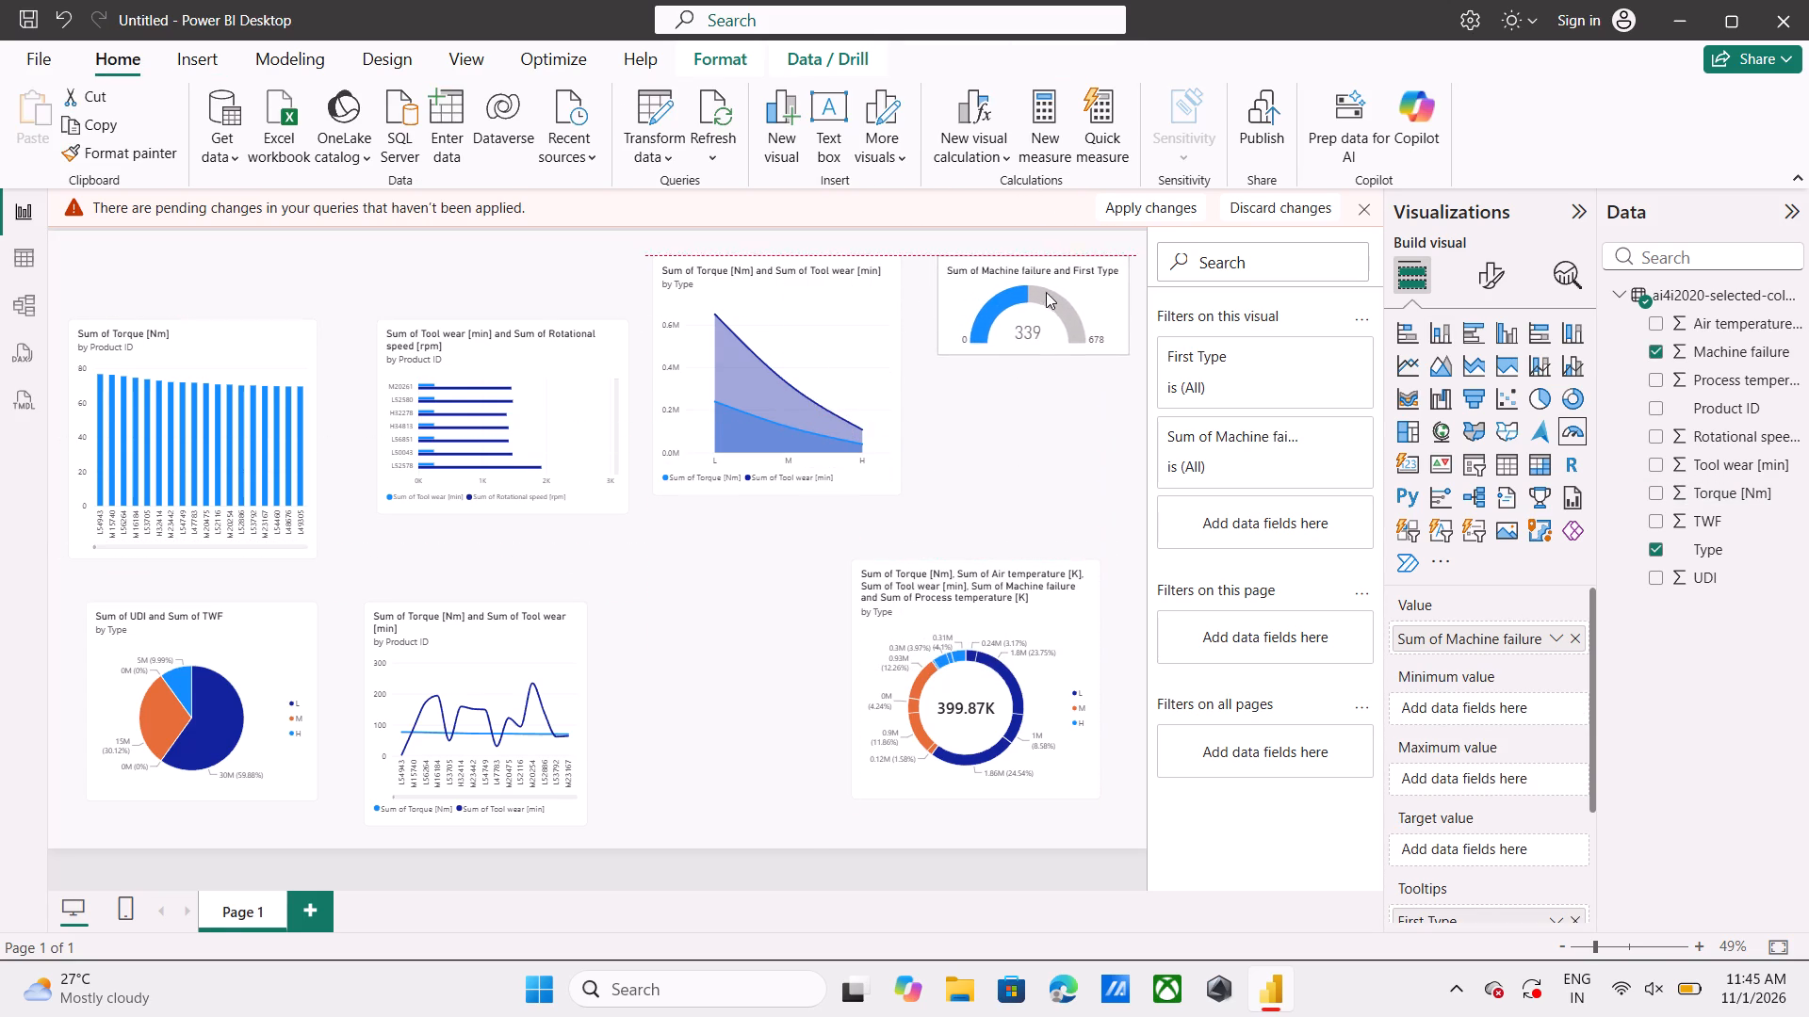
drag(1046, 292, 1040, 310)
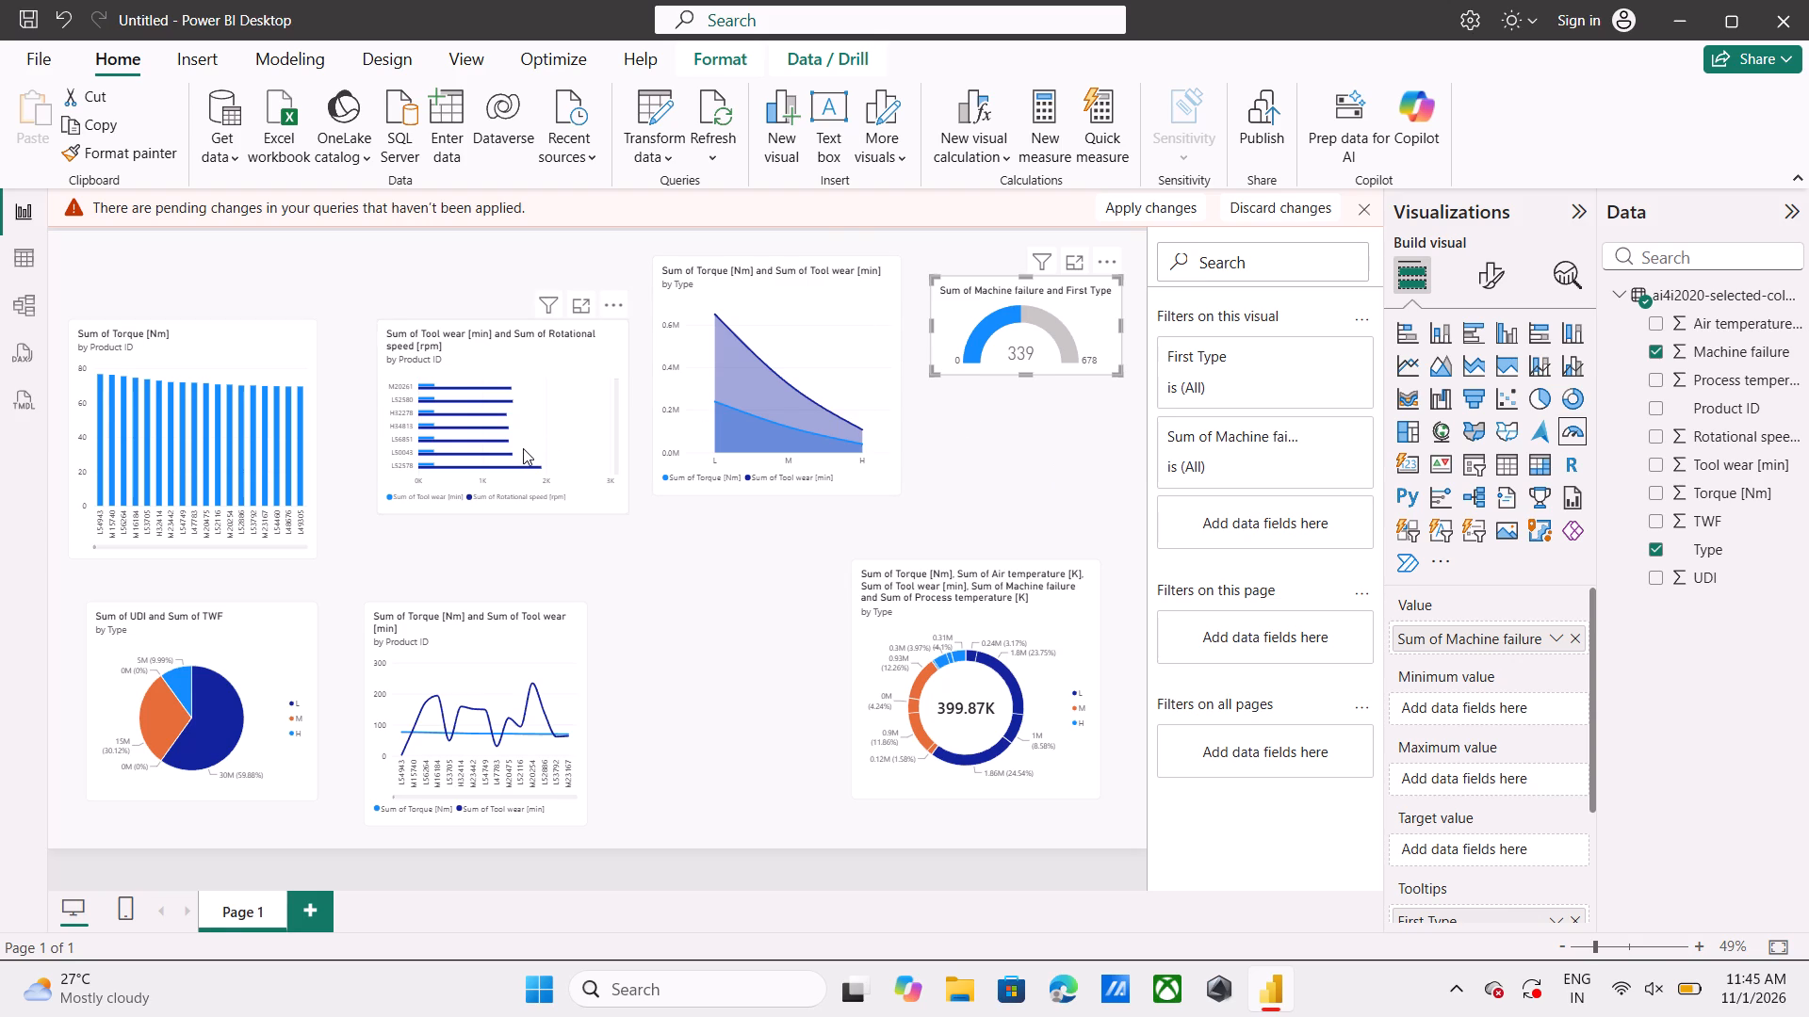
Place the line chart between the column and bar charts in the upper row, moving the area chart down between the pie and donut charts.
drag(483, 654, 457, 397)
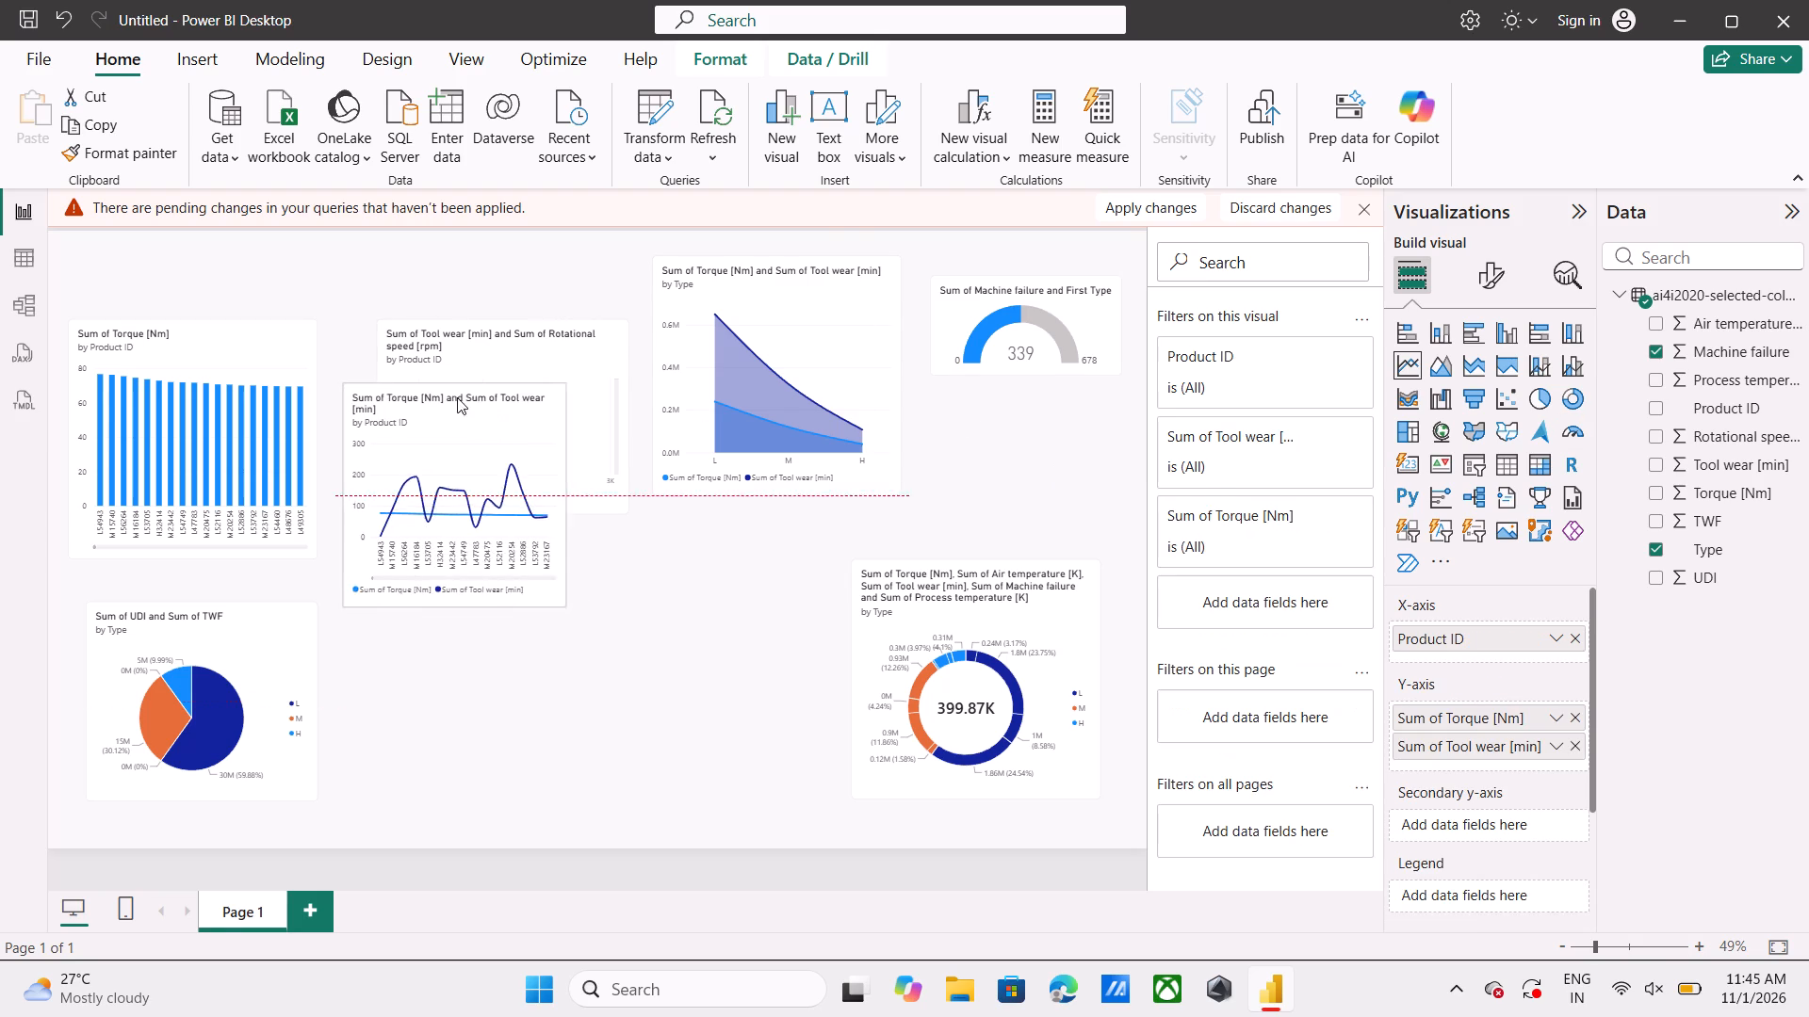
drag(457, 397, 399, 451)
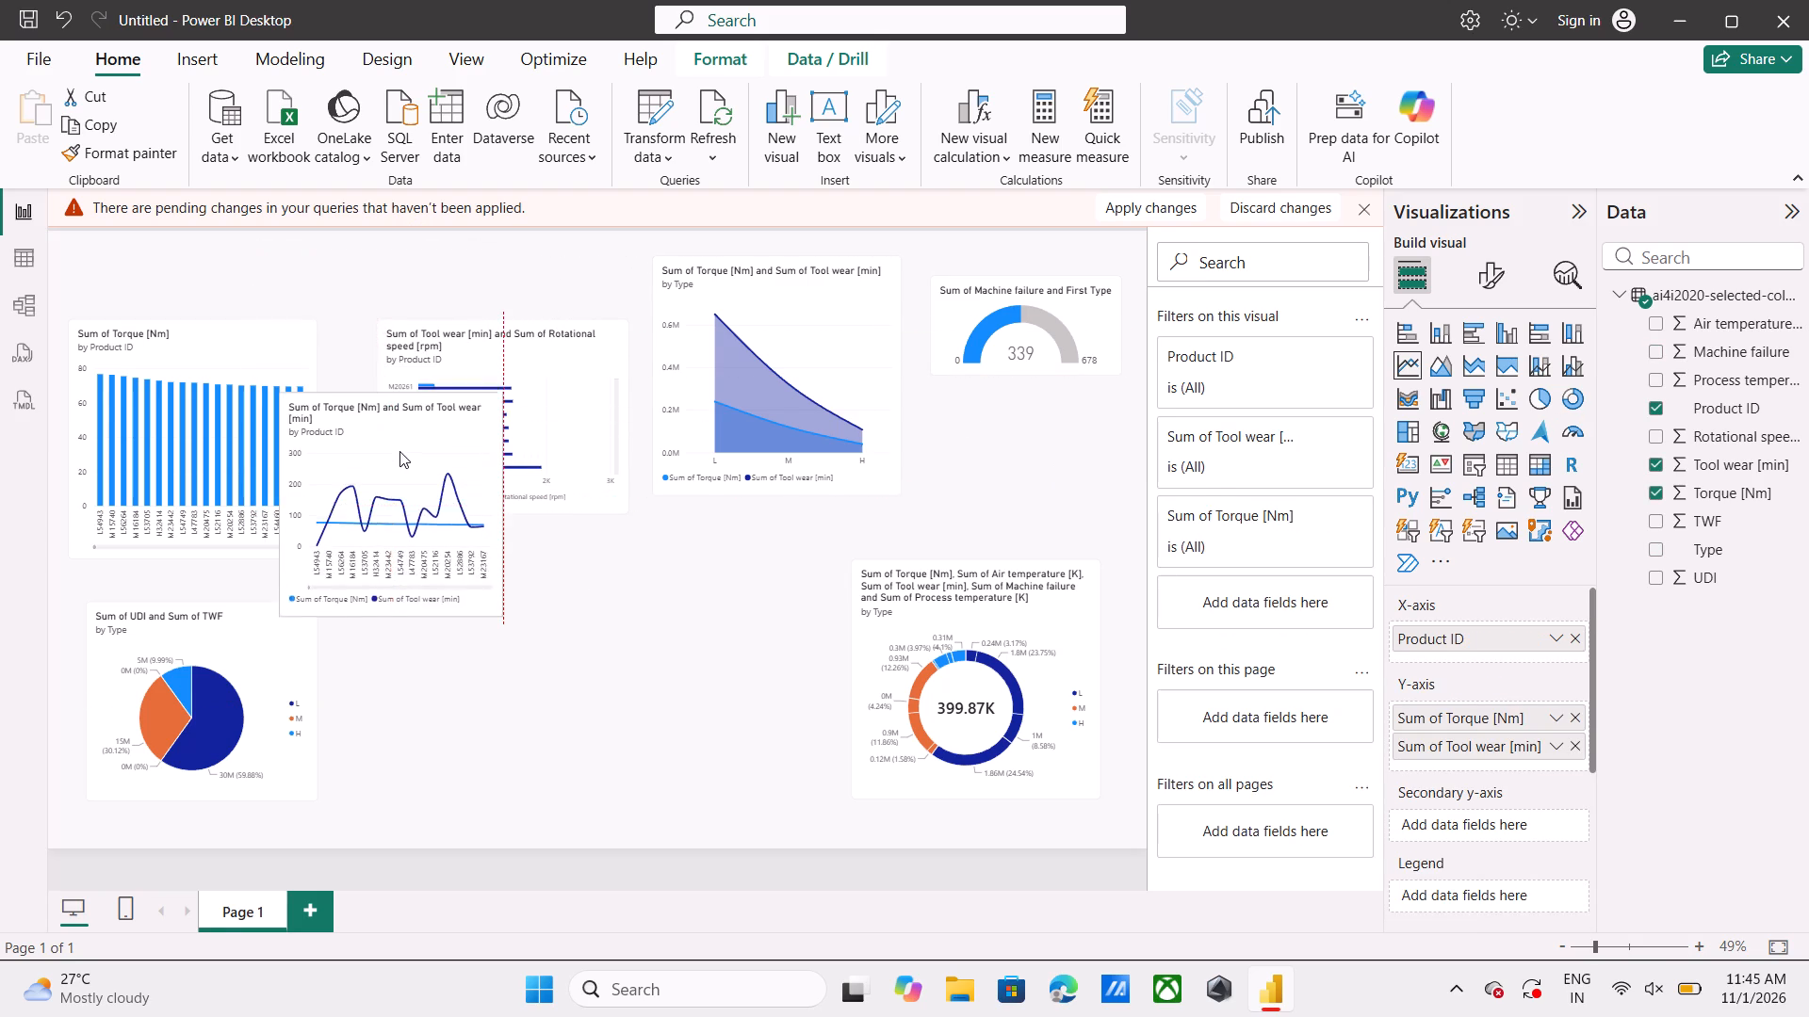
drag(399, 451, 367, 400)
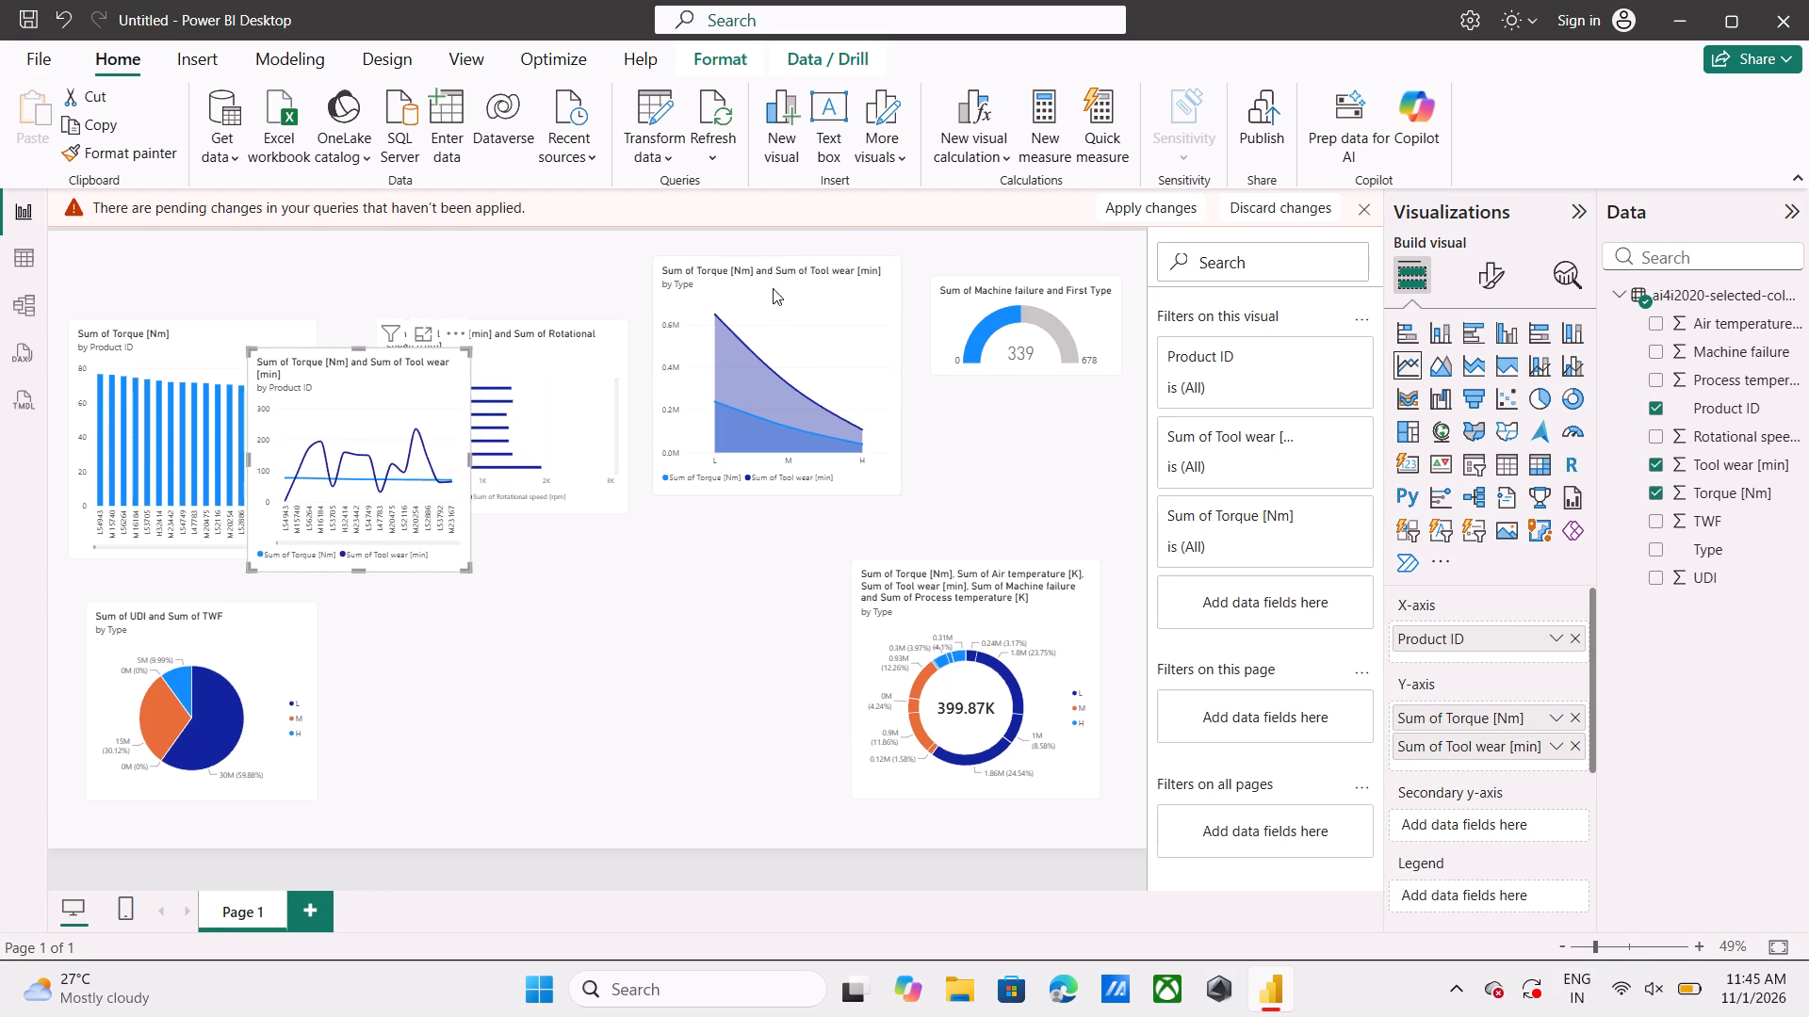
drag(765, 362, 588, 686)
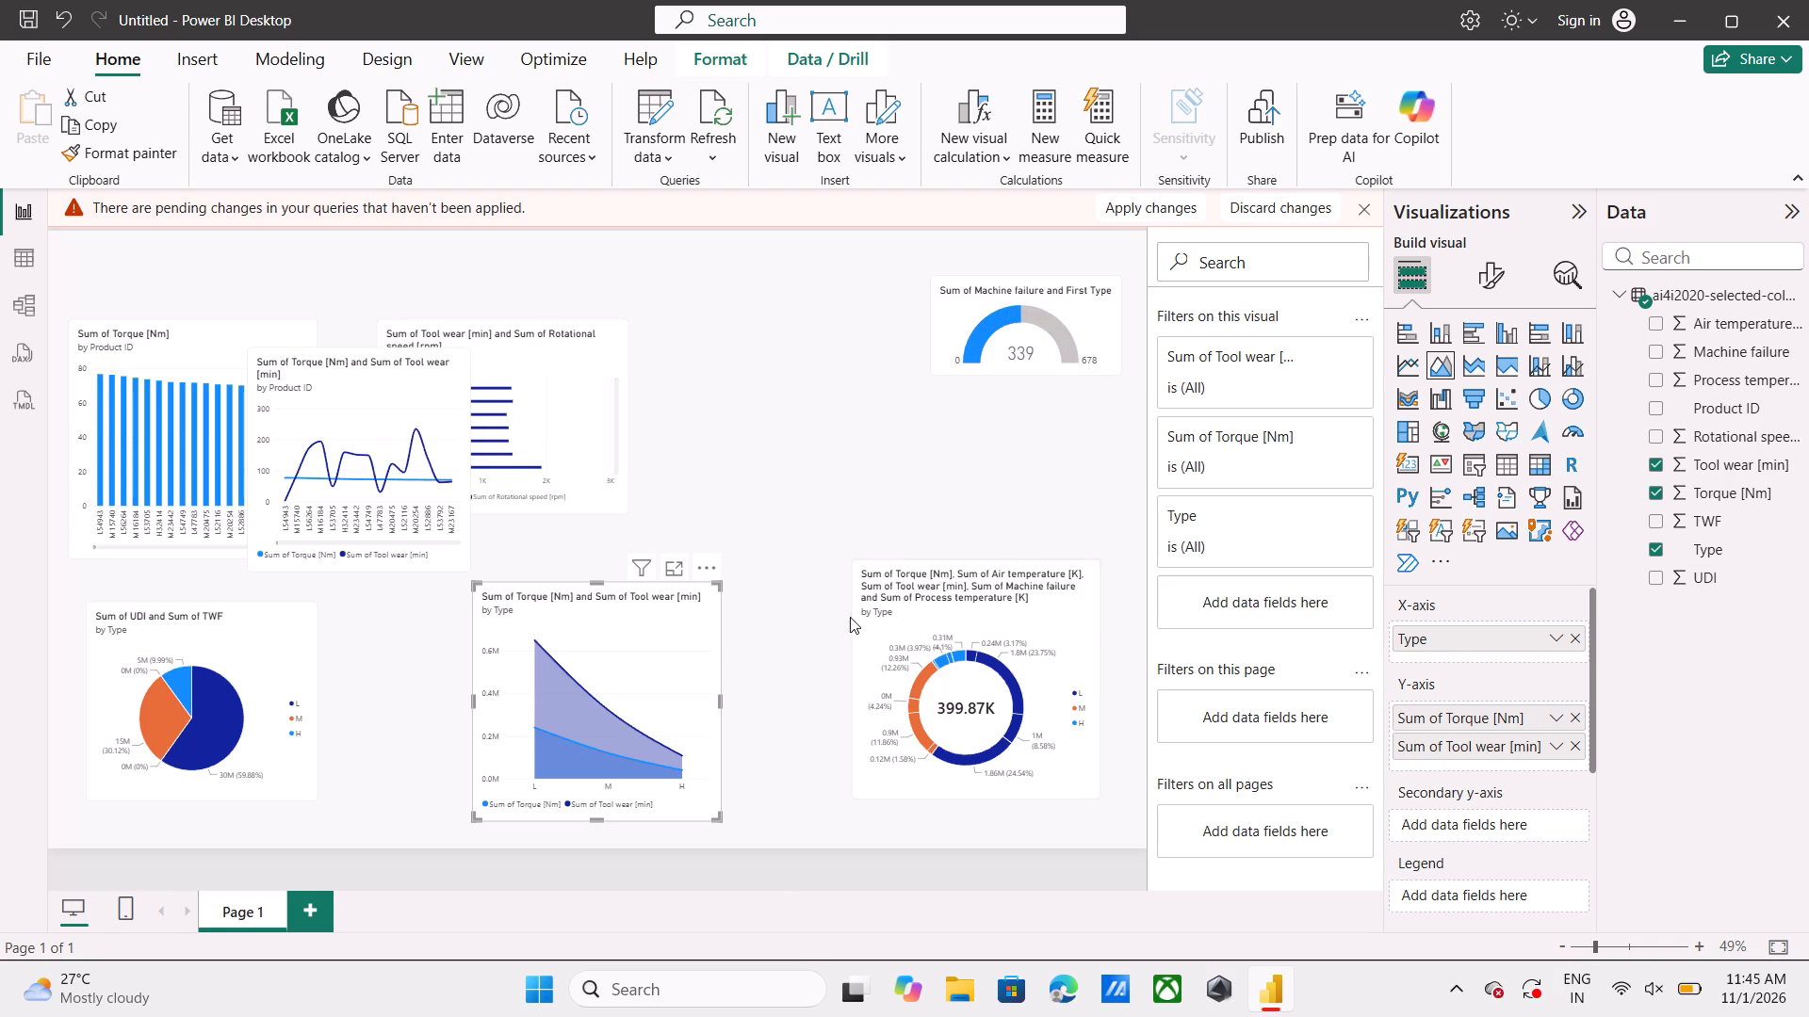
drag(549, 461, 589, 461)
drag(589, 461, 774, 458)
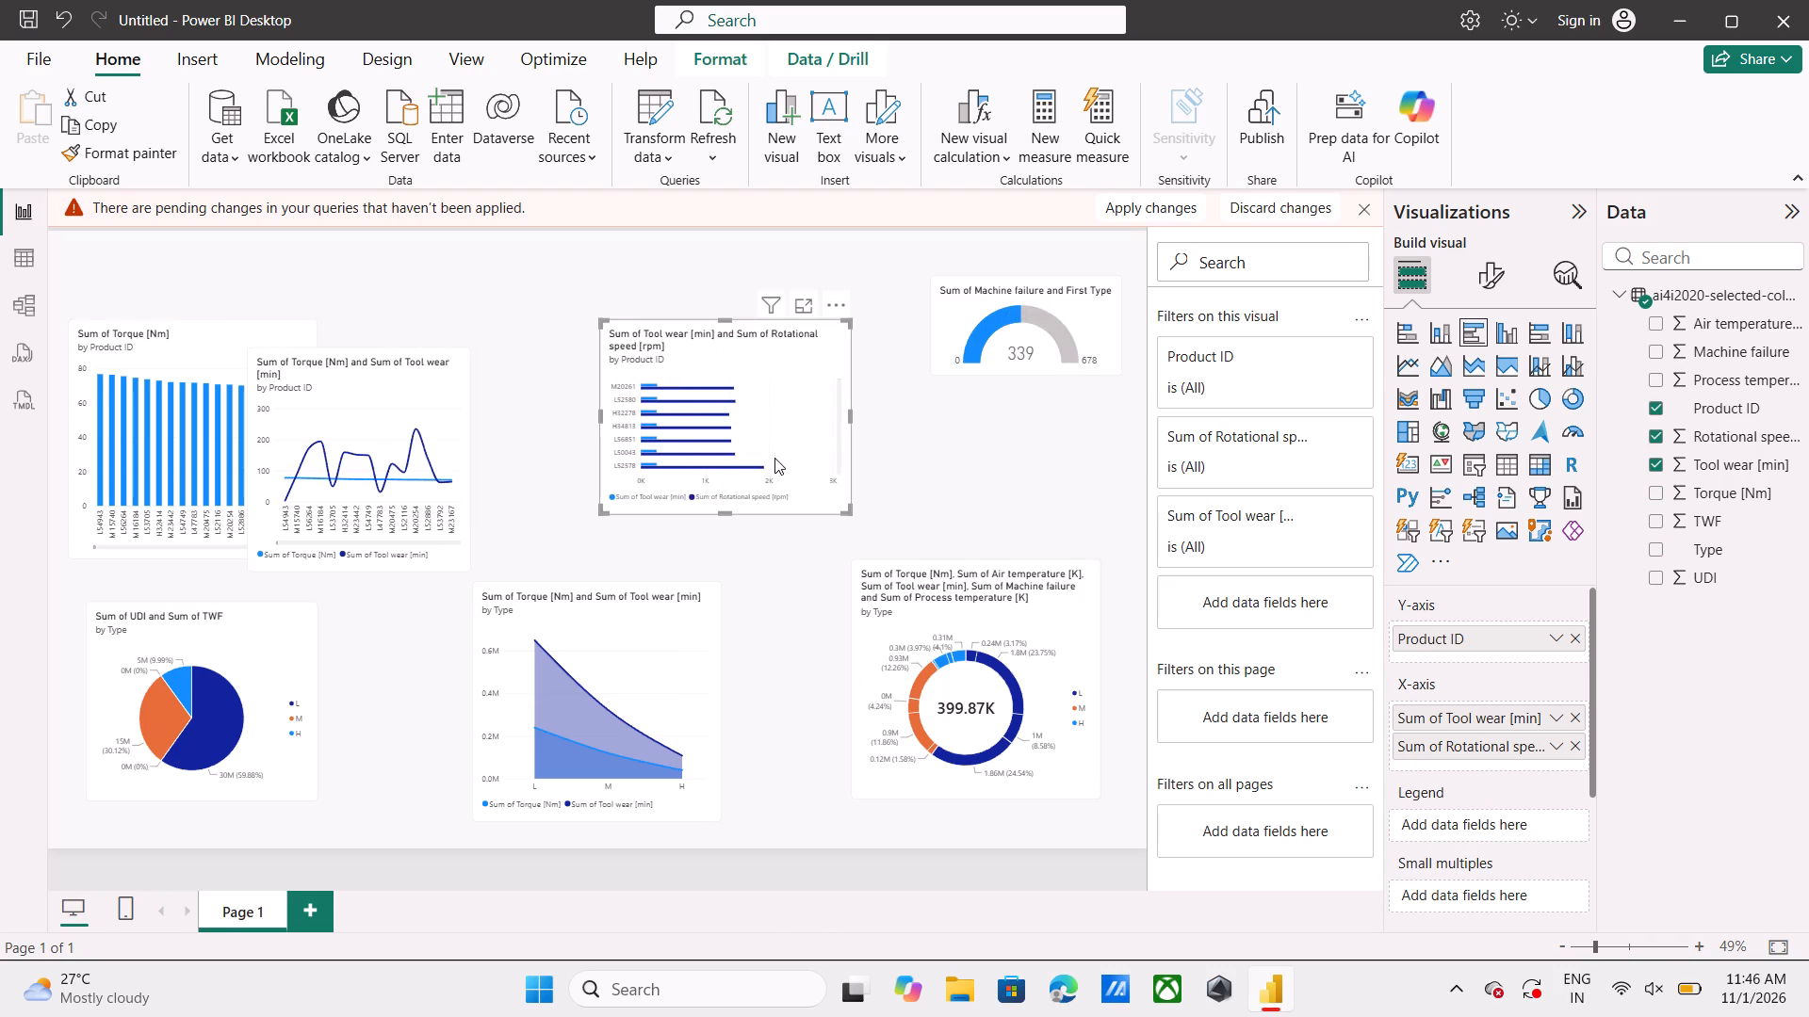
drag(375, 442, 504, 404)
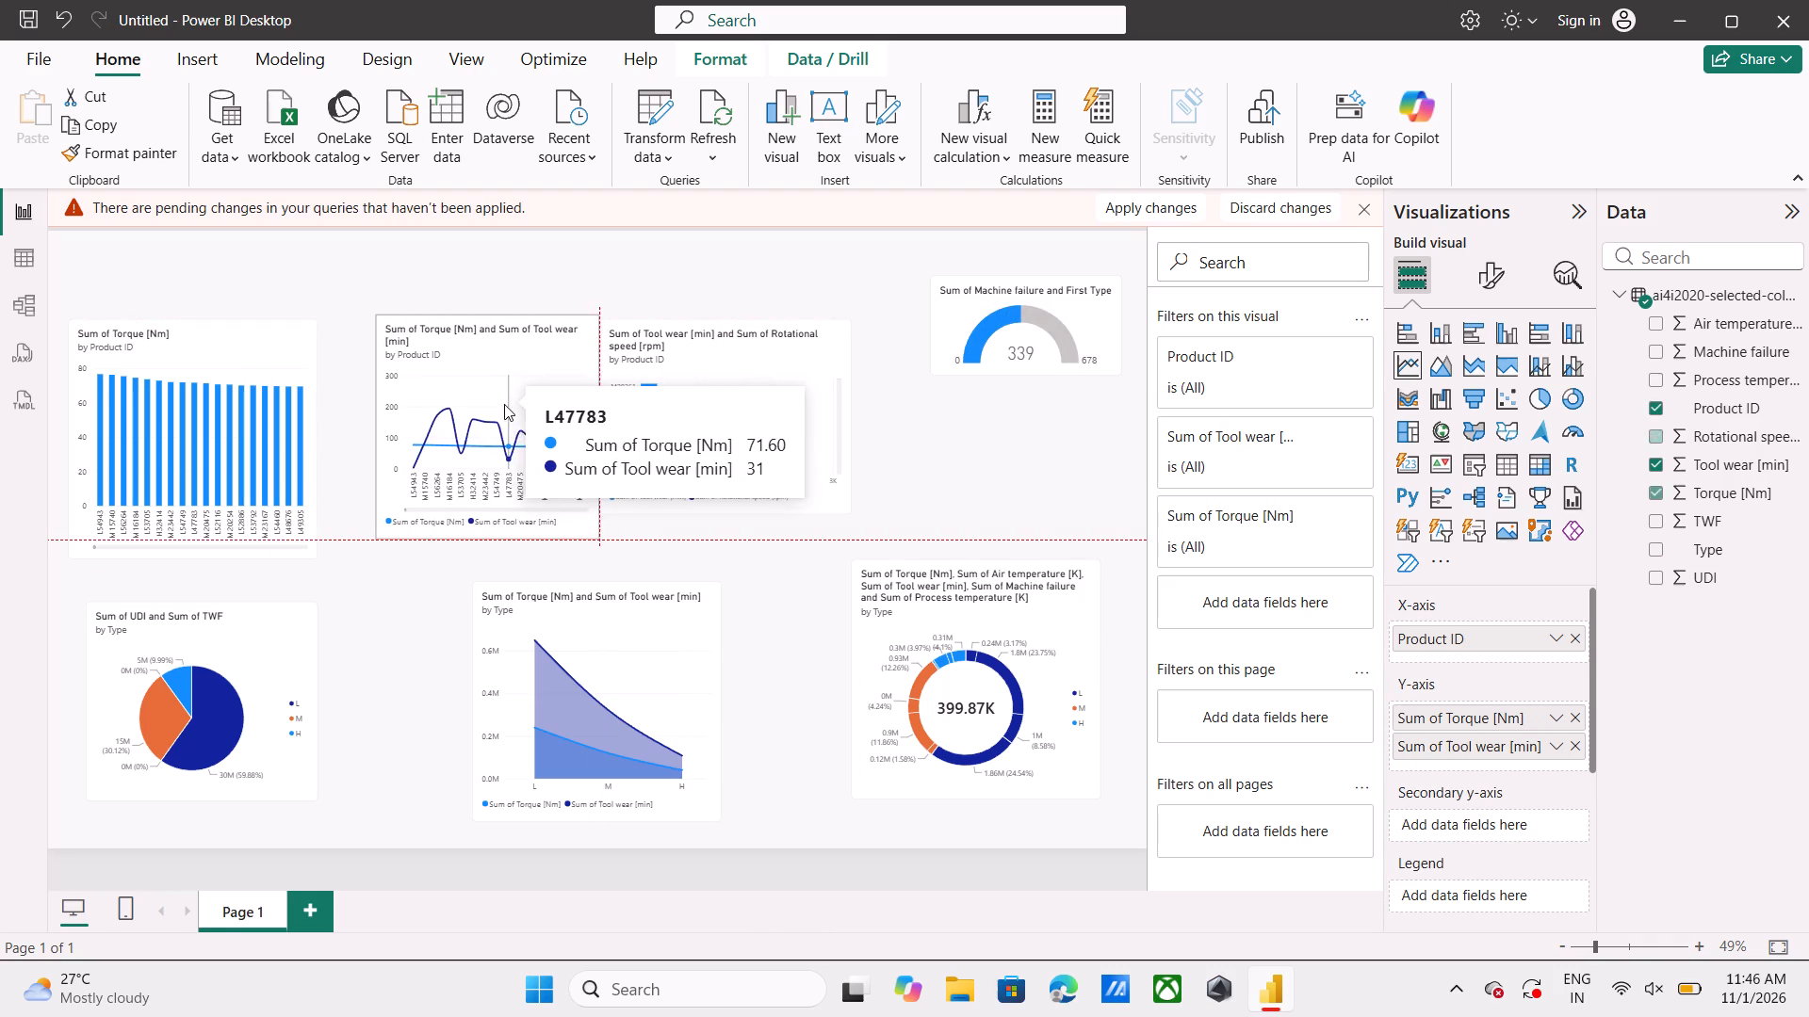
drag(504, 404, 478, 404)
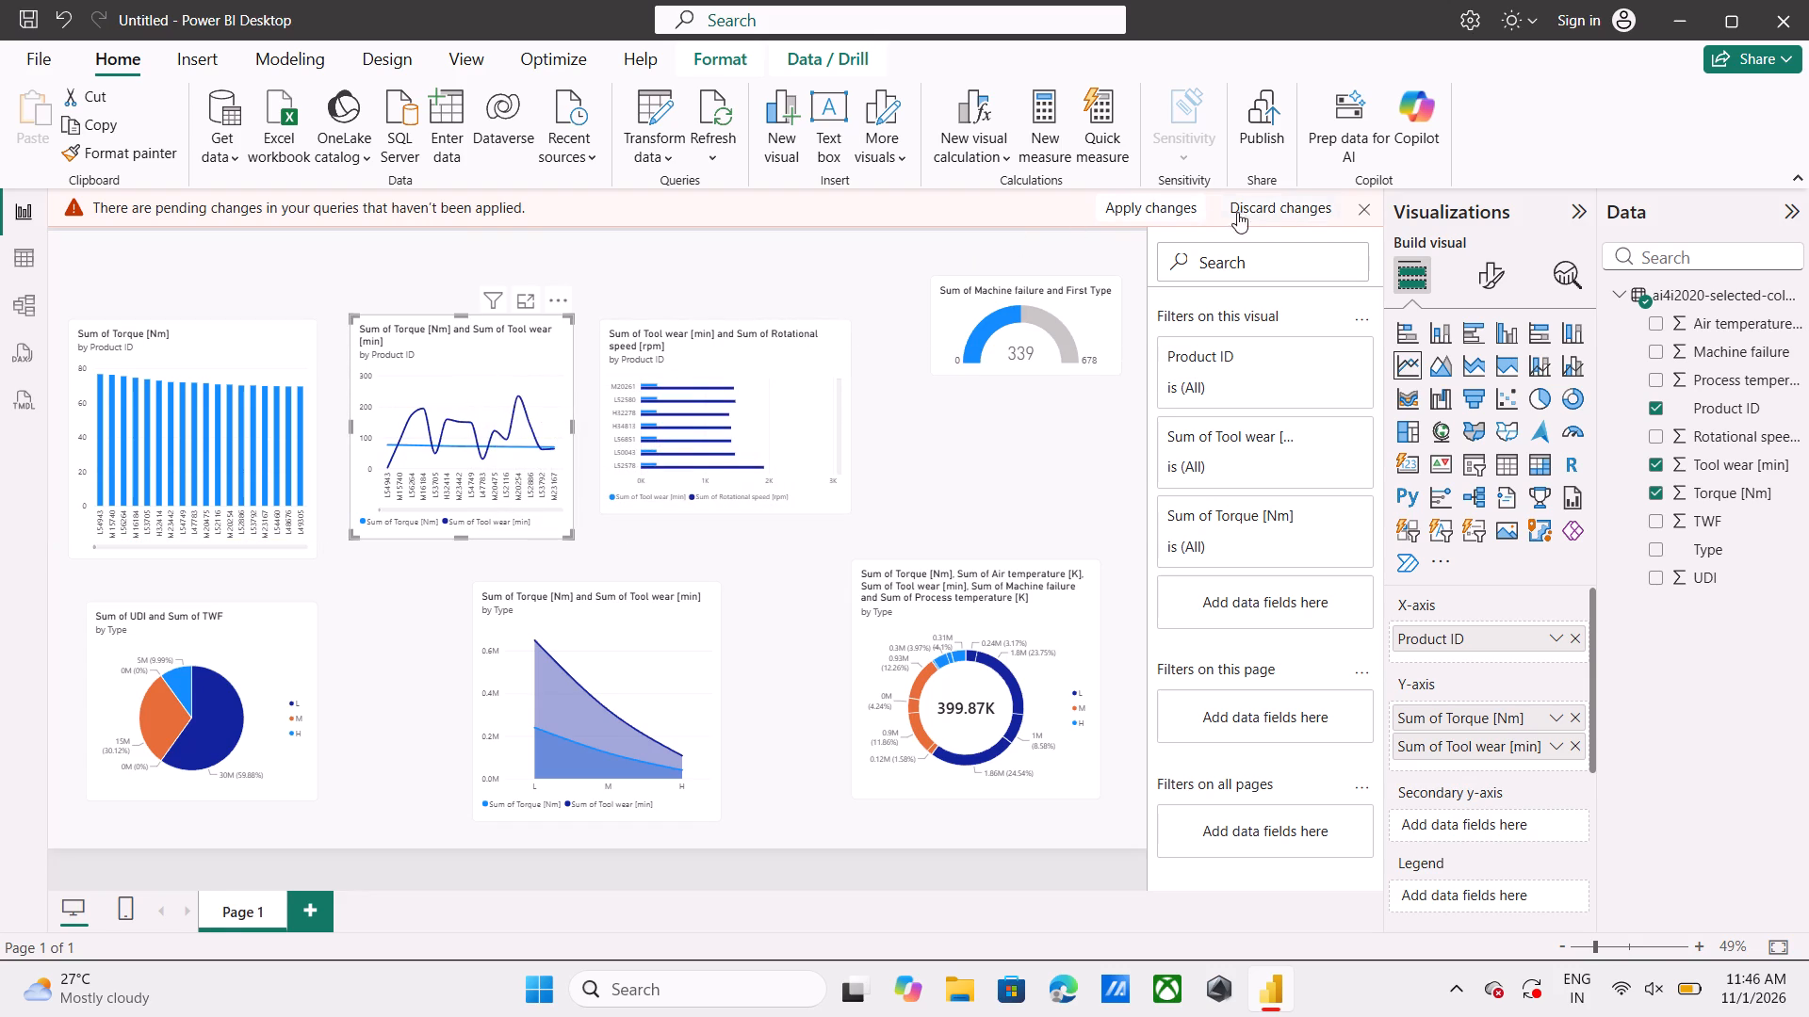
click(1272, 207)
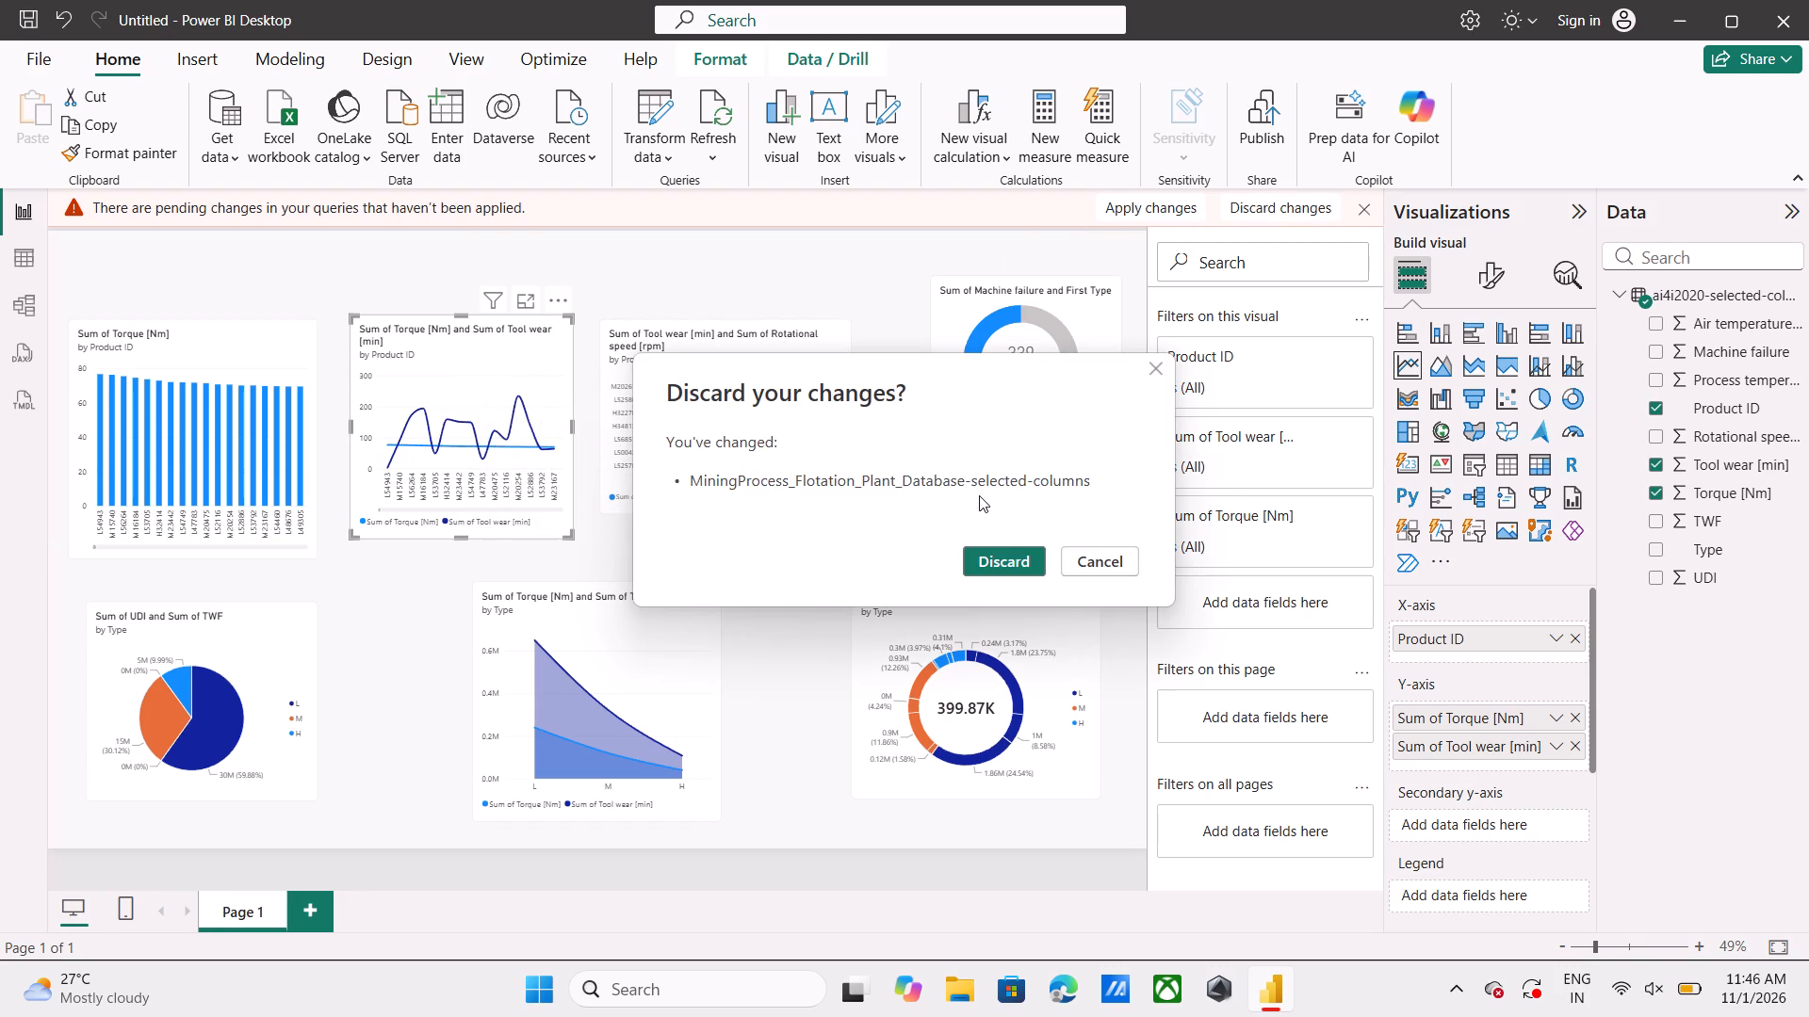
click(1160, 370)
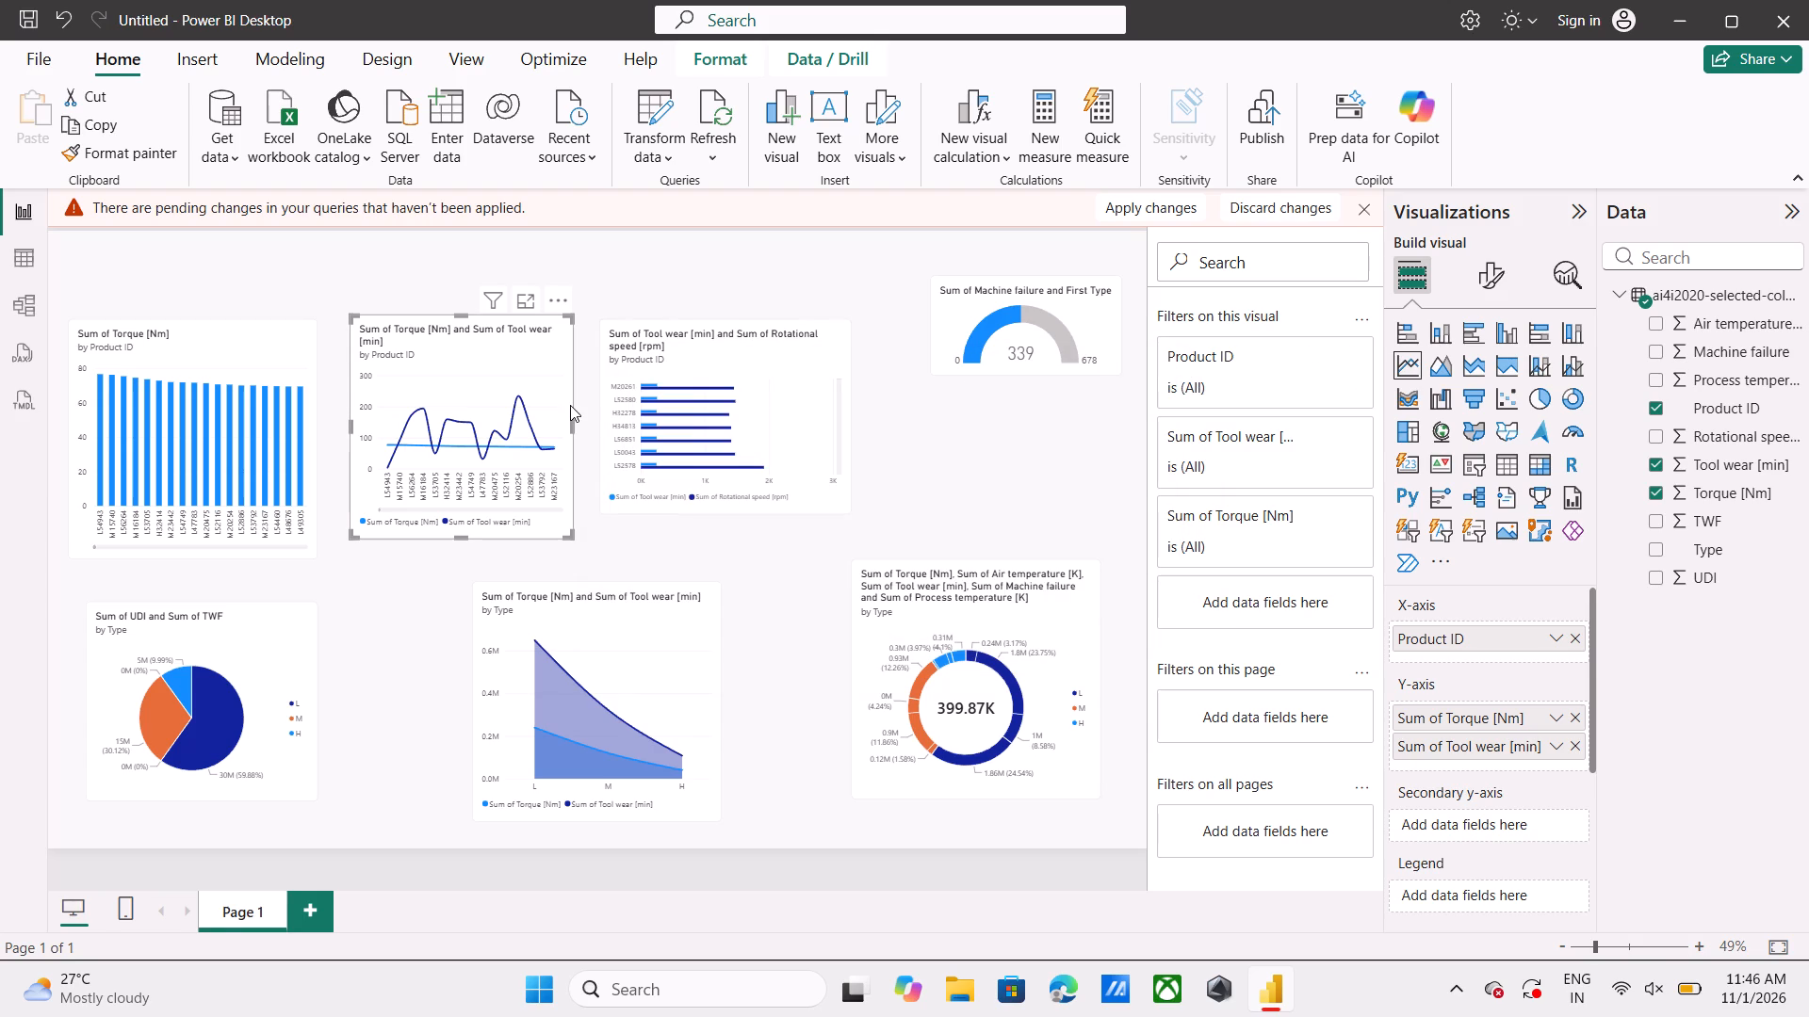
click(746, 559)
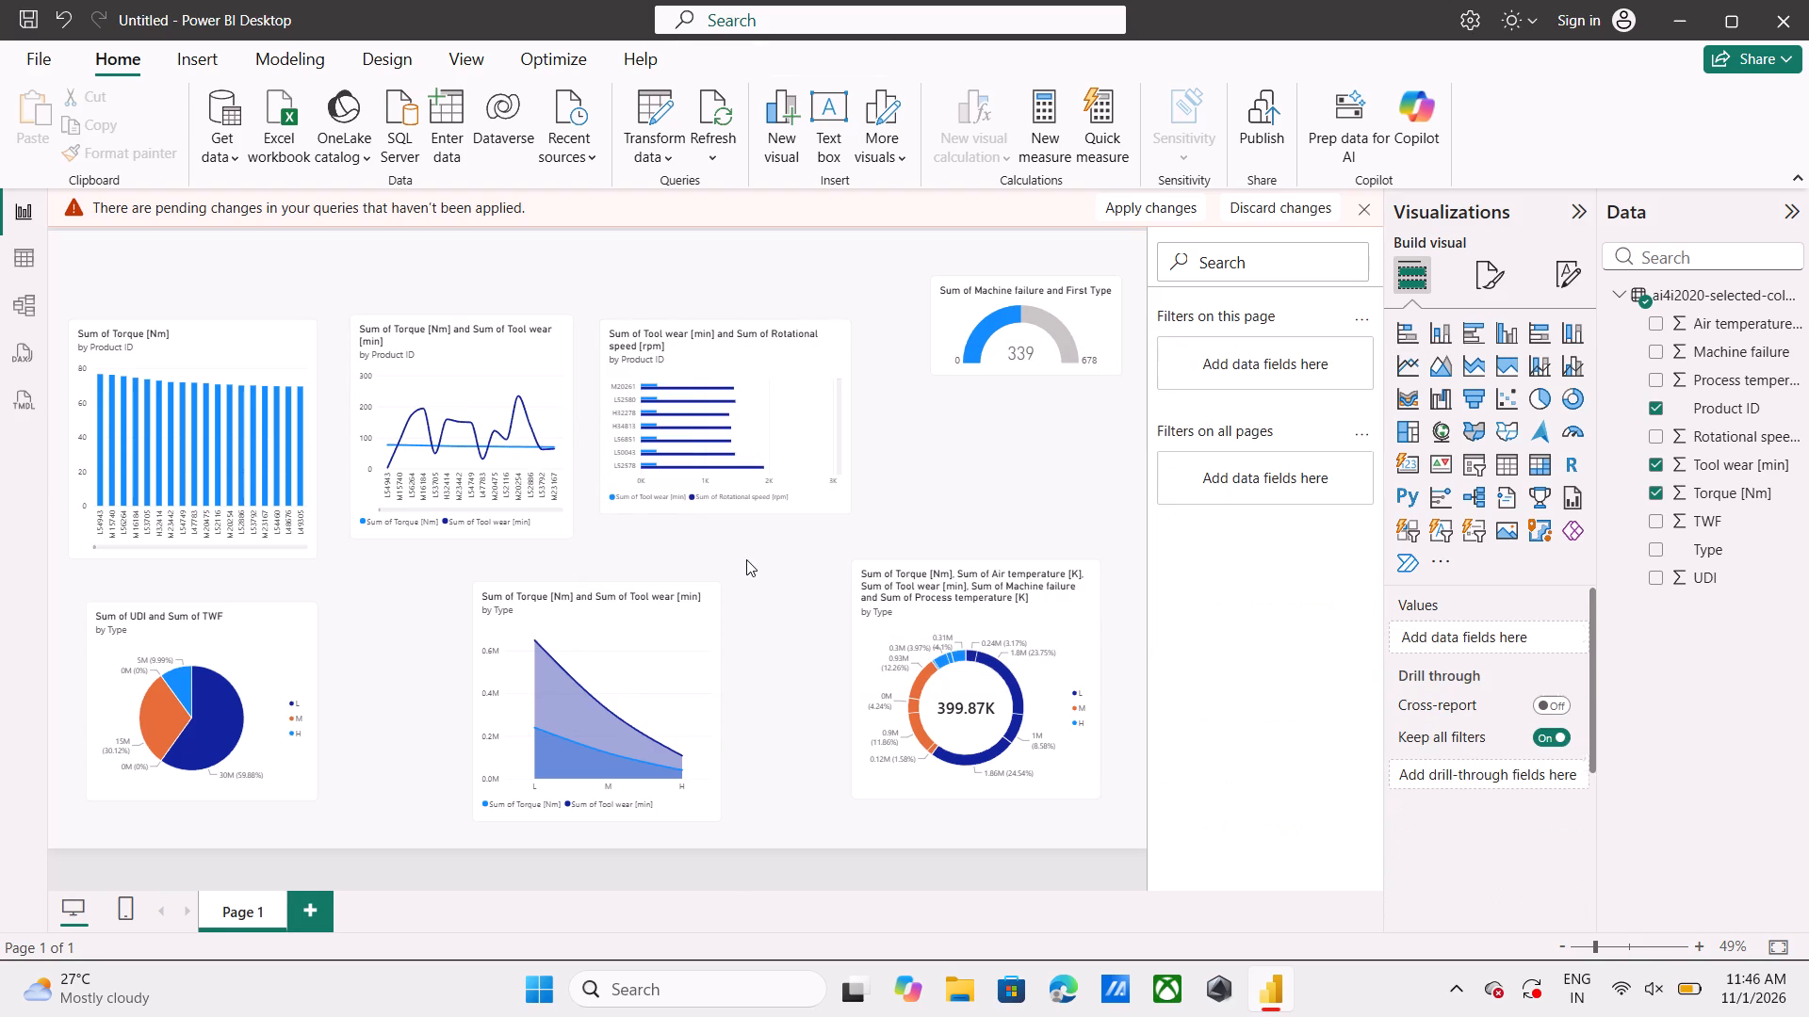
Even out the spacing by shifting the bar chart toward the gauge and bringing the area and donut charts closer to the pie chart.
drag(758, 464, 766, 482)
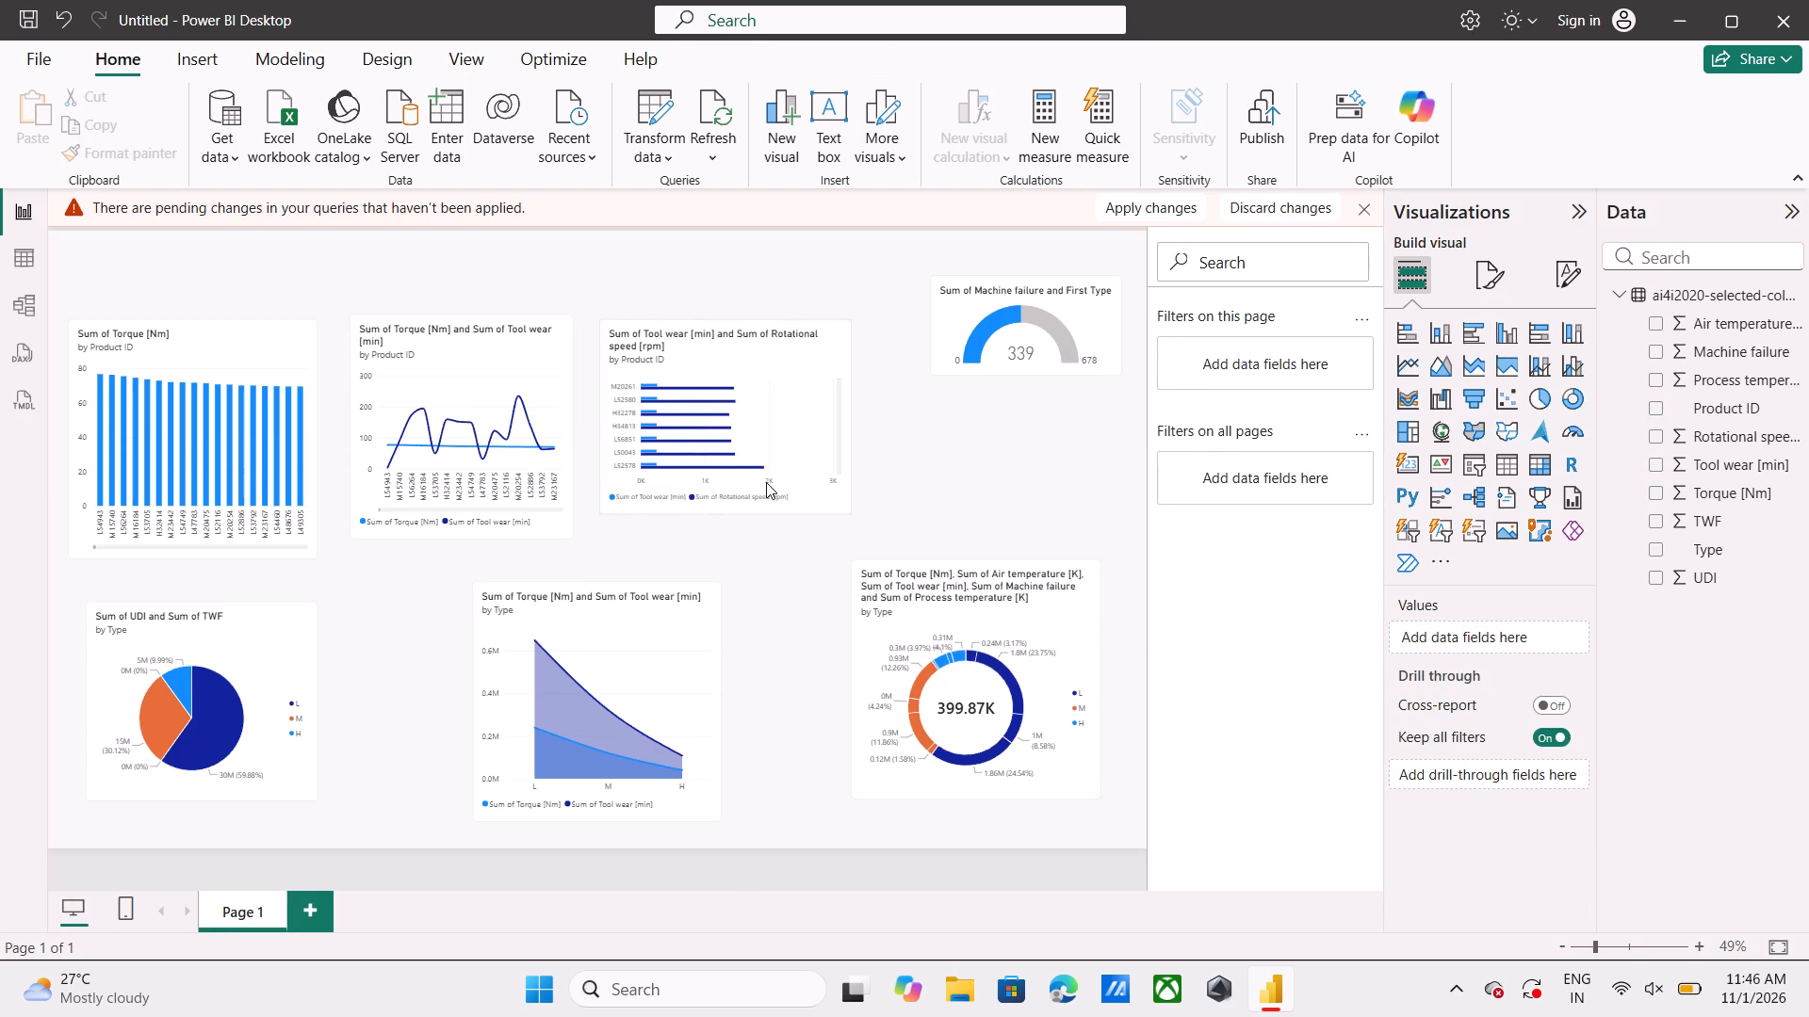
drag(766, 482, 778, 478)
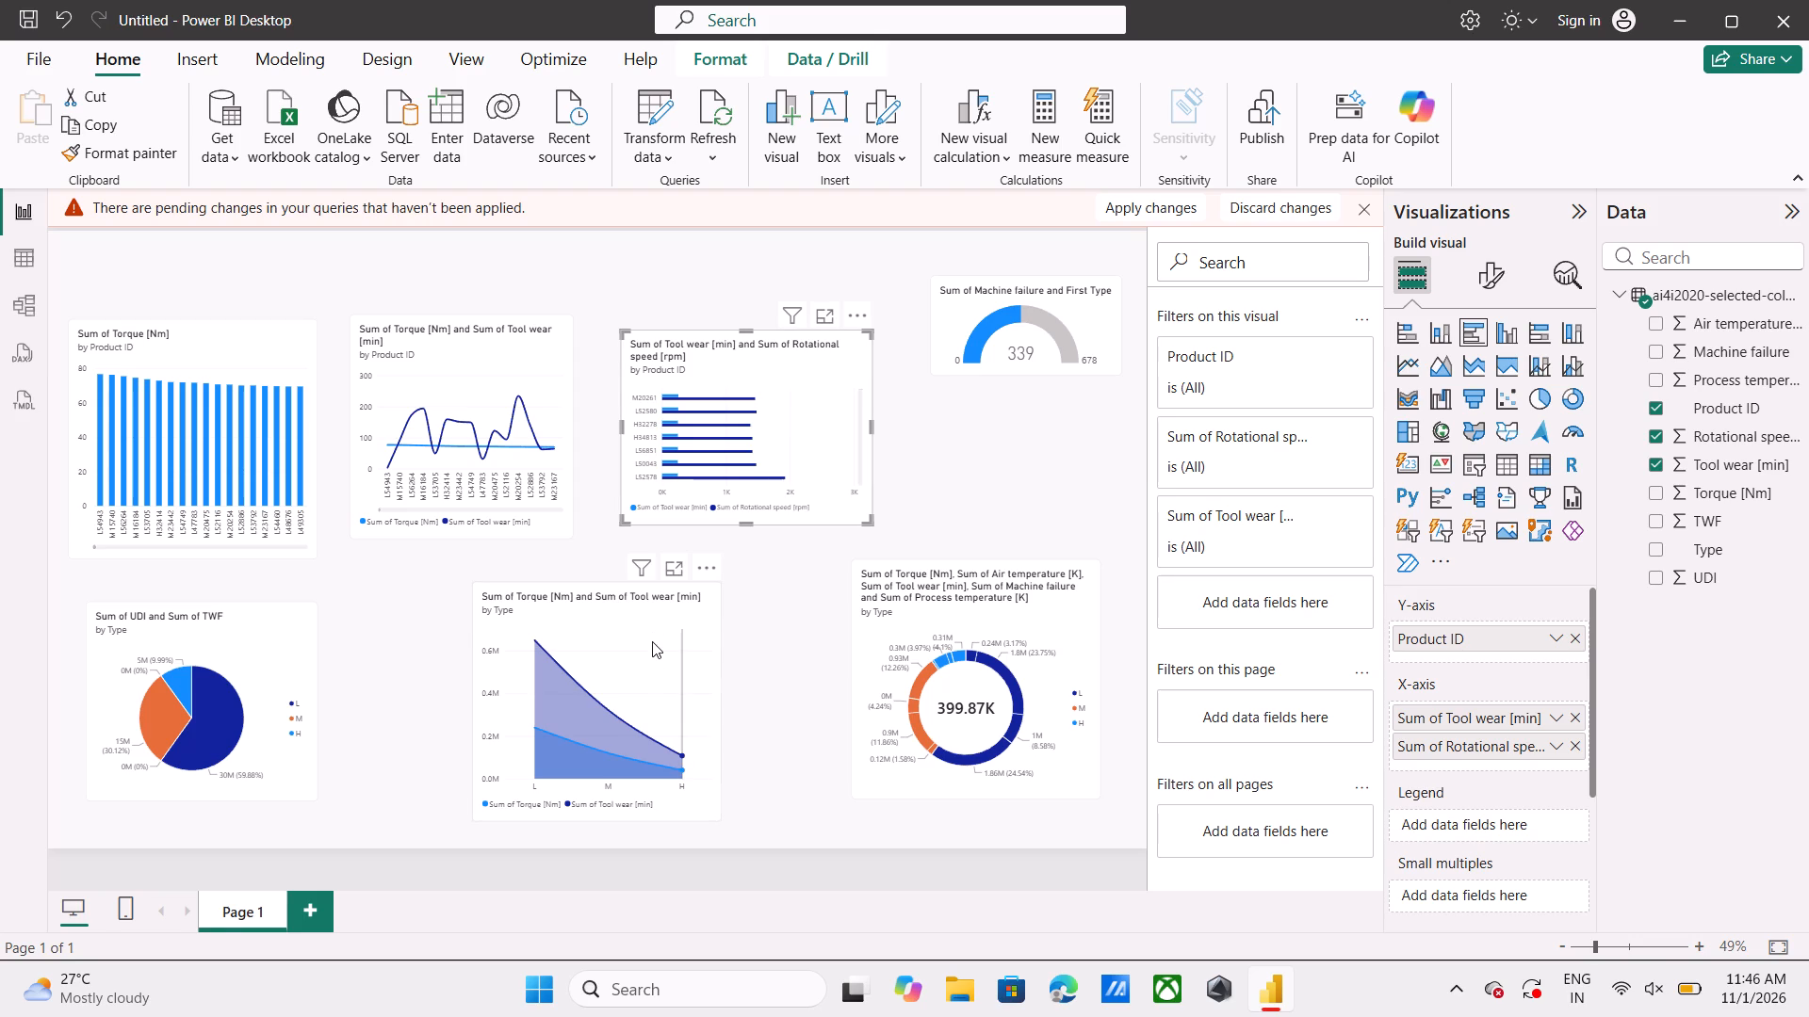
drag(652, 662, 549, 668)
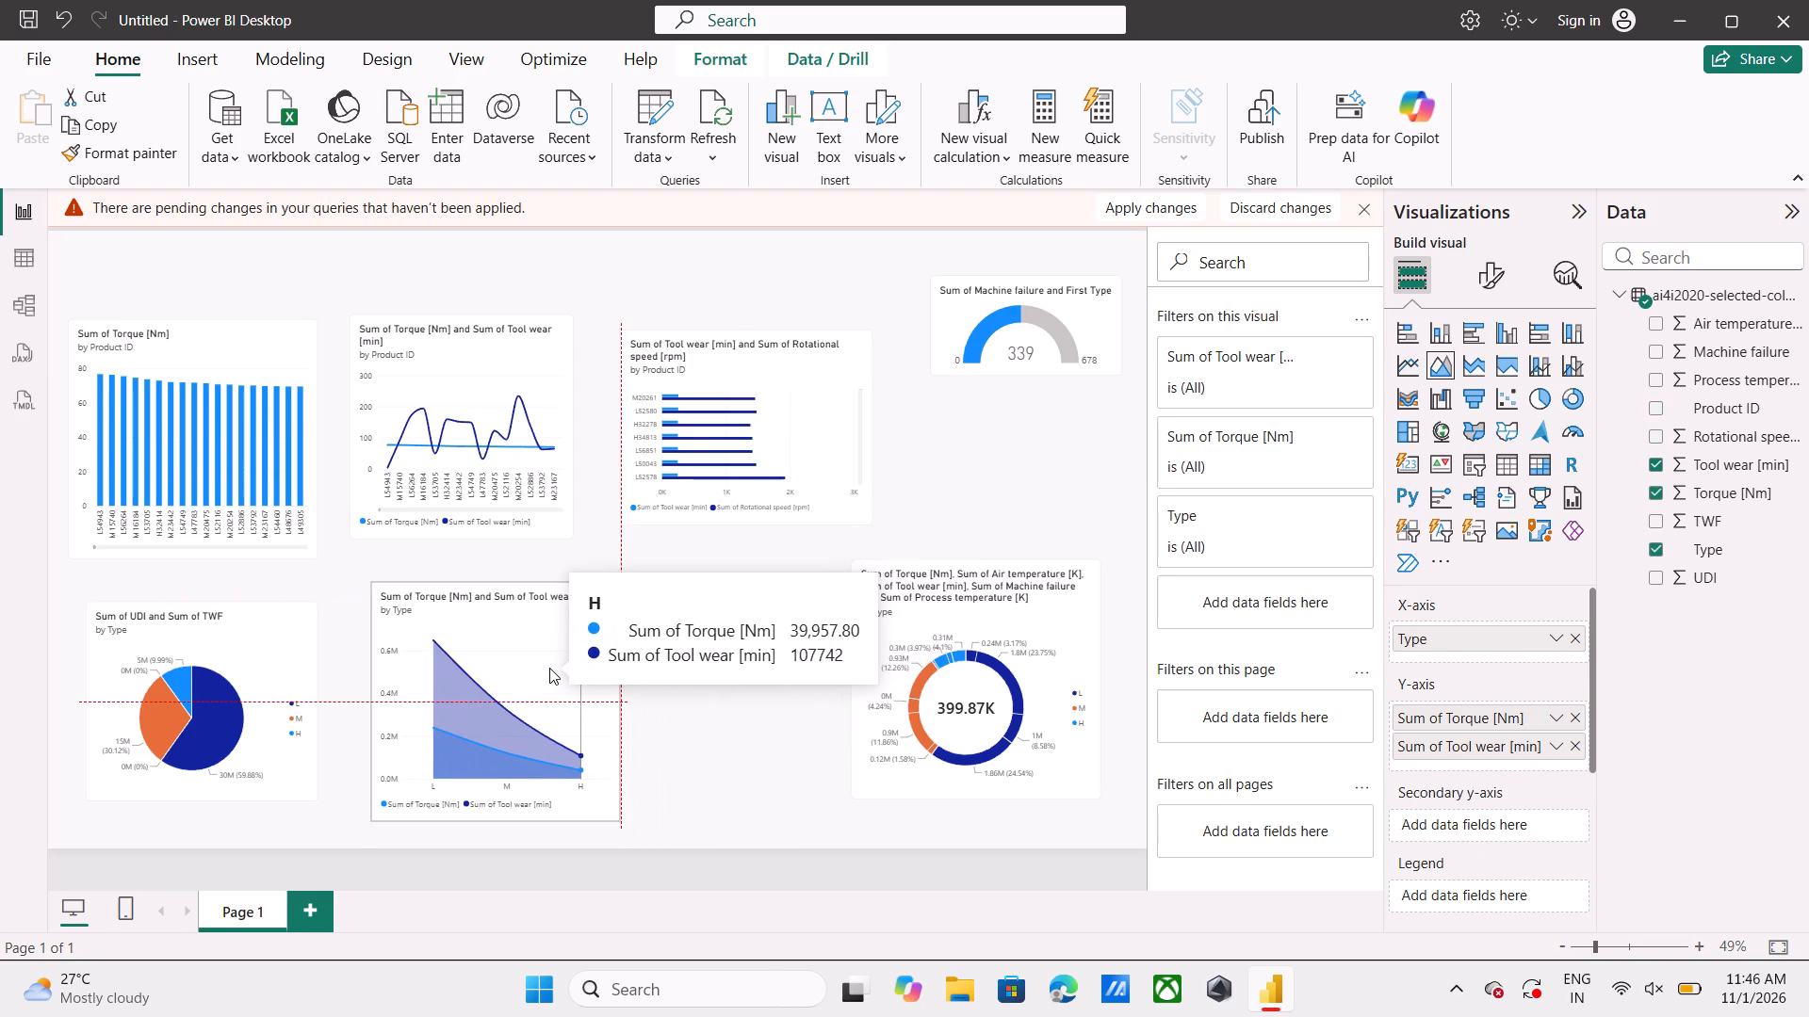
drag(549, 668, 546, 670)
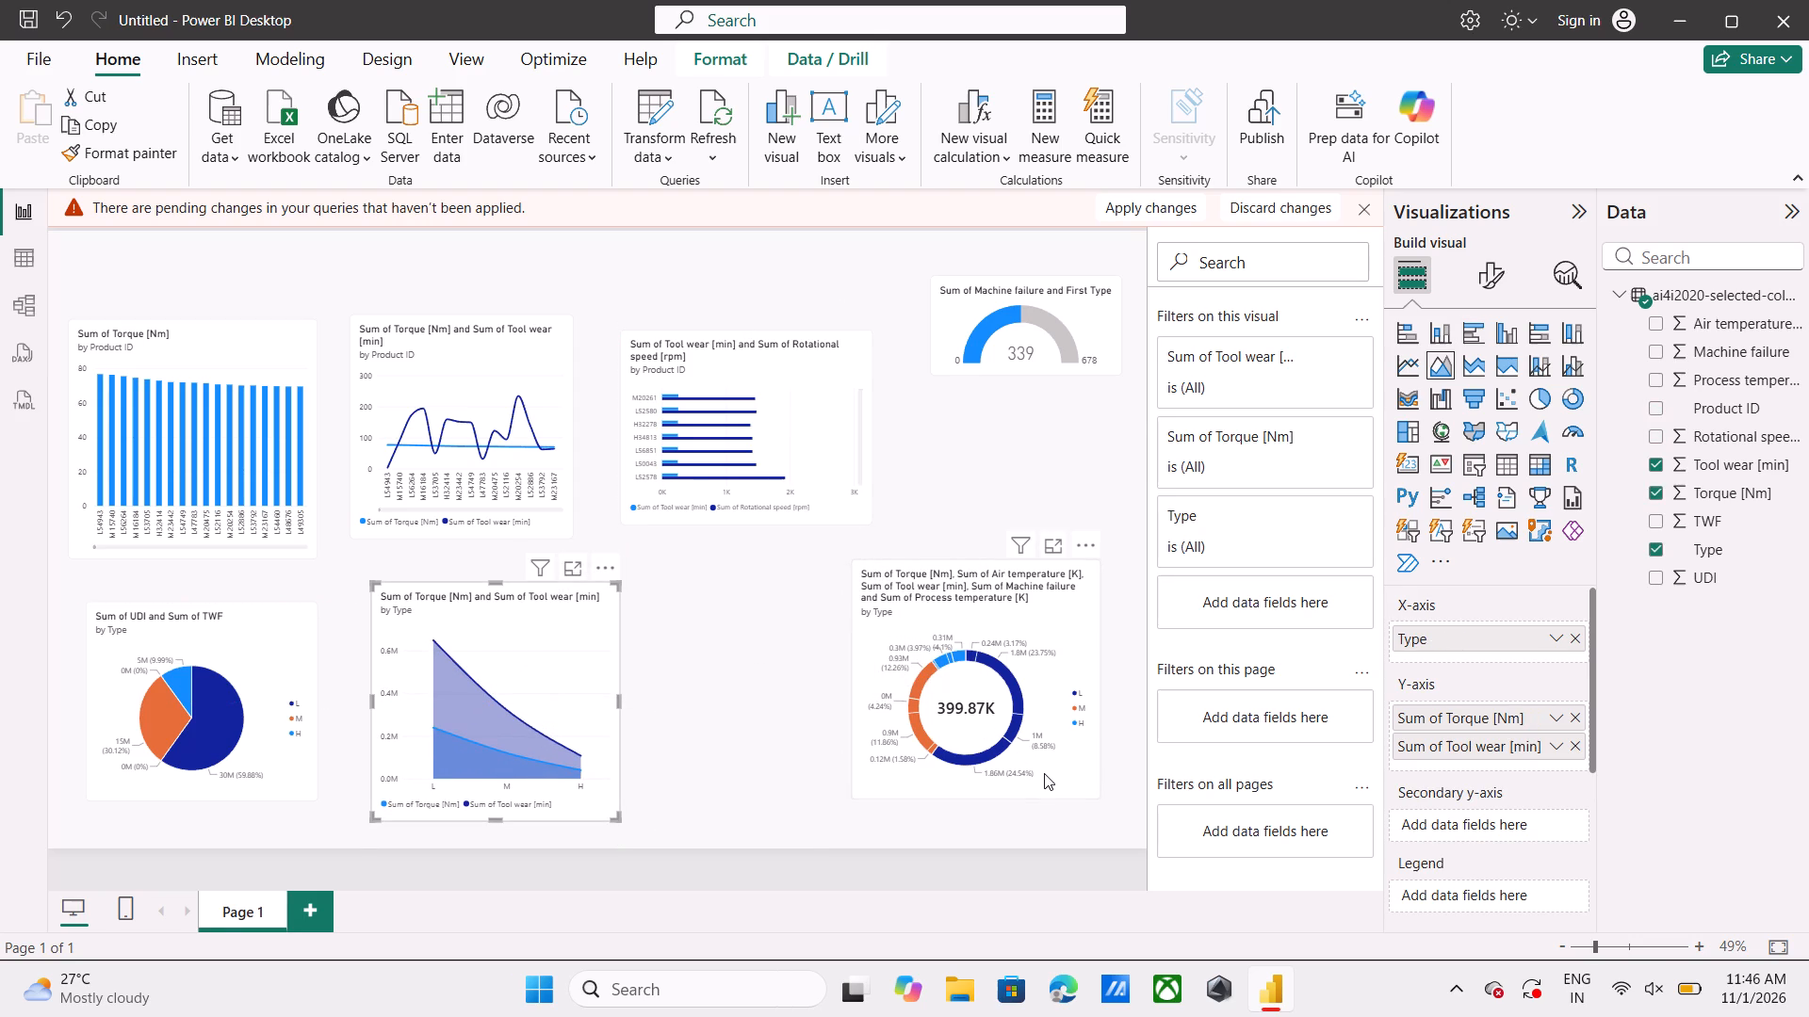
drag(1058, 768, 860, 774)
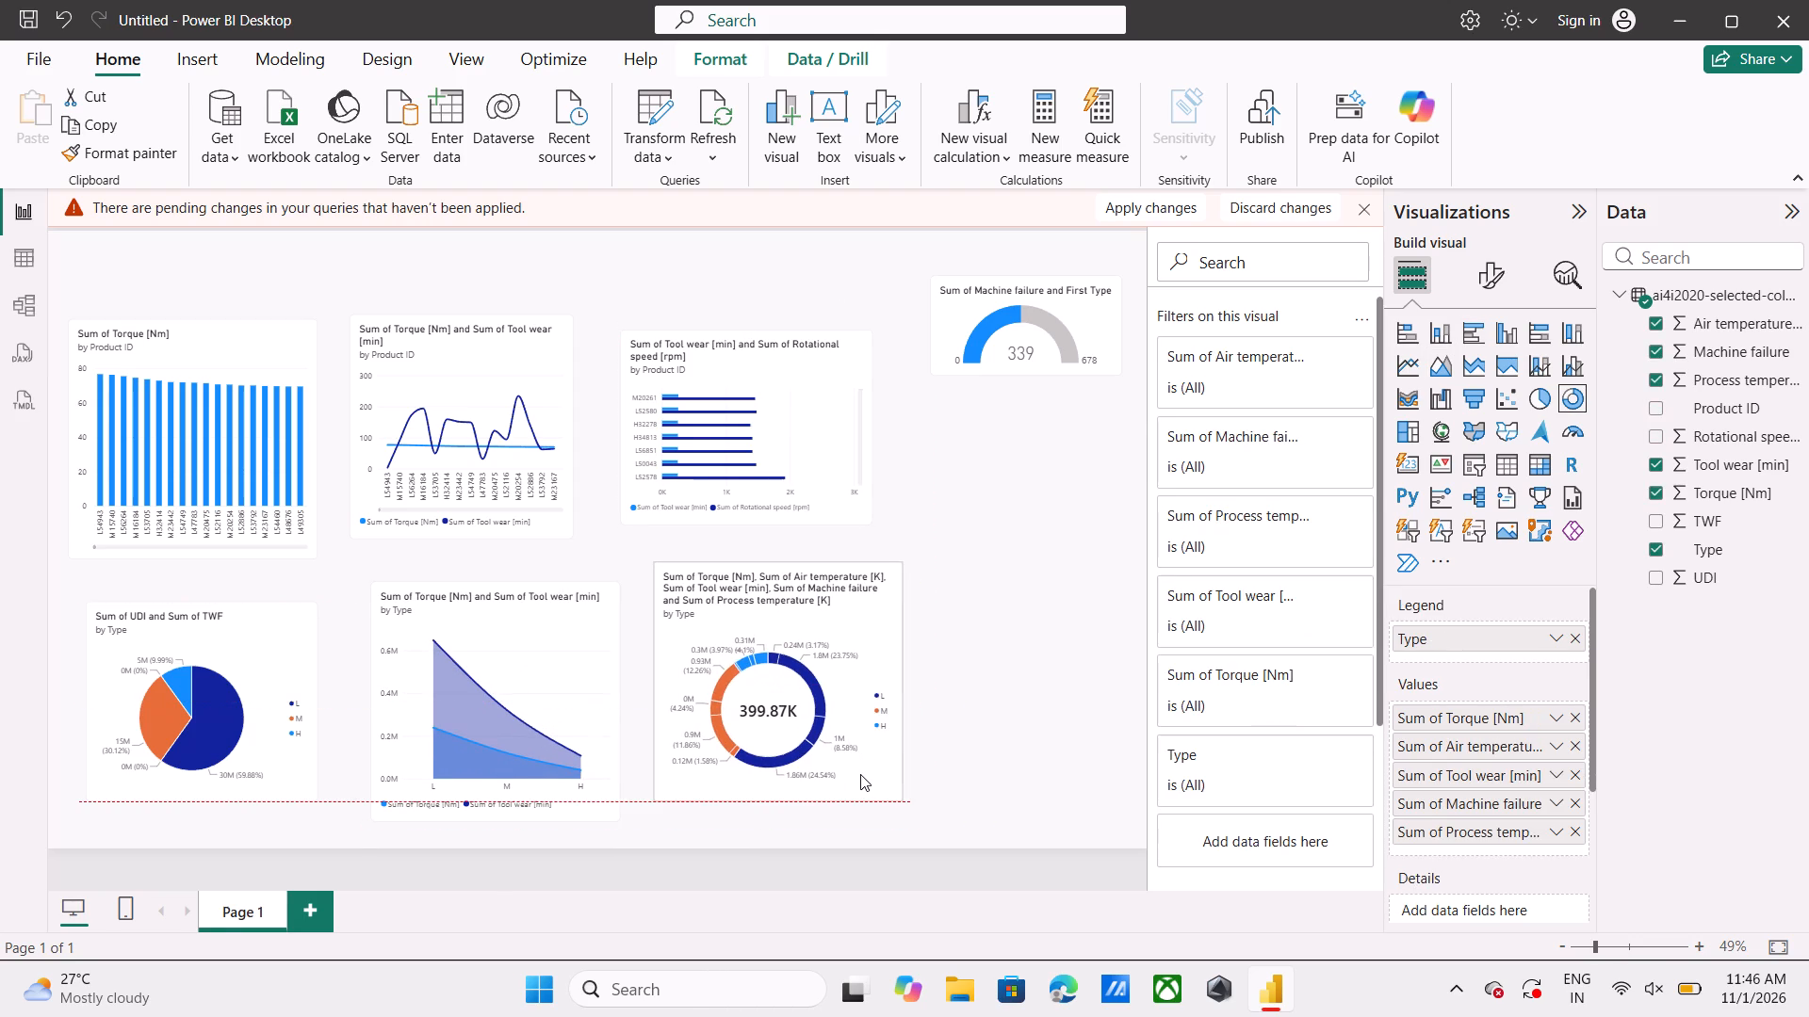
drag(860, 774, 876, 792)
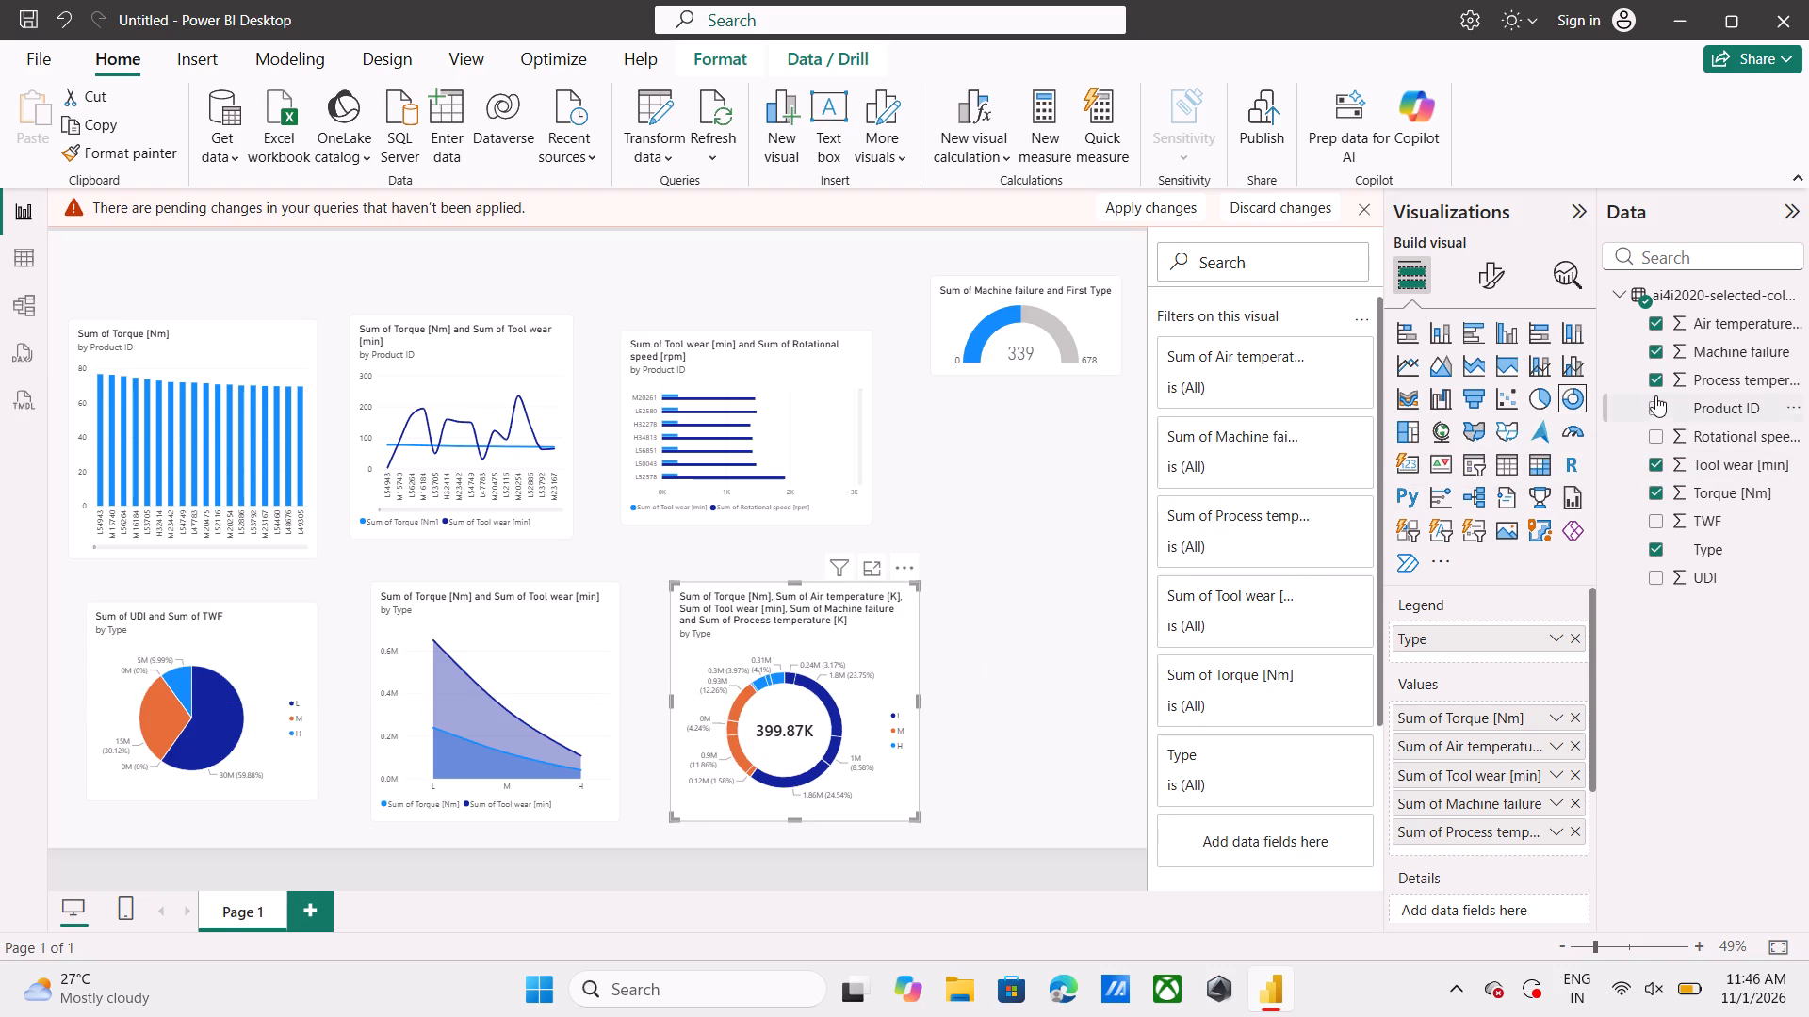
Remove Machine failure and Process temperature from the donut chart's values.
click(1659, 356)
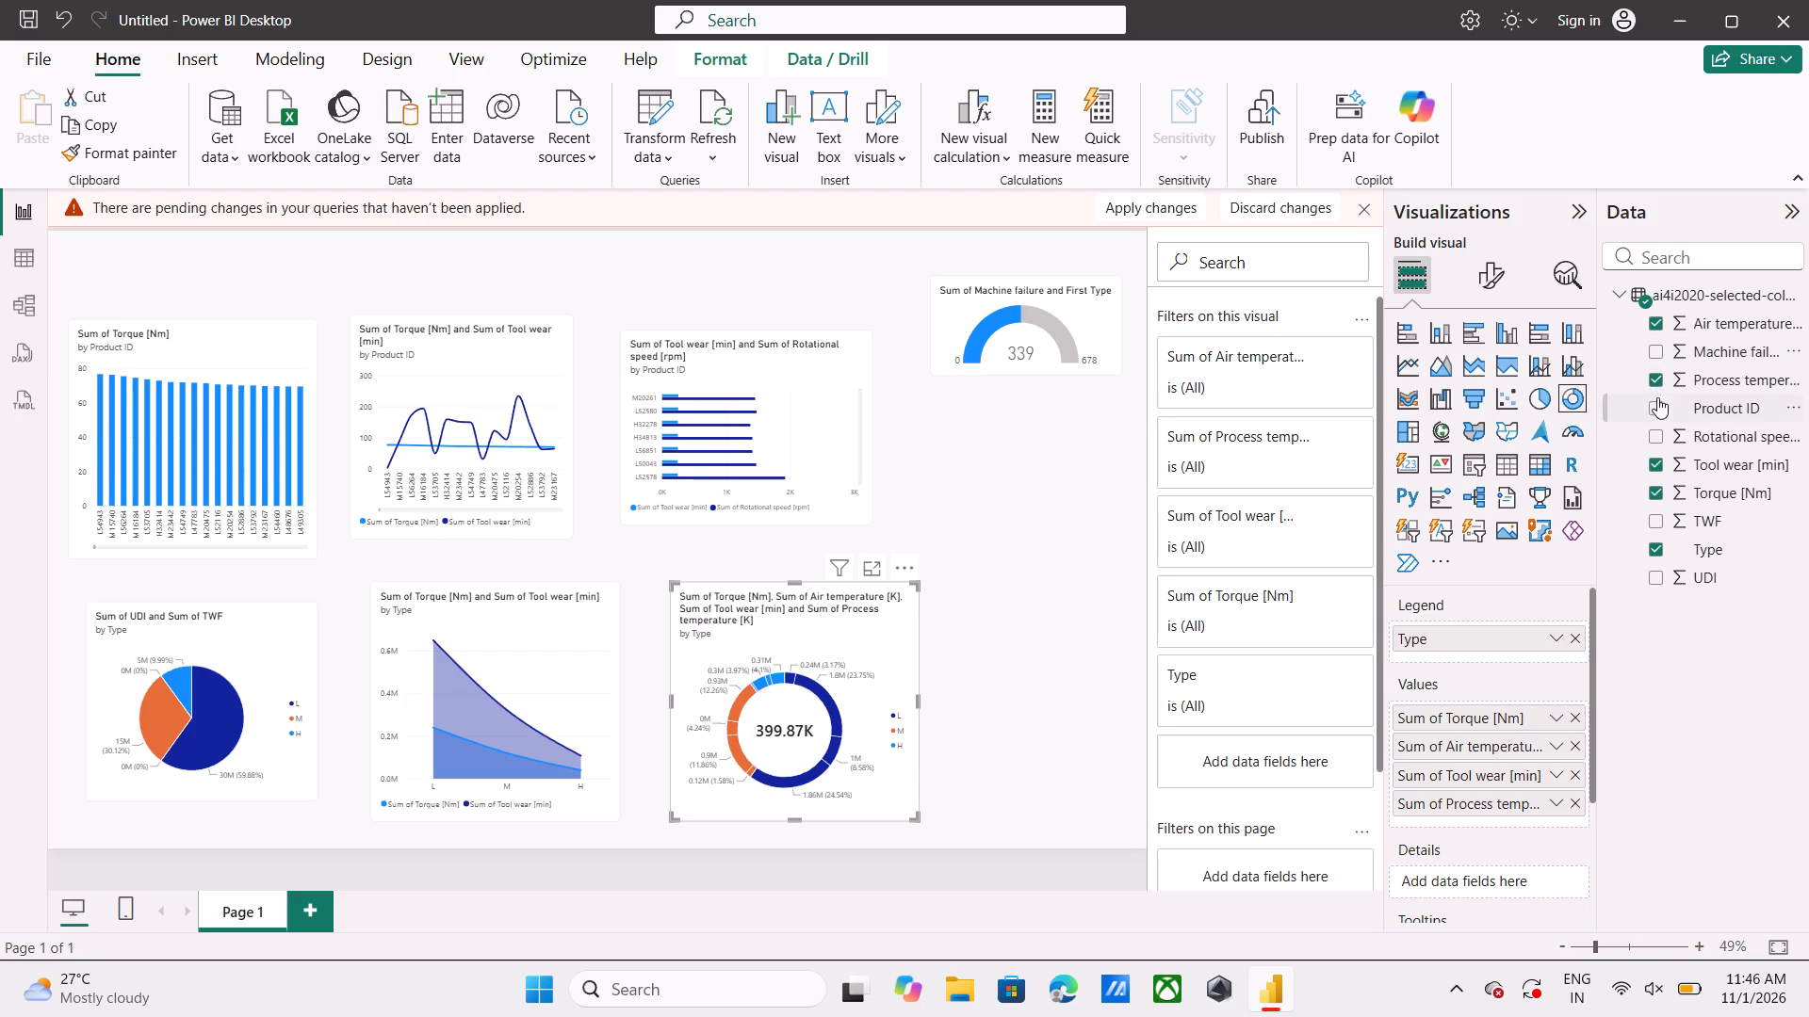
click(1655, 373)
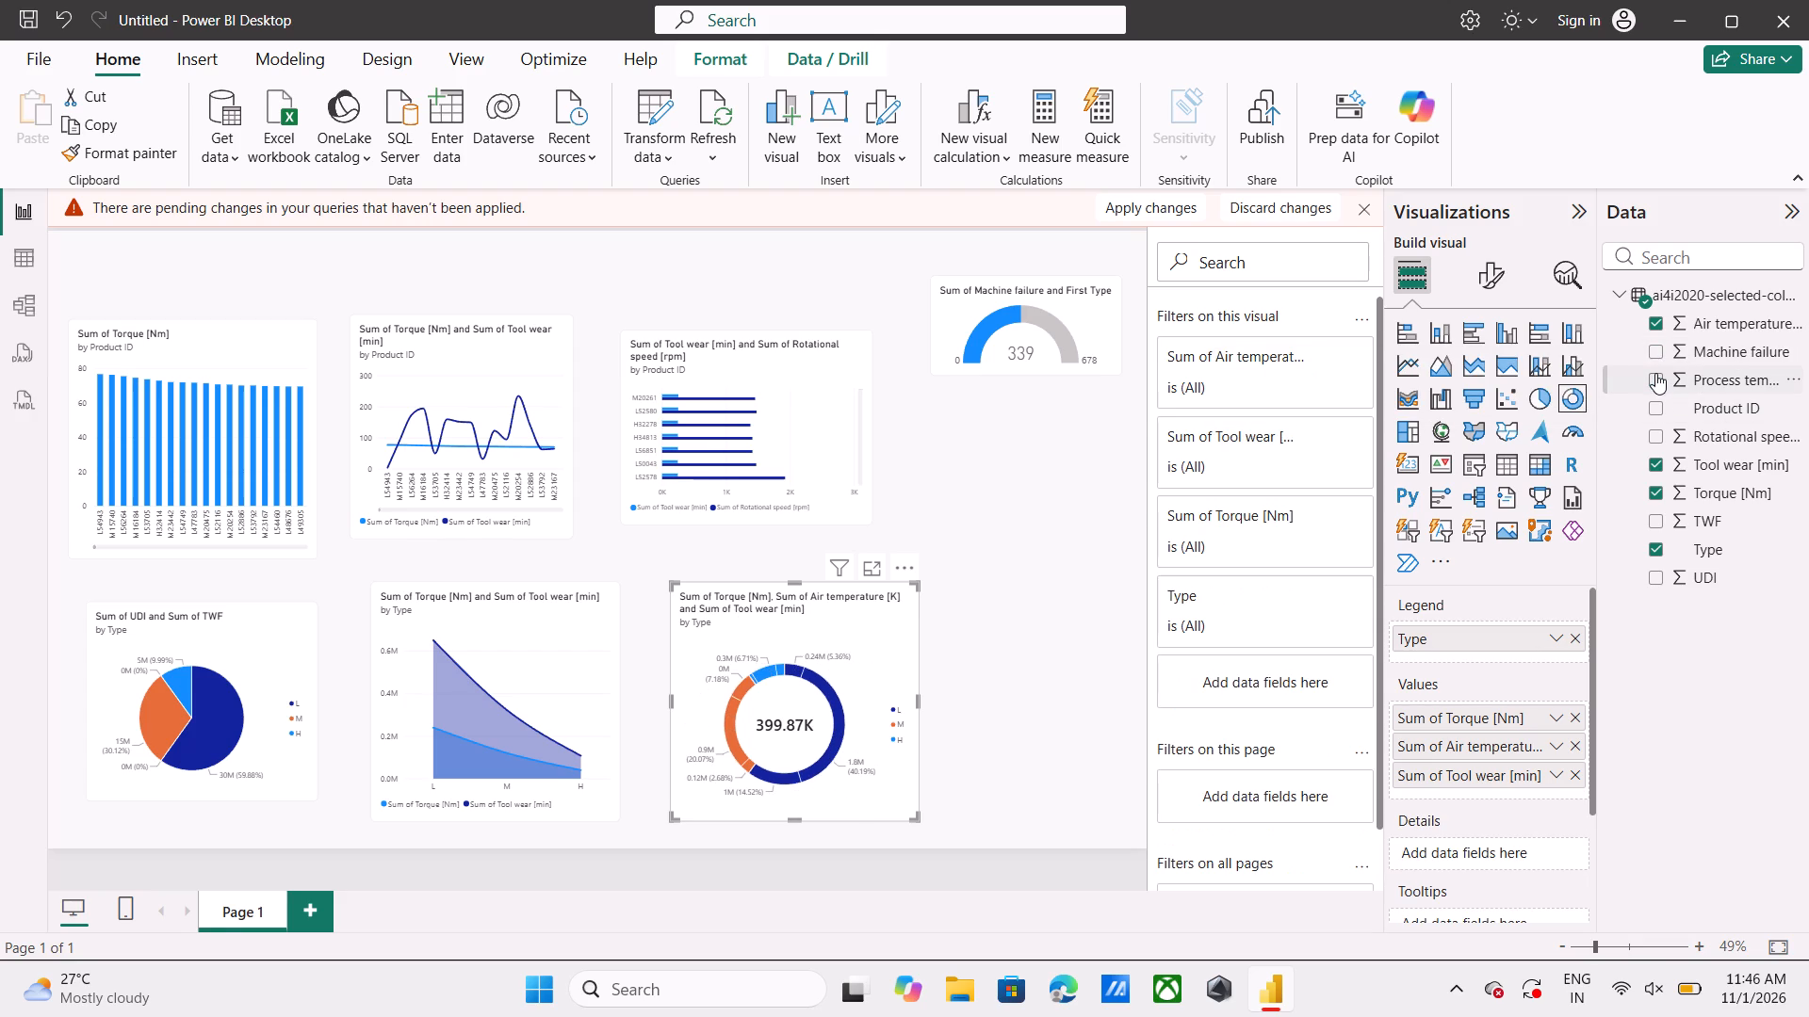
Remove and re-add Torque [Nm] and Tool wear [min] in turn on the donut chart, then try UDI and remove it again.
click(1655, 489)
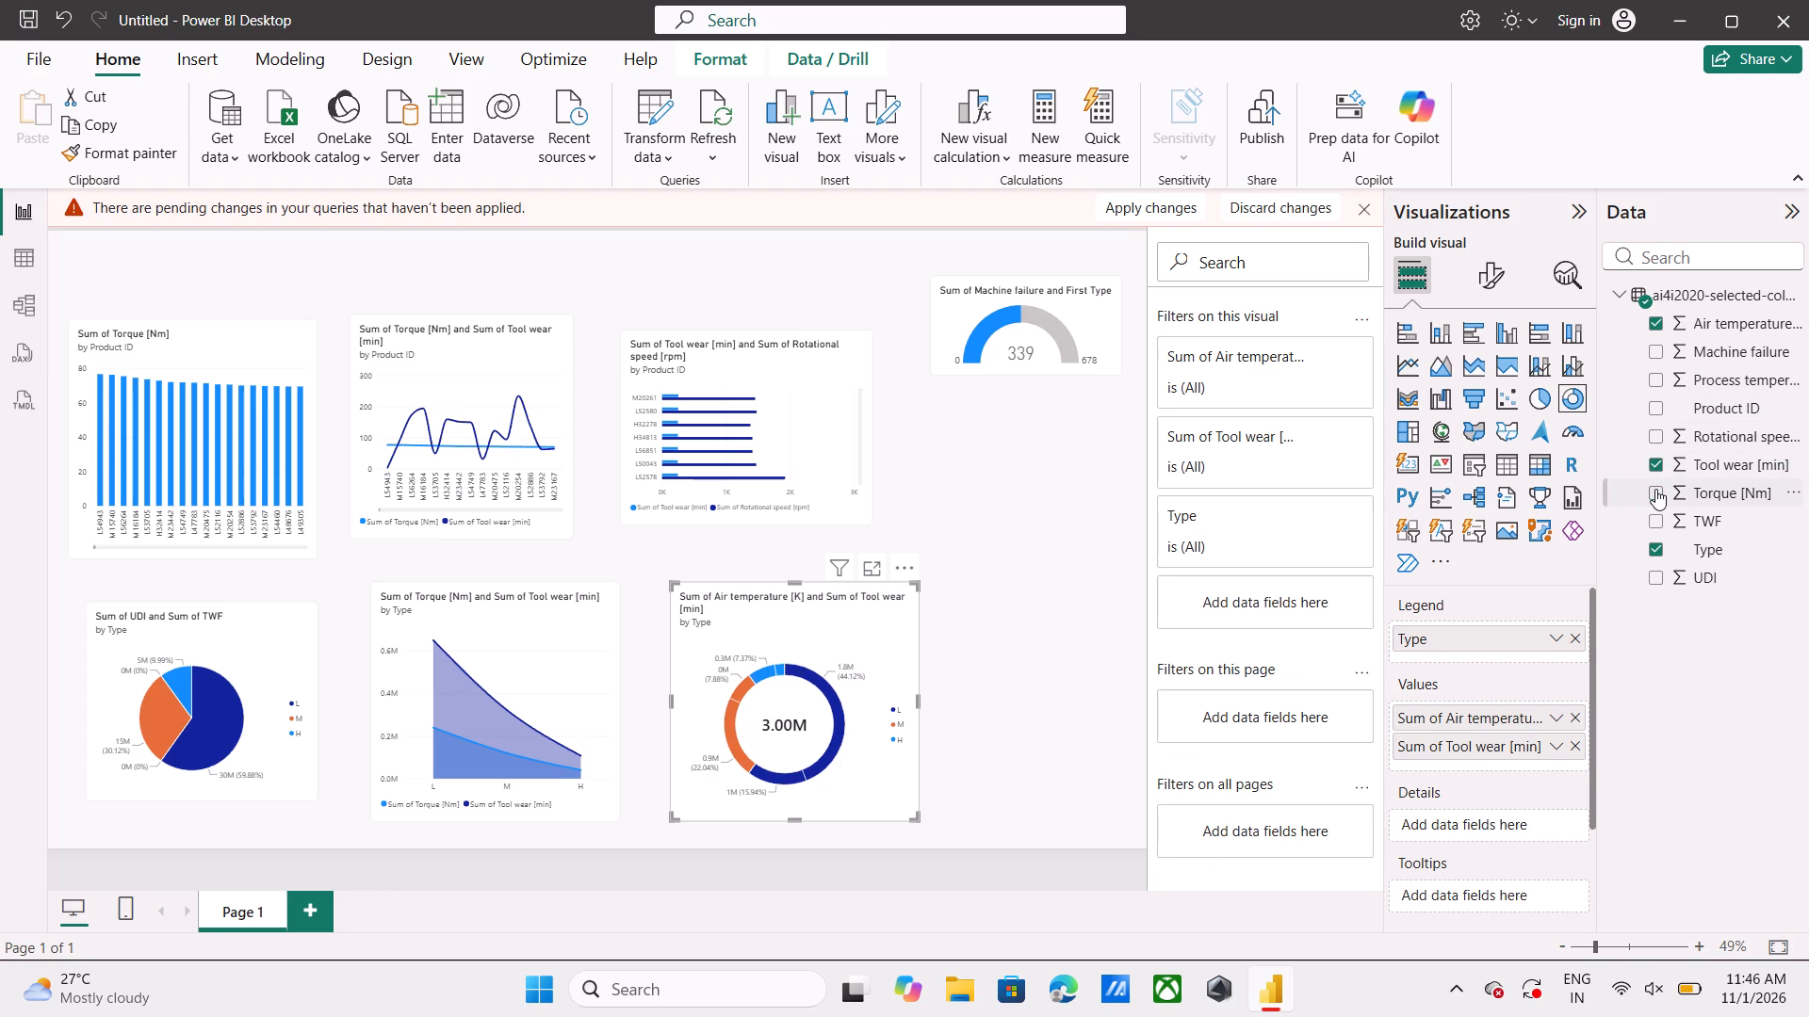
click(1655, 489)
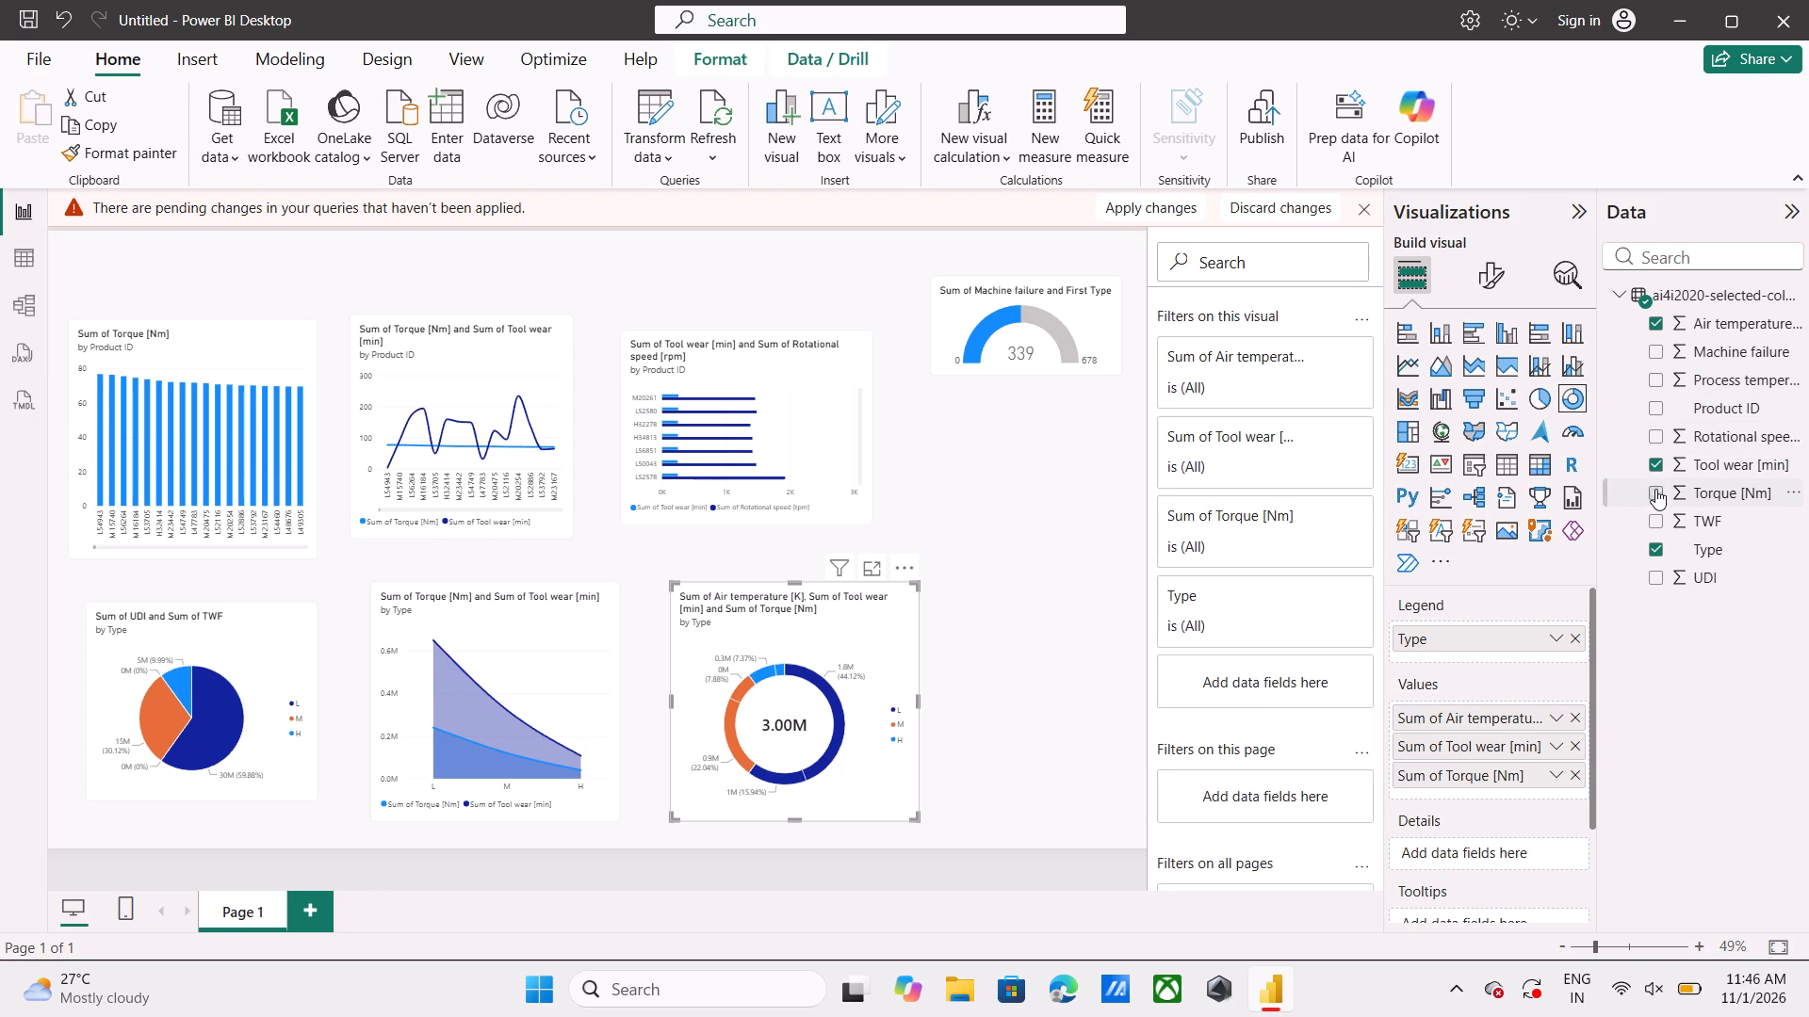
click(1657, 466)
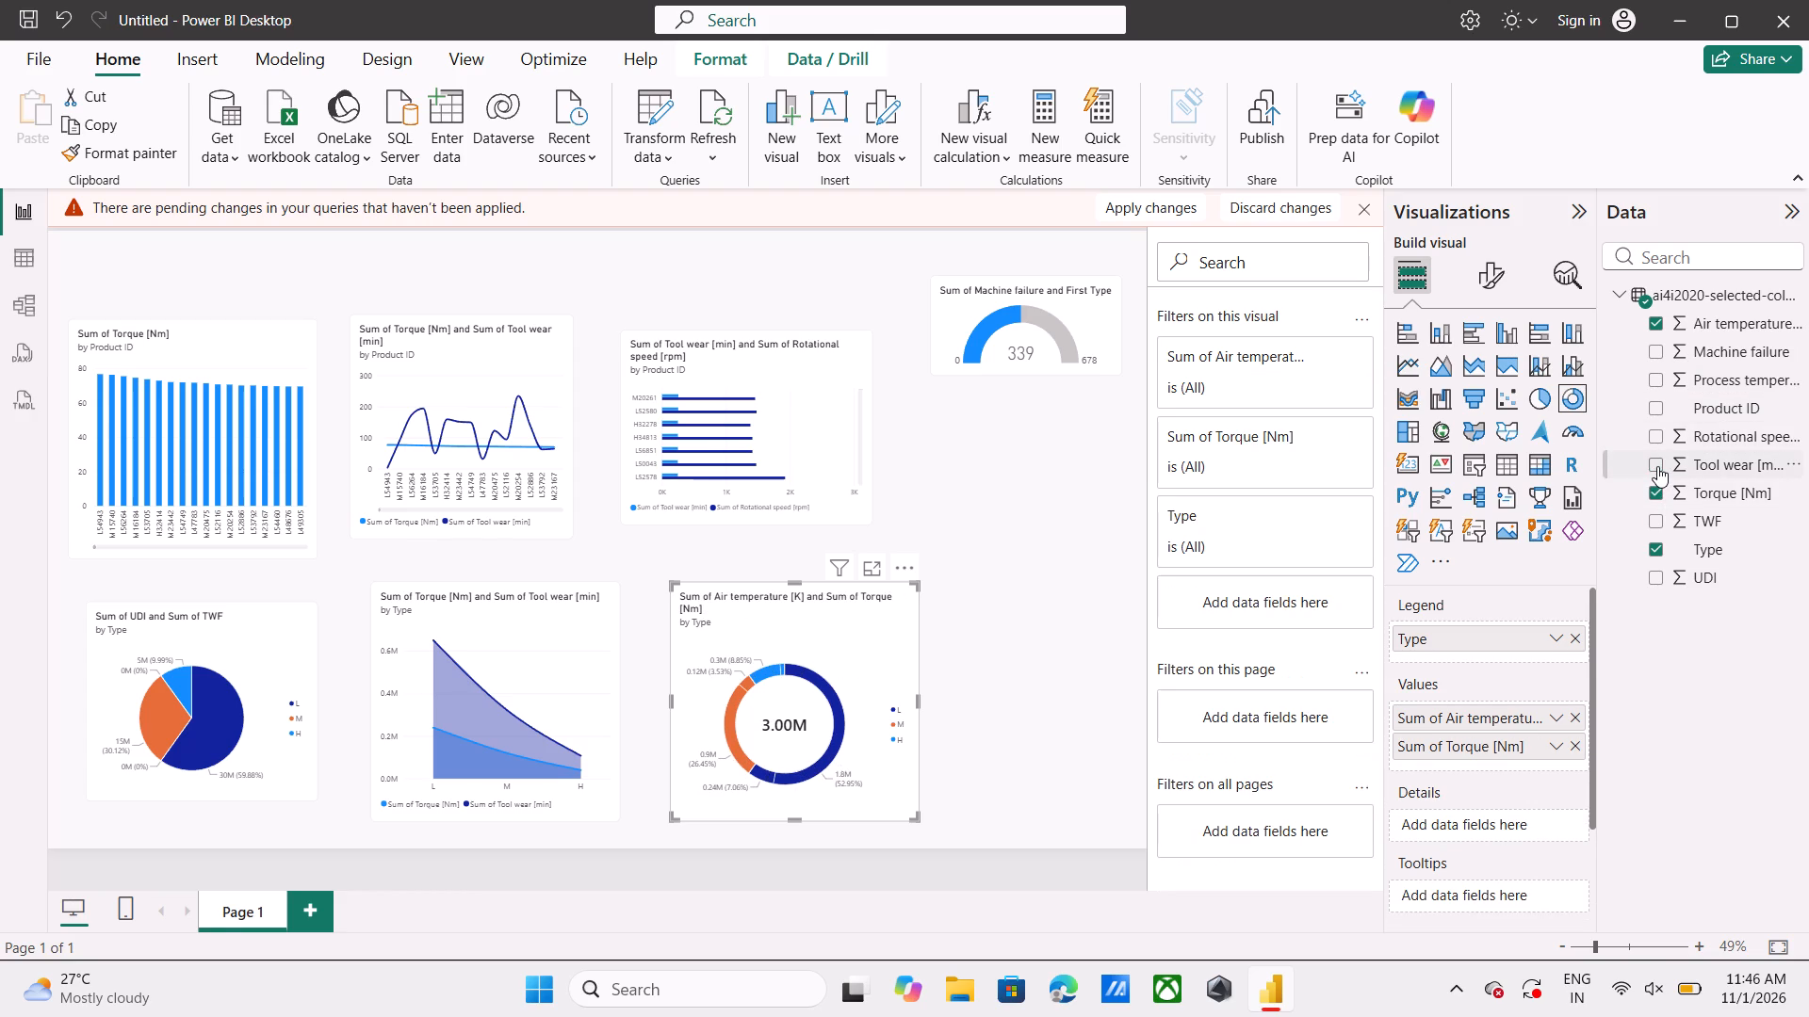
click(1657, 466)
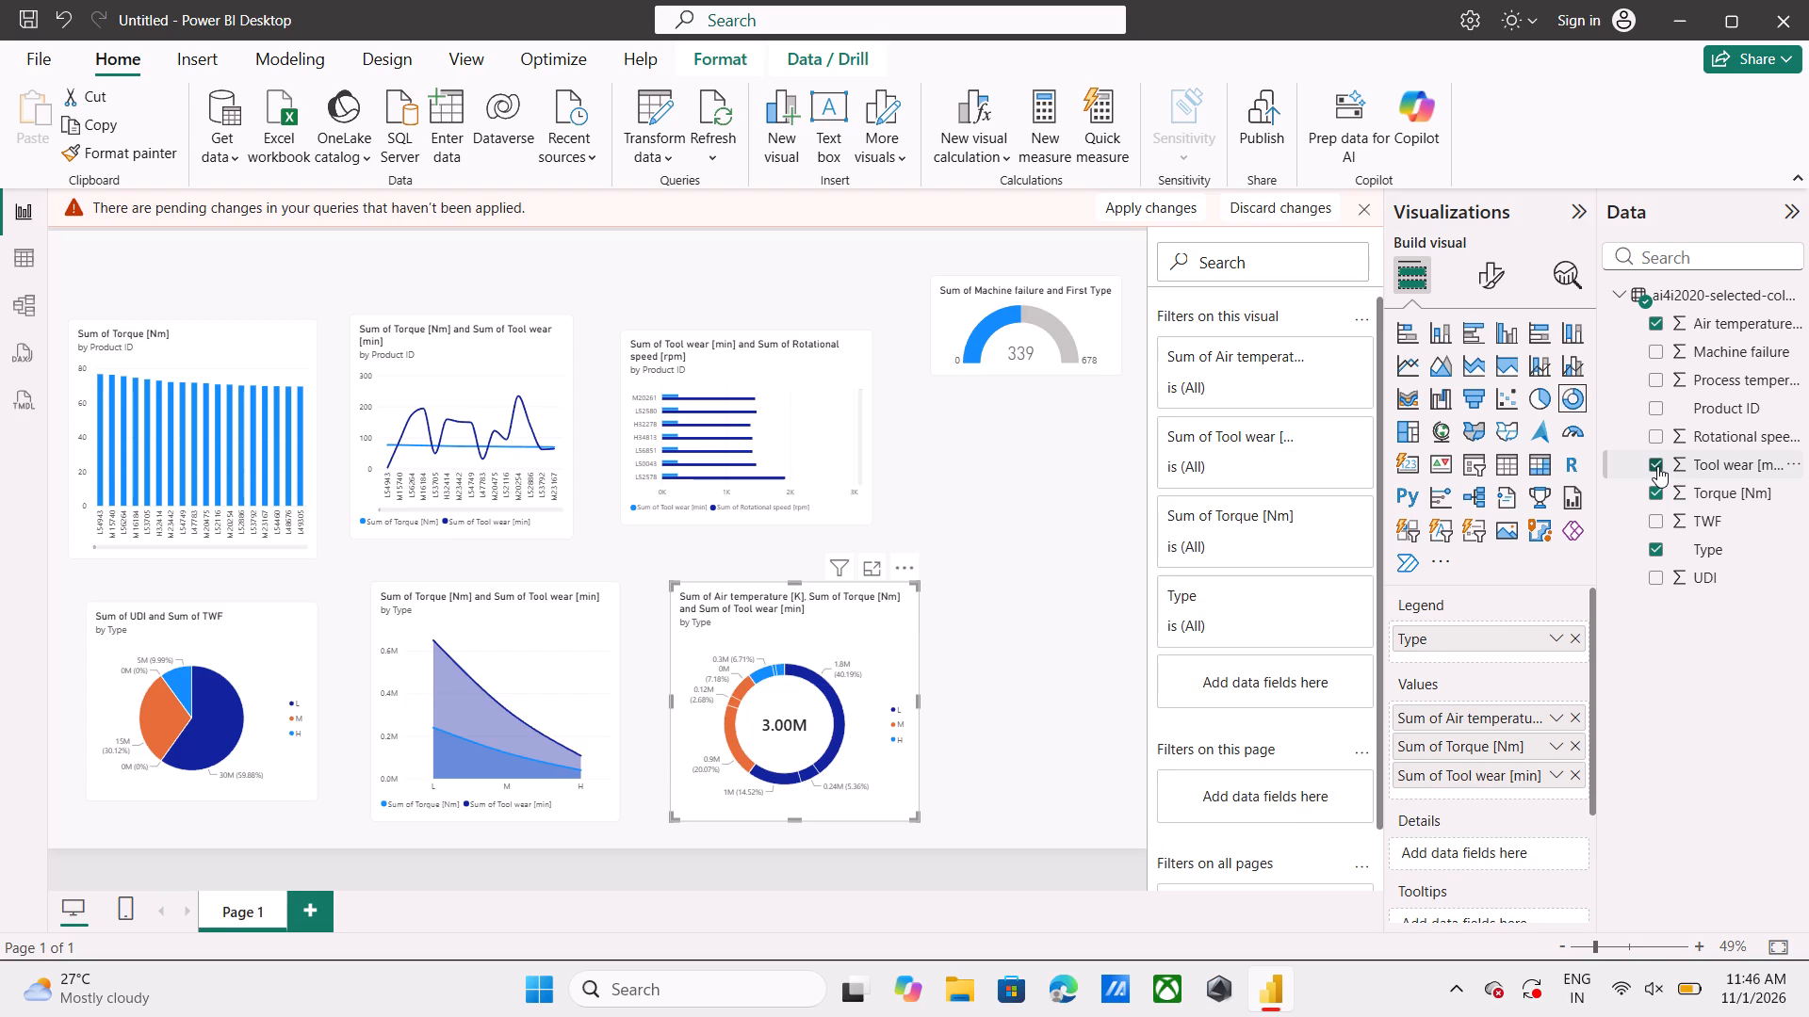
click(1654, 576)
click(1654, 576)
click(1046, 621)
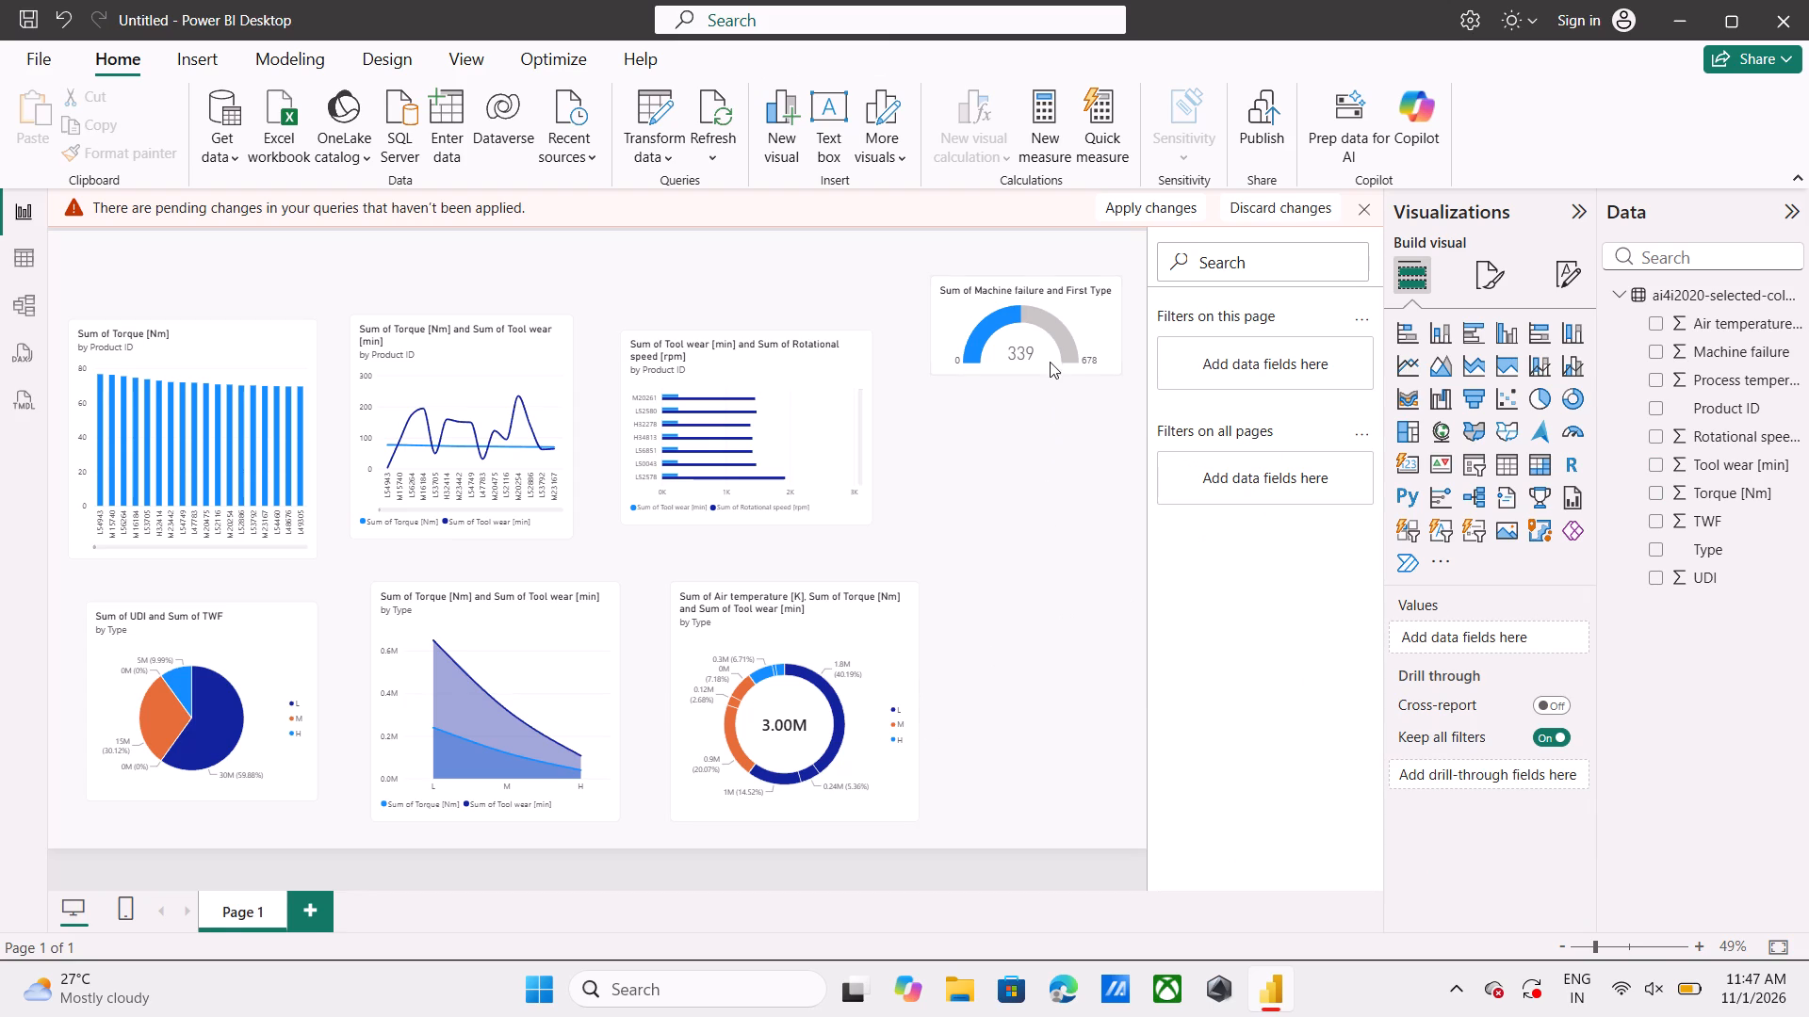
Move the Machine failure gauge down beside the Tool wear and Rotational speed bar chart, above the empty area.
drag(1050, 343, 1062, 605)
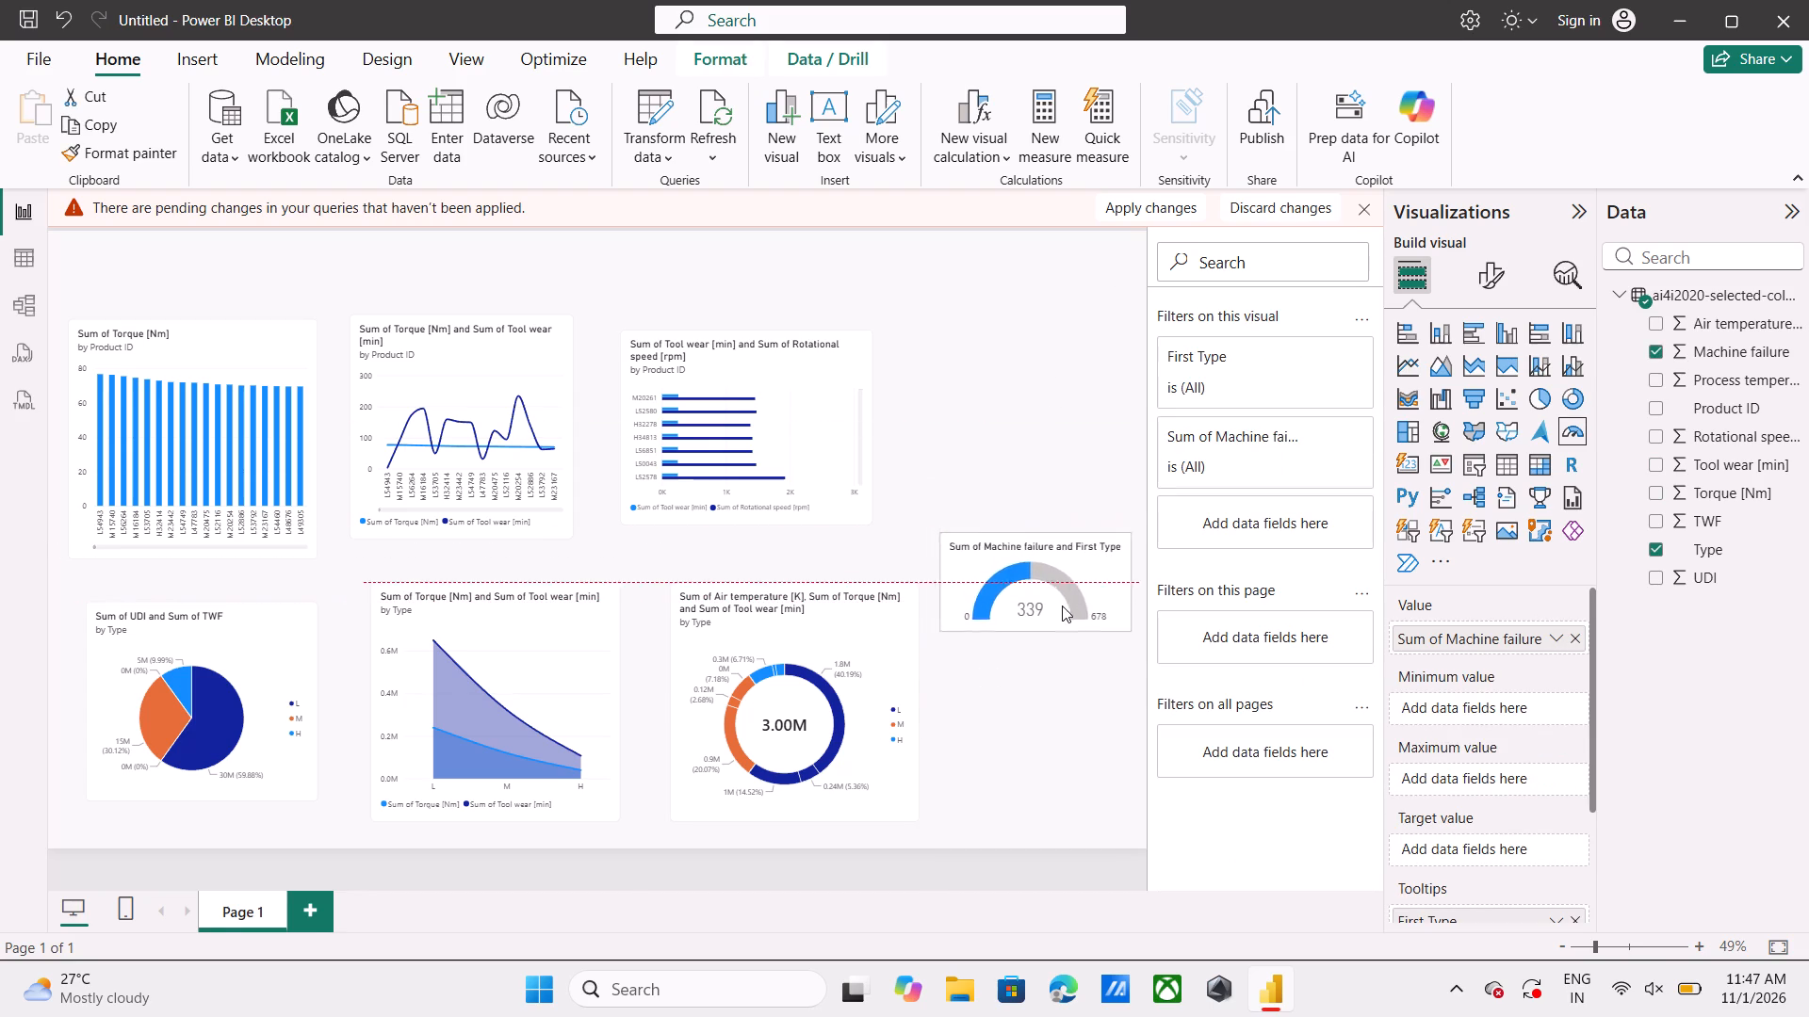
drag(1062, 605, 1018, 508)
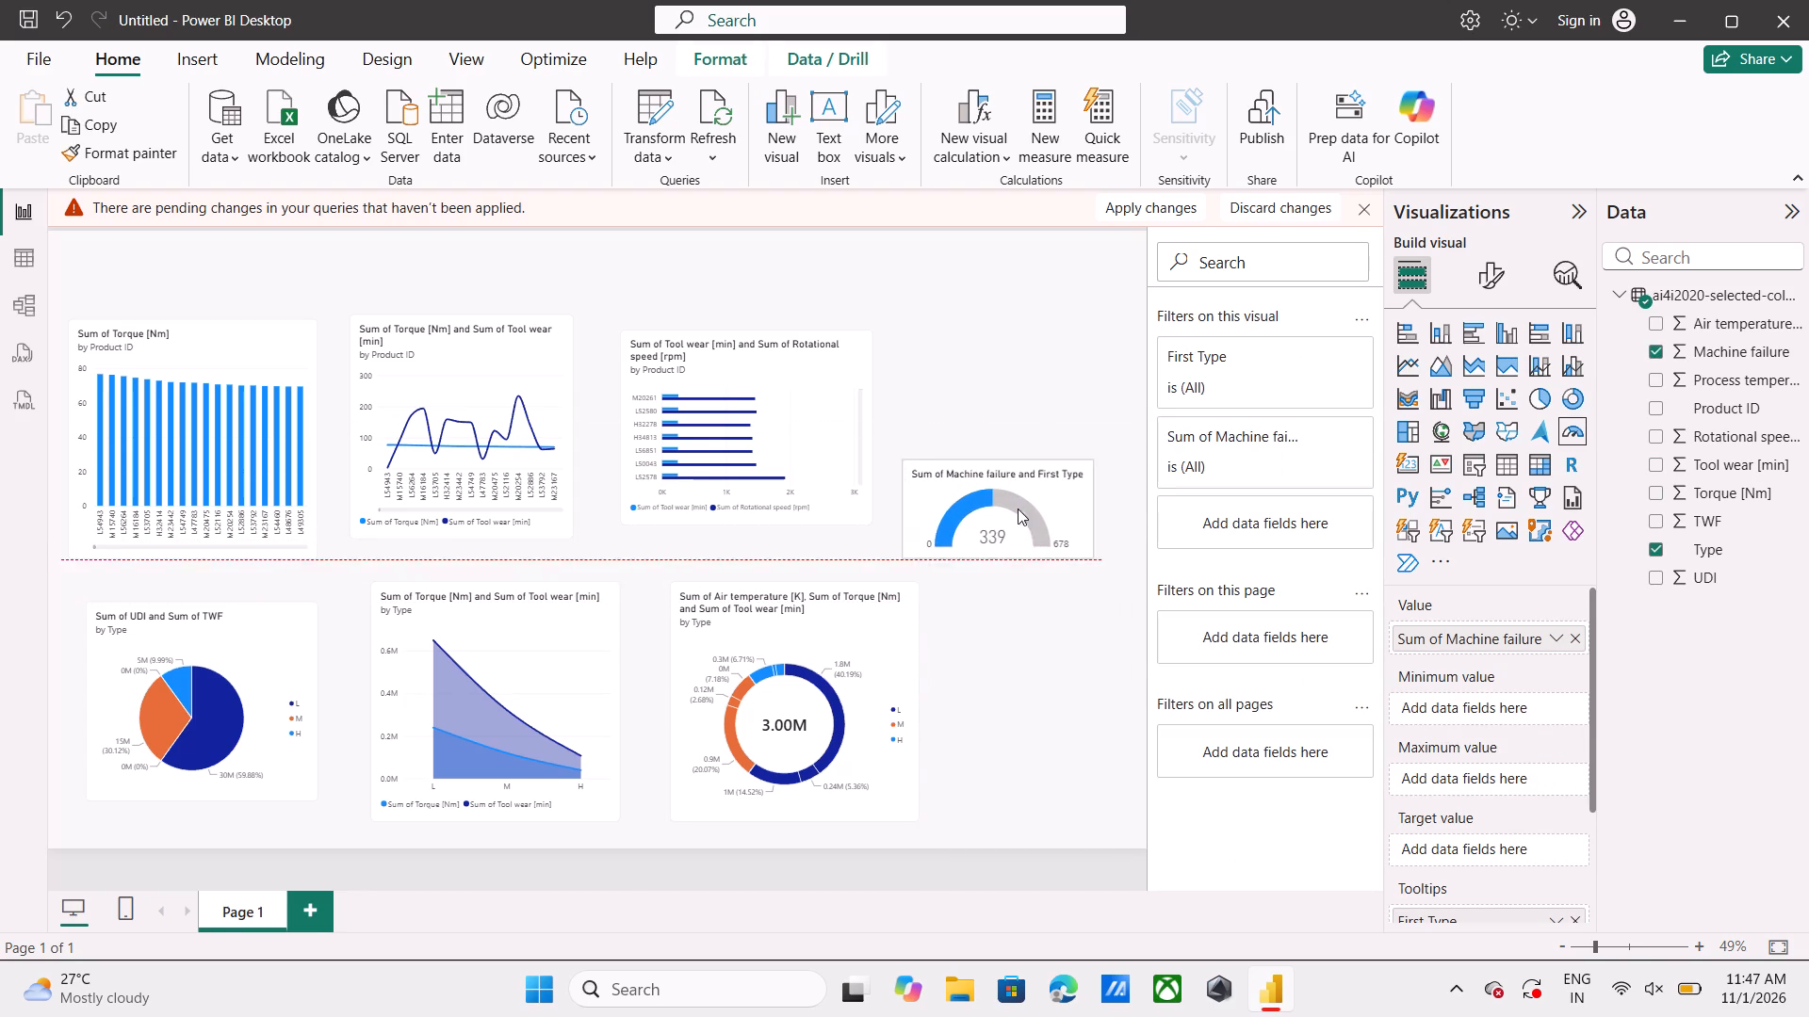
drag(1018, 508, 1019, 433)
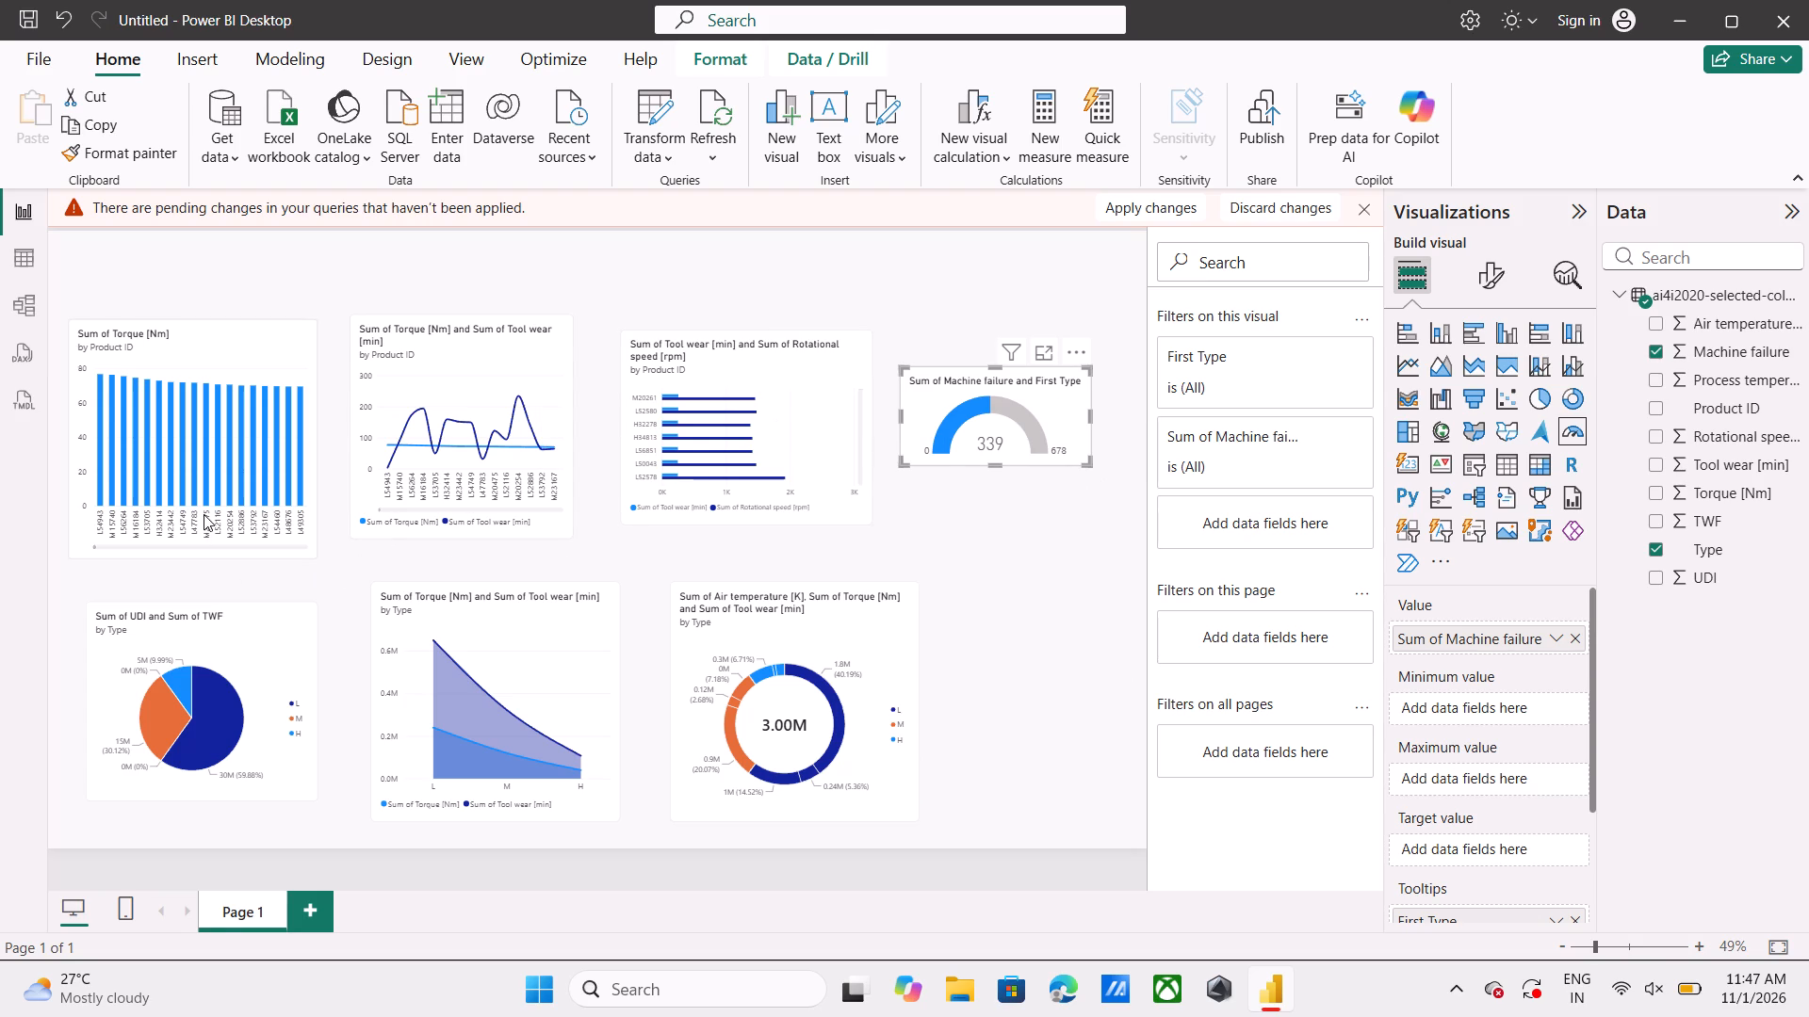
Lower the Product ID column chart slightly so it sits just above the pie chart.
drag(204, 514, 206, 543)
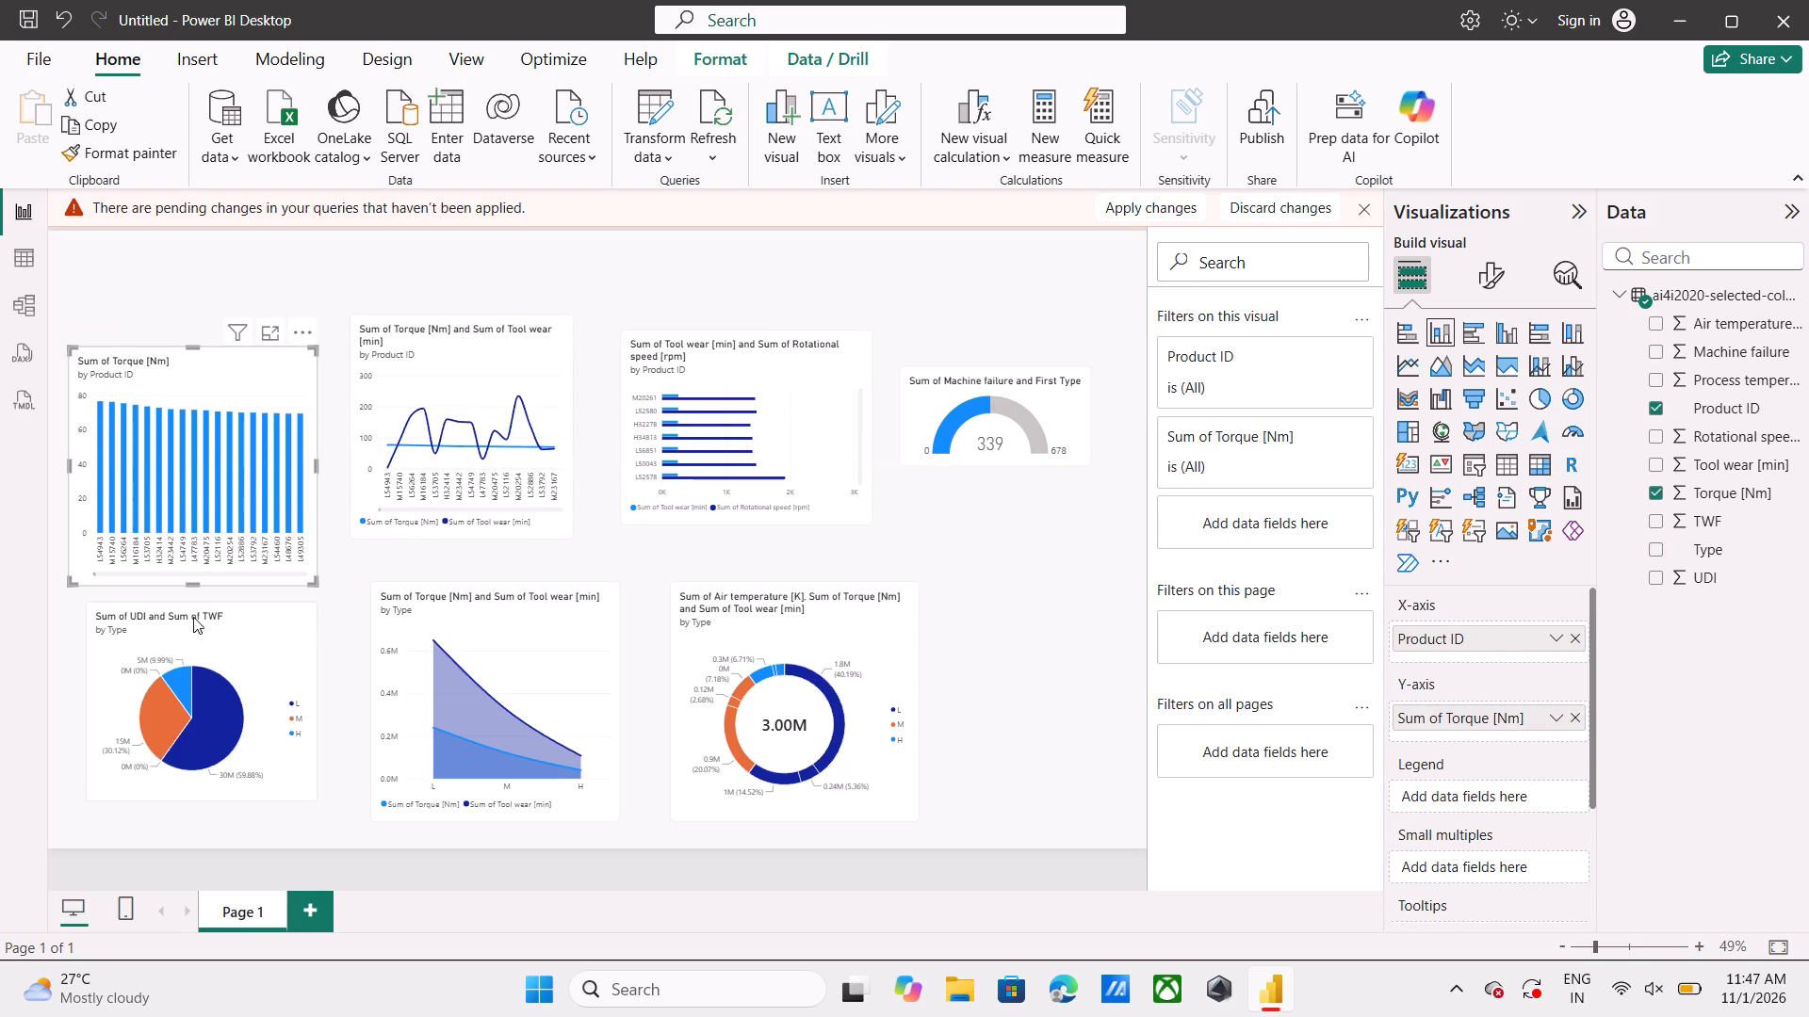
click(1039, 612)
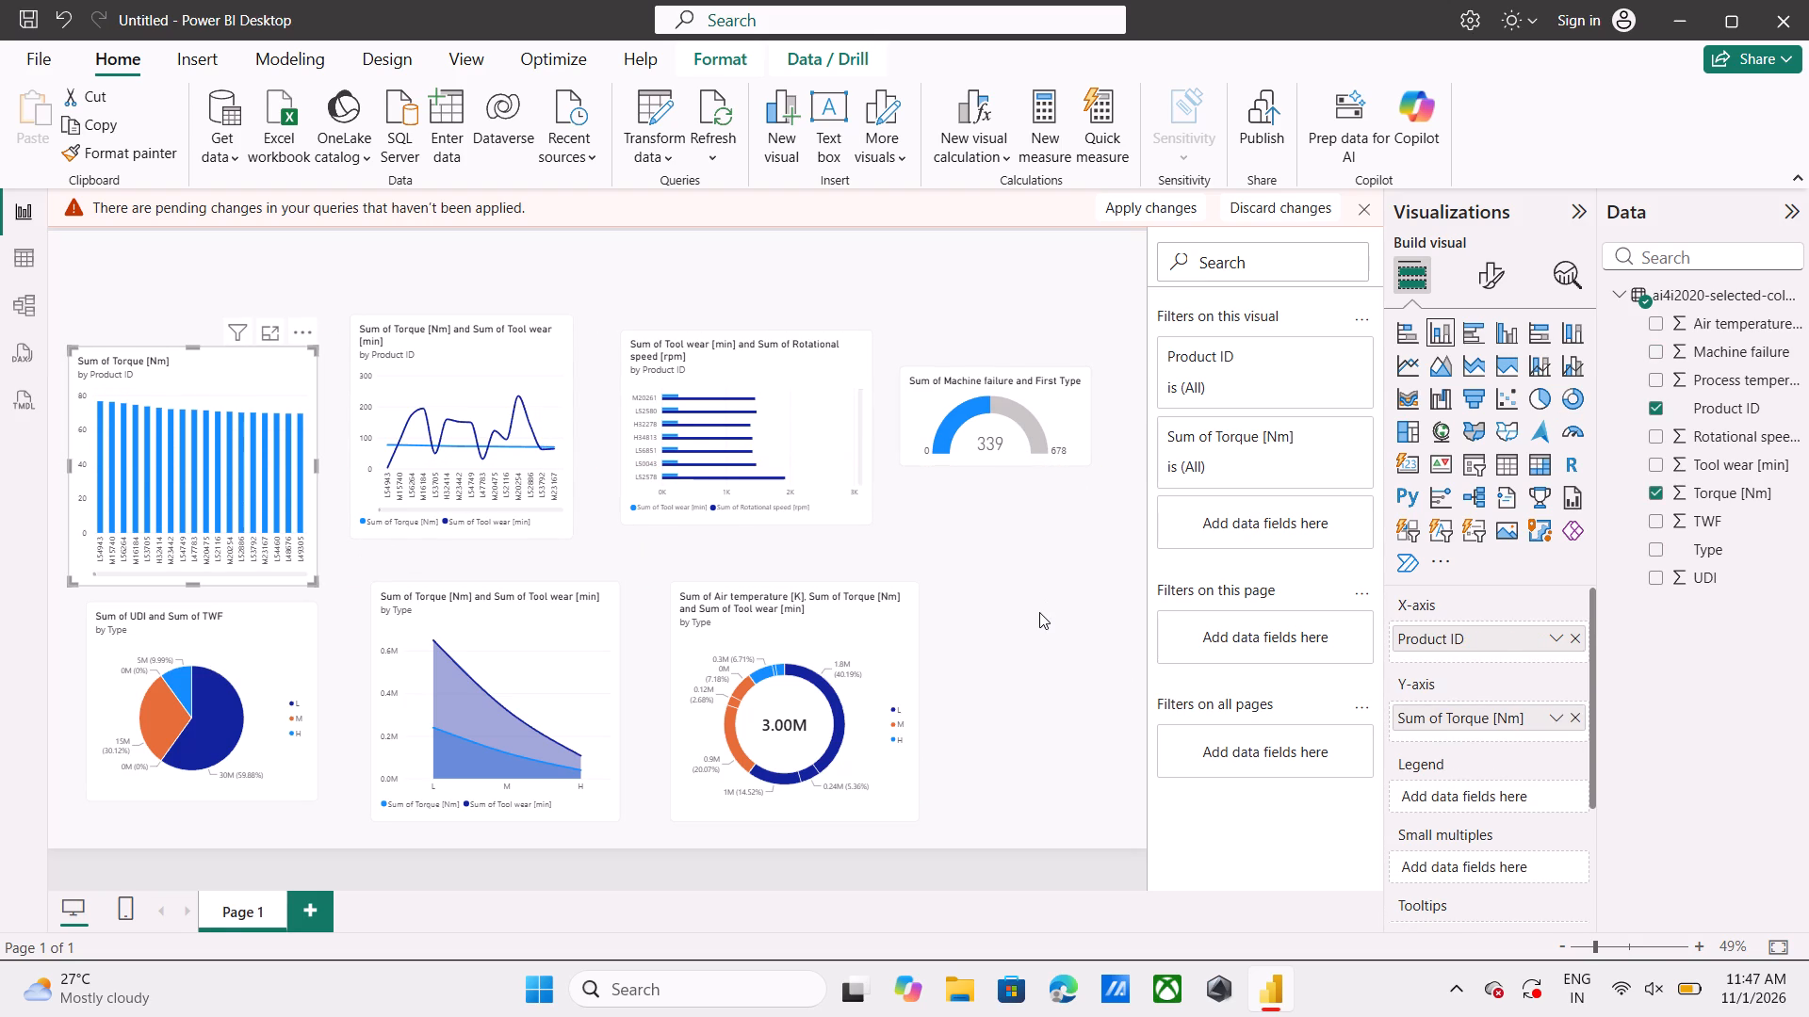
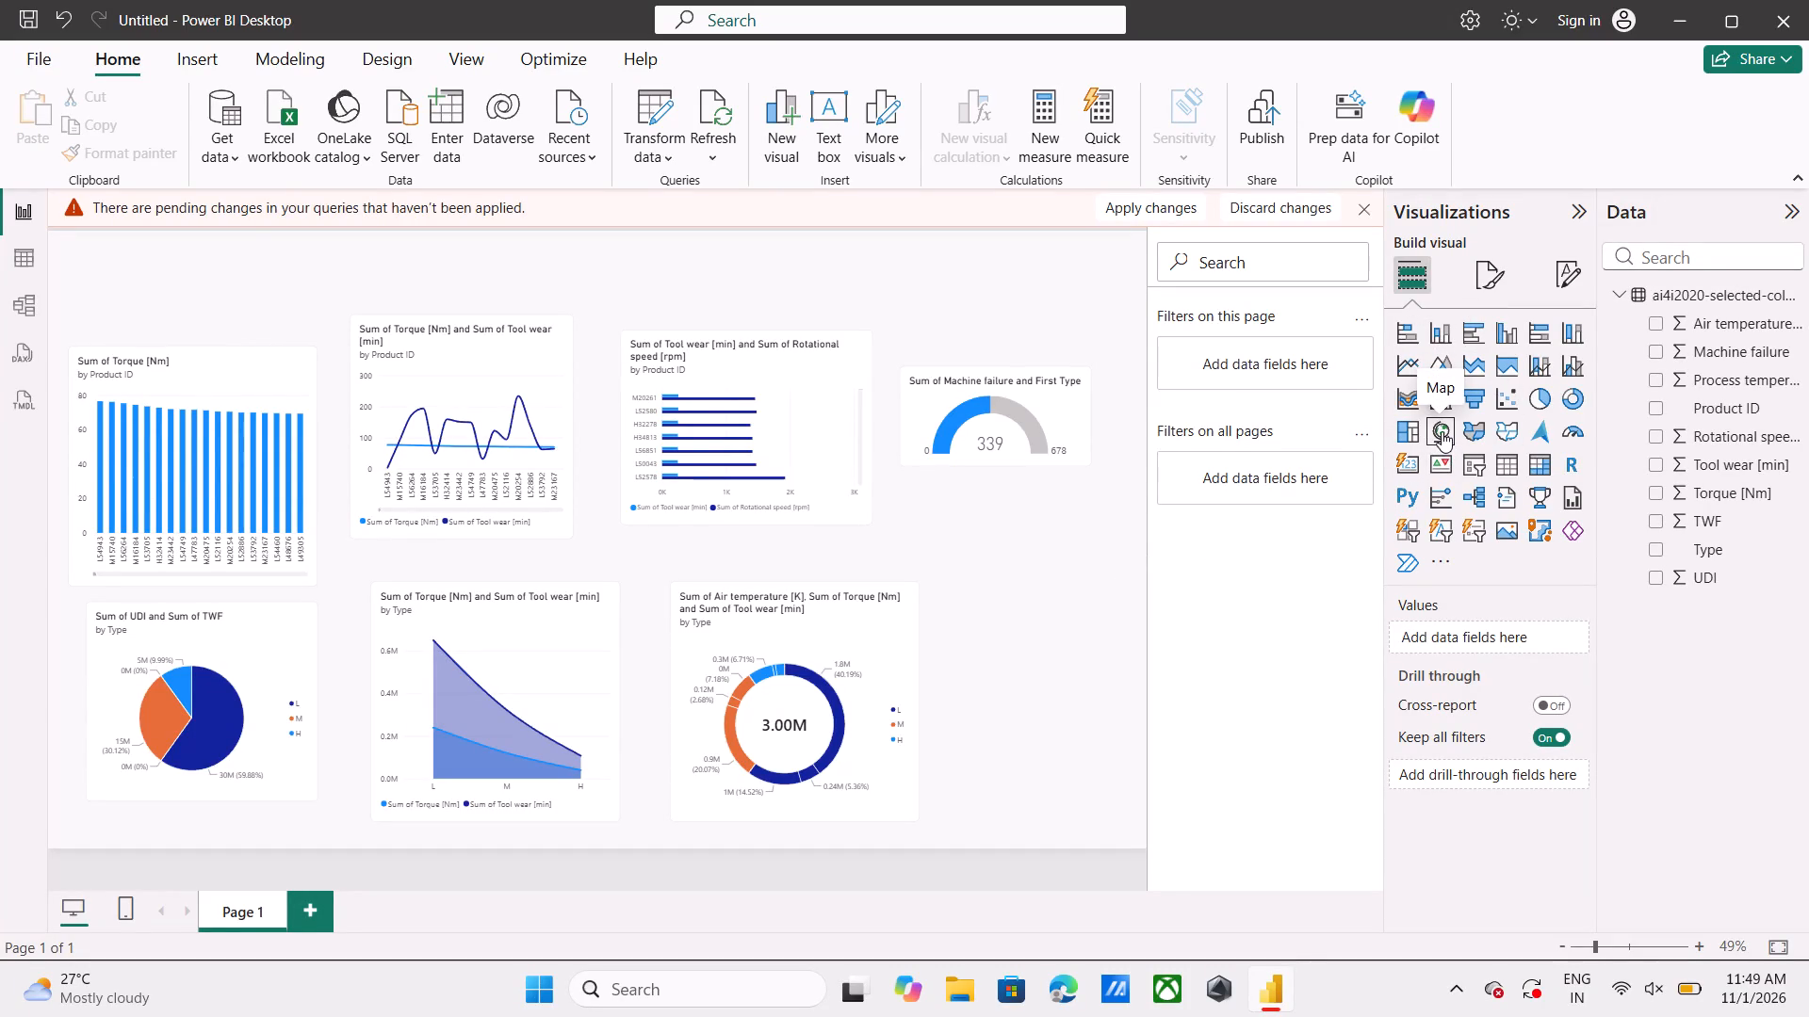
Add a slicer to the page, place it over the gap between bar chart and donut chart, and give it the Product ID field.
click(1473, 468)
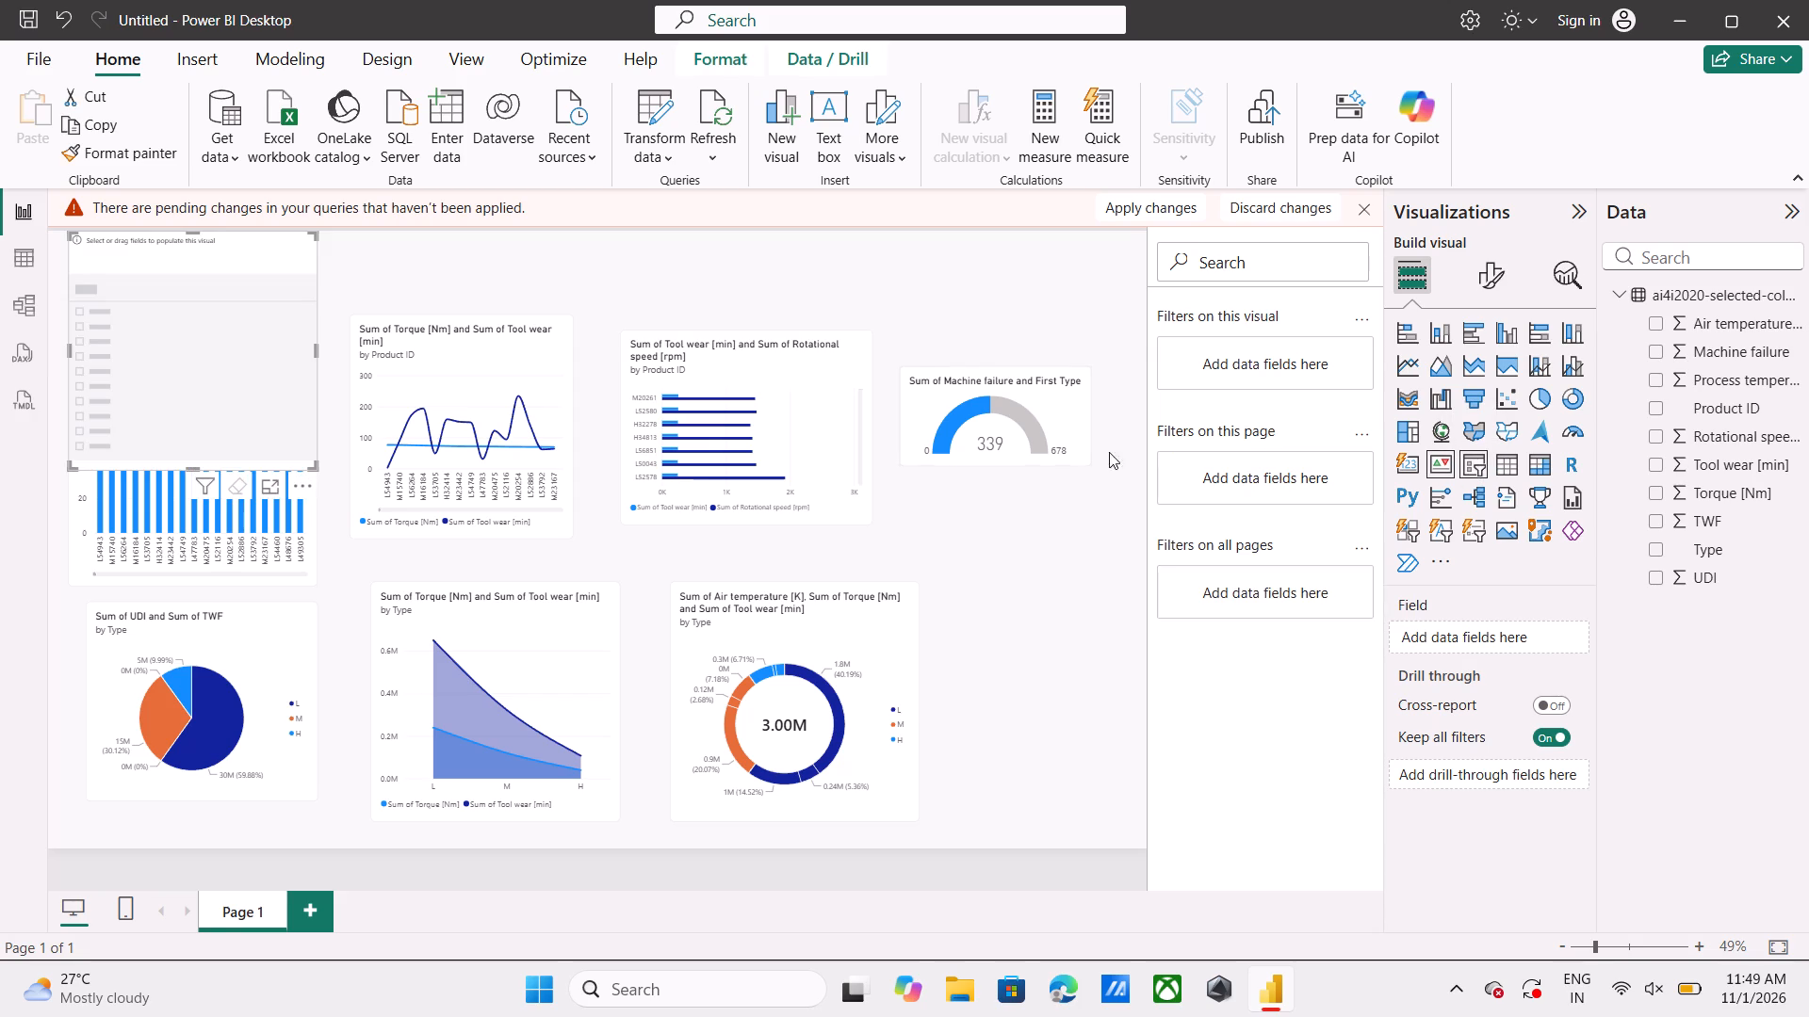
drag(196, 366, 614, 547)
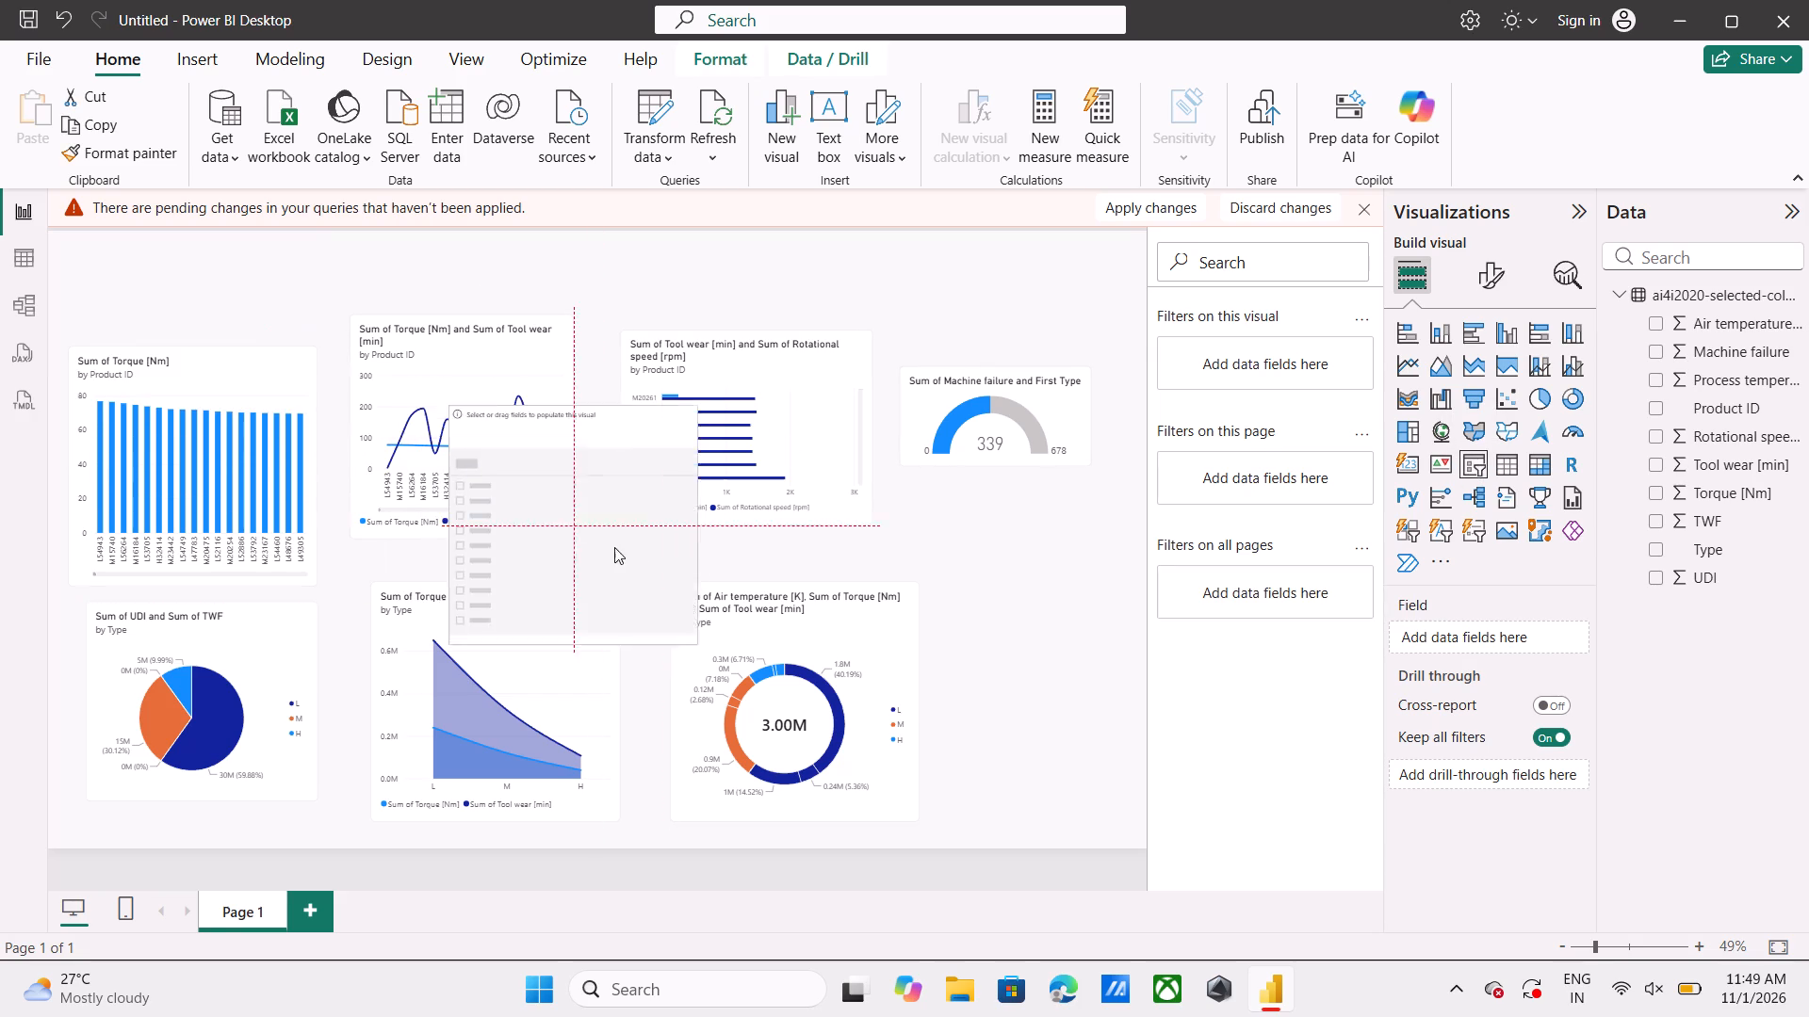
drag(614, 547, 823, 580)
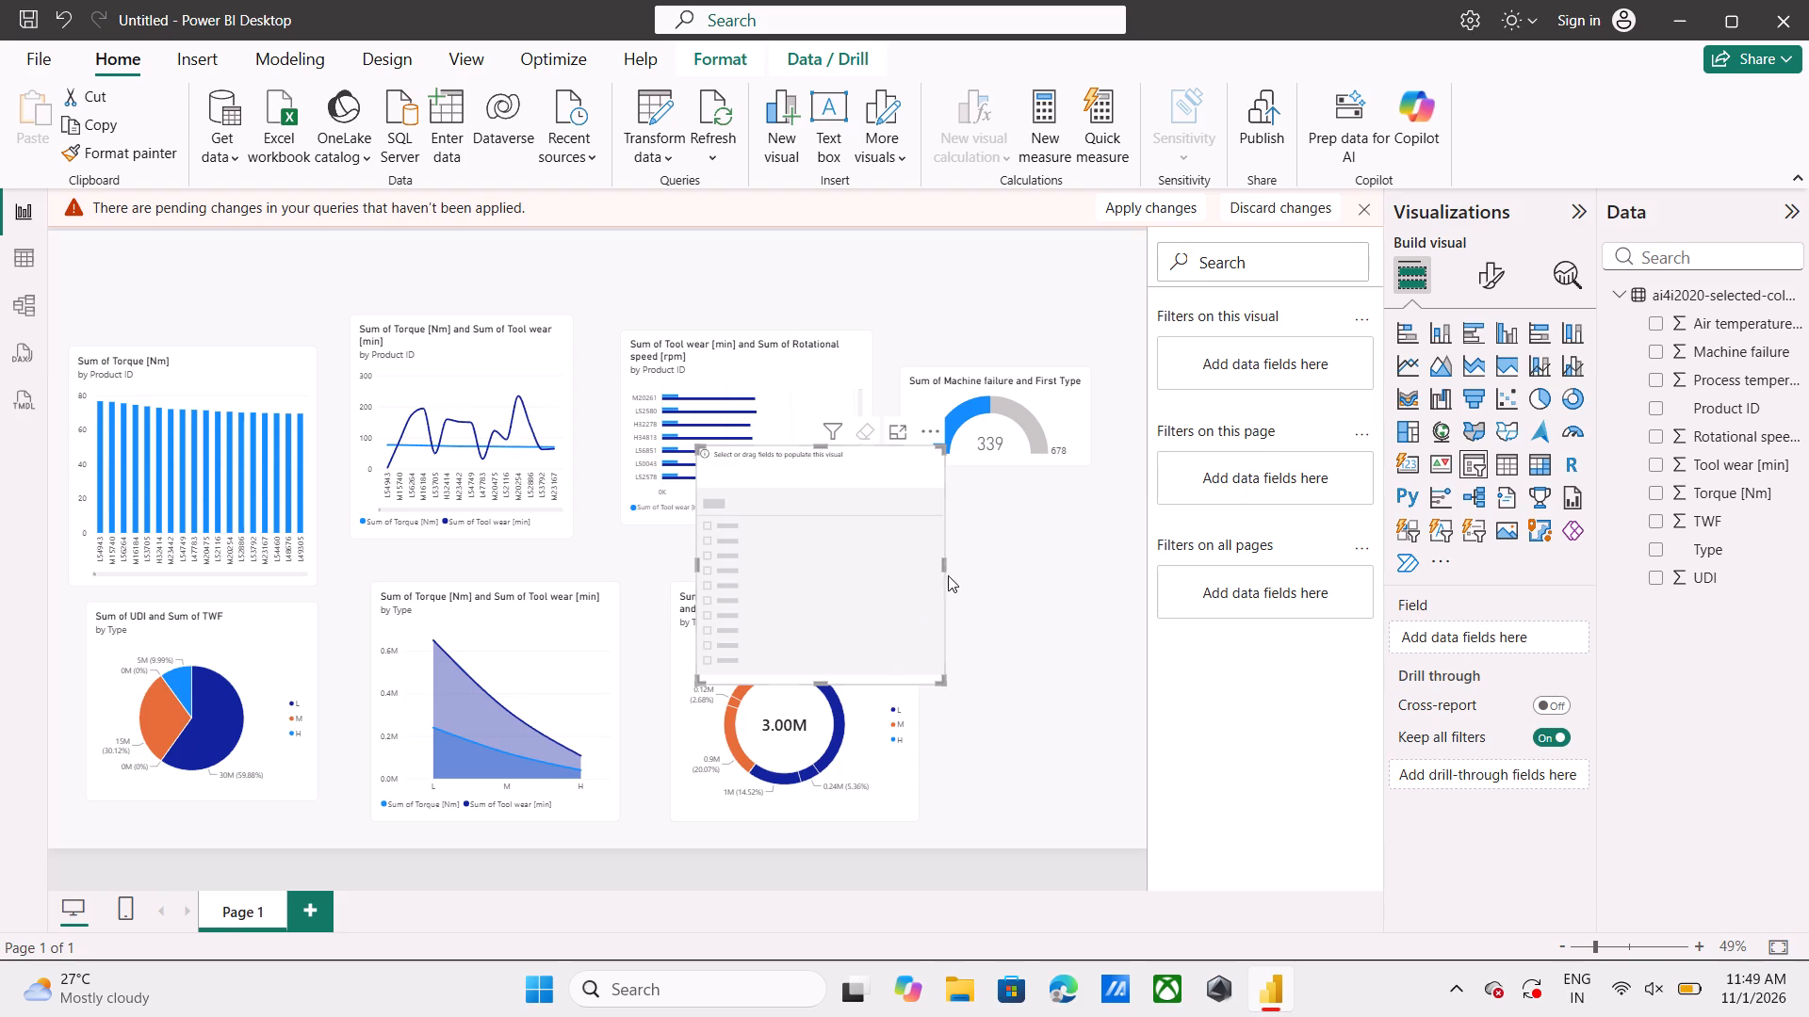
drag(944, 563, 802, 576)
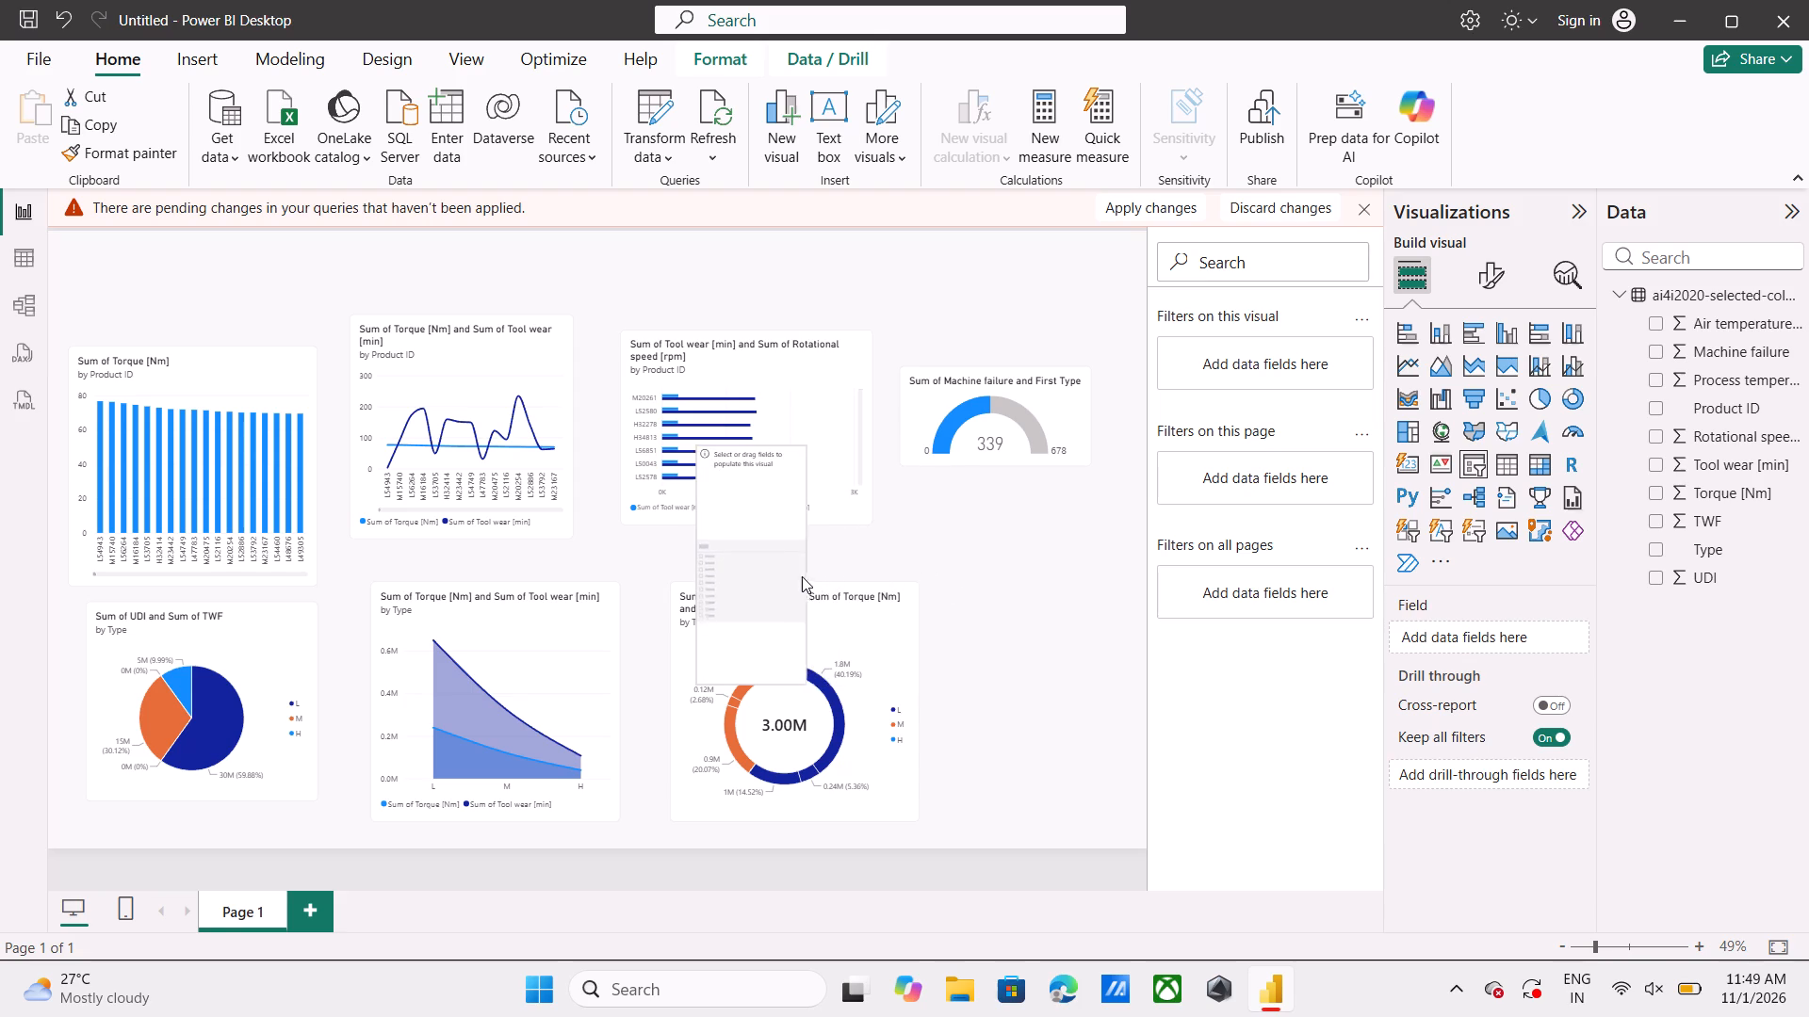
drag(802, 576, 1008, 608)
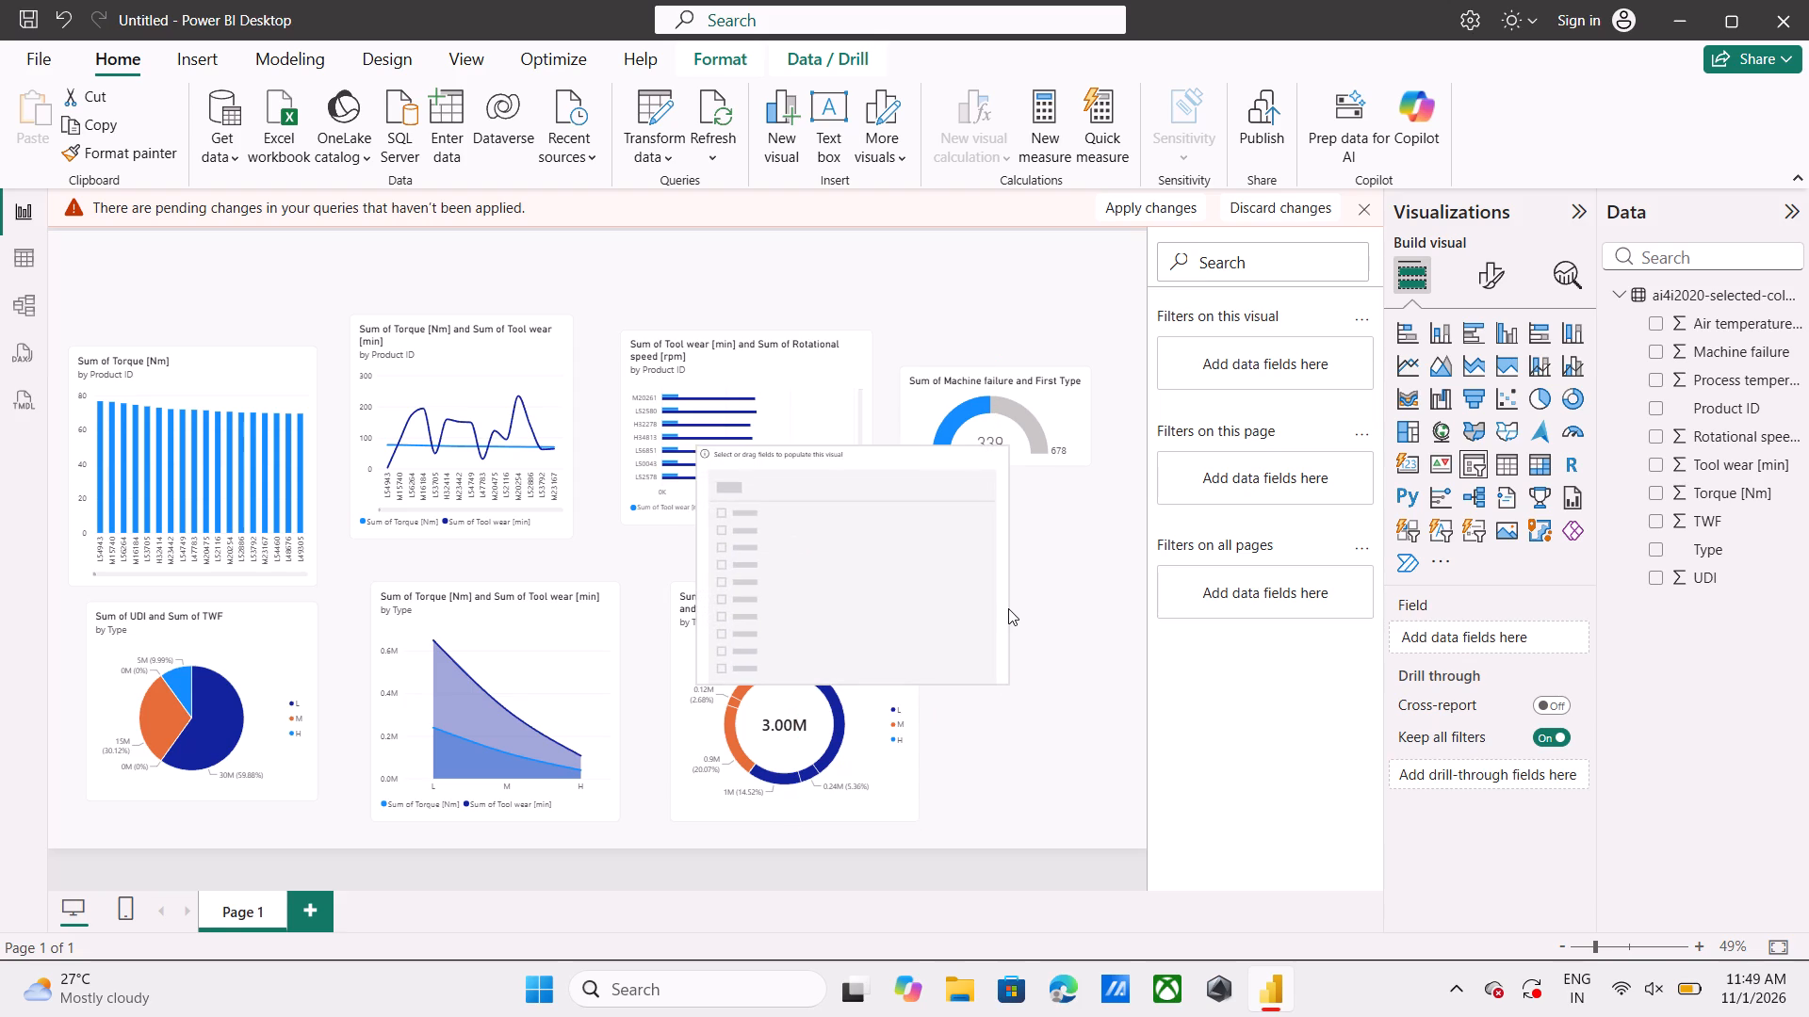
drag(1008, 608, 1034, 595)
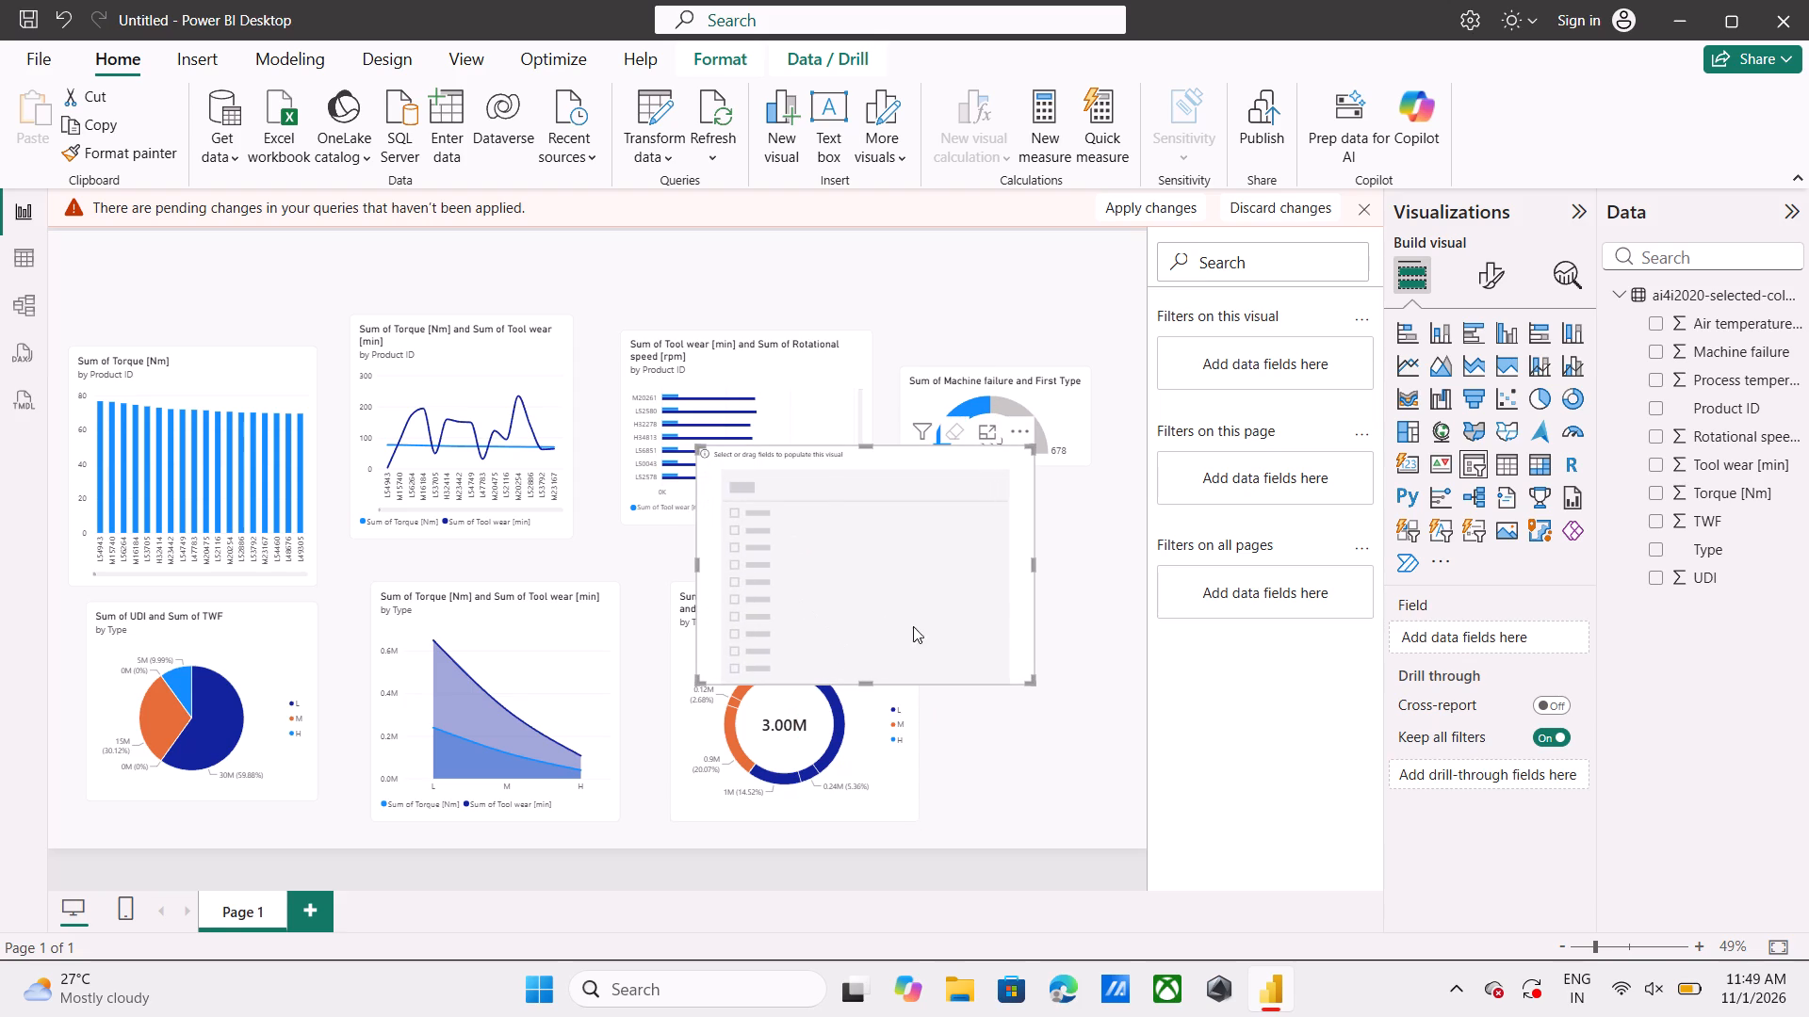
drag(927, 615, 928, 602)
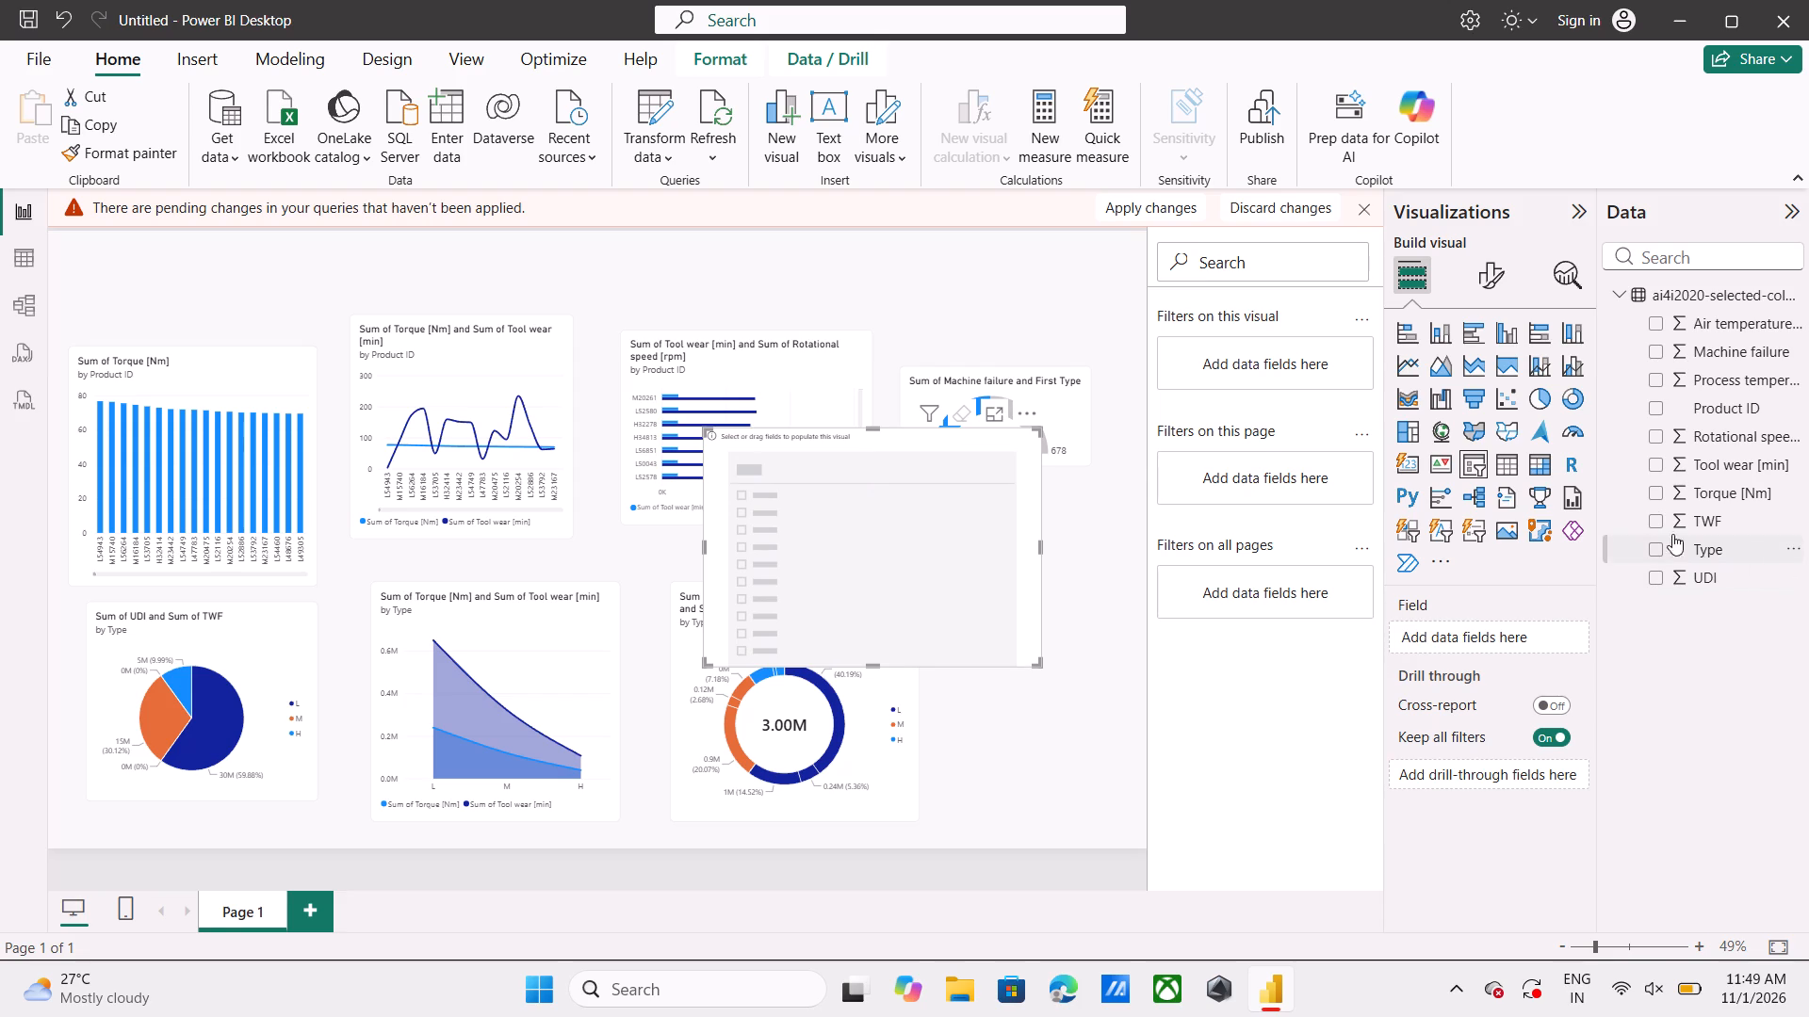
click(1654, 407)
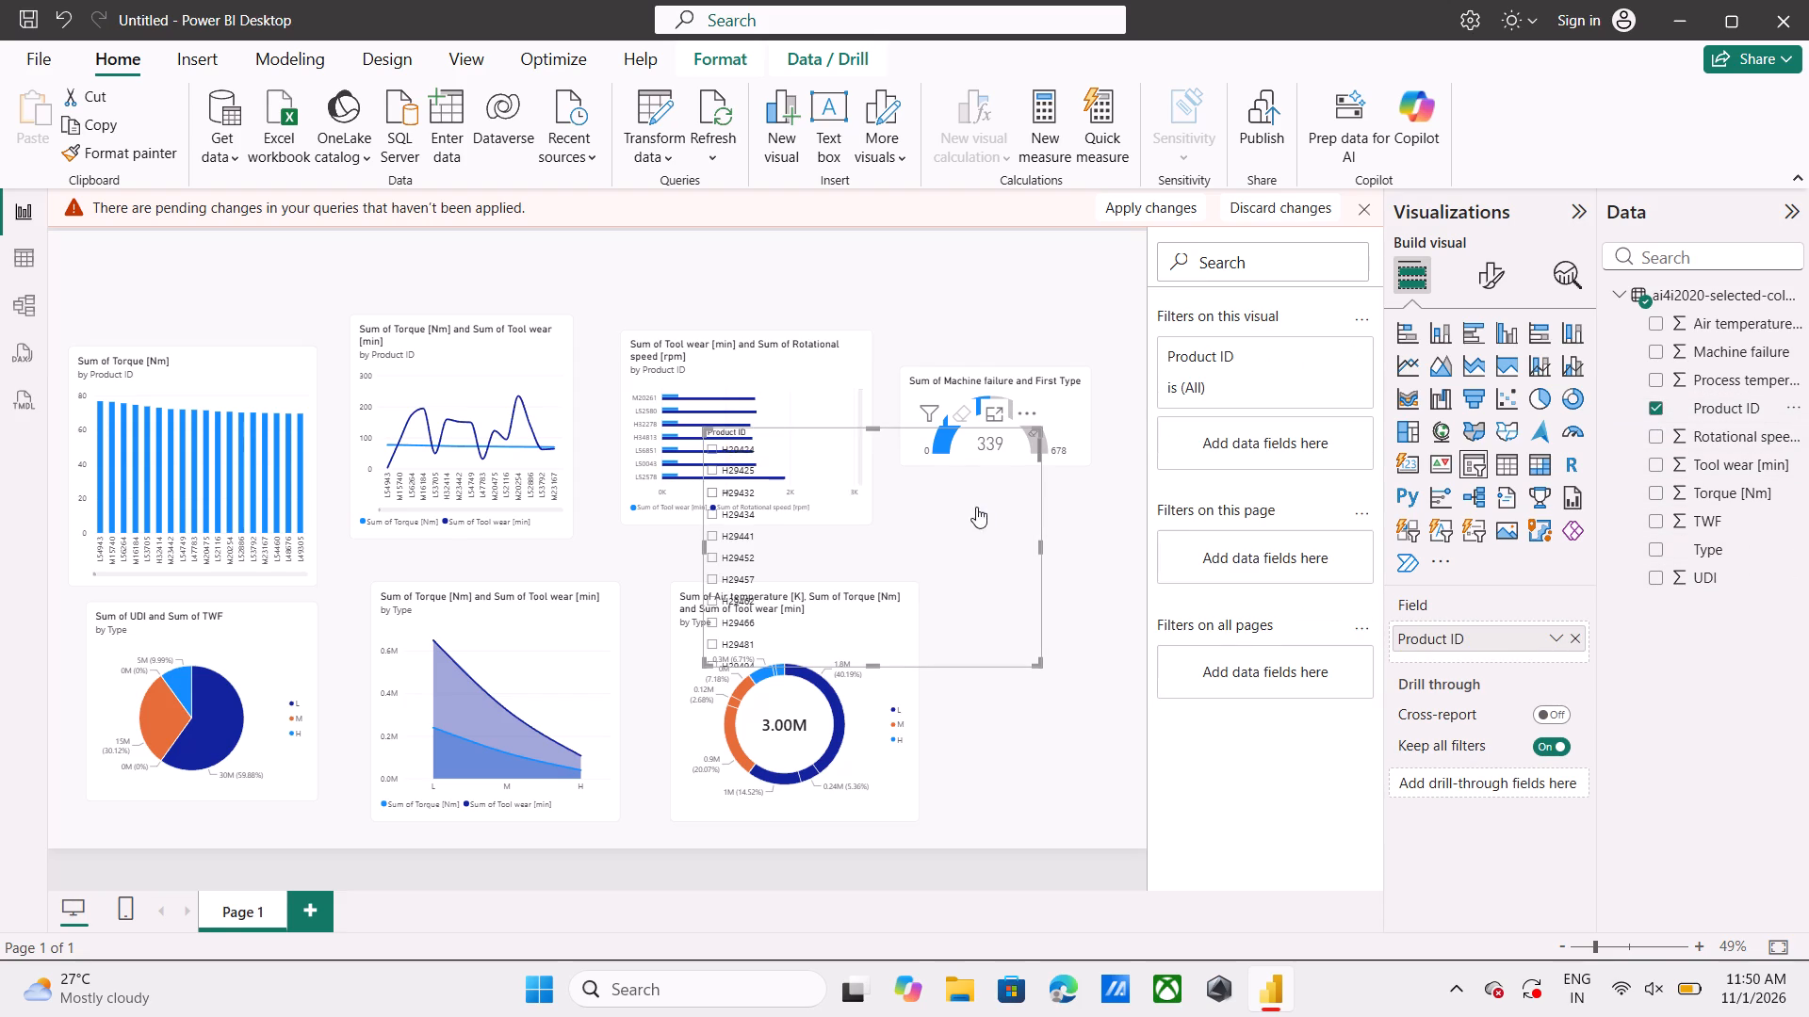
Narrow the Product ID slicer and move it below the Machine failure gauge, beside the donut chart.
drag(976, 523, 1260, 594)
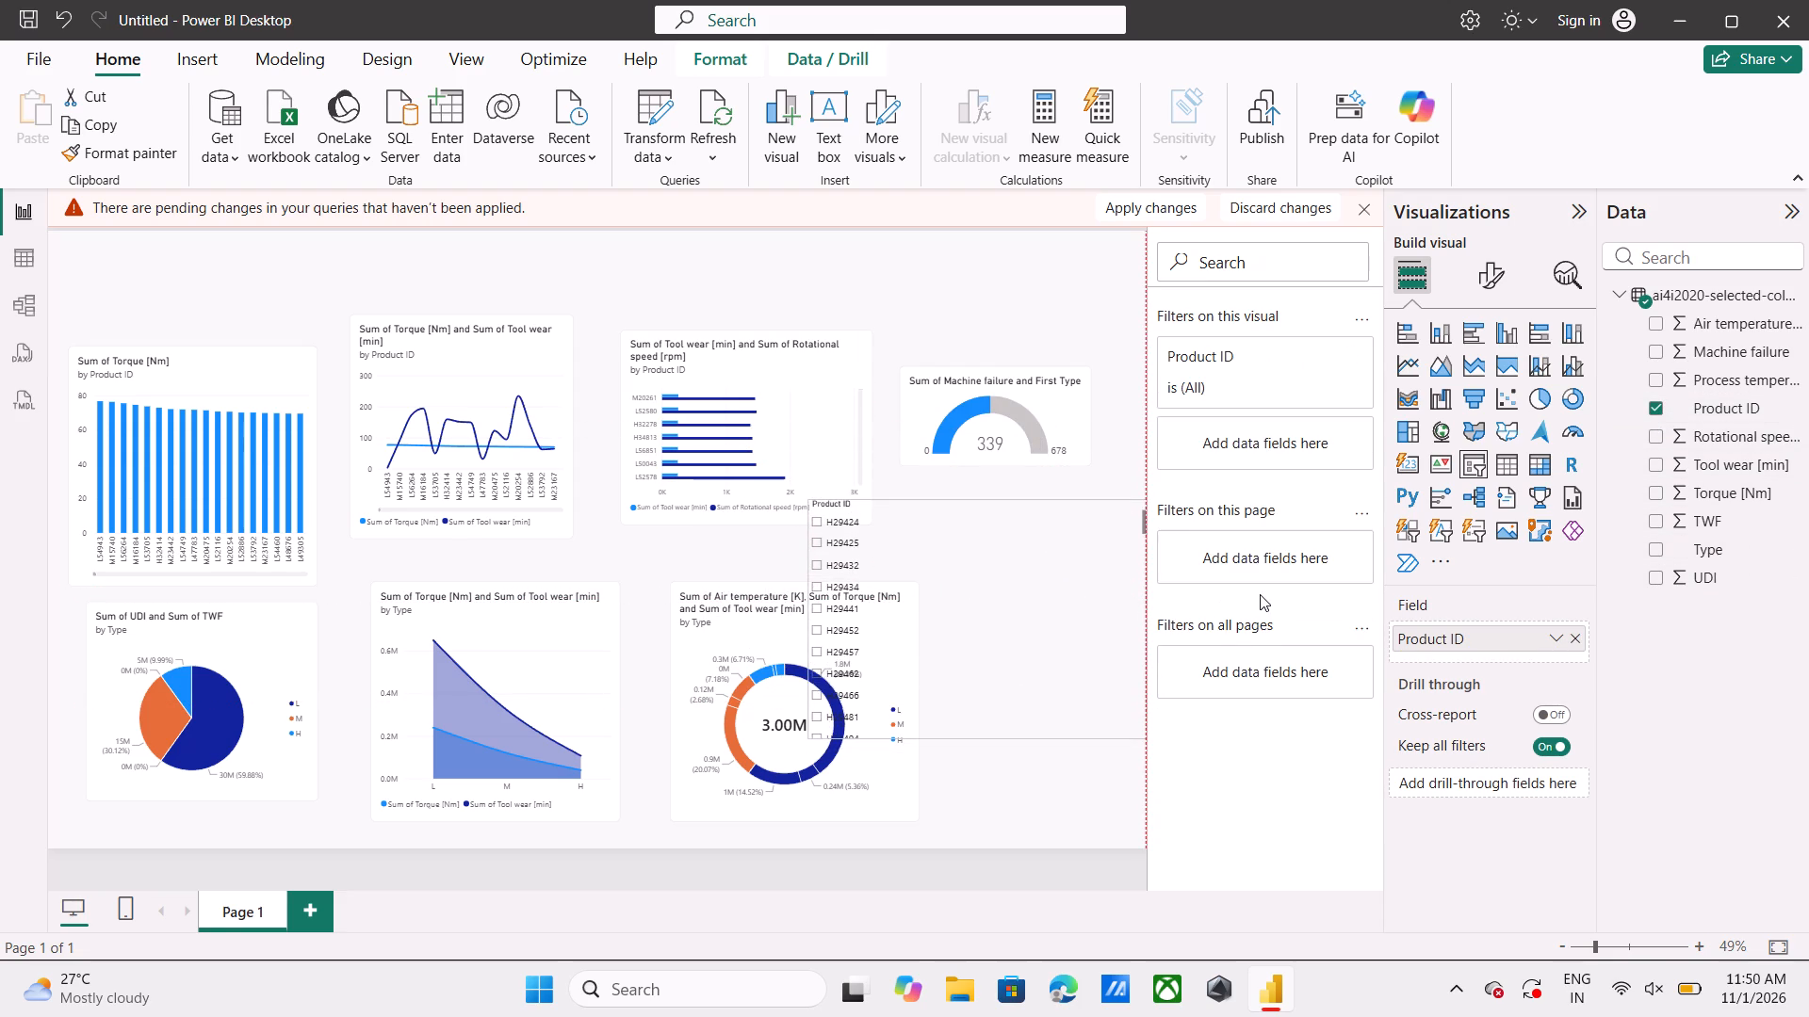
drag(1260, 594, 1002, 484)
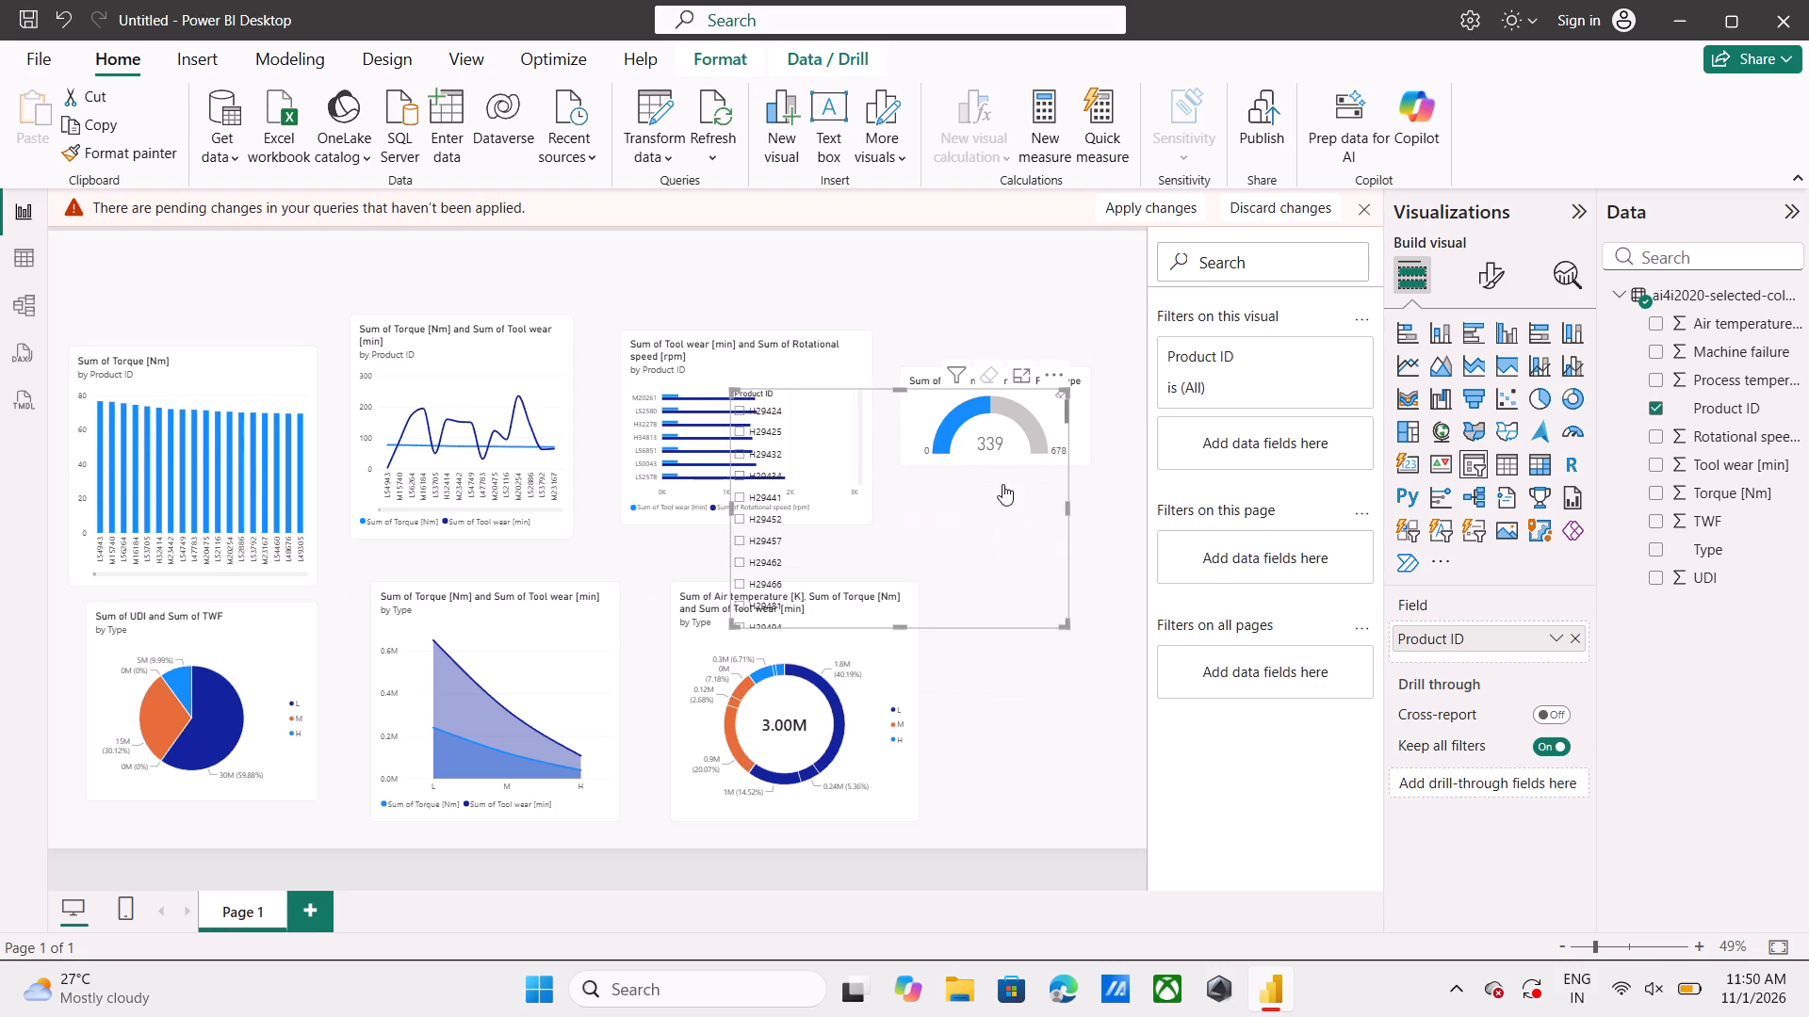
drag(1067, 507, 1064, 507)
drag(1064, 507, 875, 521)
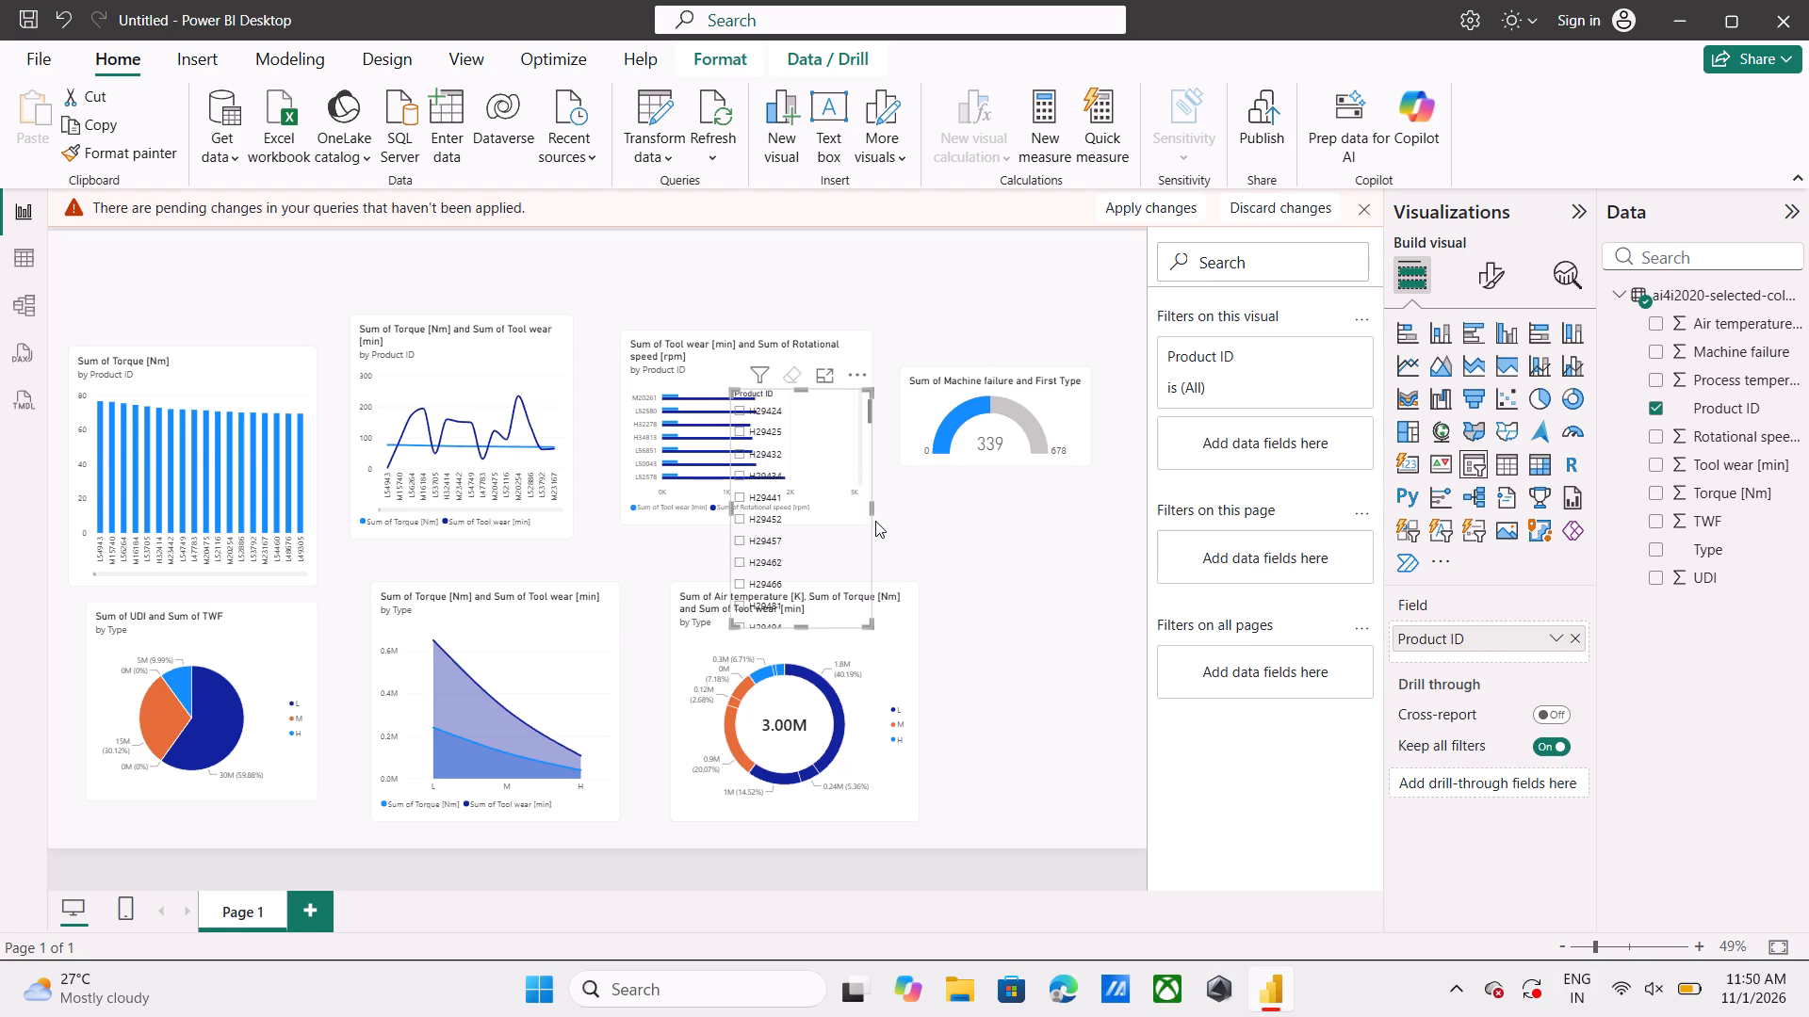
drag(832, 534, 1042, 665)
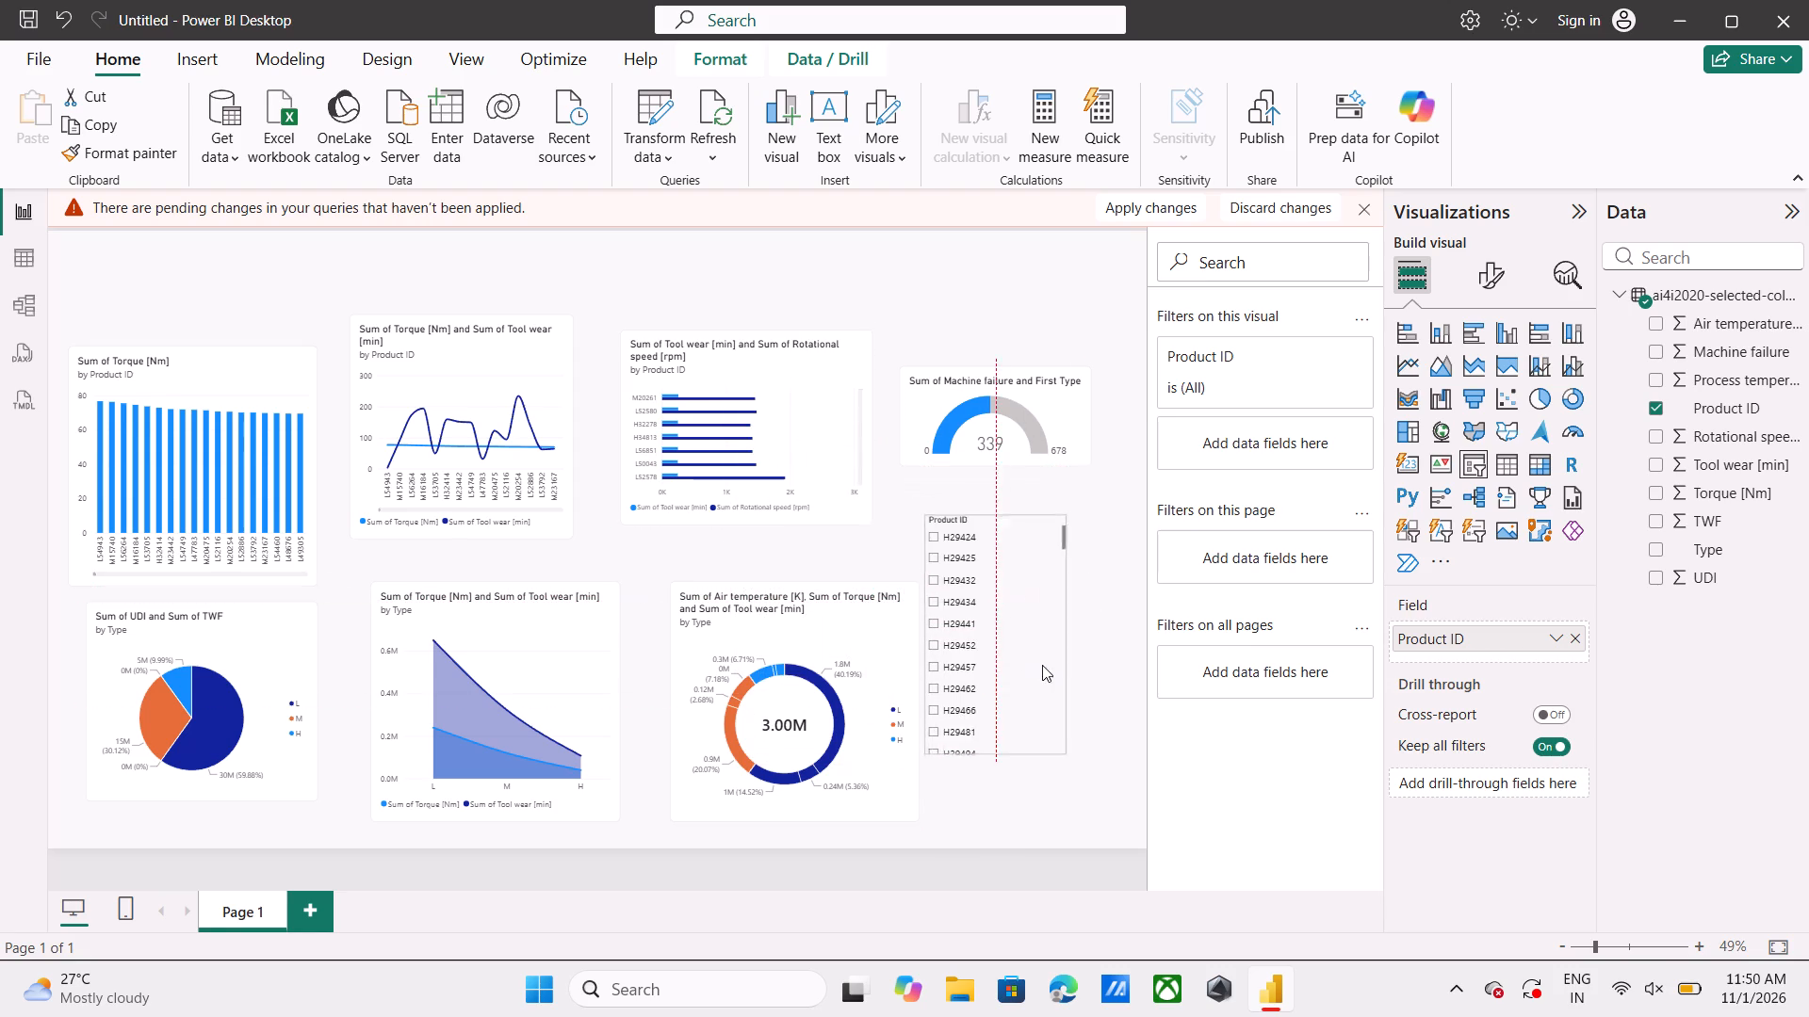
drag(1042, 665, 1041, 671)
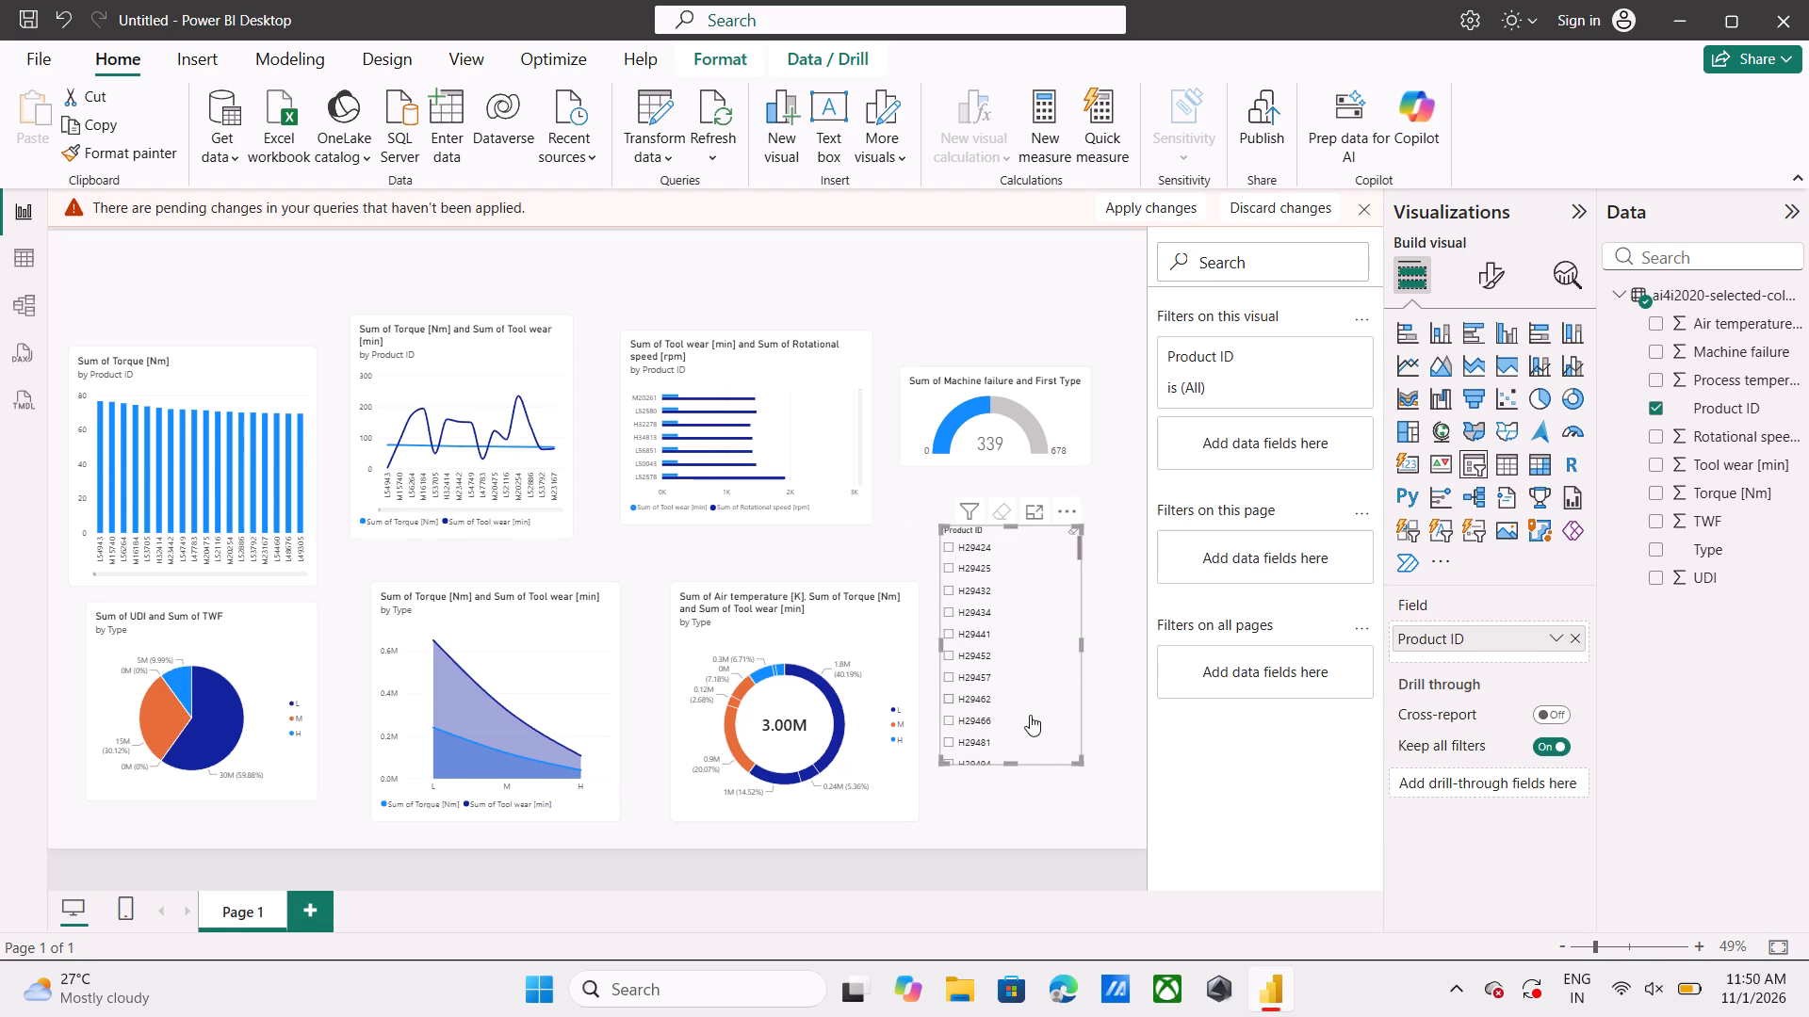
Shorten the Product ID slicer and settle it in the lower row, in the empty area beside the donut chart.
drag(1008, 761, 1004, 714)
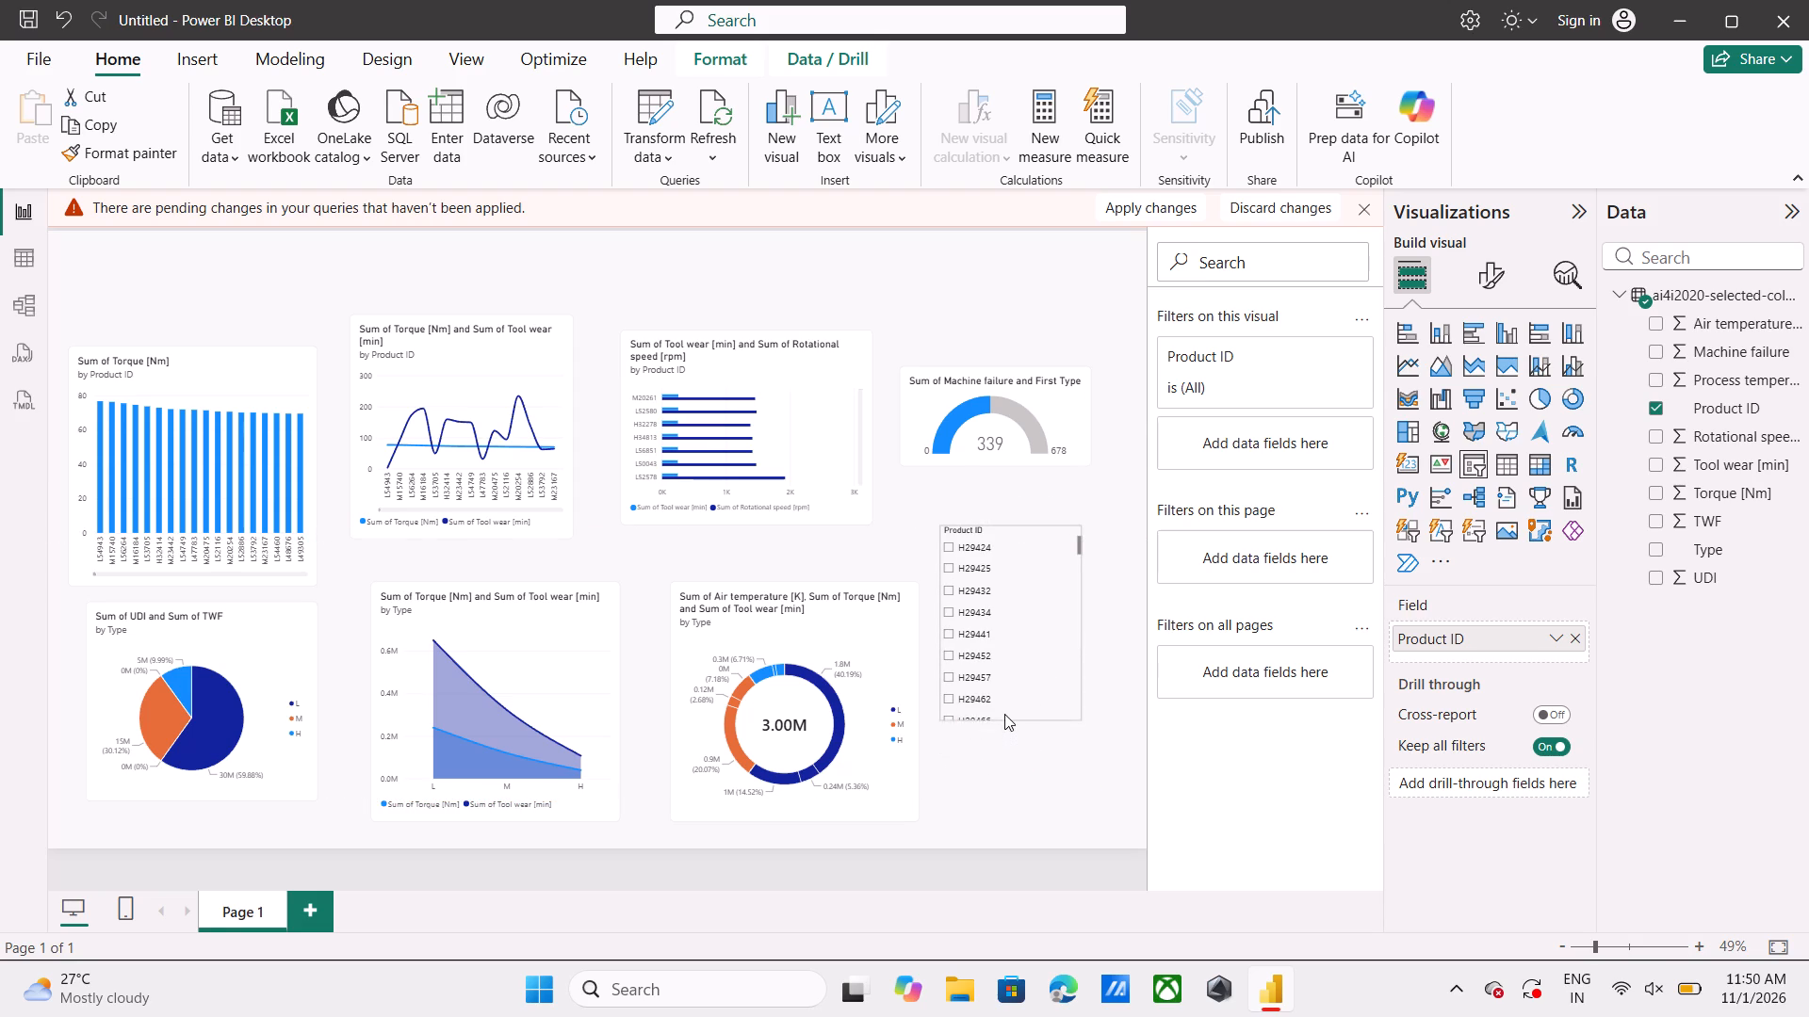
drag(1004, 714, 1005, 699)
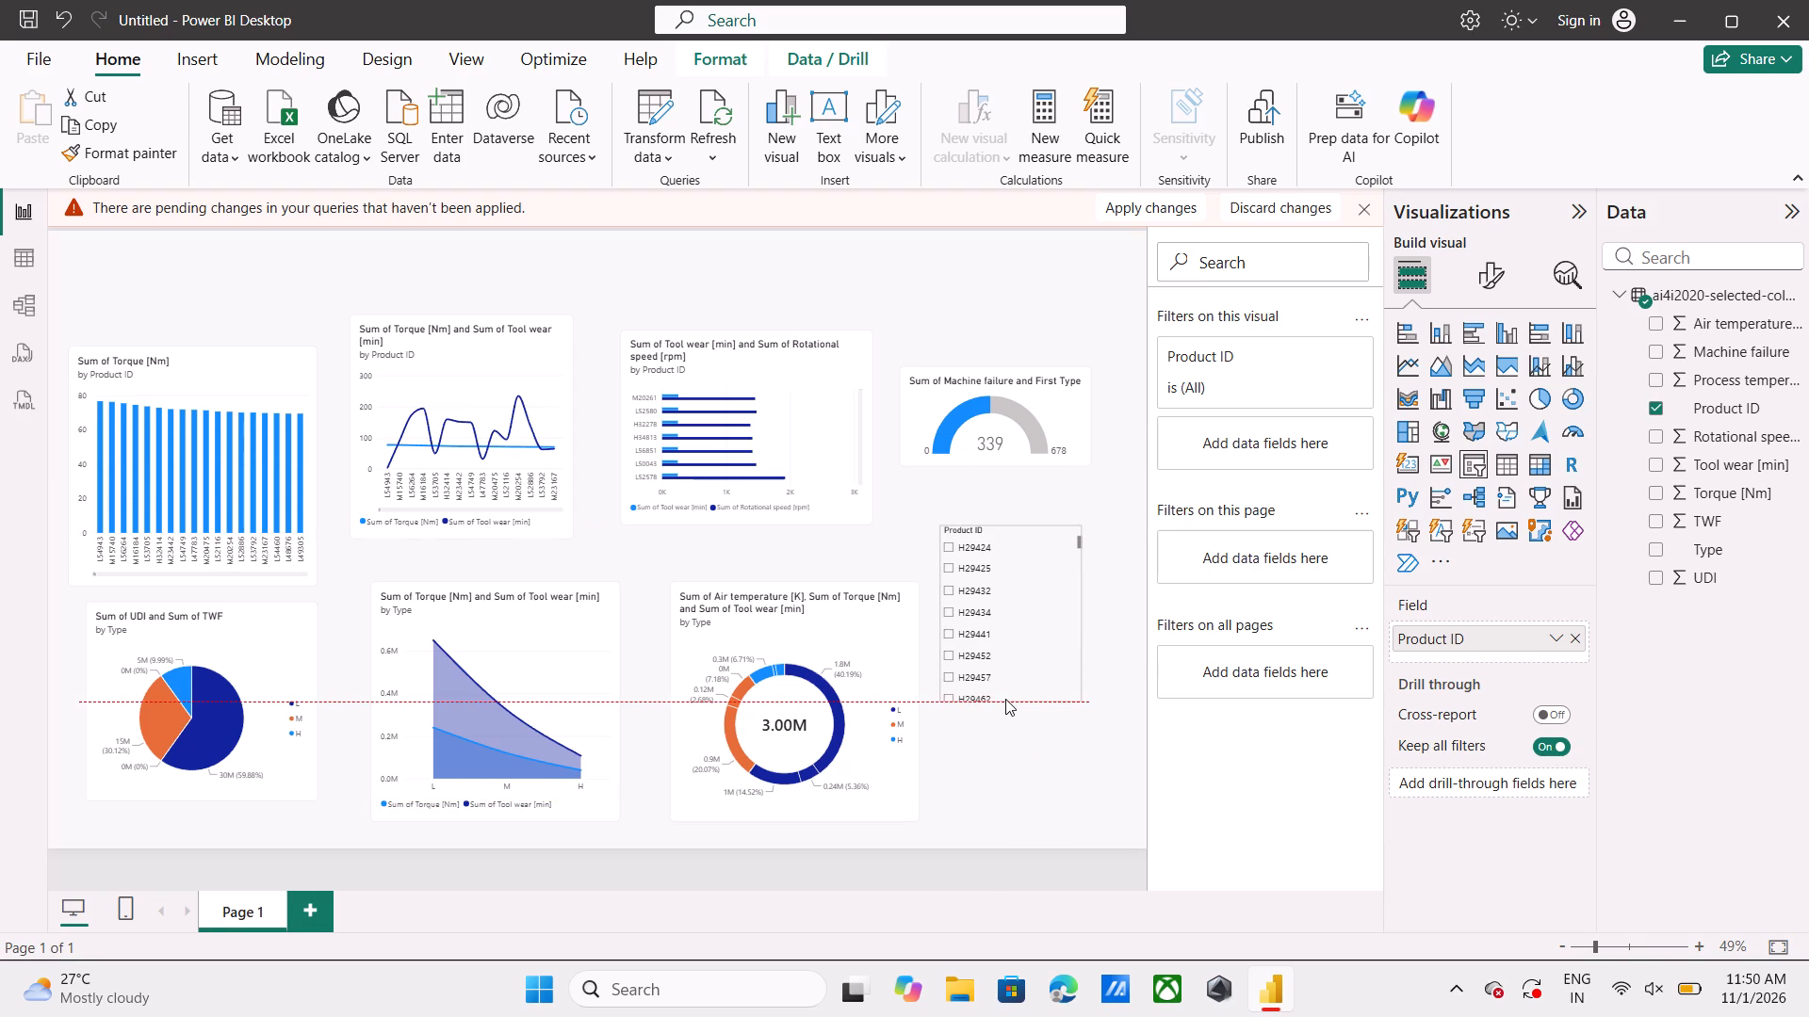
drag(1005, 699, 1012, 731)
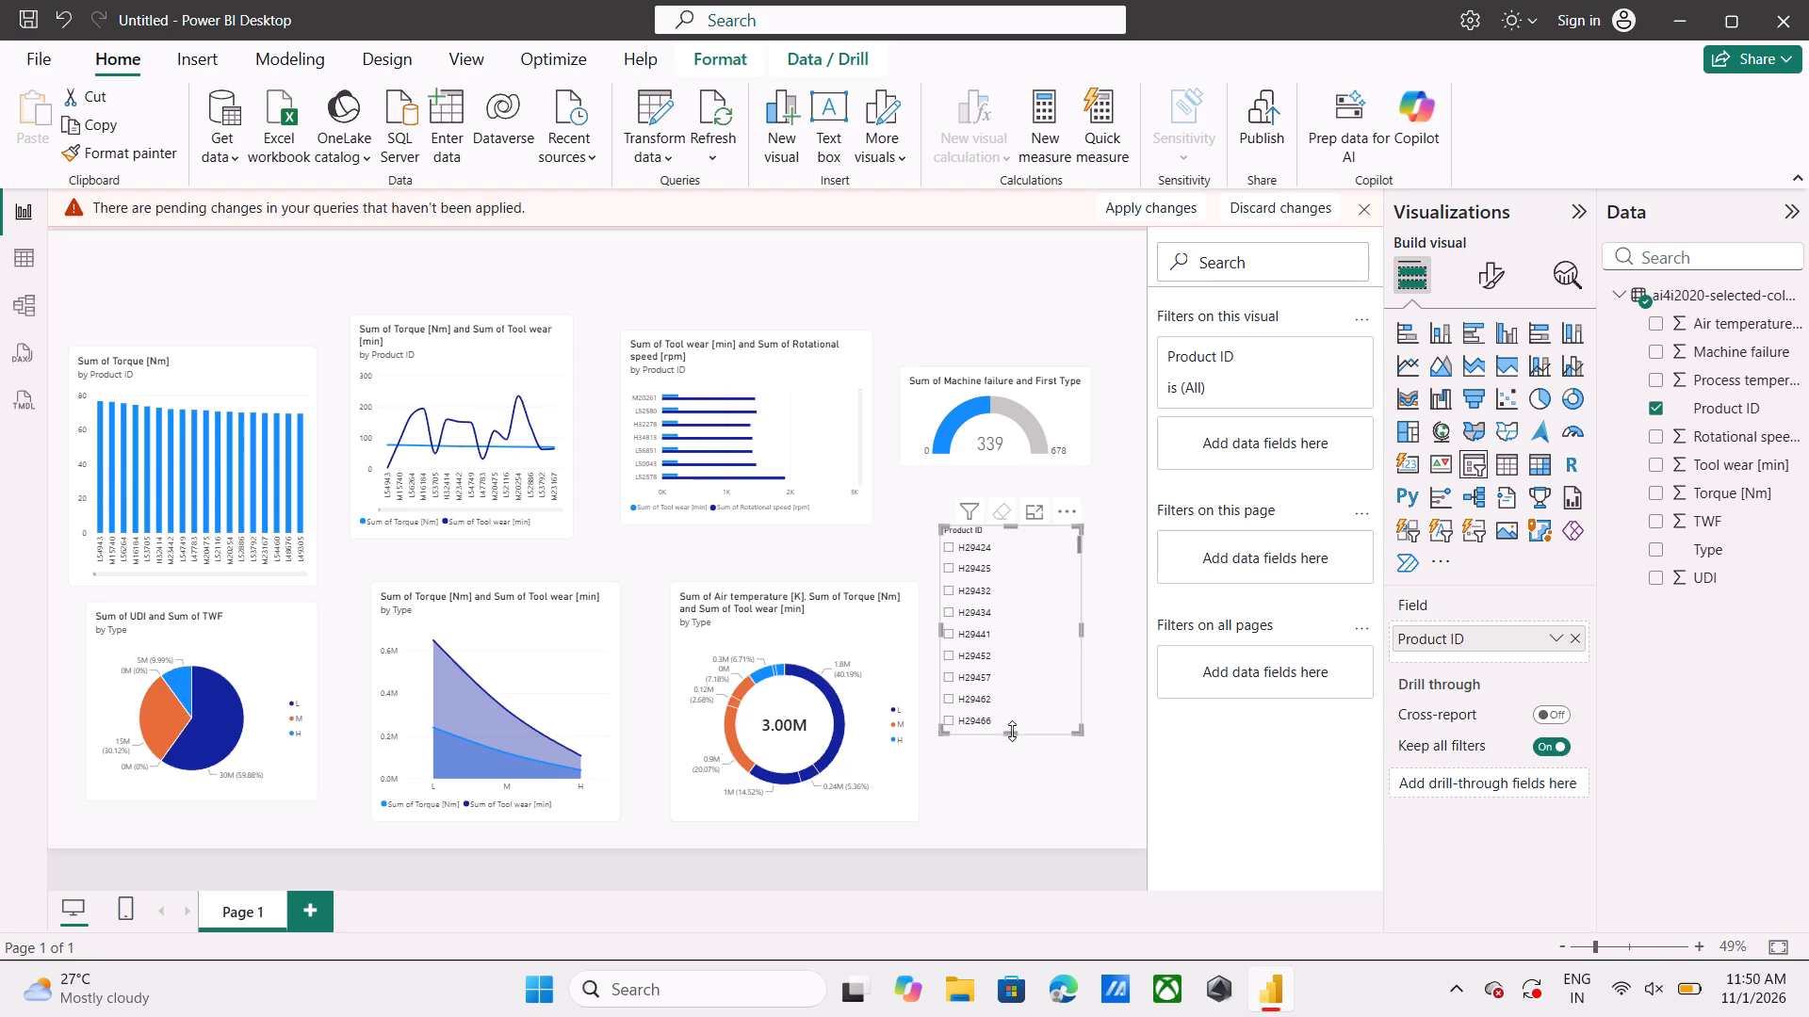
drag(1028, 702, 1037, 783)
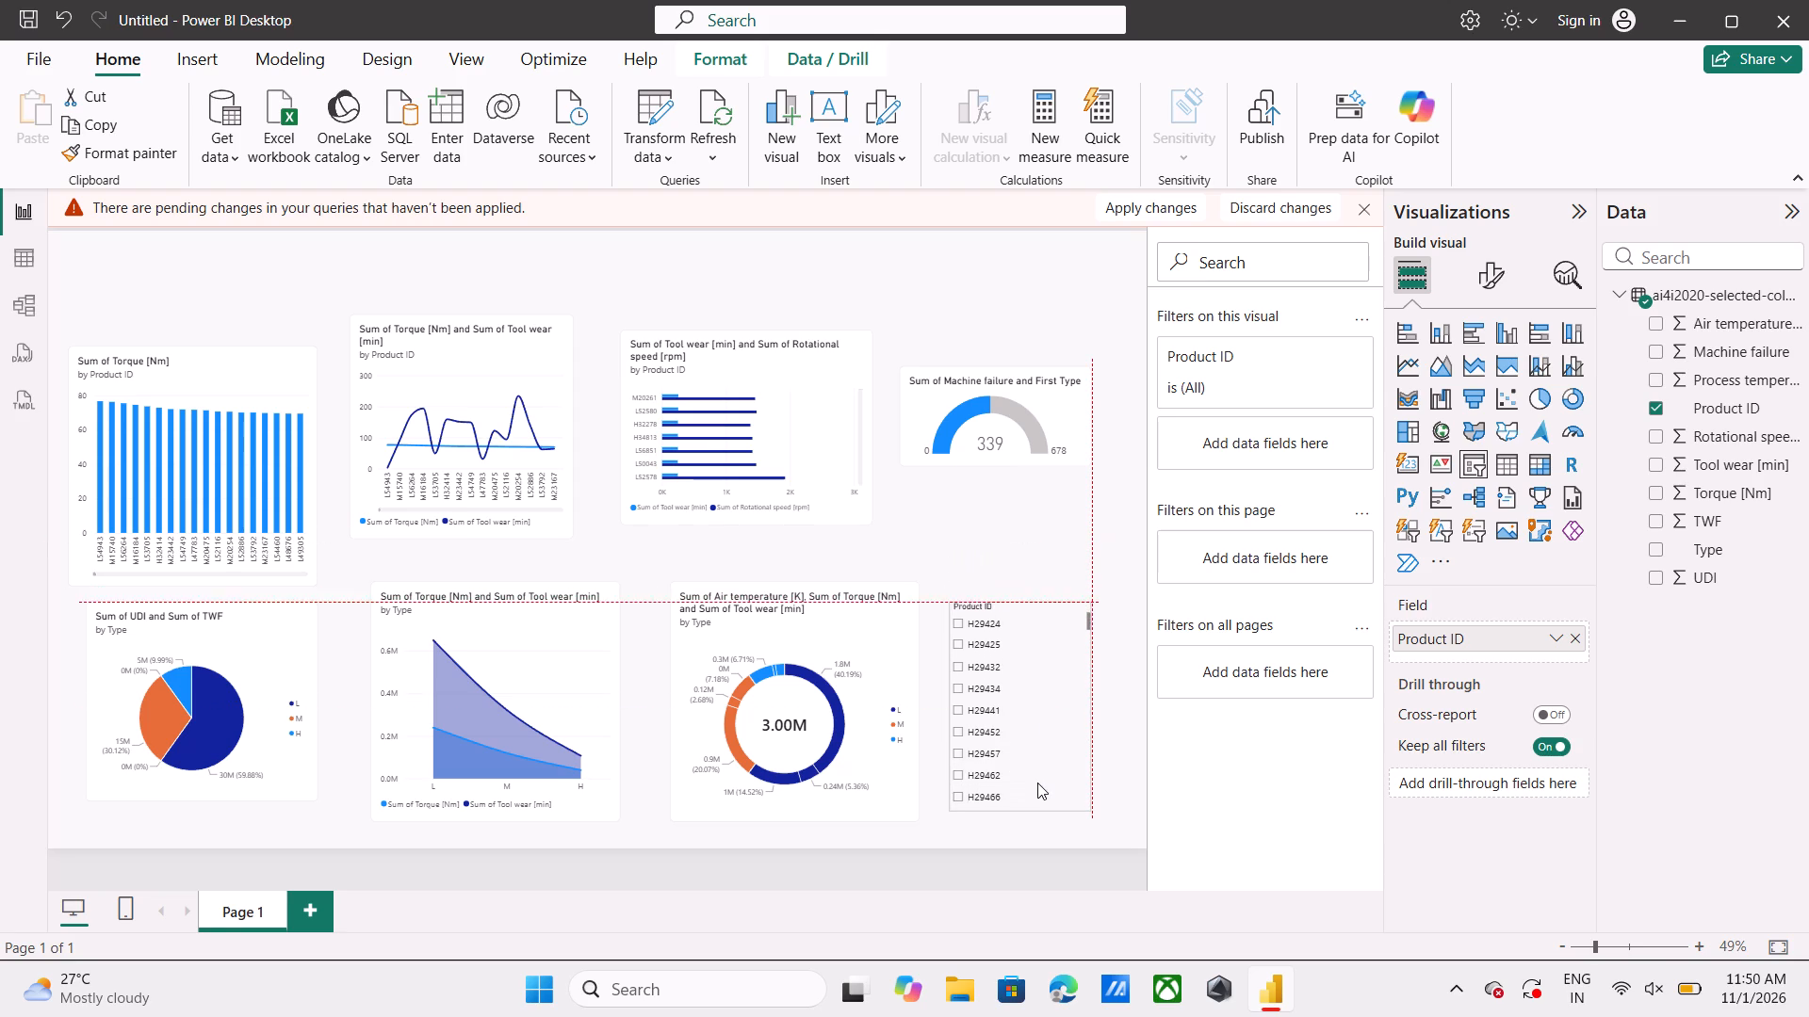
drag(1037, 783, 1037, 783)
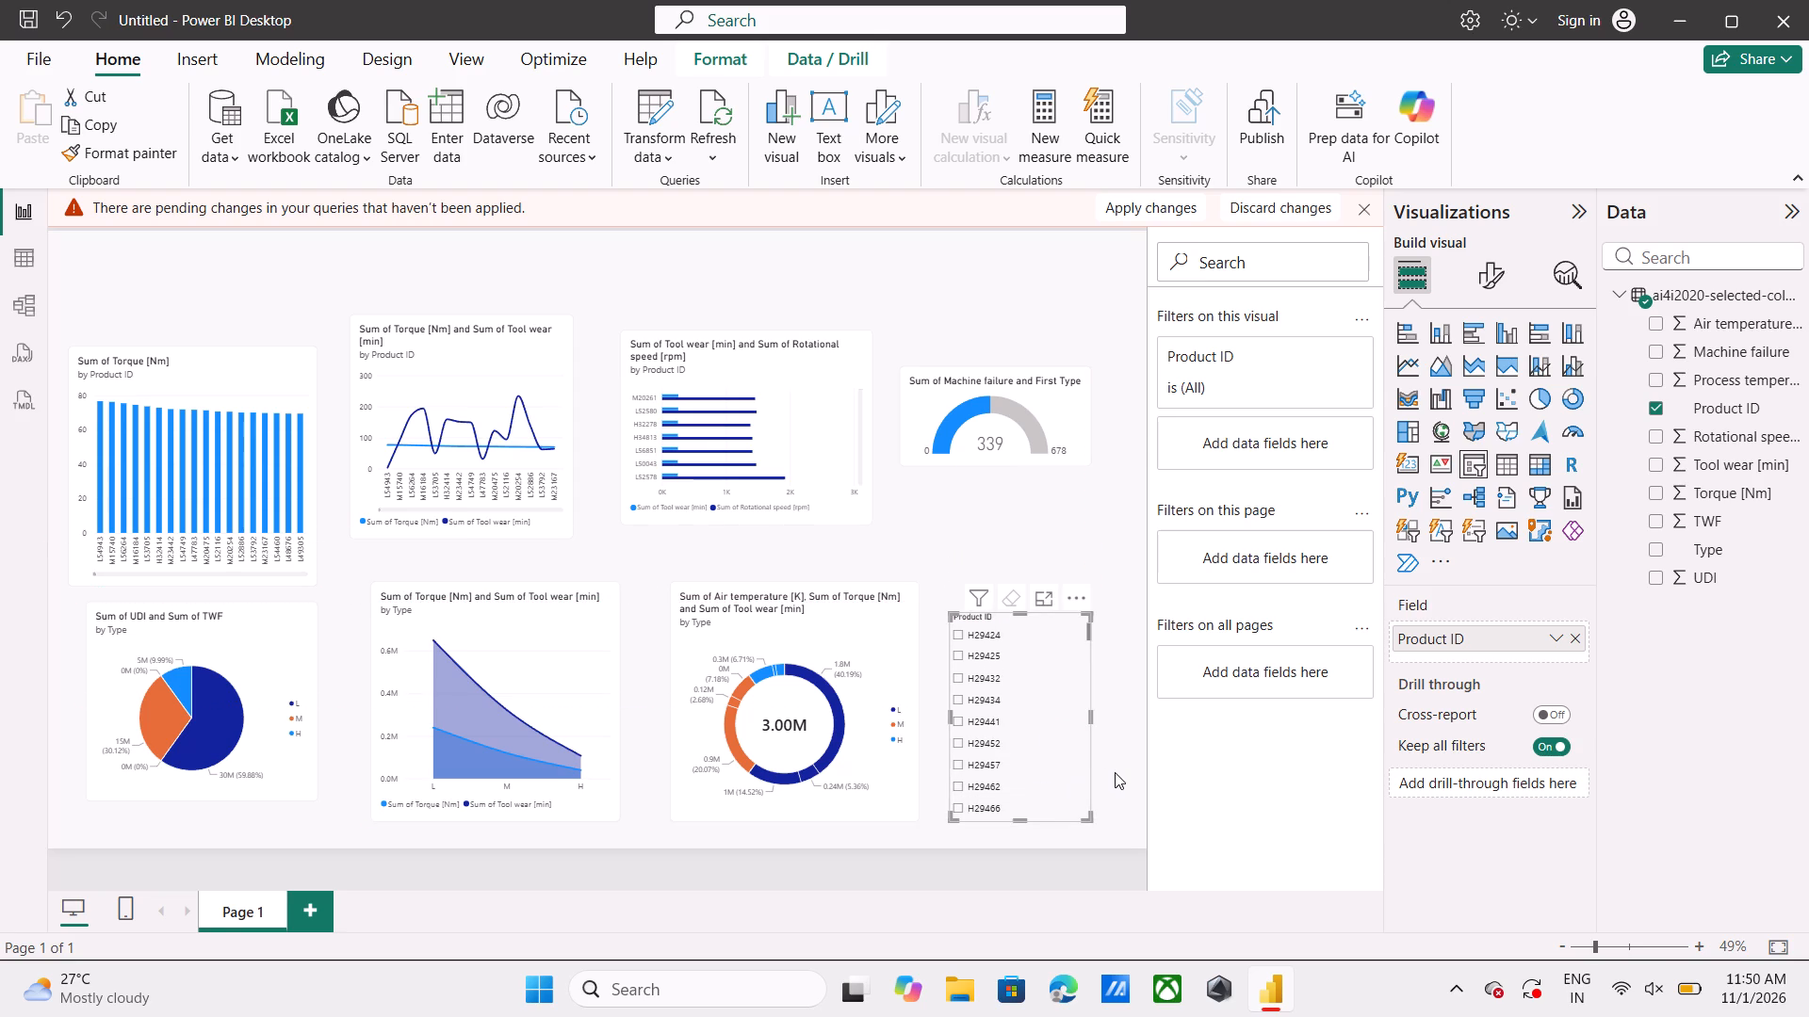
click(1115, 772)
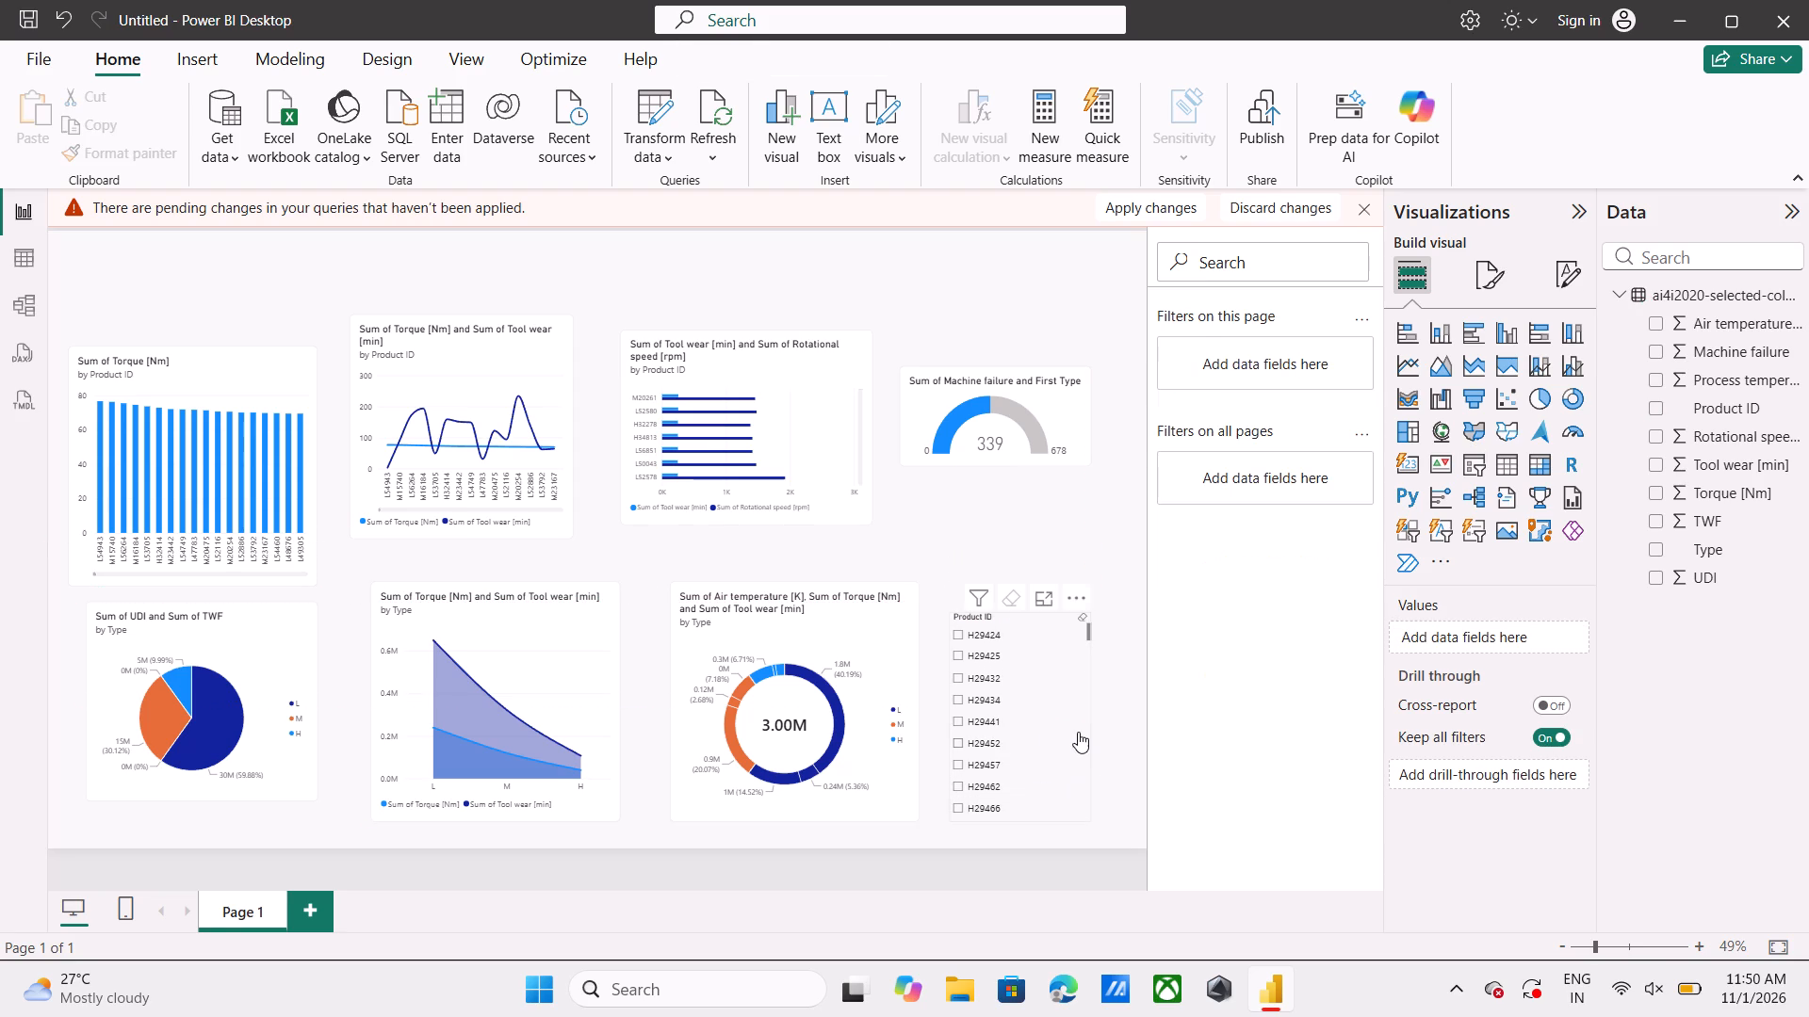
drag(1074, 726, 1090, 708)
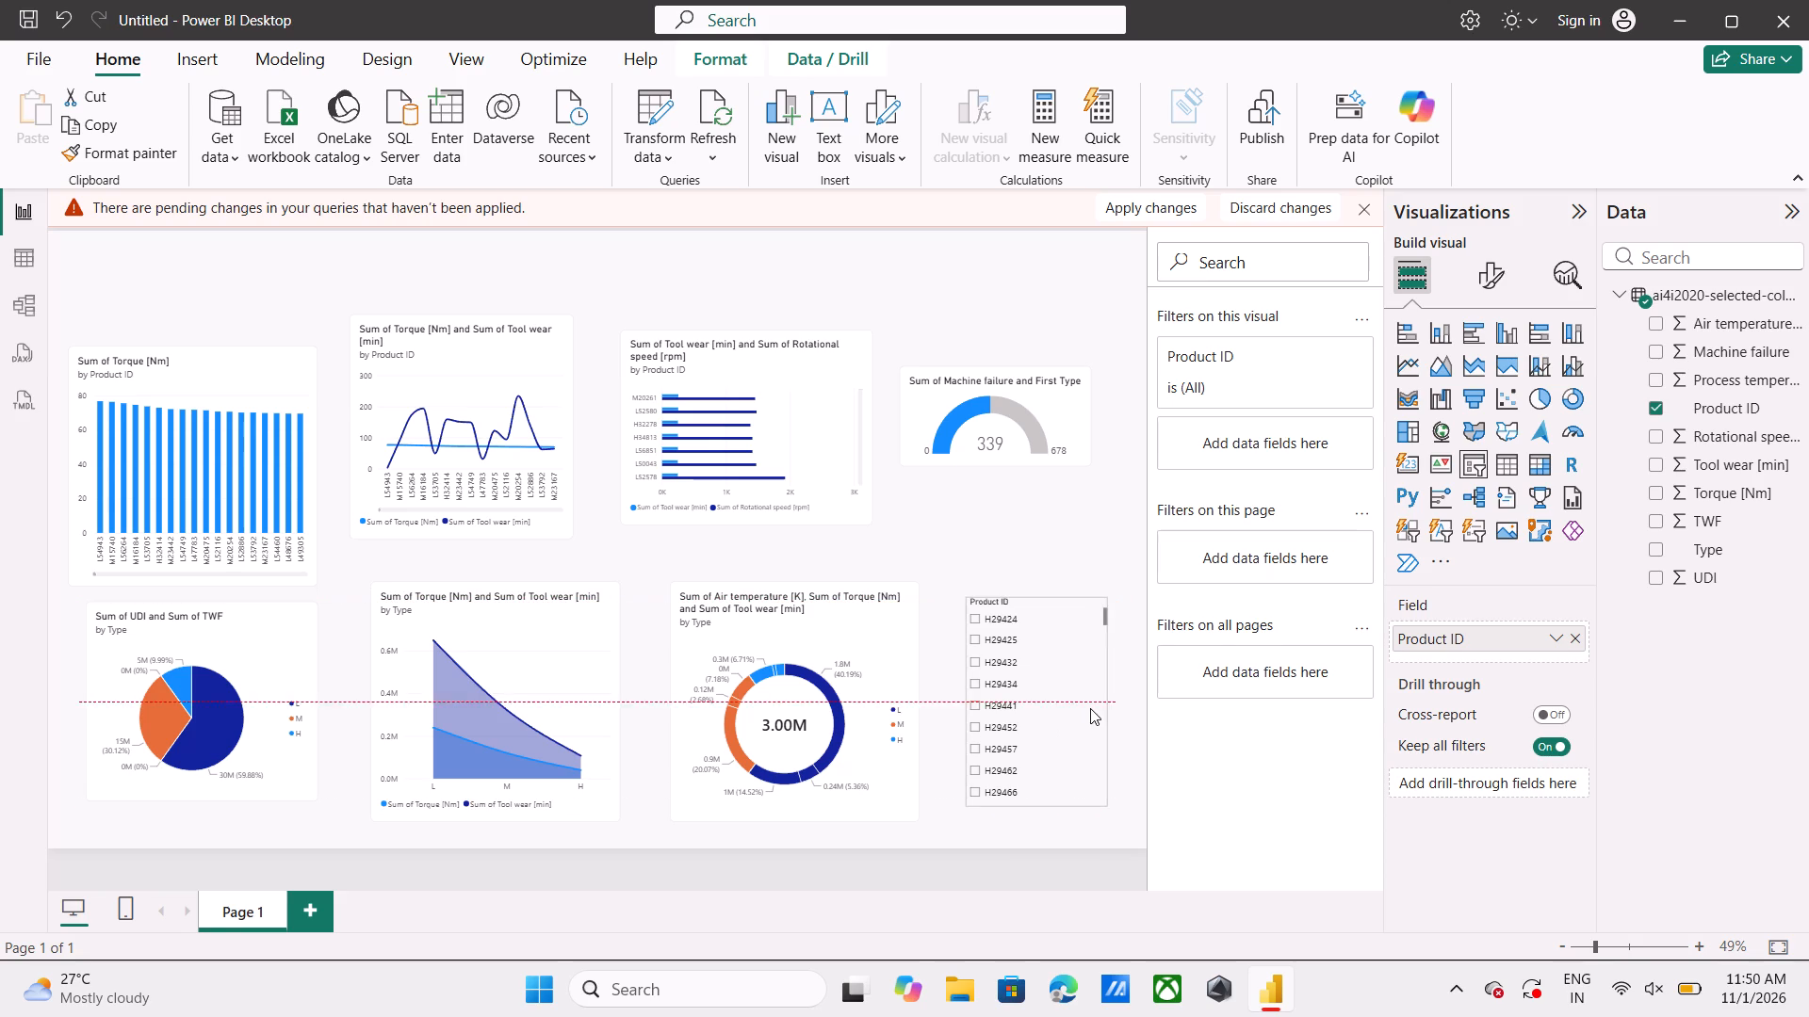
drag(1090, 708, 1100, 708)
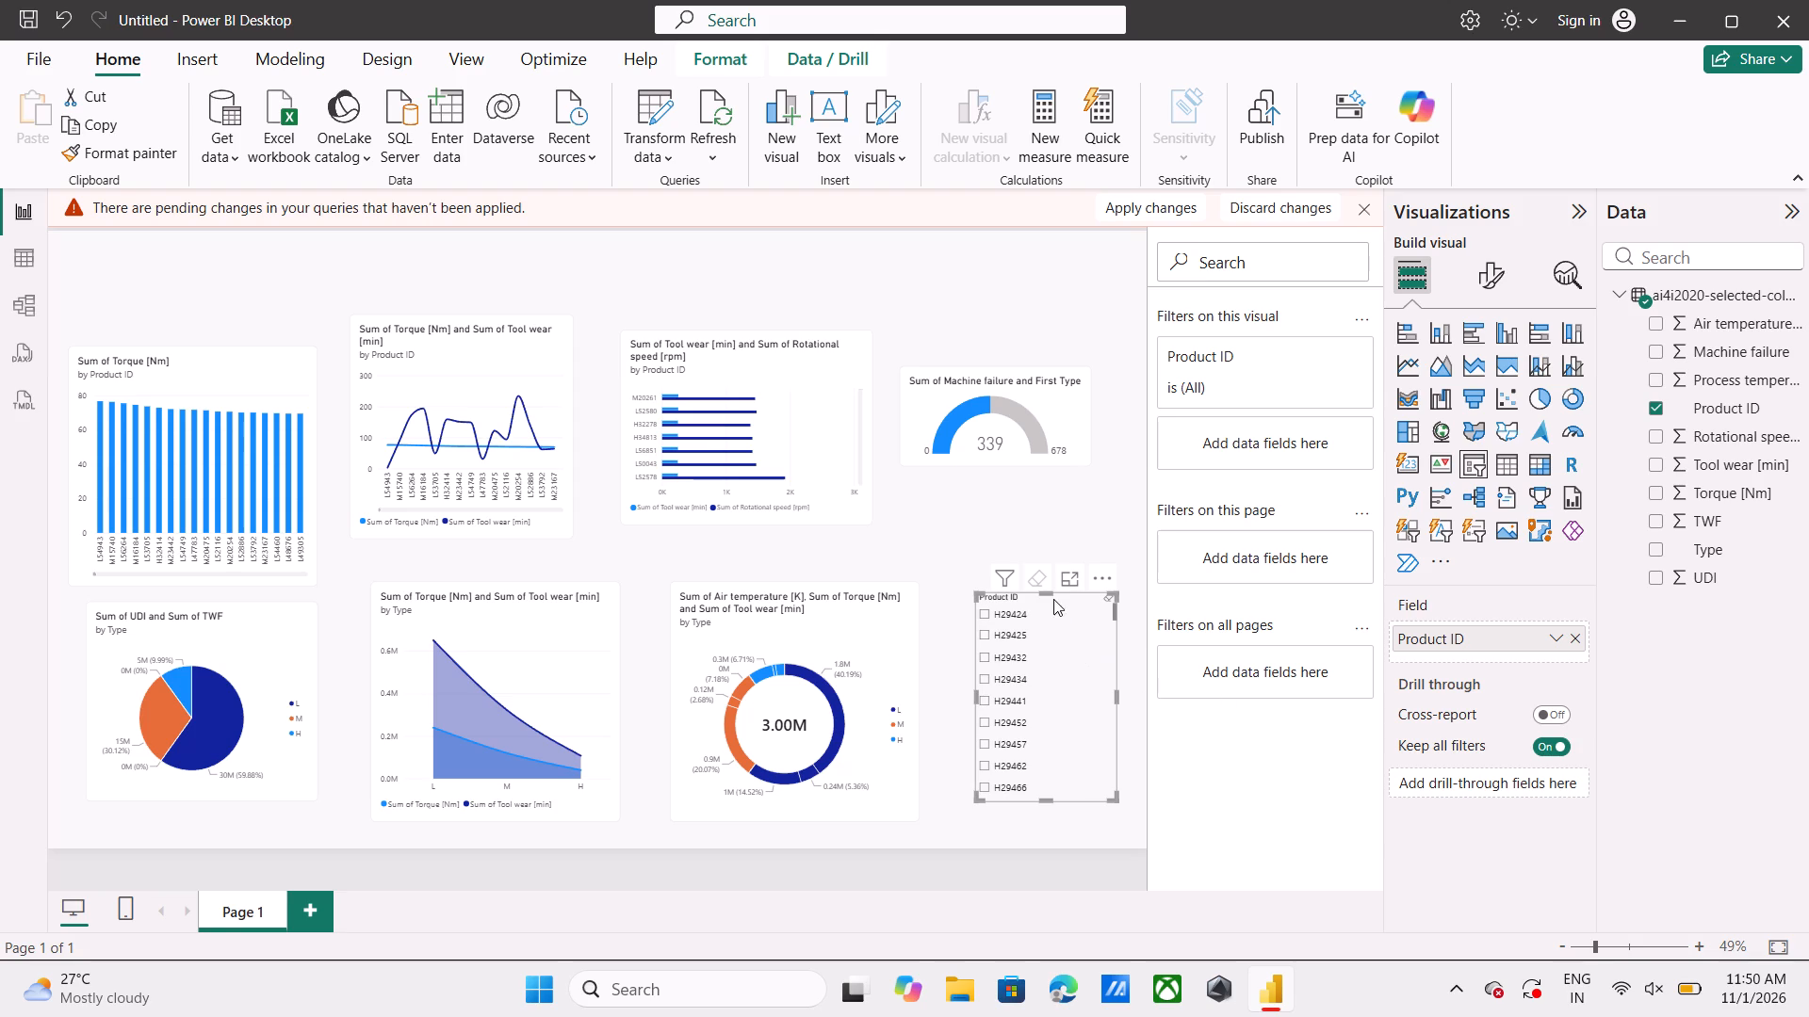
drag(1050, 596, 1051, 639)
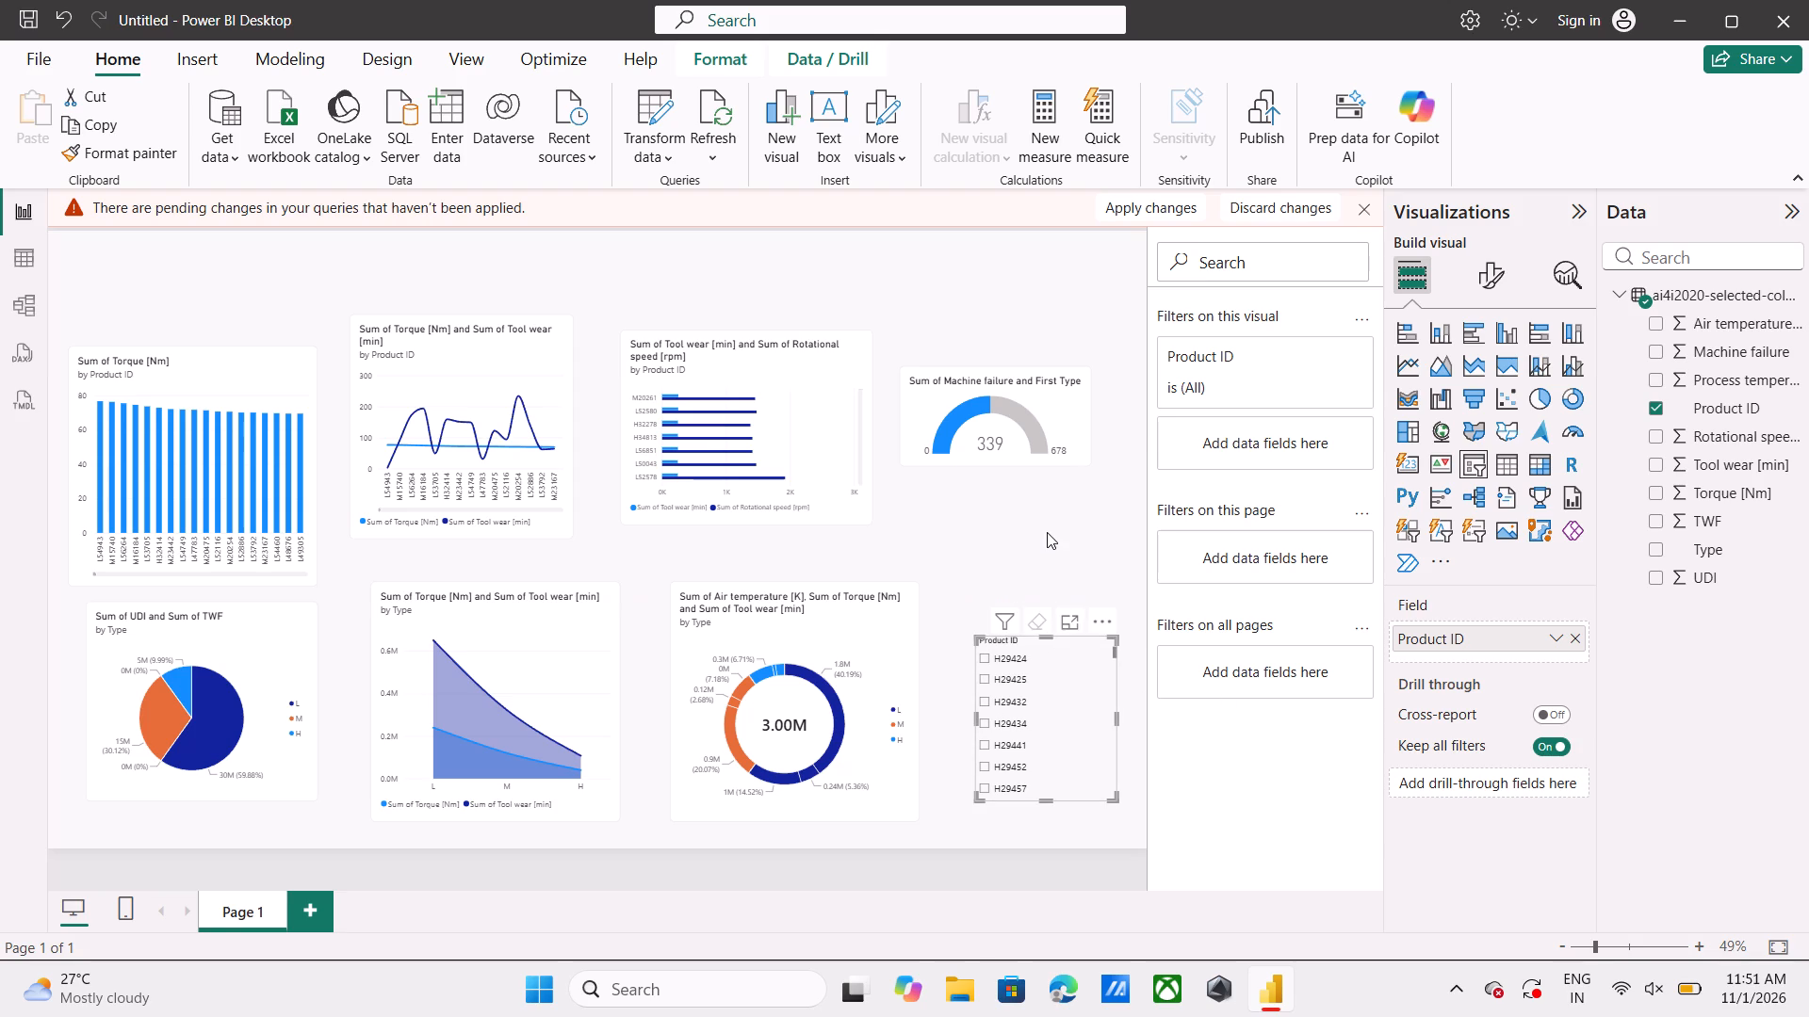
click(1047, 532)
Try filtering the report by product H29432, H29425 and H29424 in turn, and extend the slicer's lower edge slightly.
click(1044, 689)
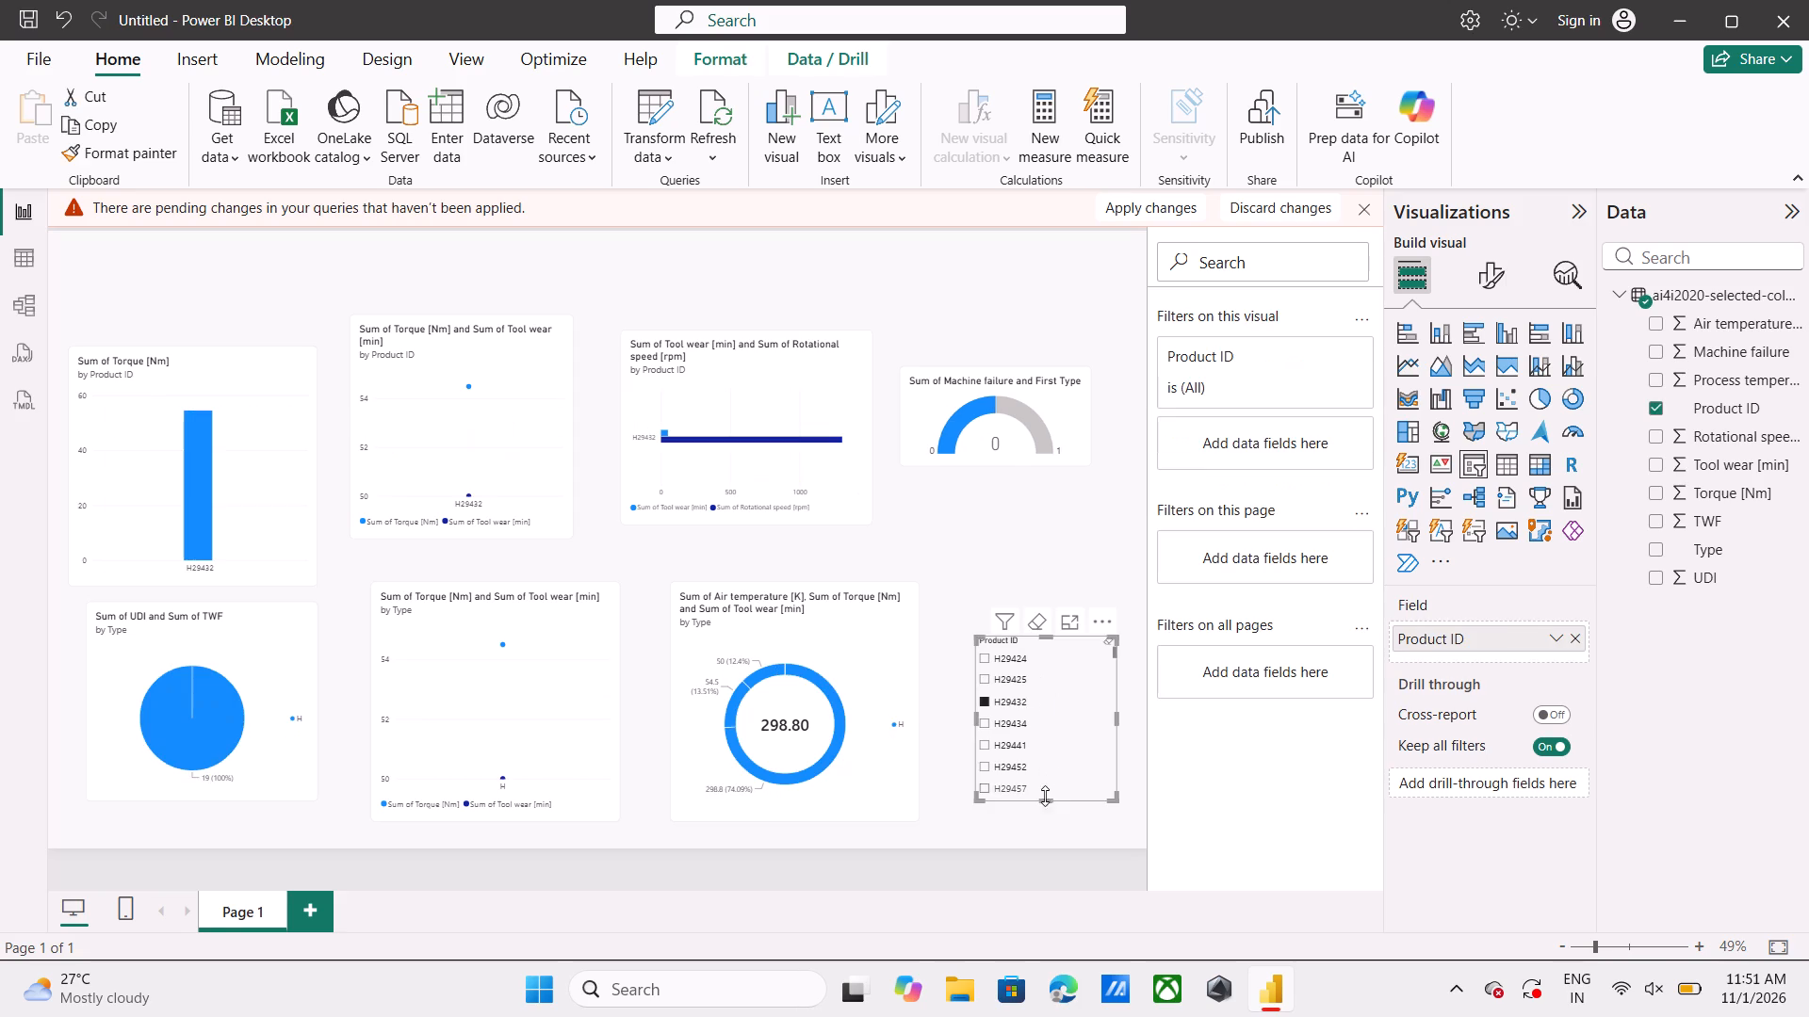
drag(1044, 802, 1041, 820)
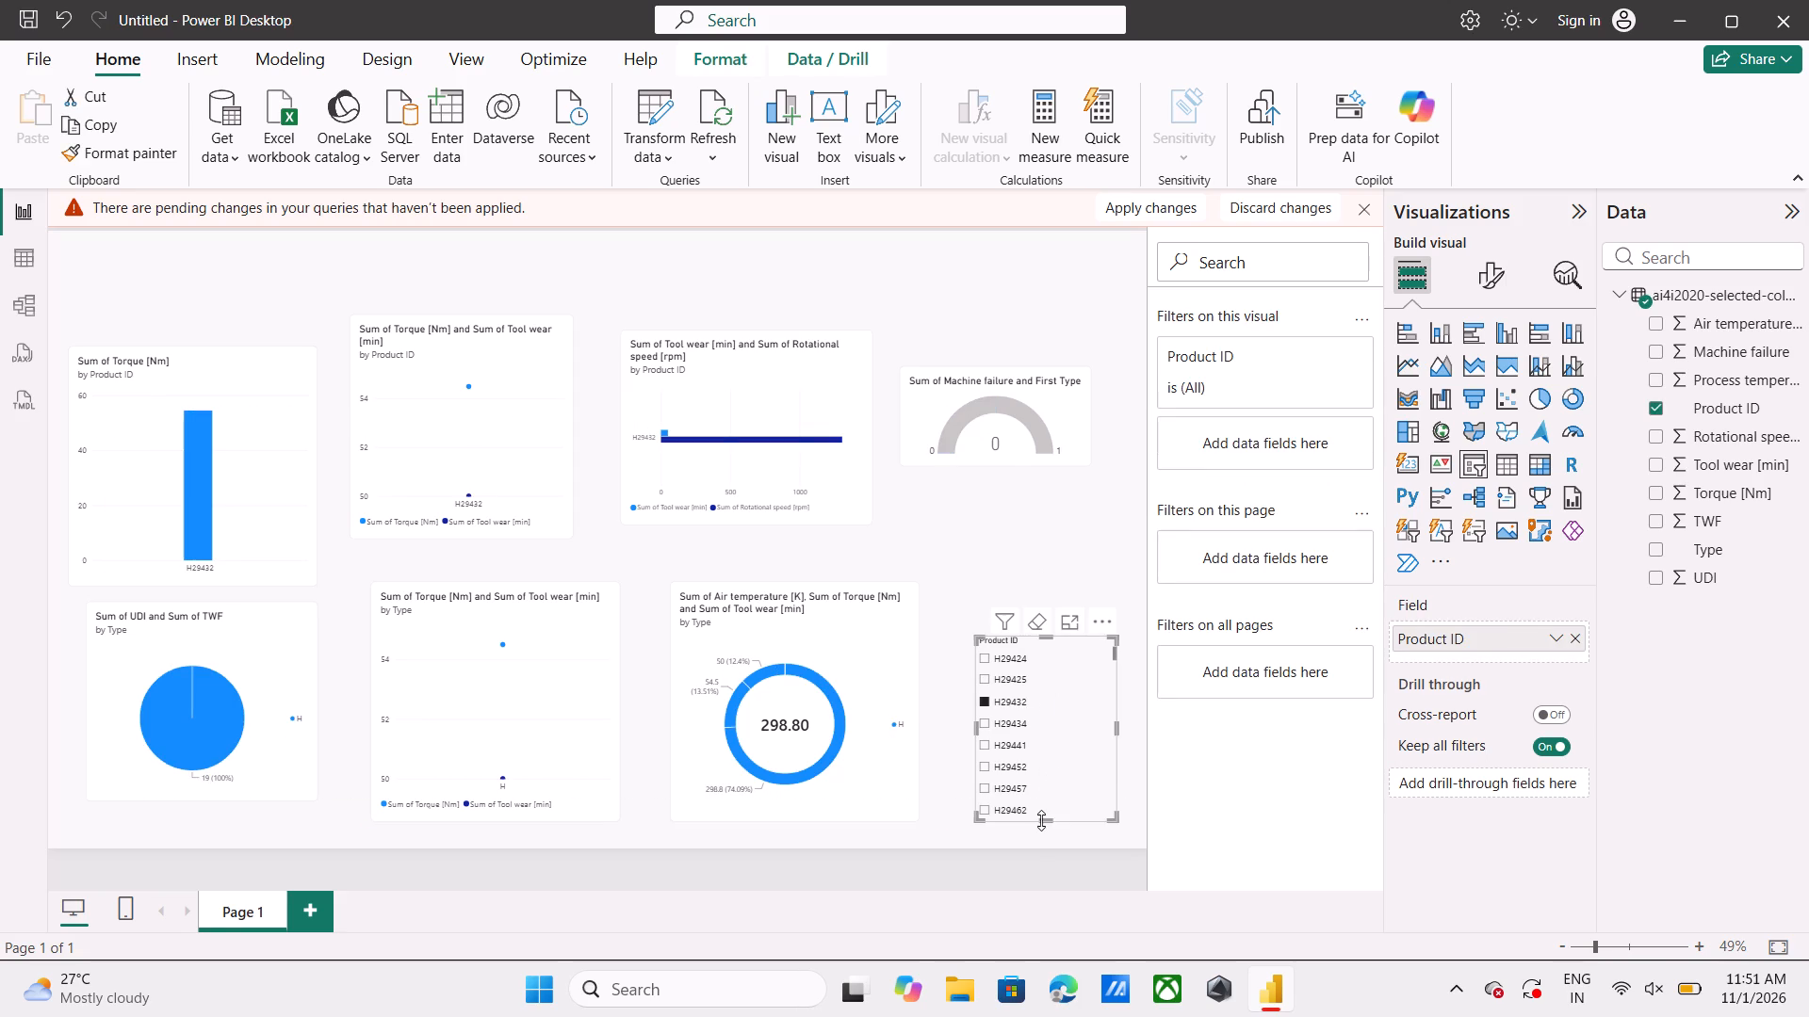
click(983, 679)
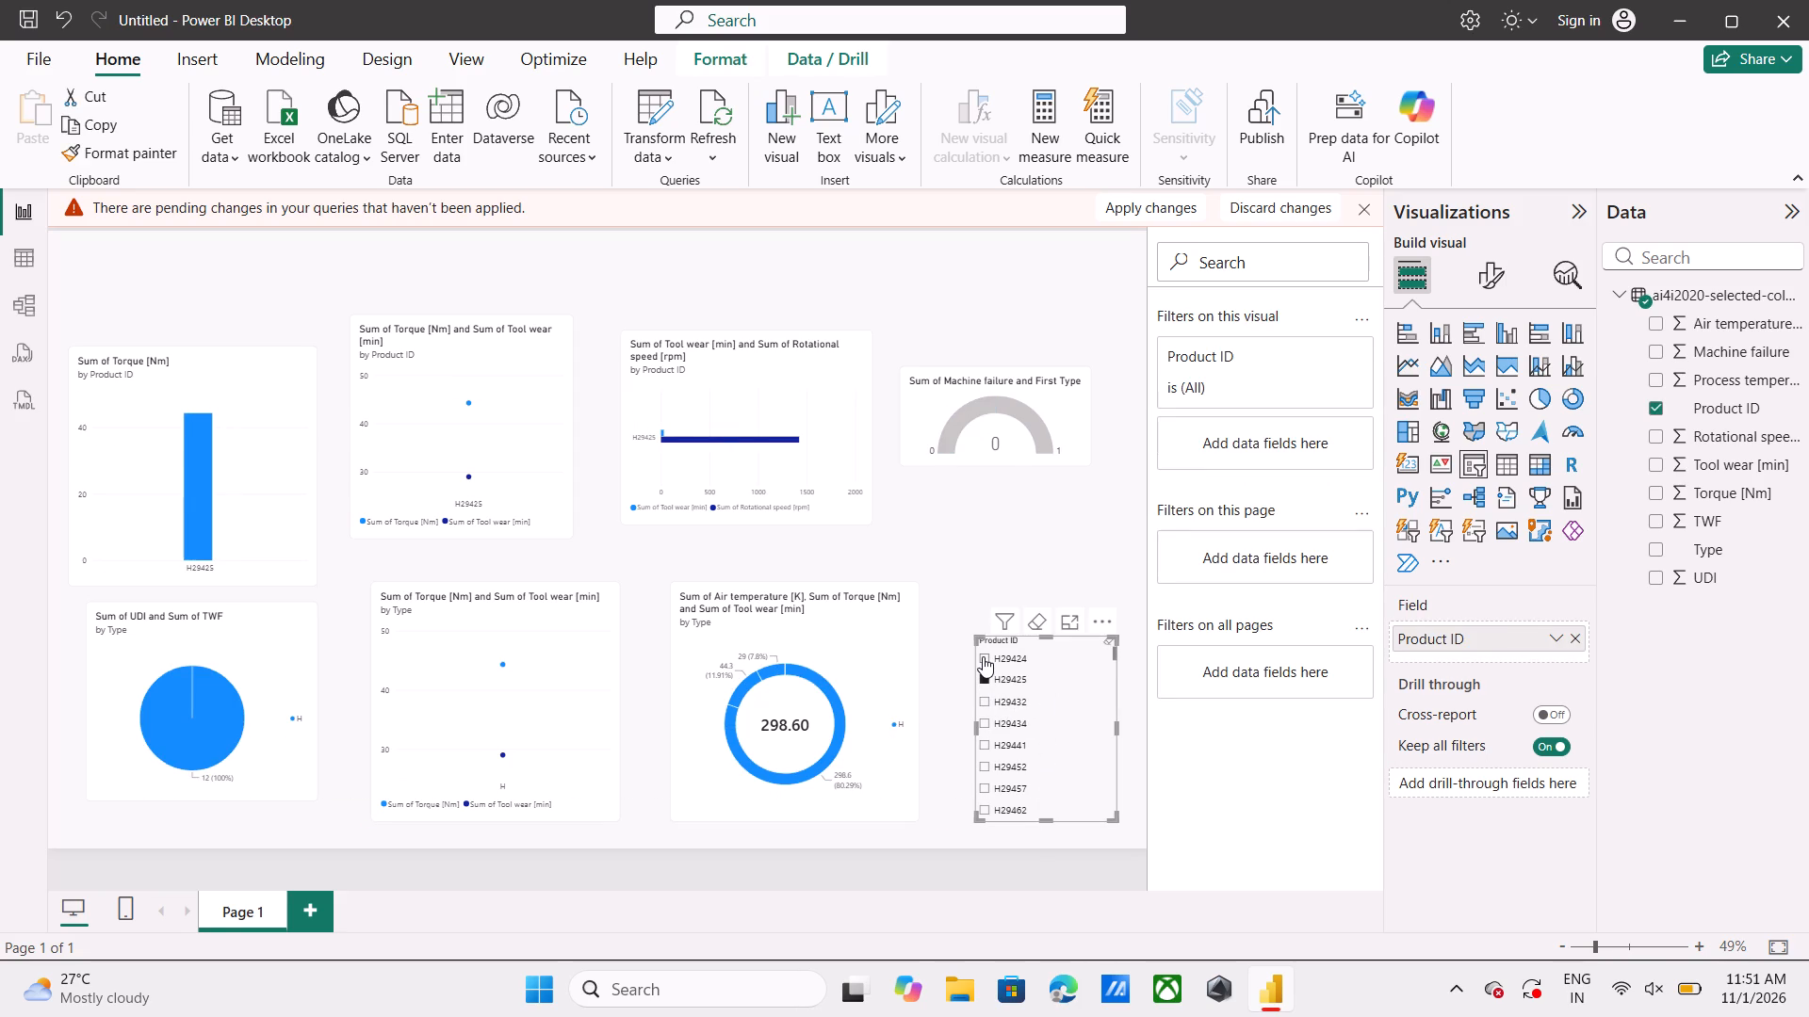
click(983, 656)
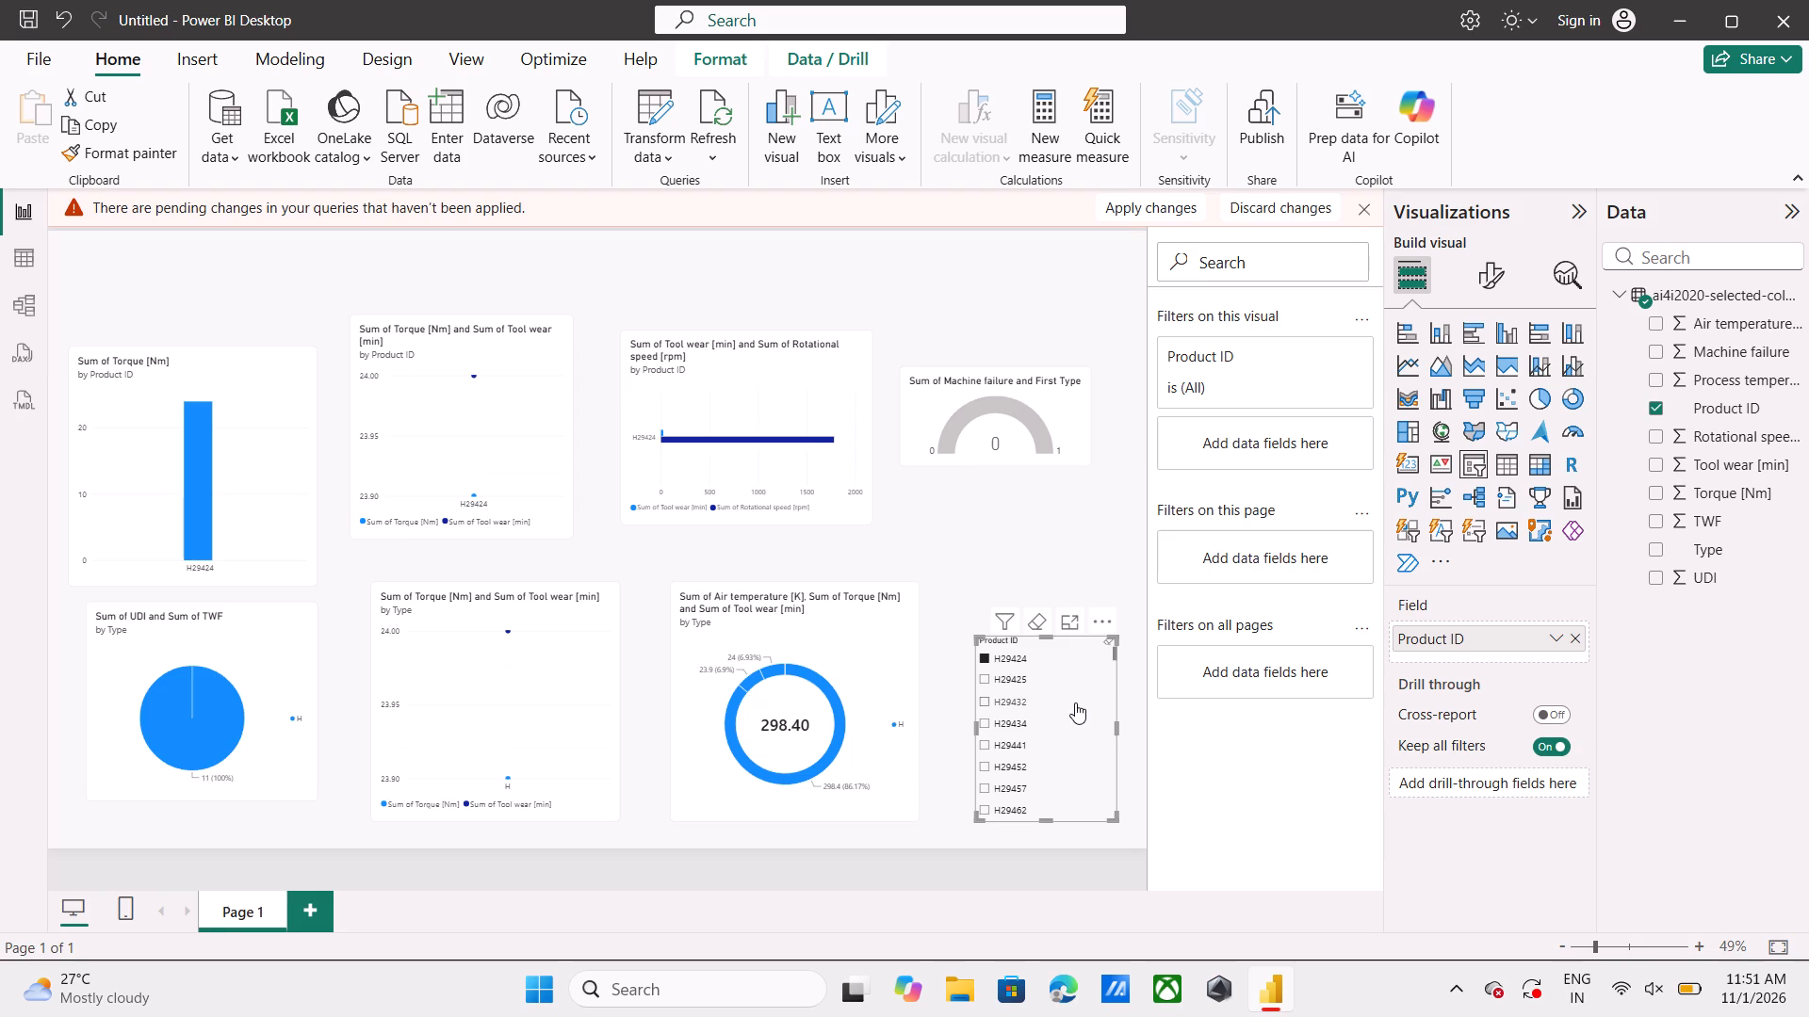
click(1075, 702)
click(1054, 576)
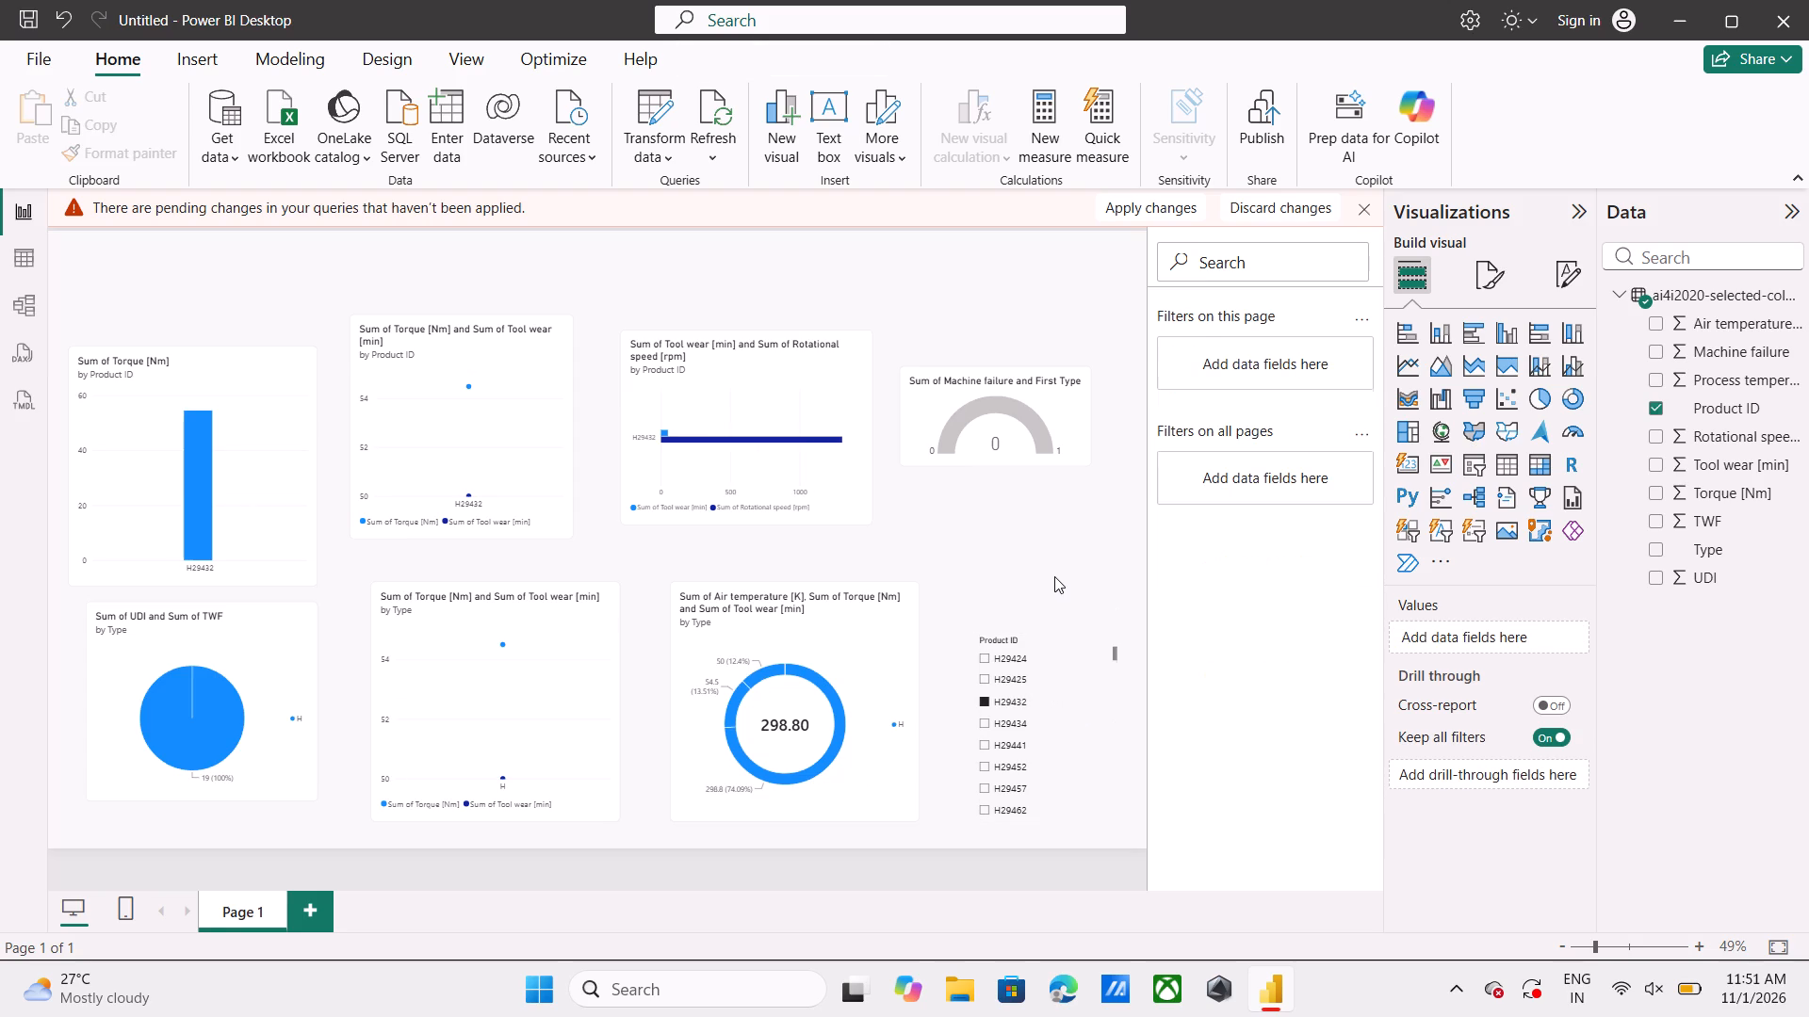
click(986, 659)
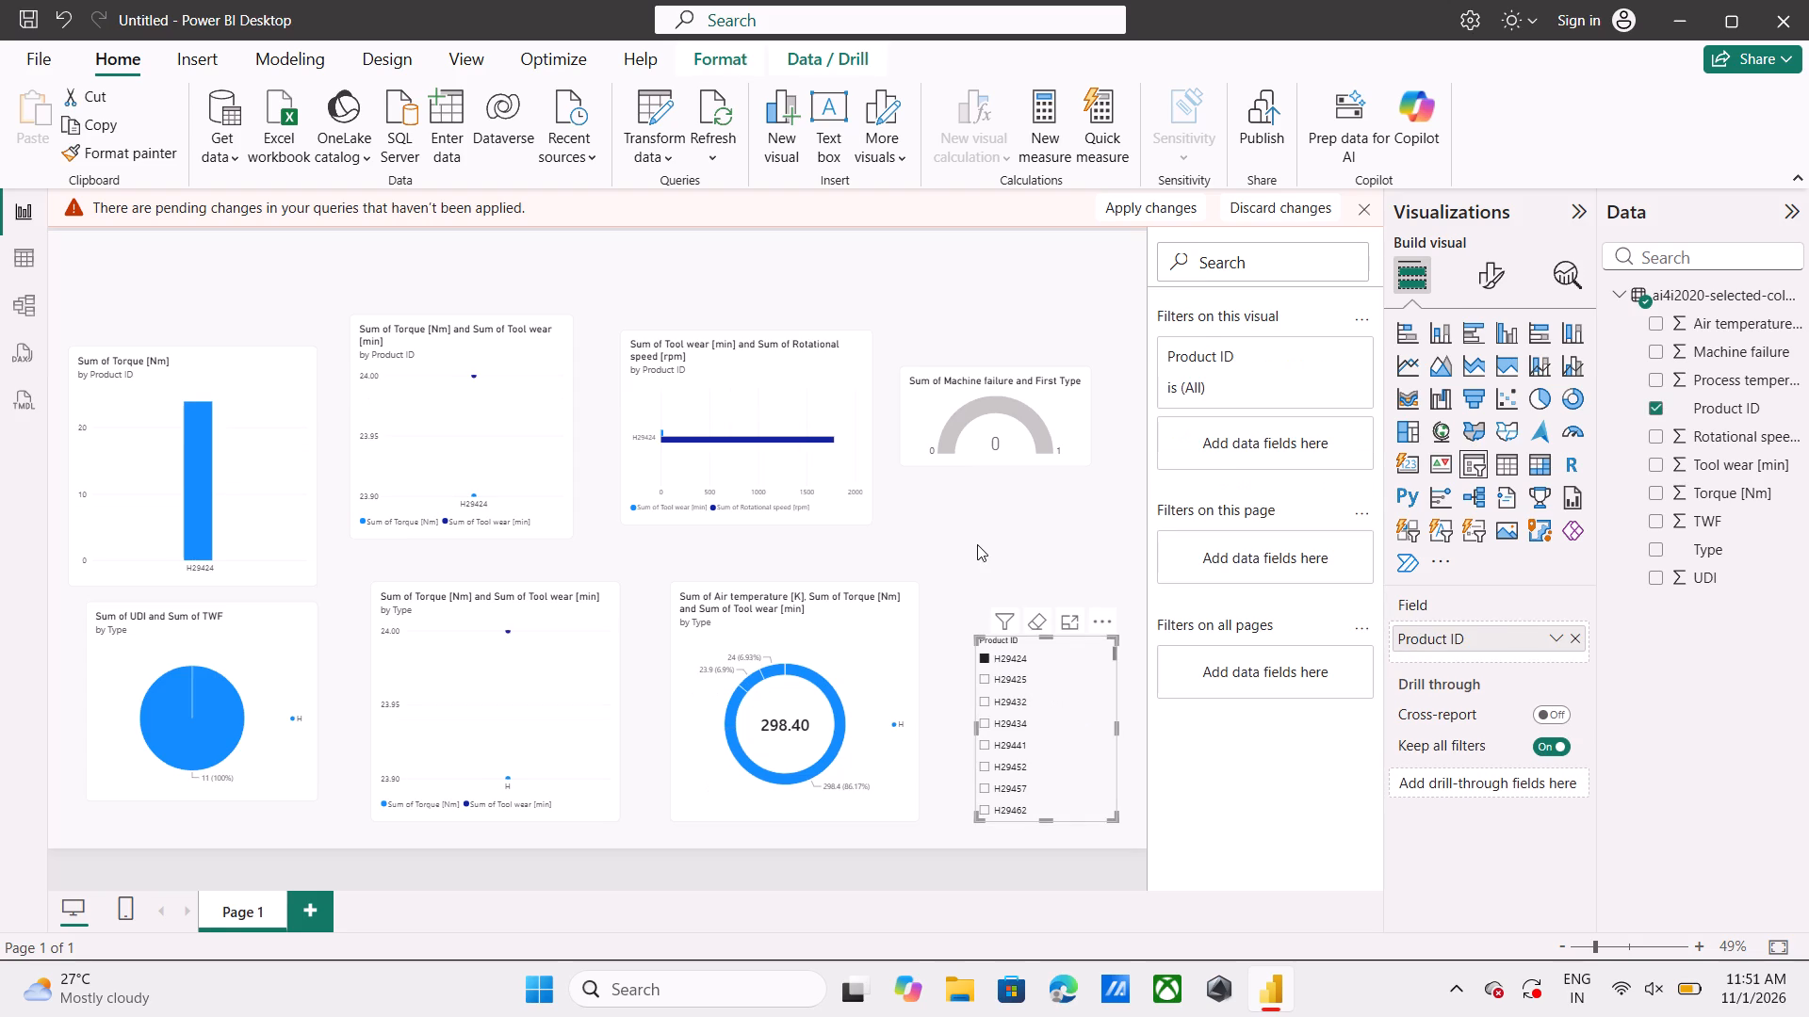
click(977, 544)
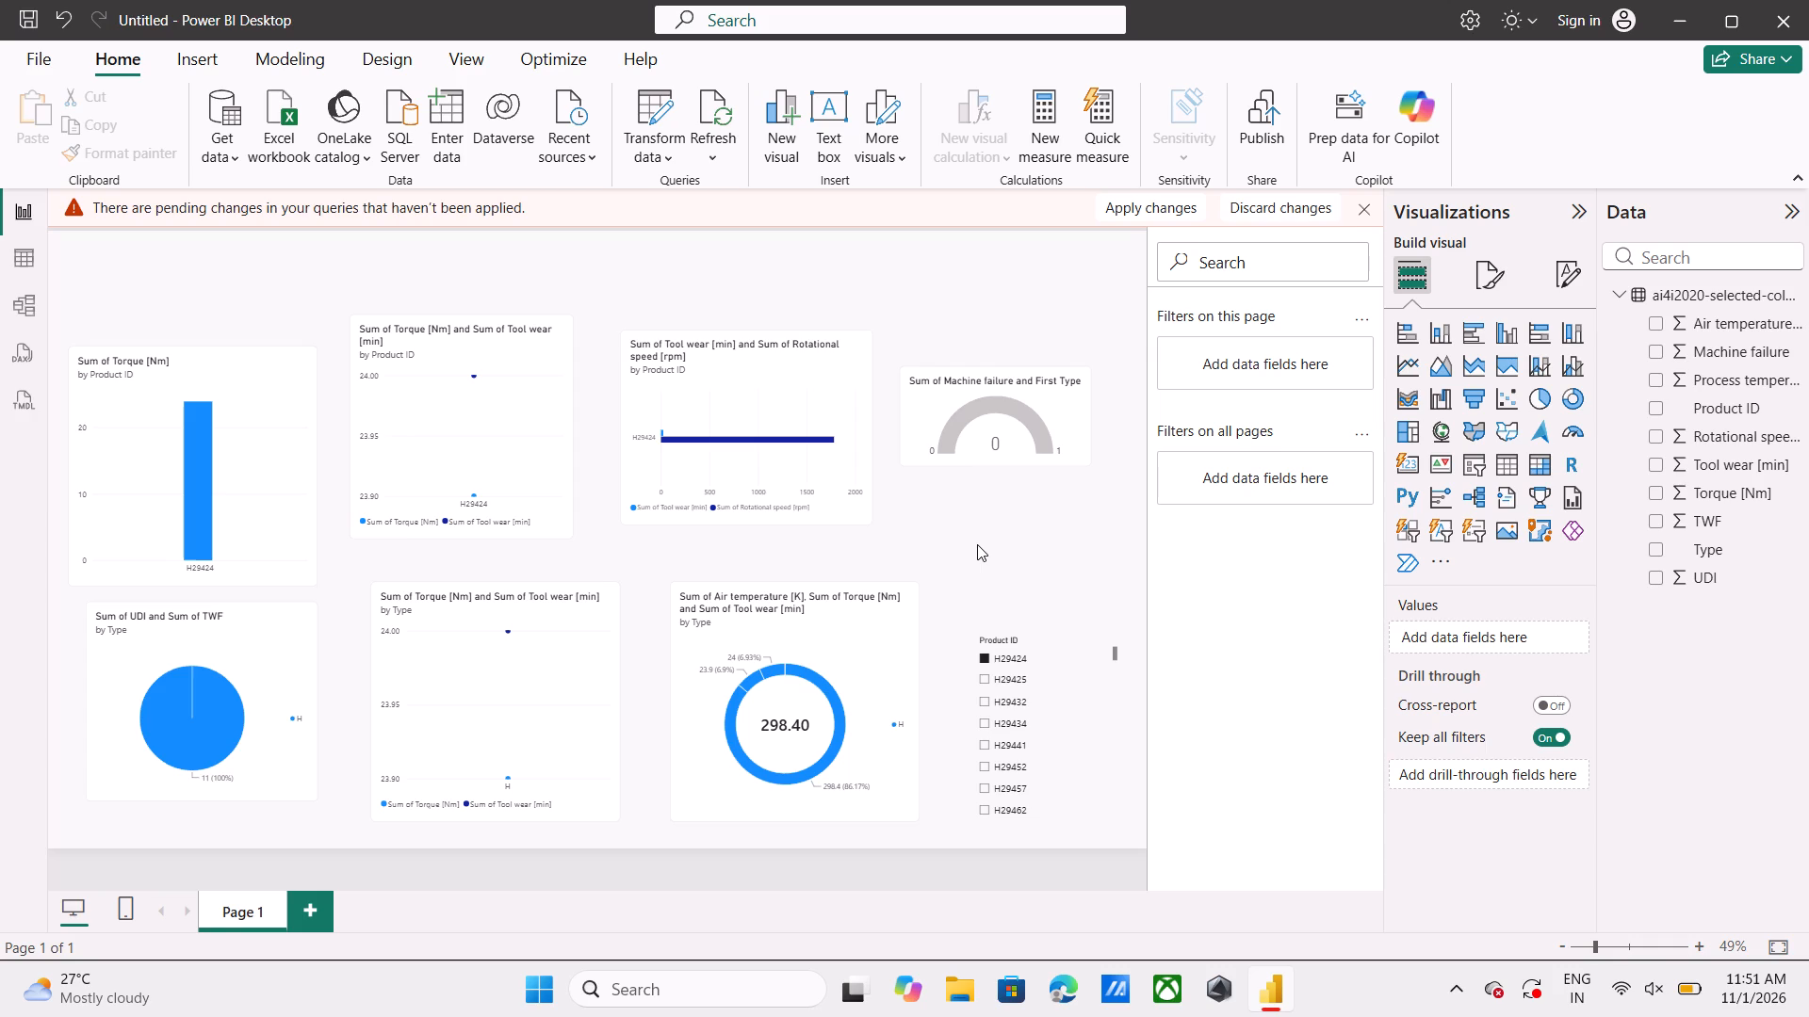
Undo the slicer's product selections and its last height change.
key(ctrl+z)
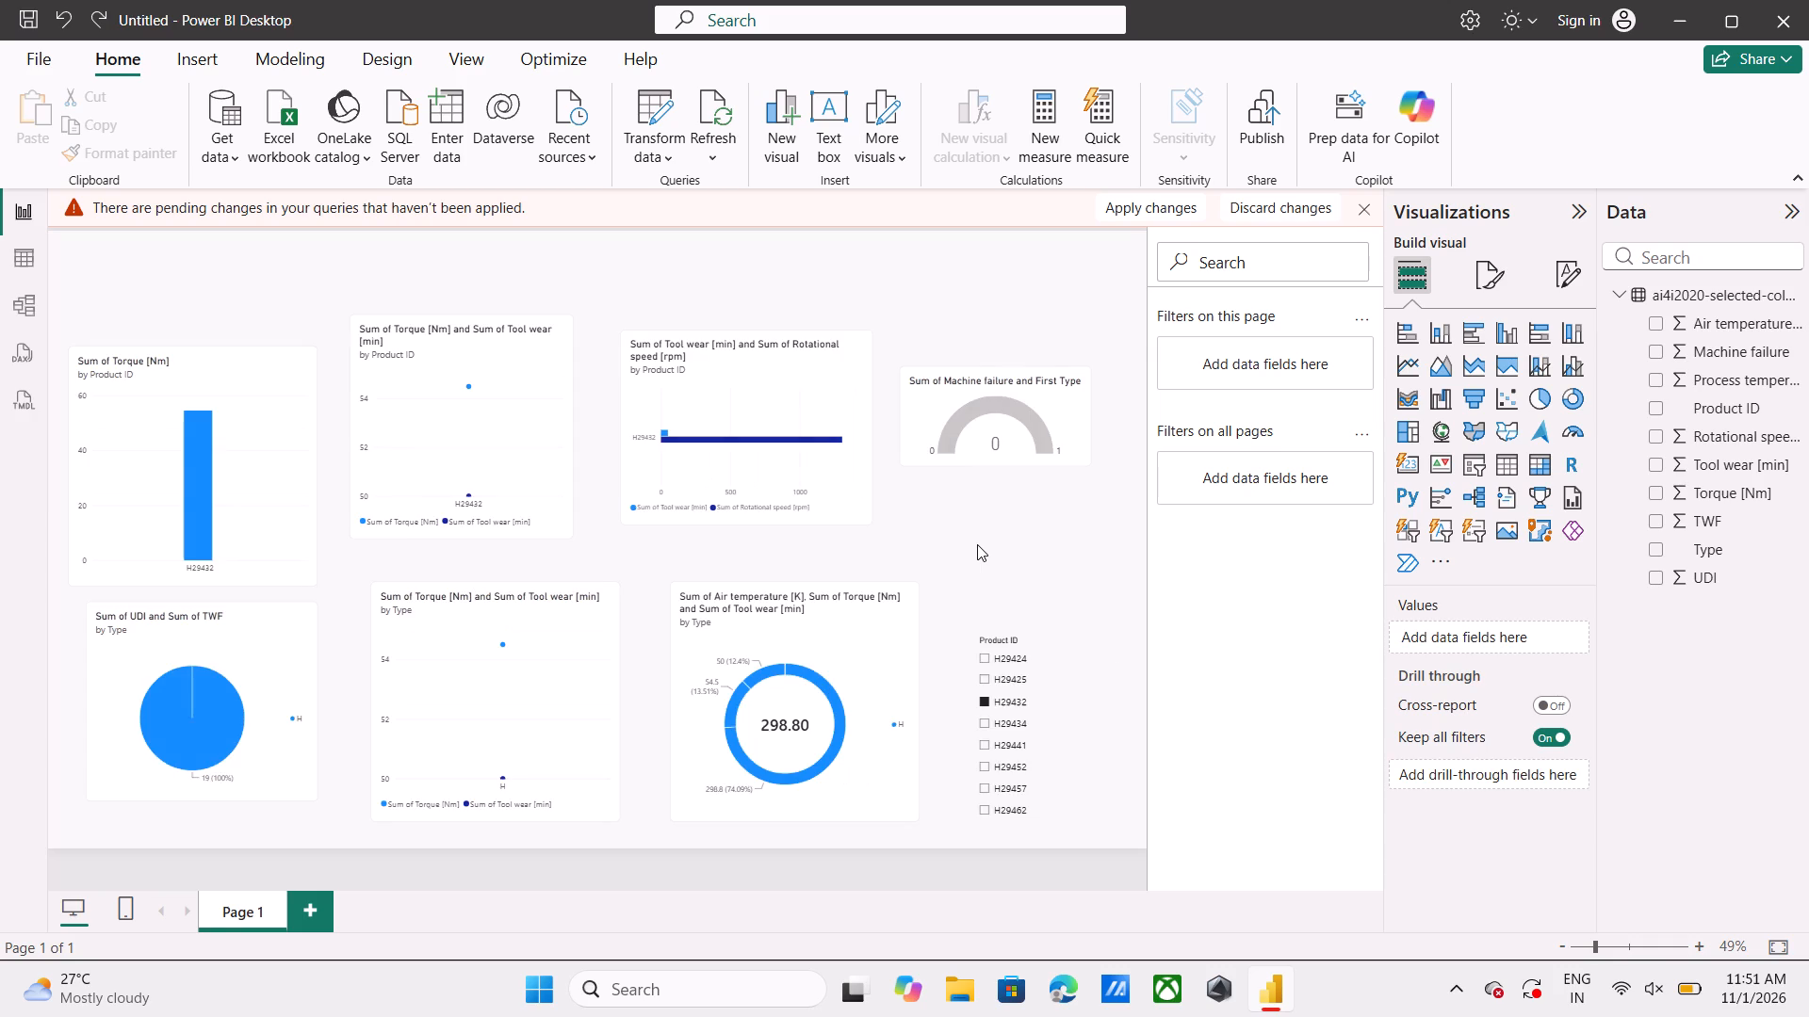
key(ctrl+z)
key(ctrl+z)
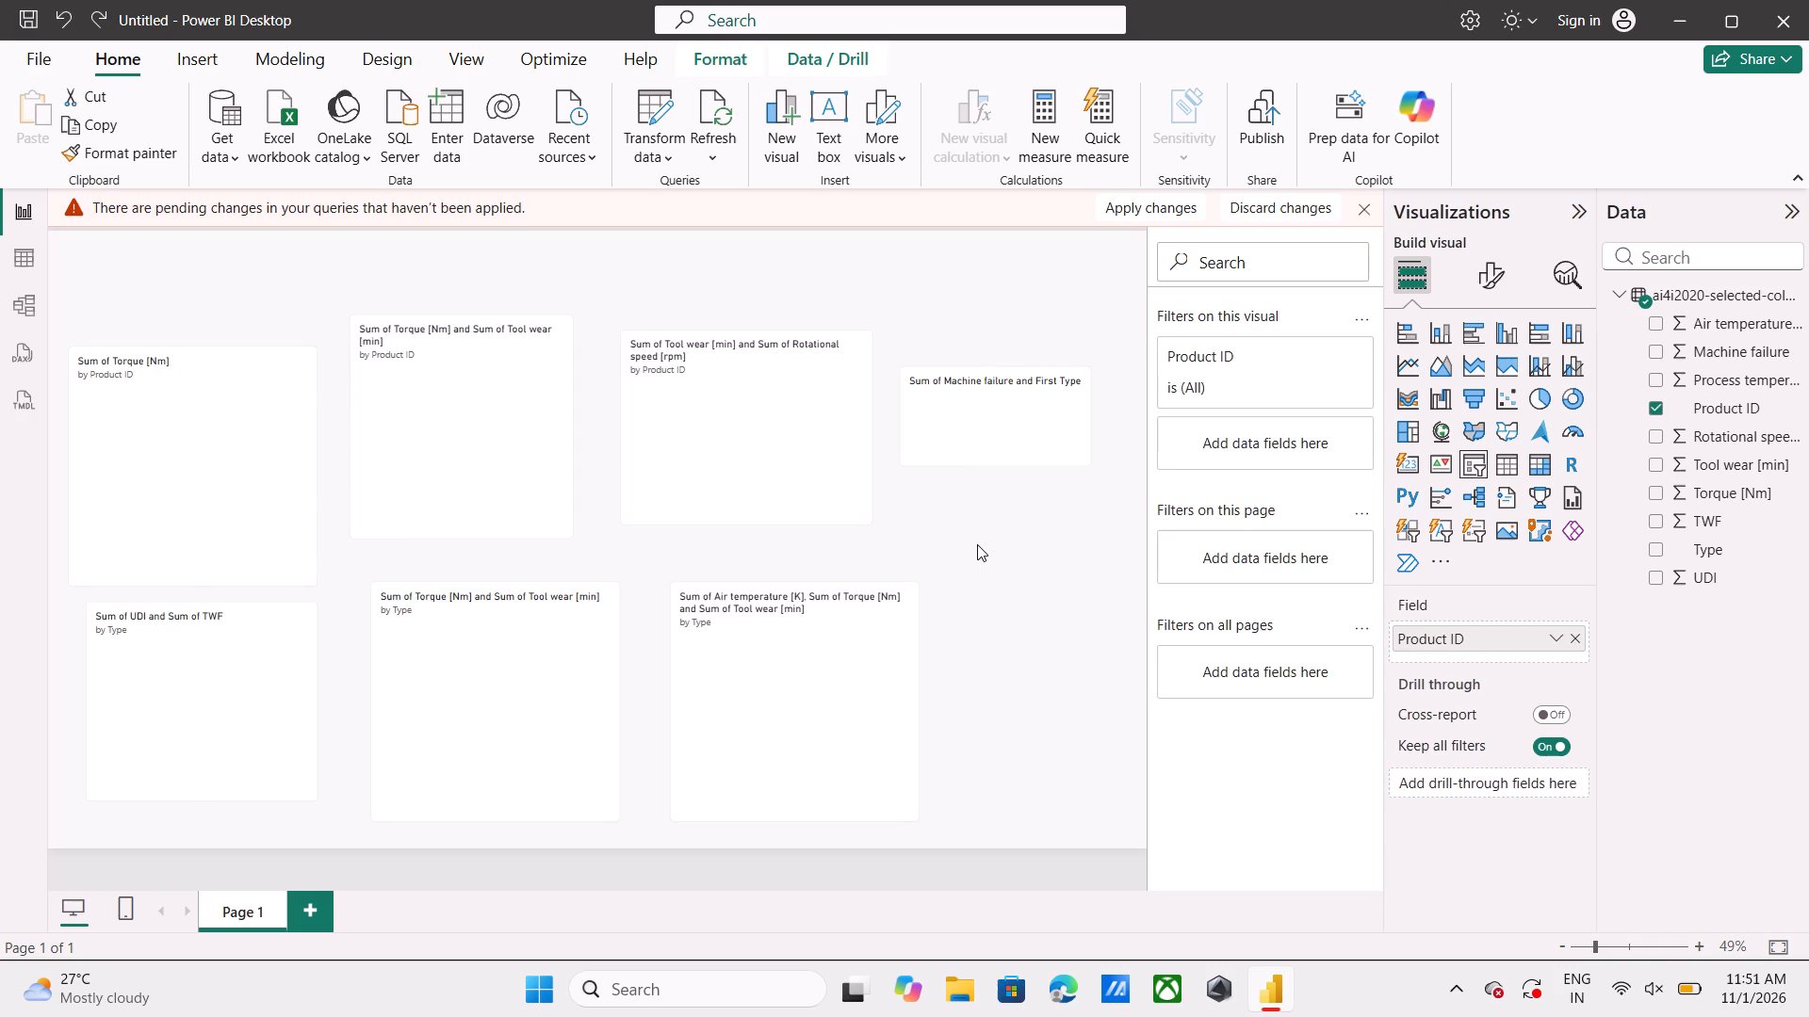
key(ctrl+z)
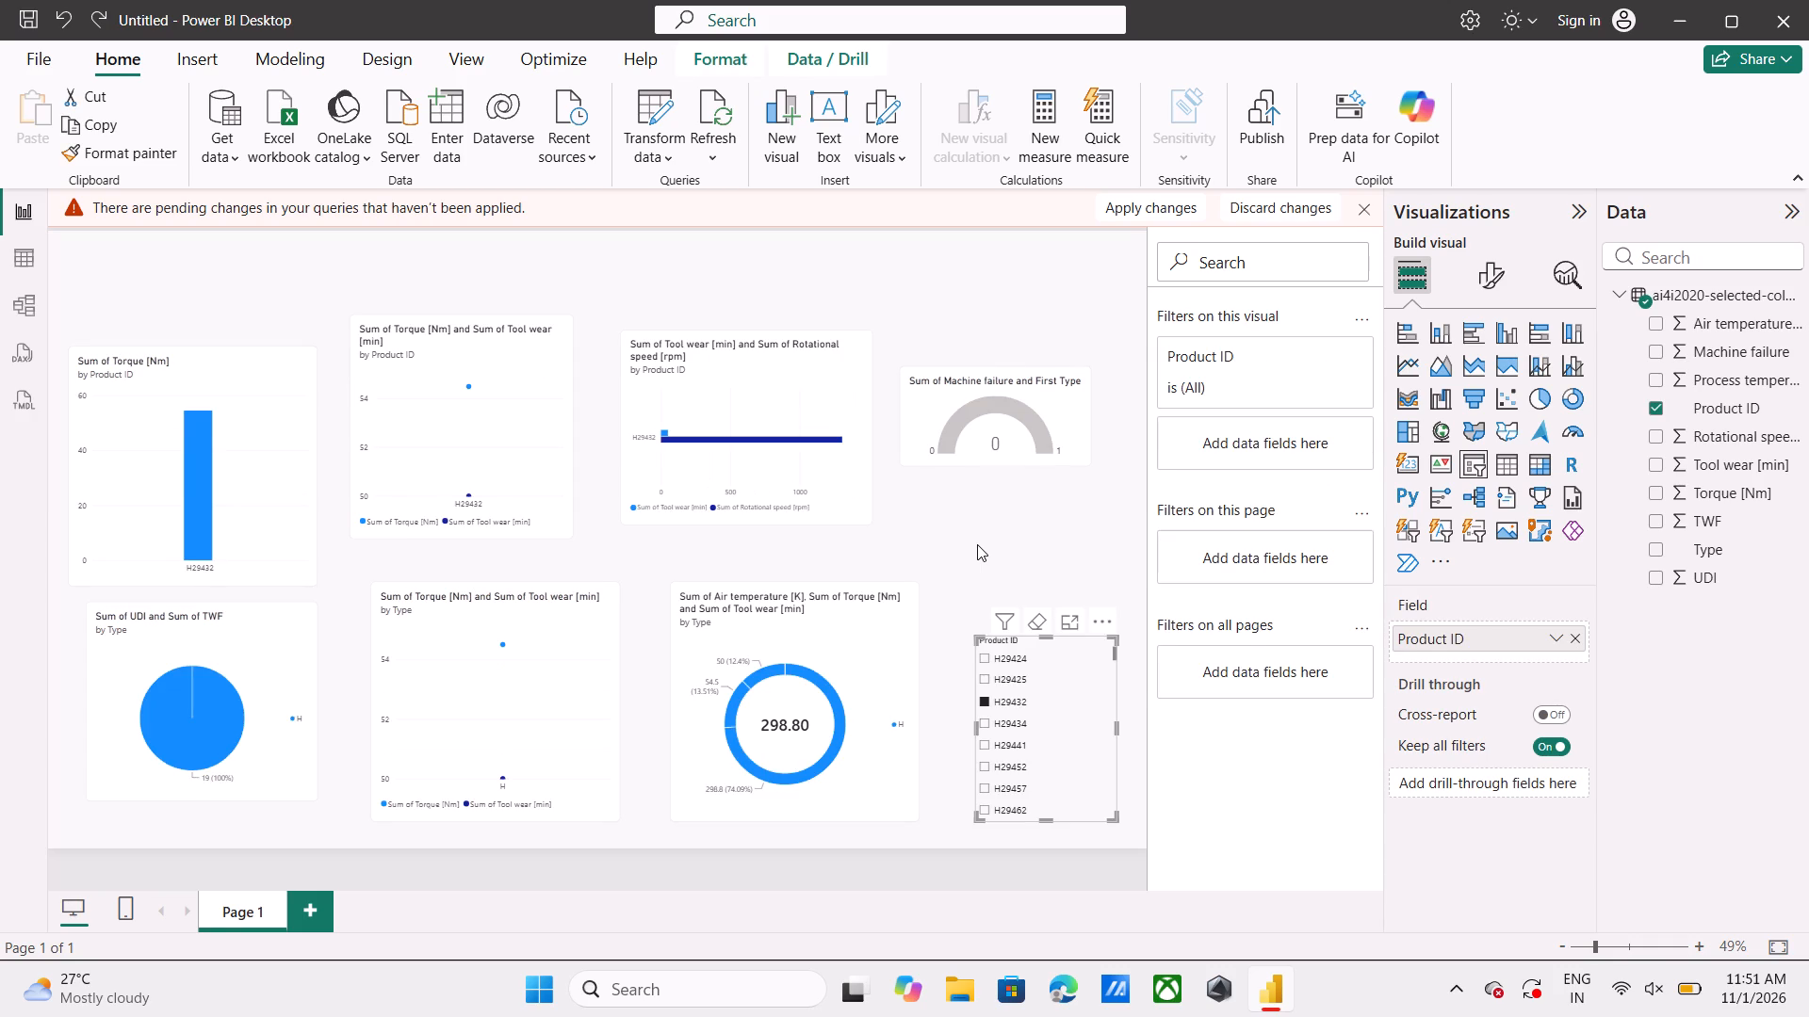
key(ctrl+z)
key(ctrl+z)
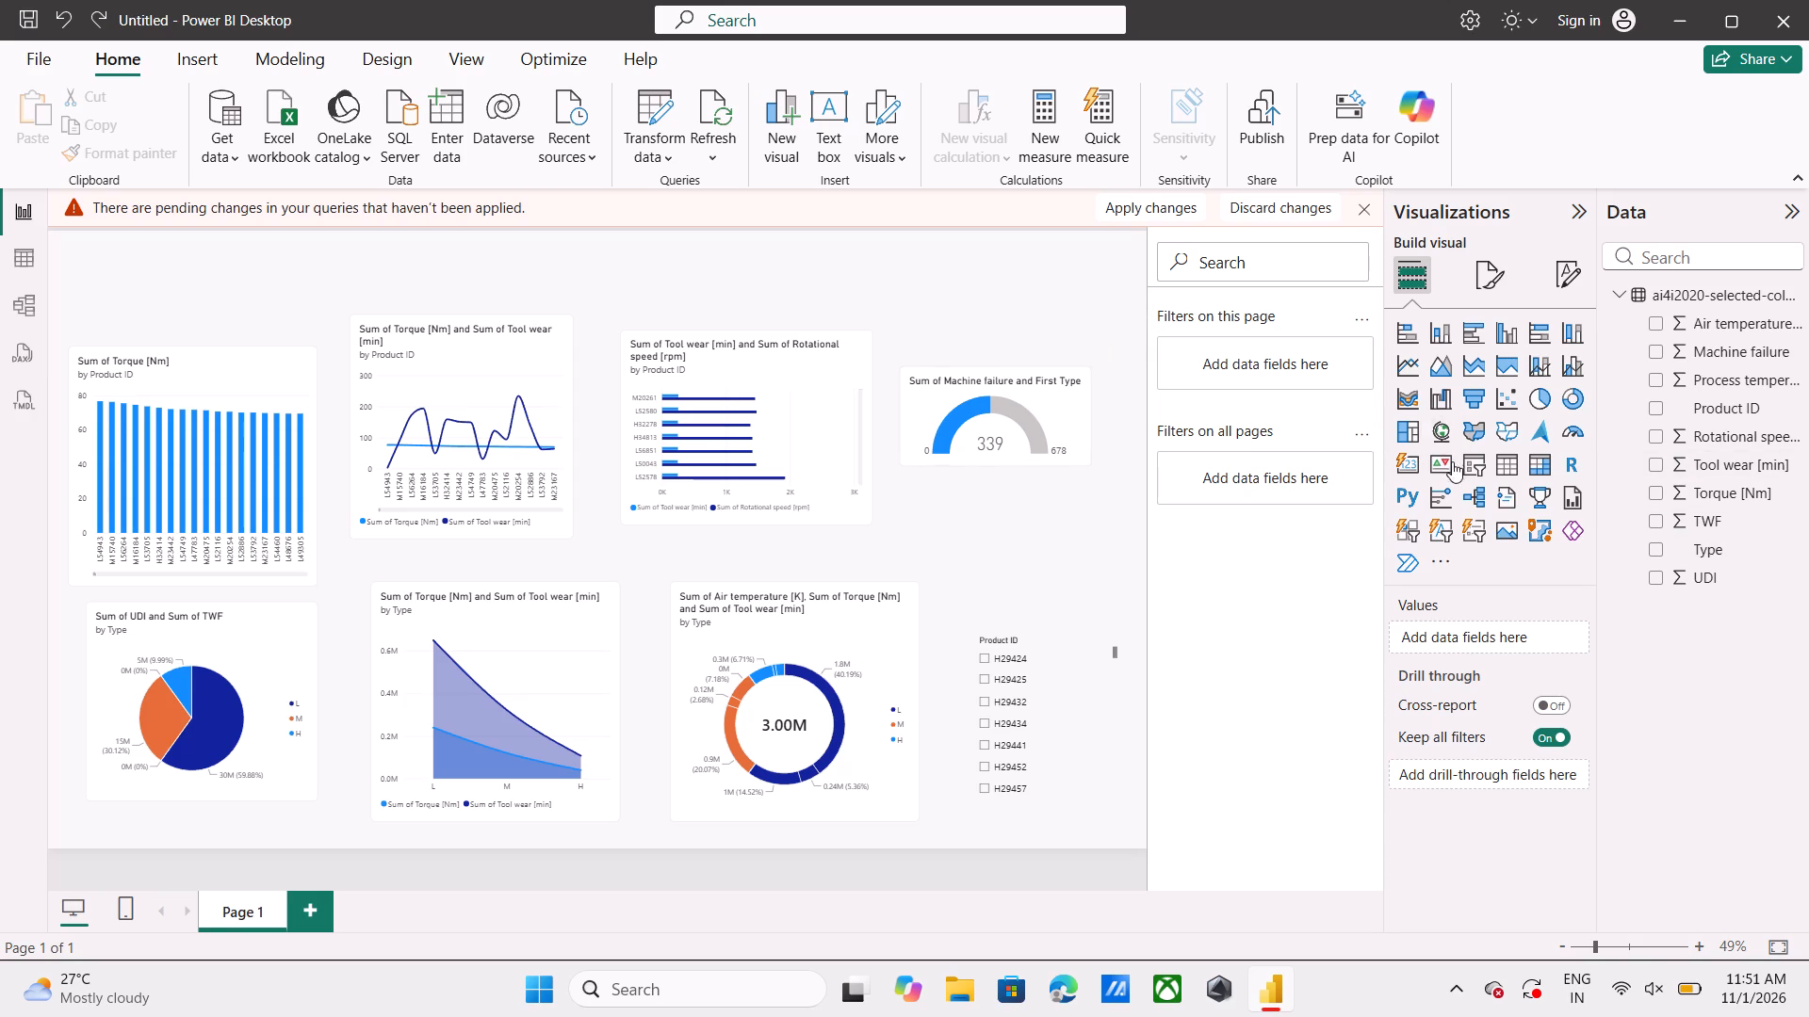
Add a slicer for the Type field in the upper row, over the Machine failure gauge.
click(1480, 461)
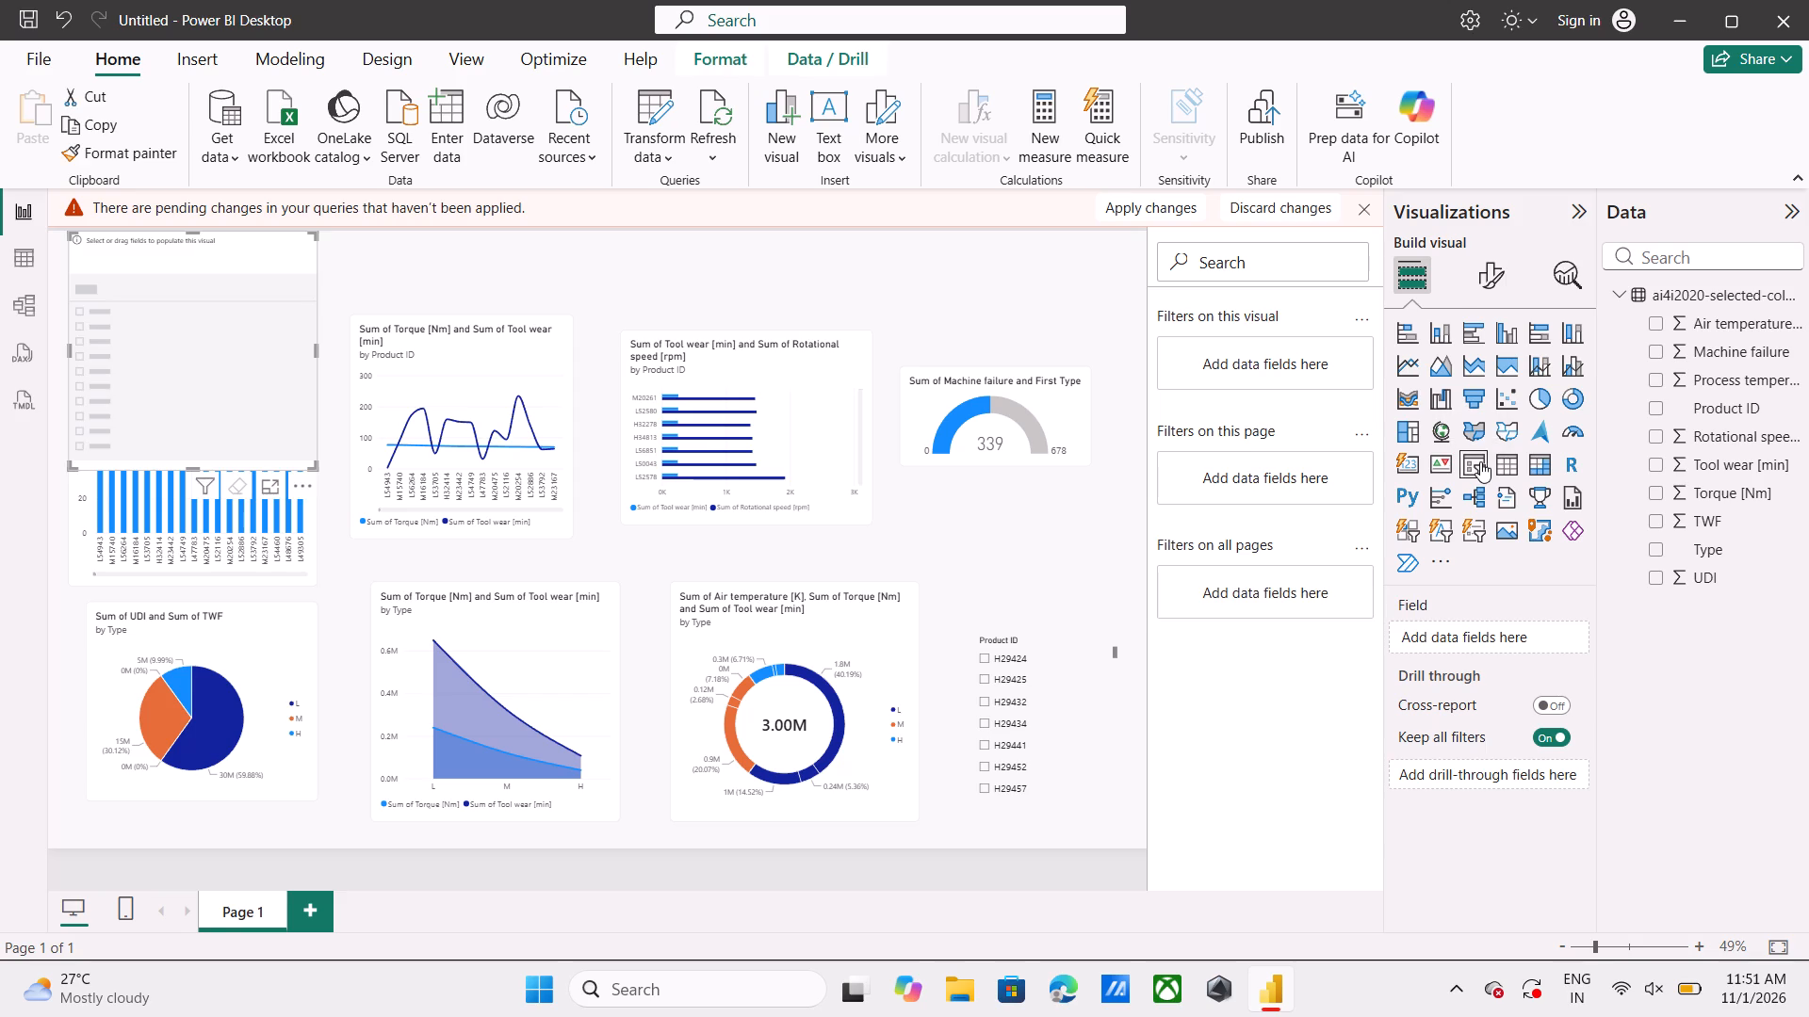
drag(263, 341, 1067, 425)
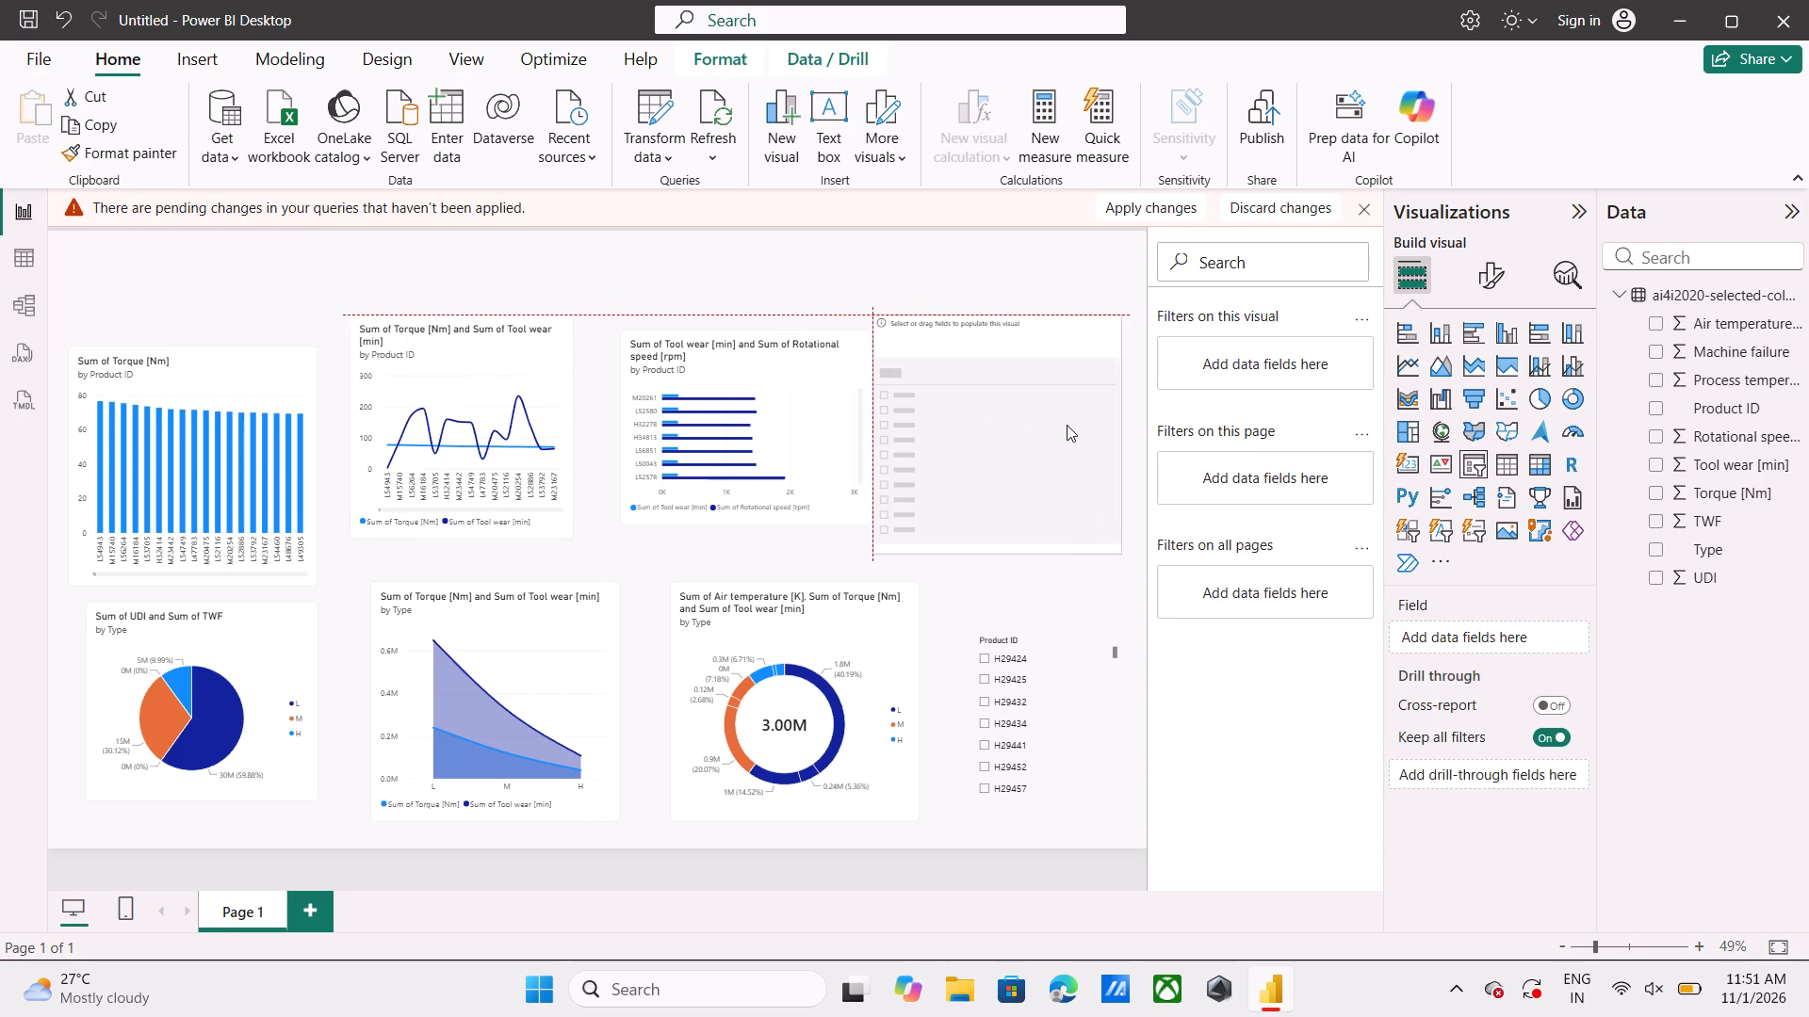
drag(1067, 425, 1066, 423)
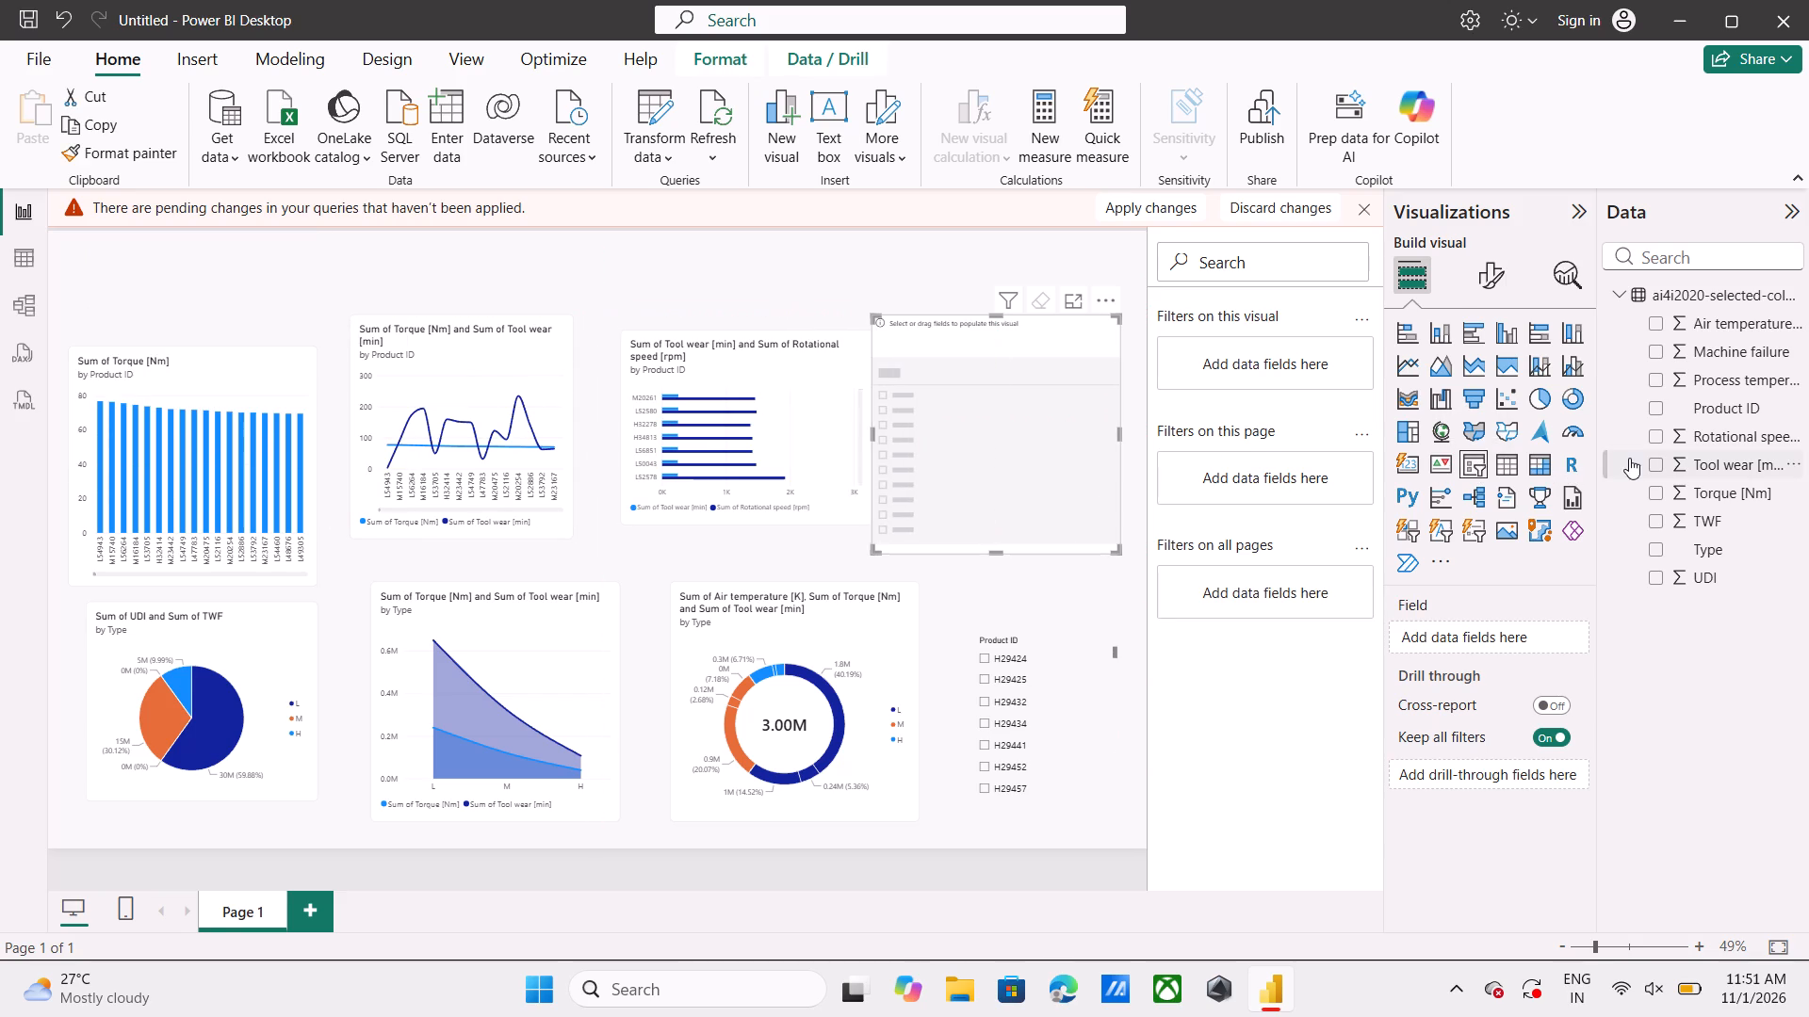
click(1658, 546)
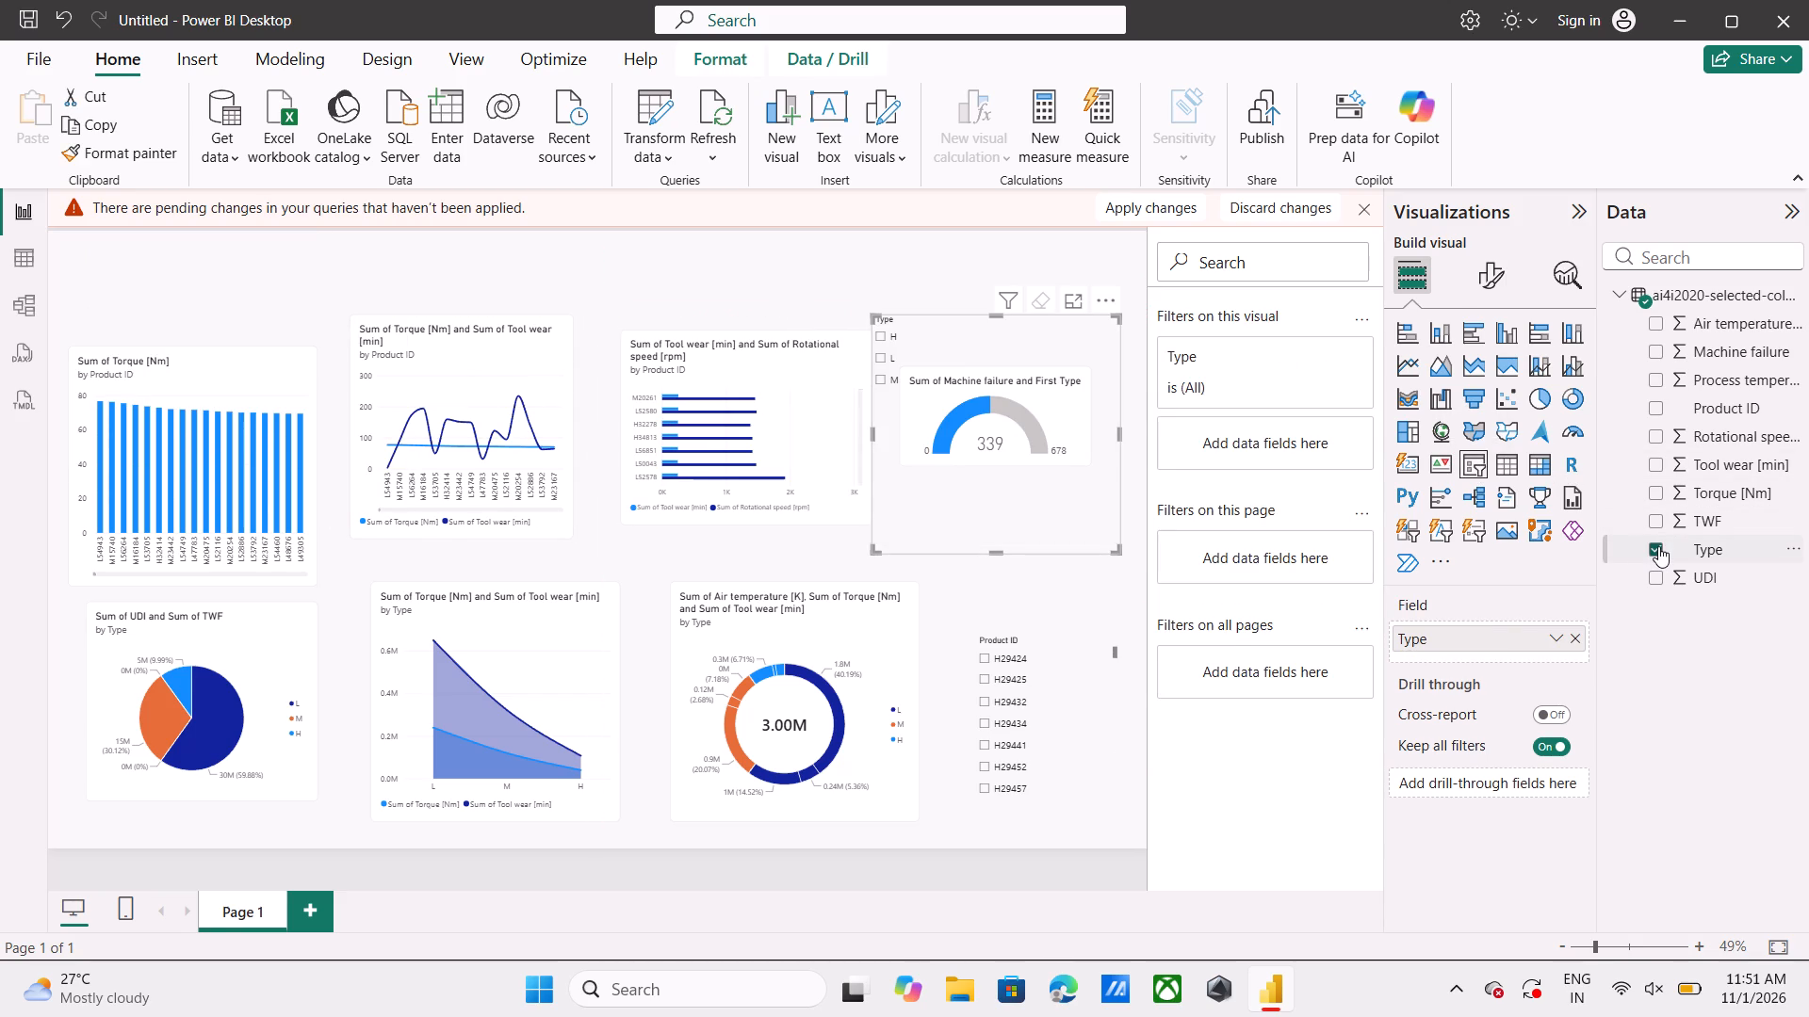
click(1658, 546)
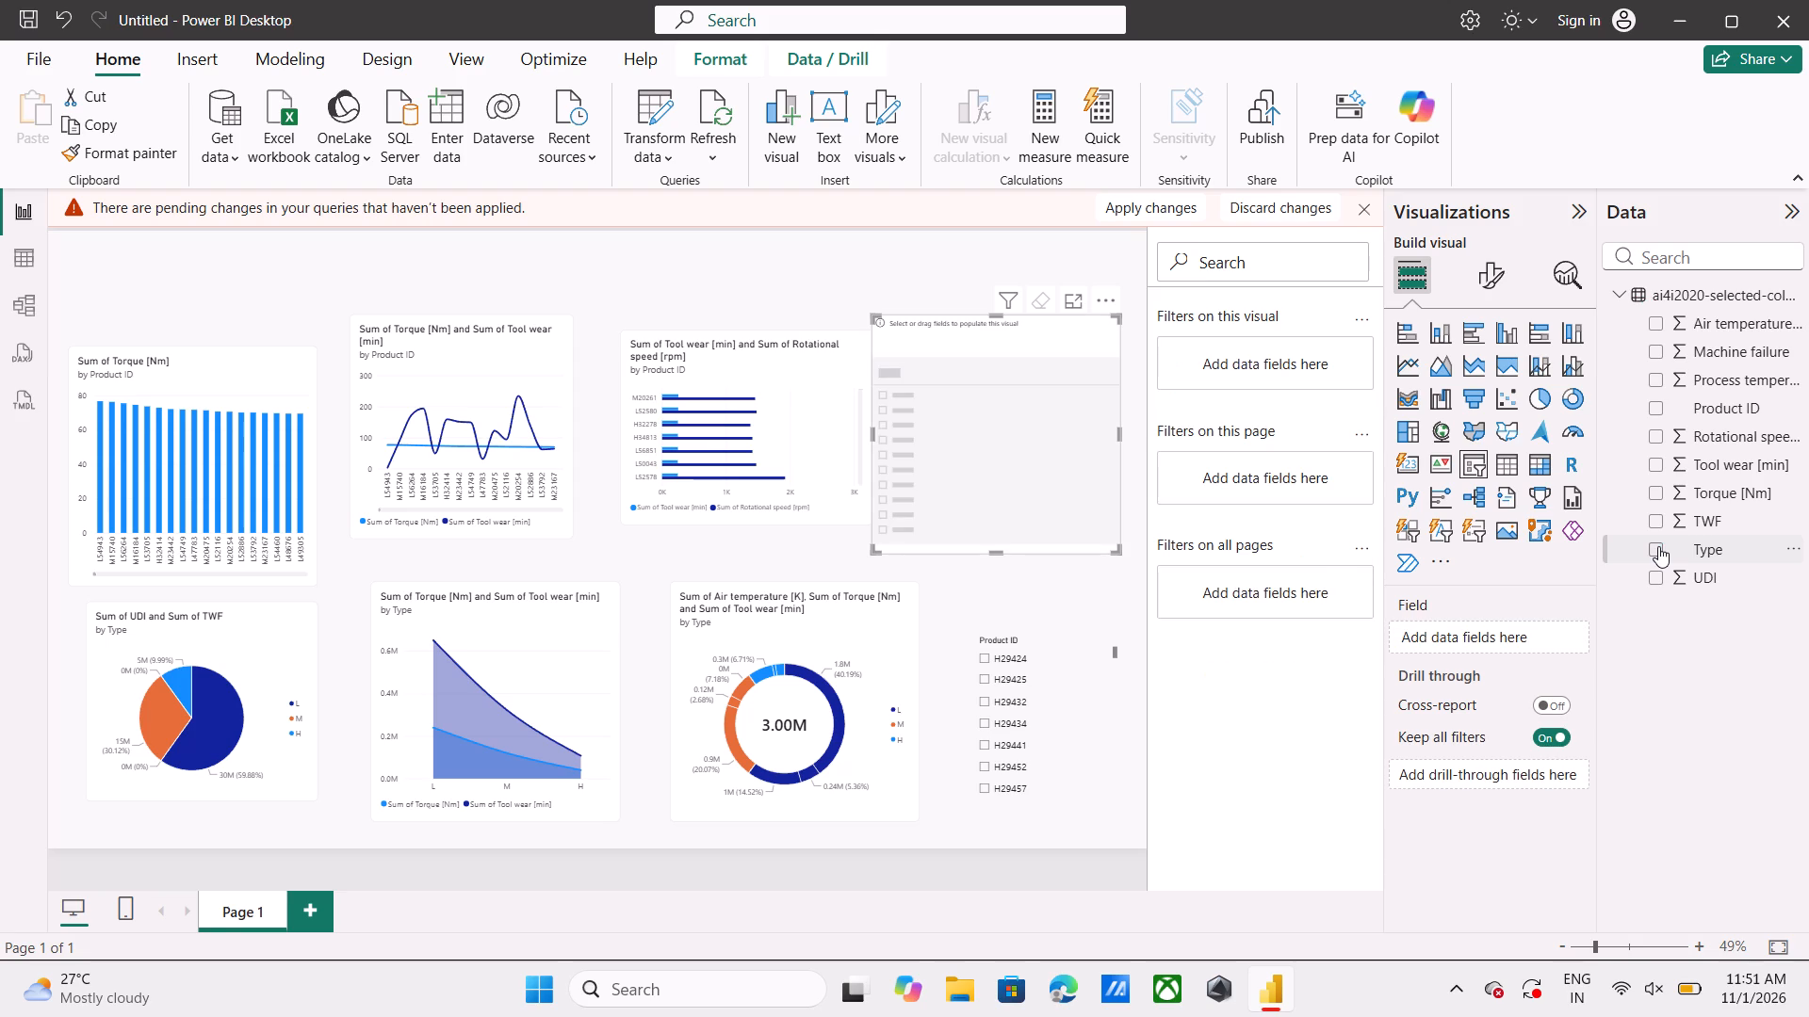
click(1658, 546)
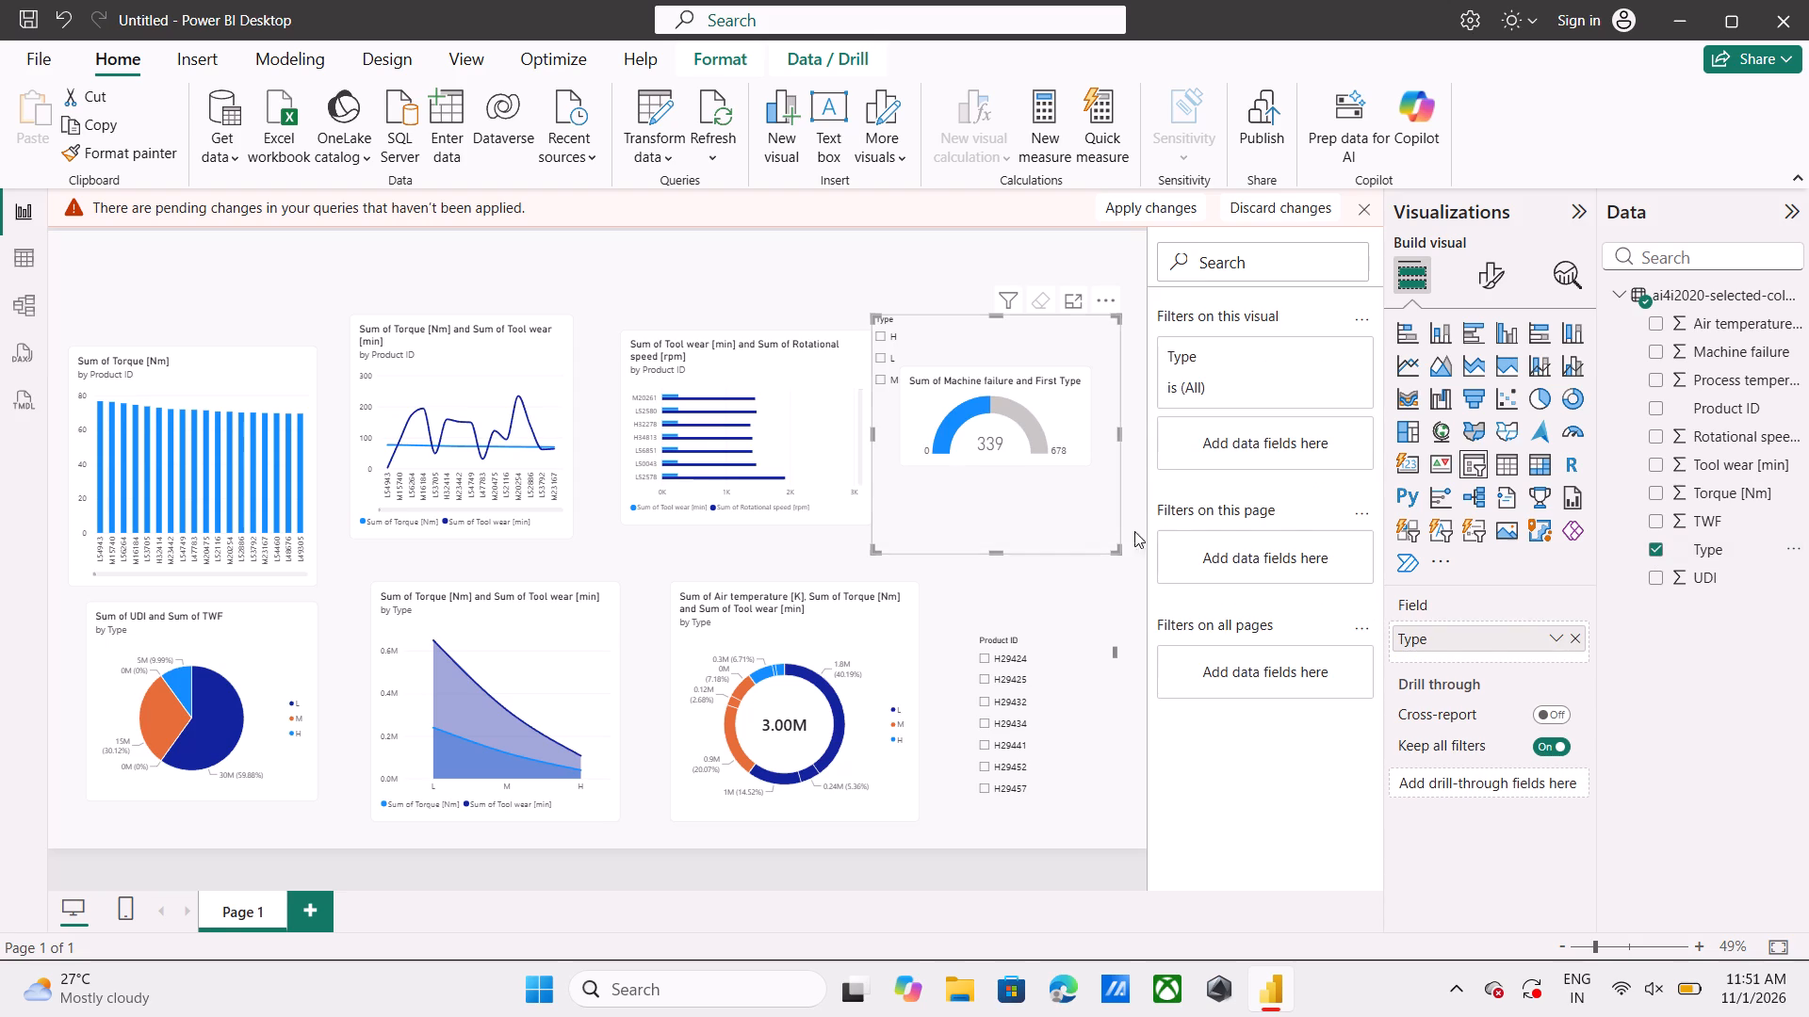
Move the Type slicer below the Machine failure gauge and shrink it to fit closely around its H, L and M options.
drag(1079, 524, 1069, 728)
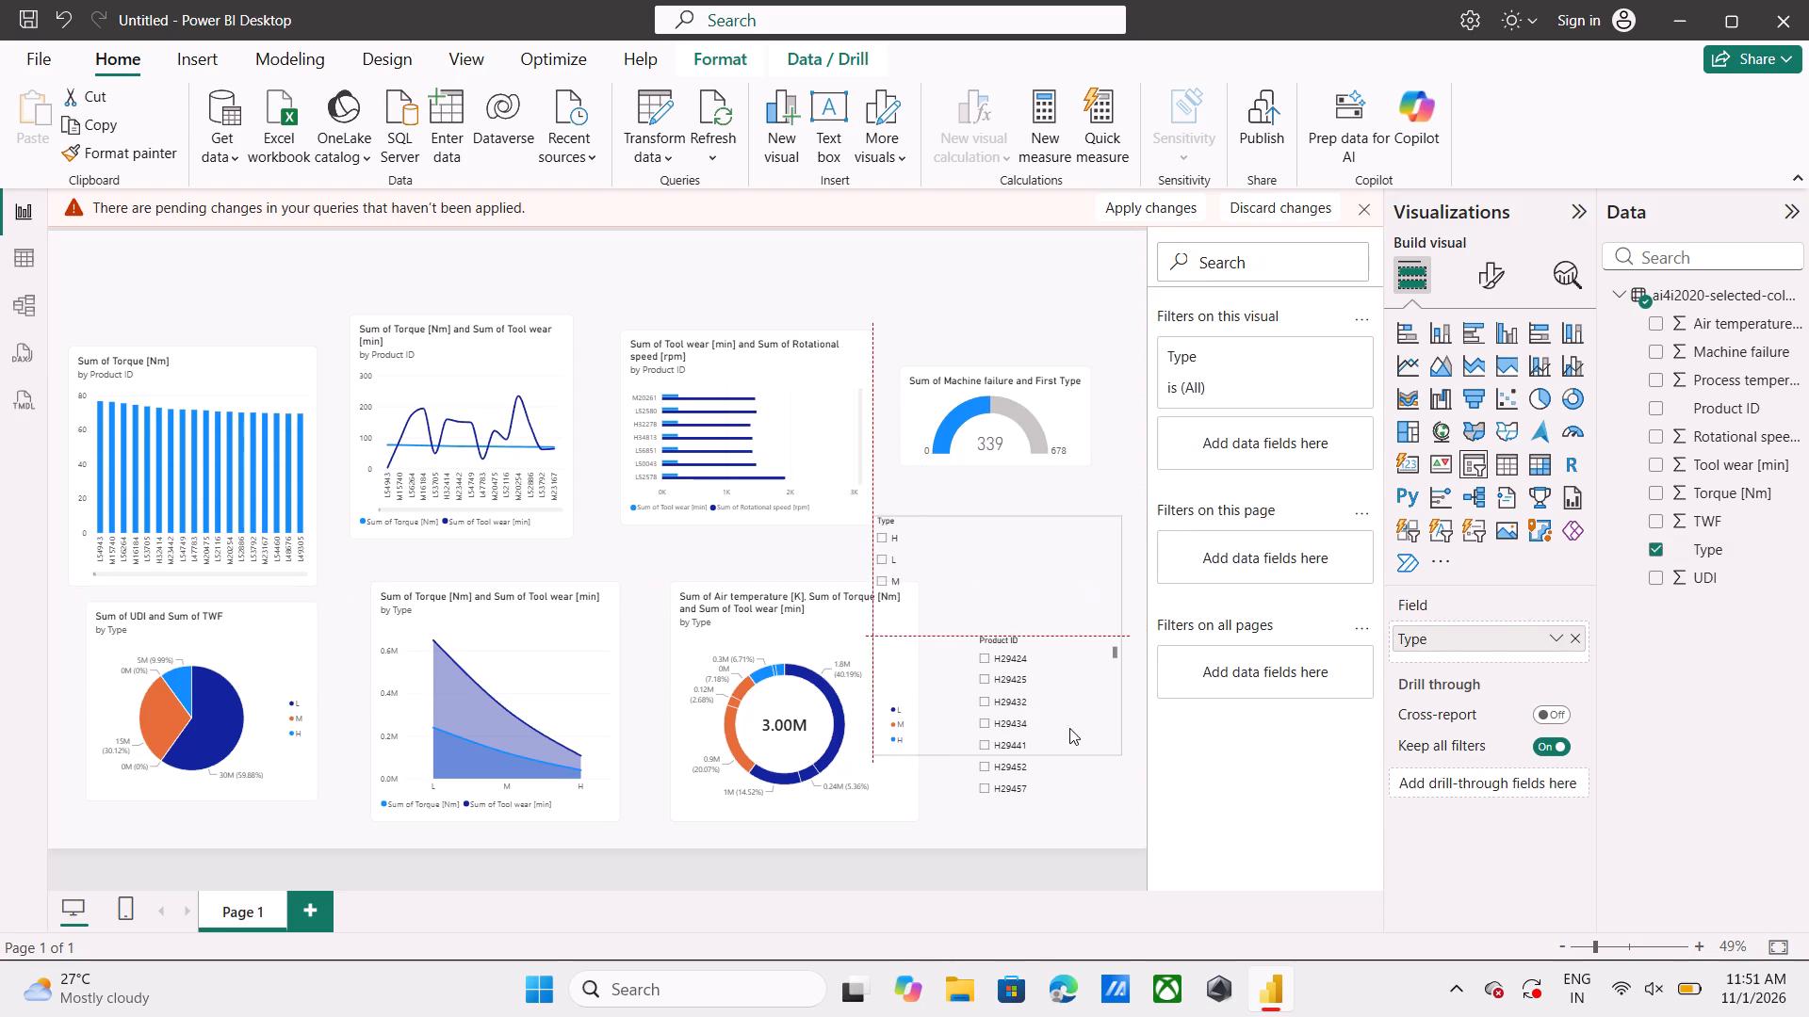
drag(1069, 728, 1024, 693)
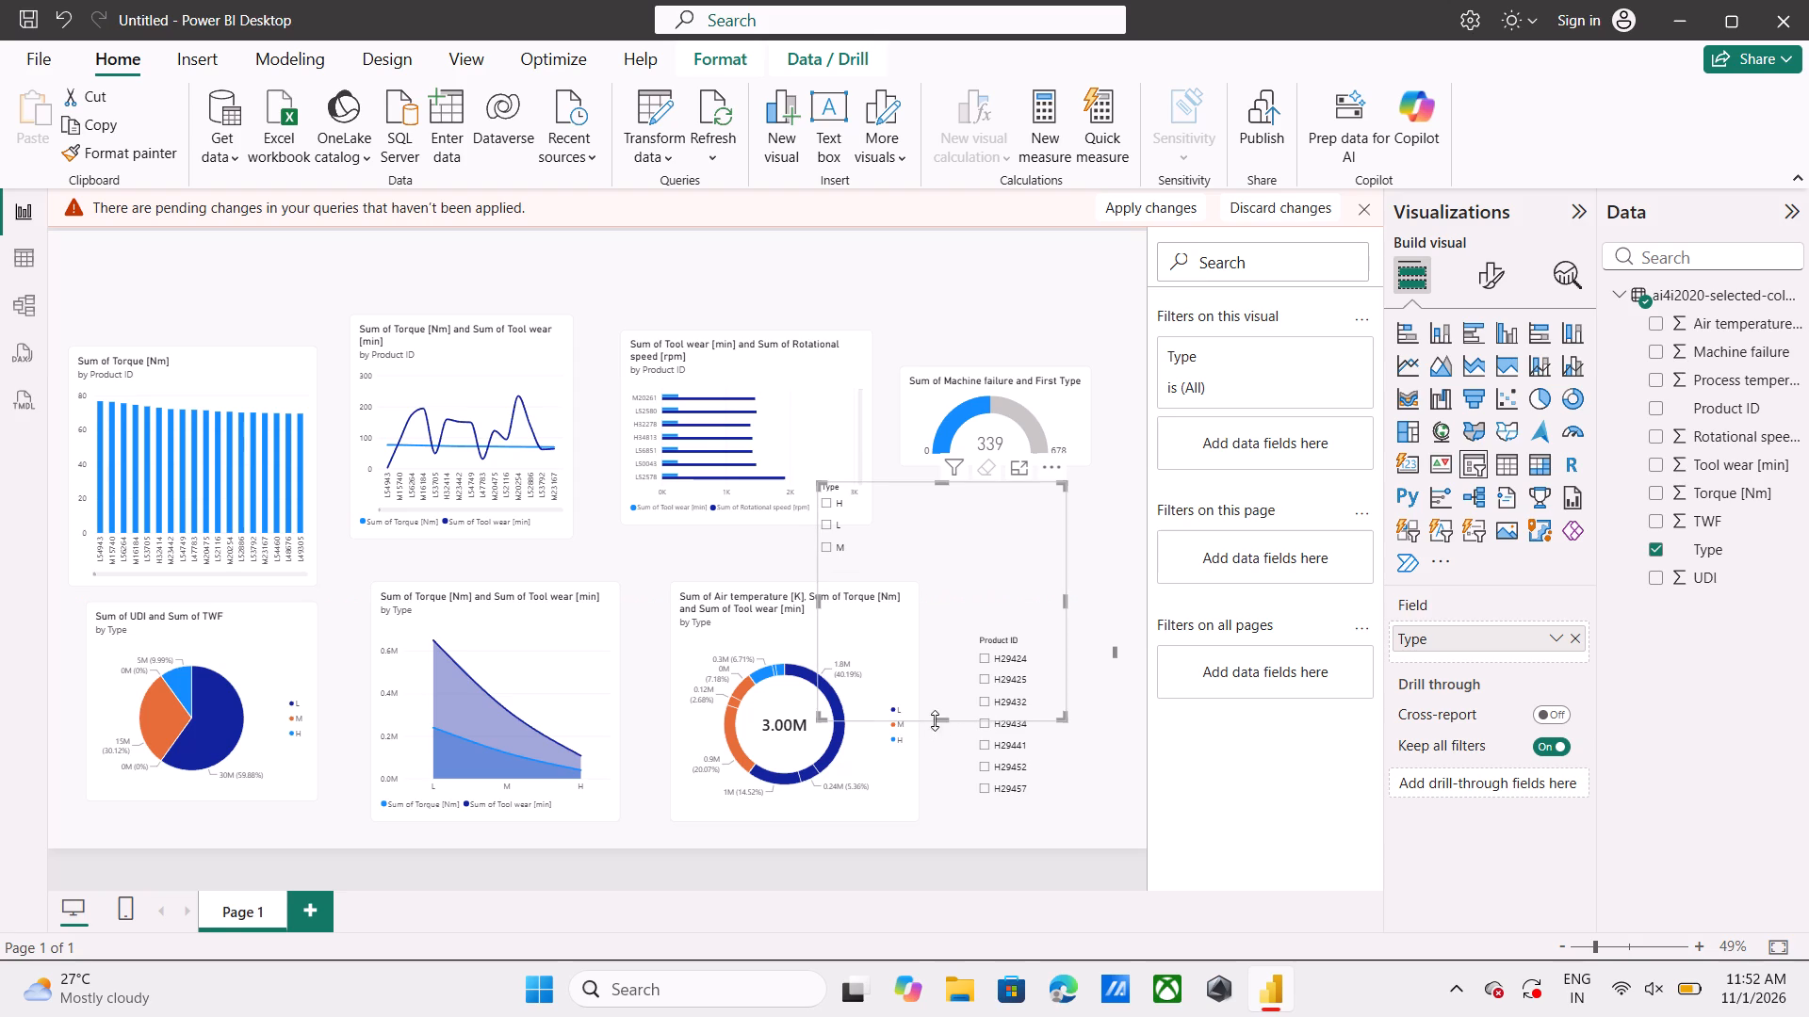
drag(945, 718, 923, 495)
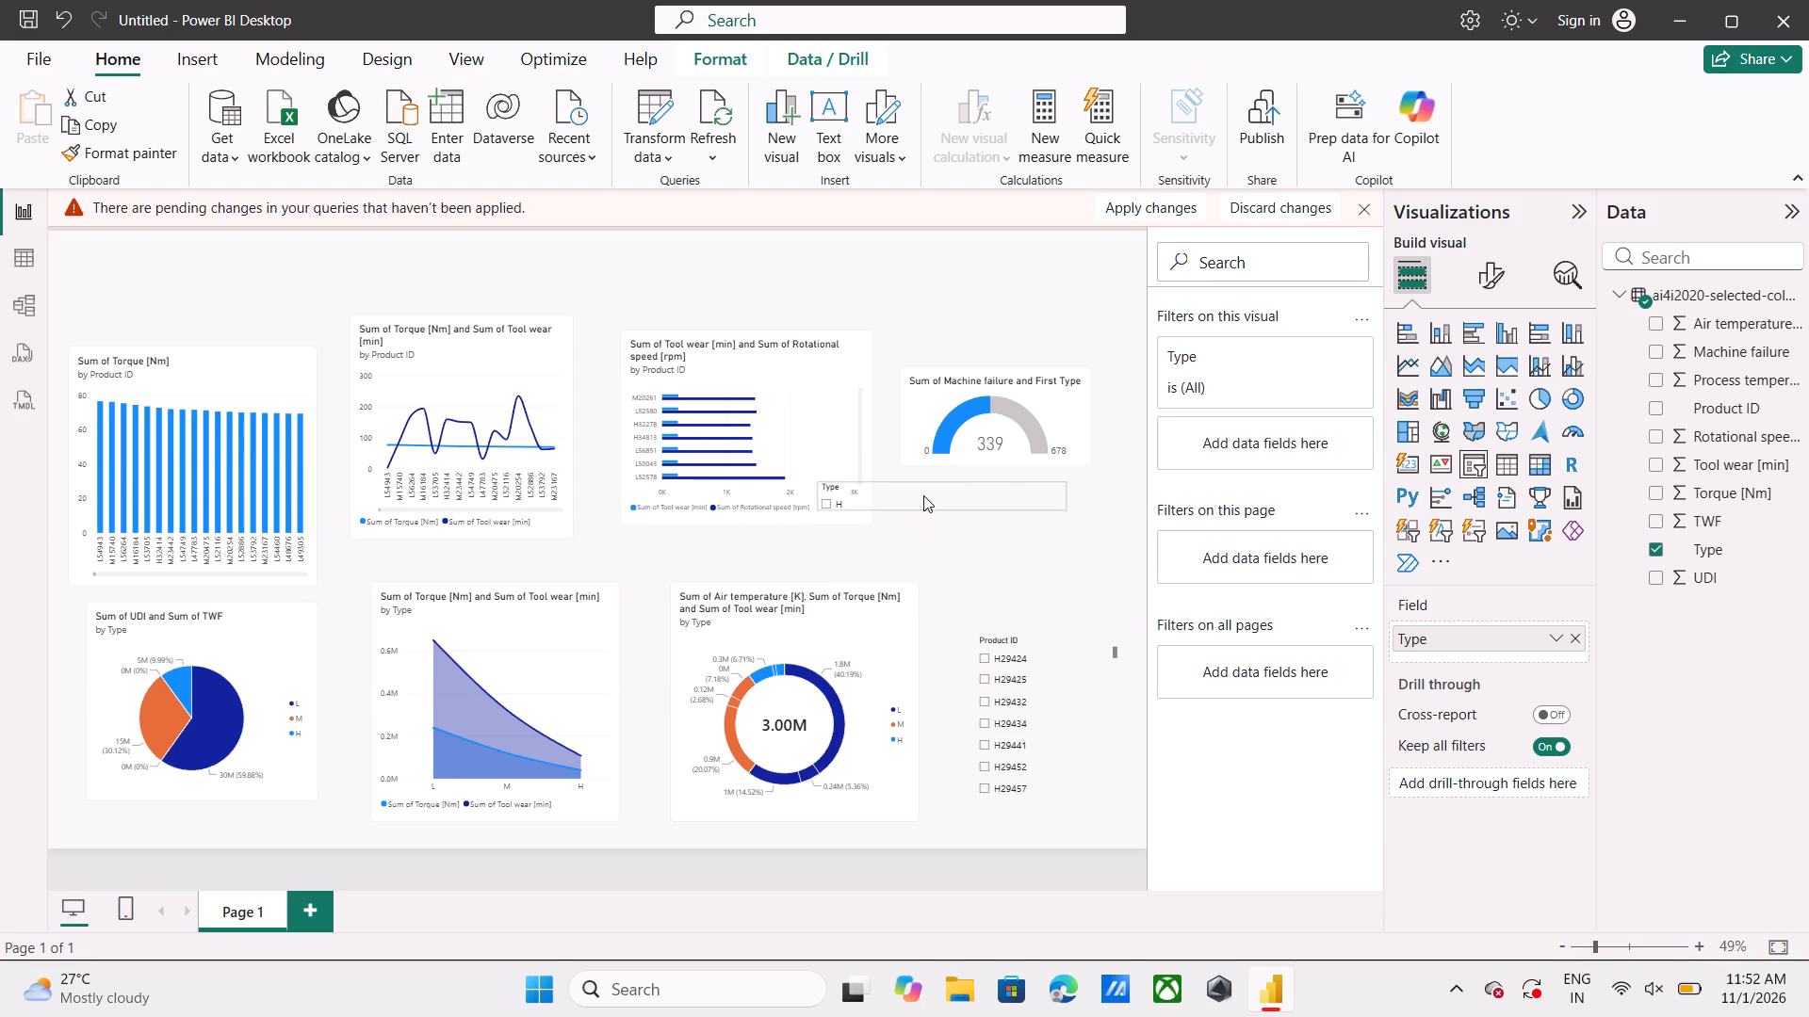
drag(923, 495, 930, 563)
drag(930, 563, 931, 564)
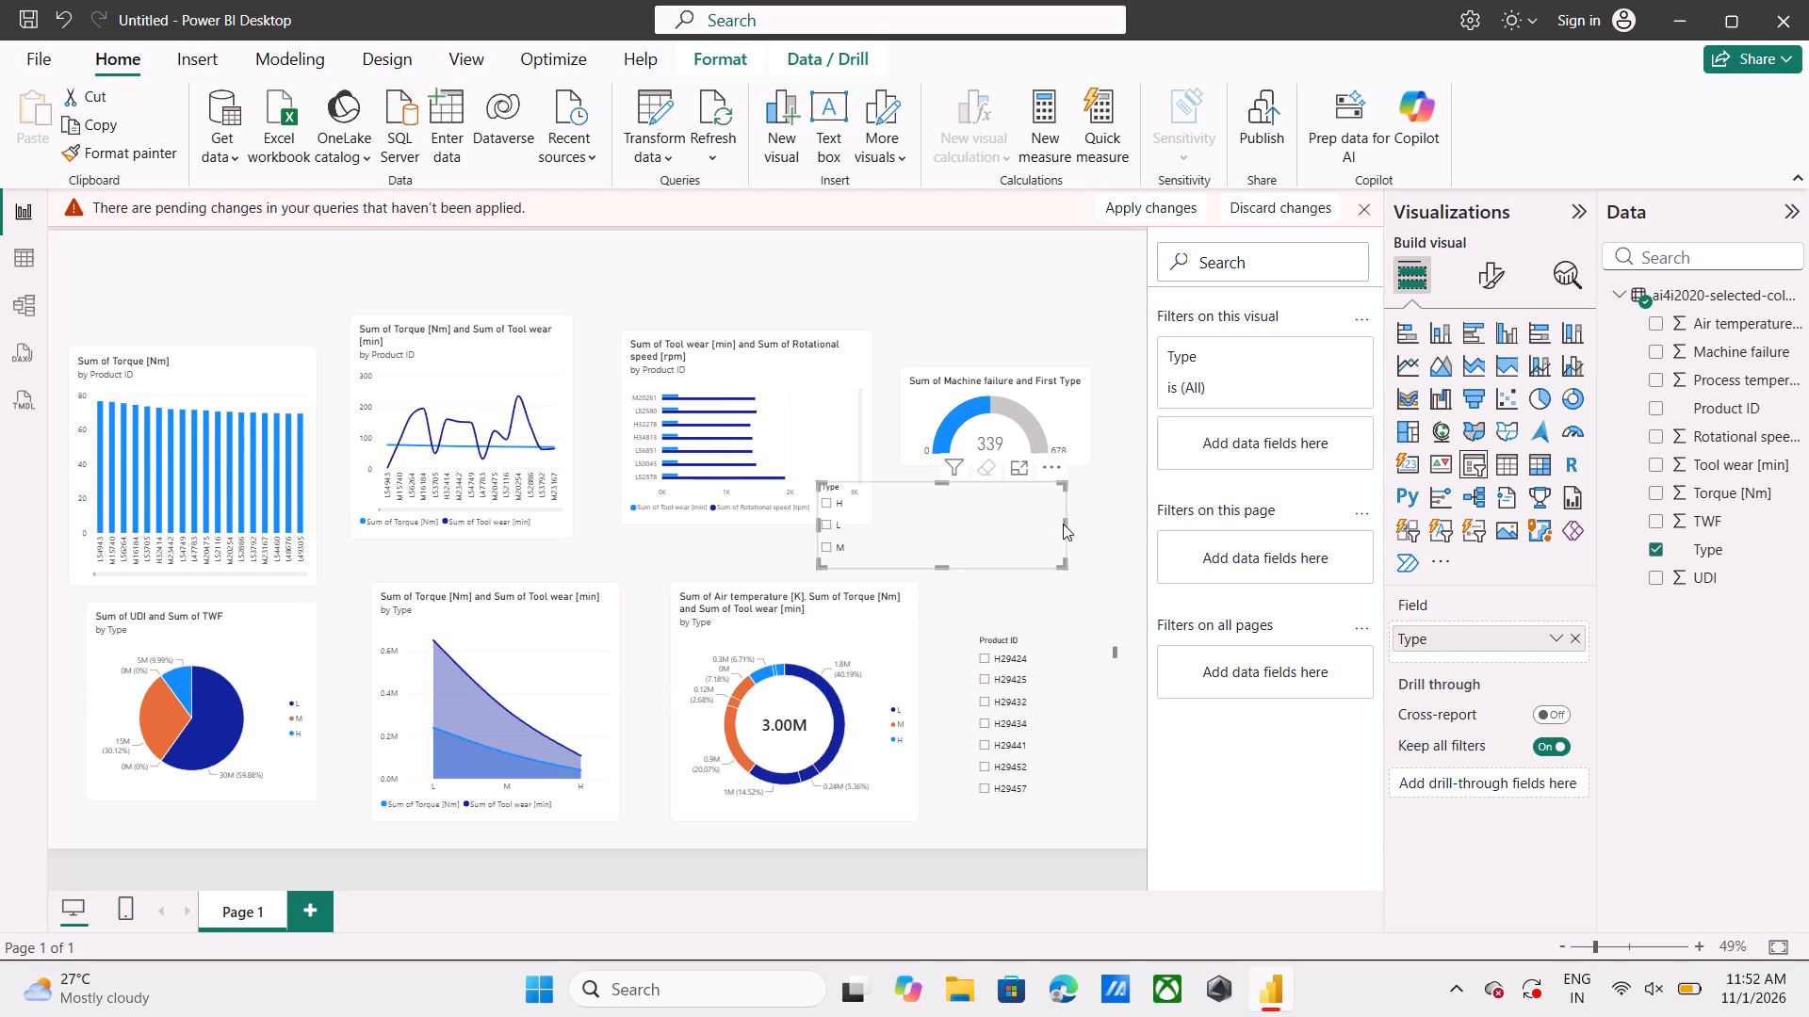
drag(1065, 525, 879, 525)
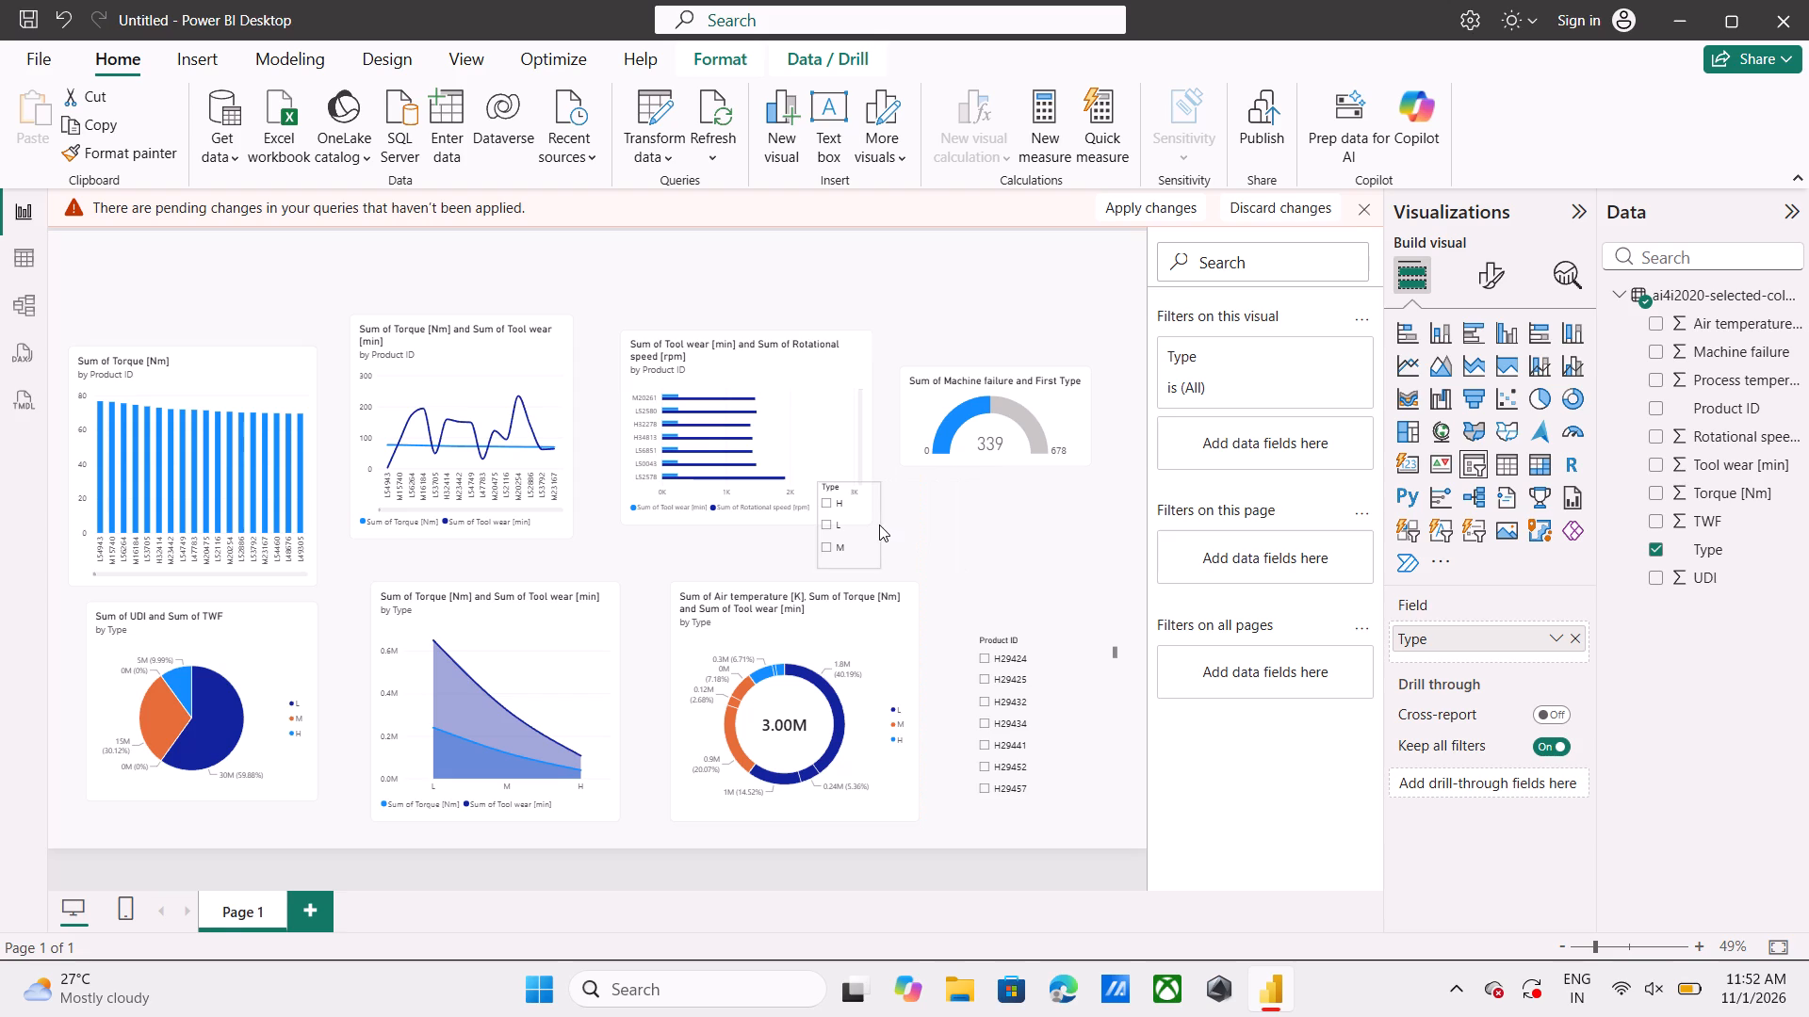
drag(879, 525, 860, 527)
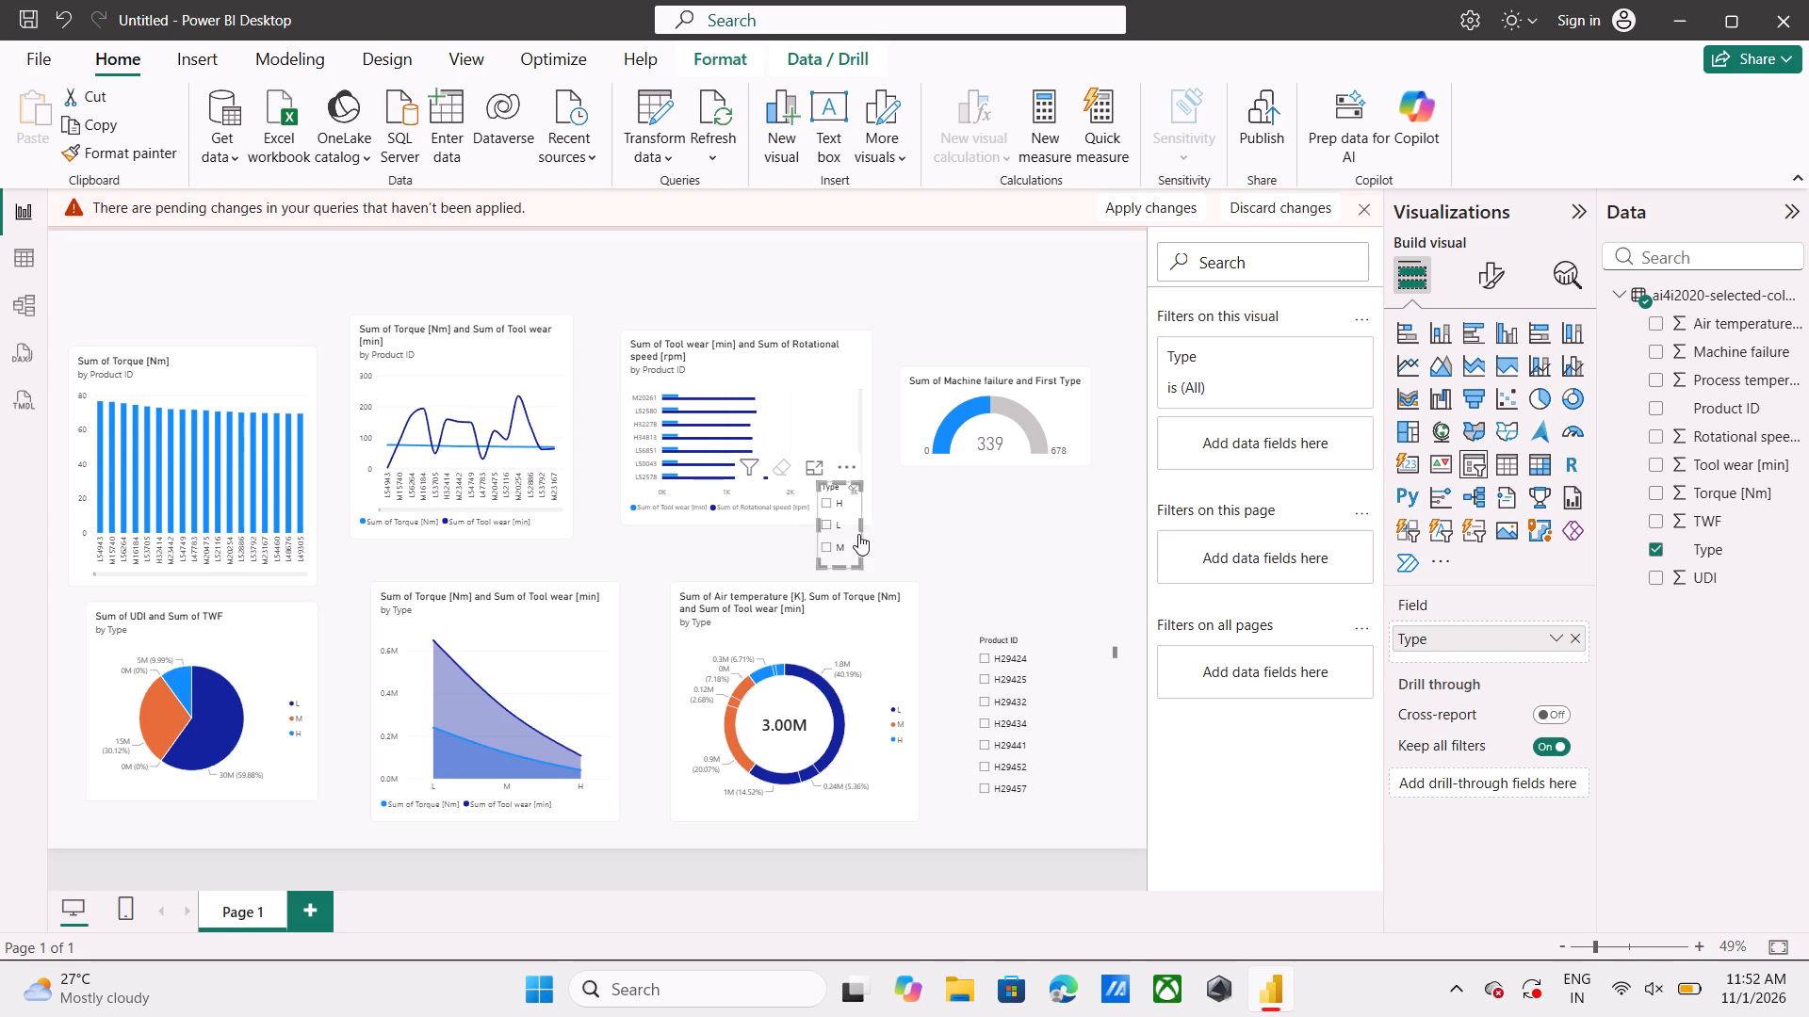
Place the Type slicer in the blank space beside the Product ID values, and shift the Product ID slicer slightly away from the donut chart.
drag(852, 544, 1016, 595)
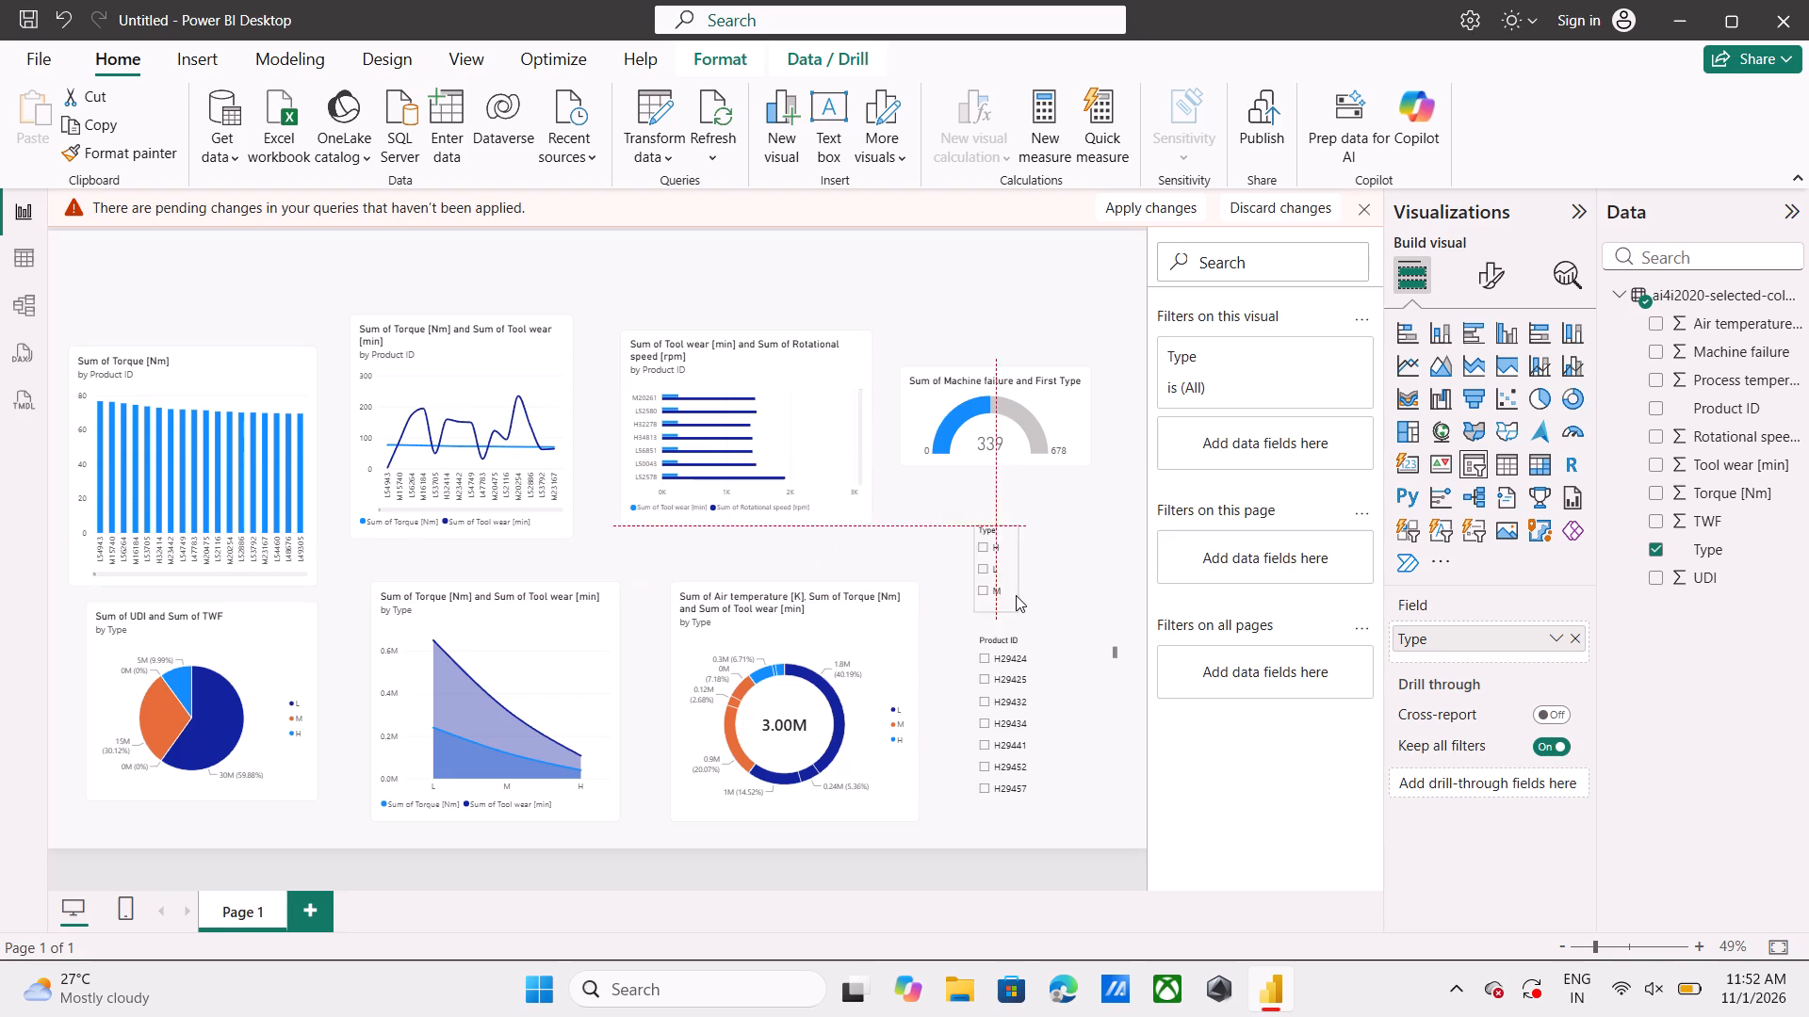
drag(1016, 595, 1092, 741)
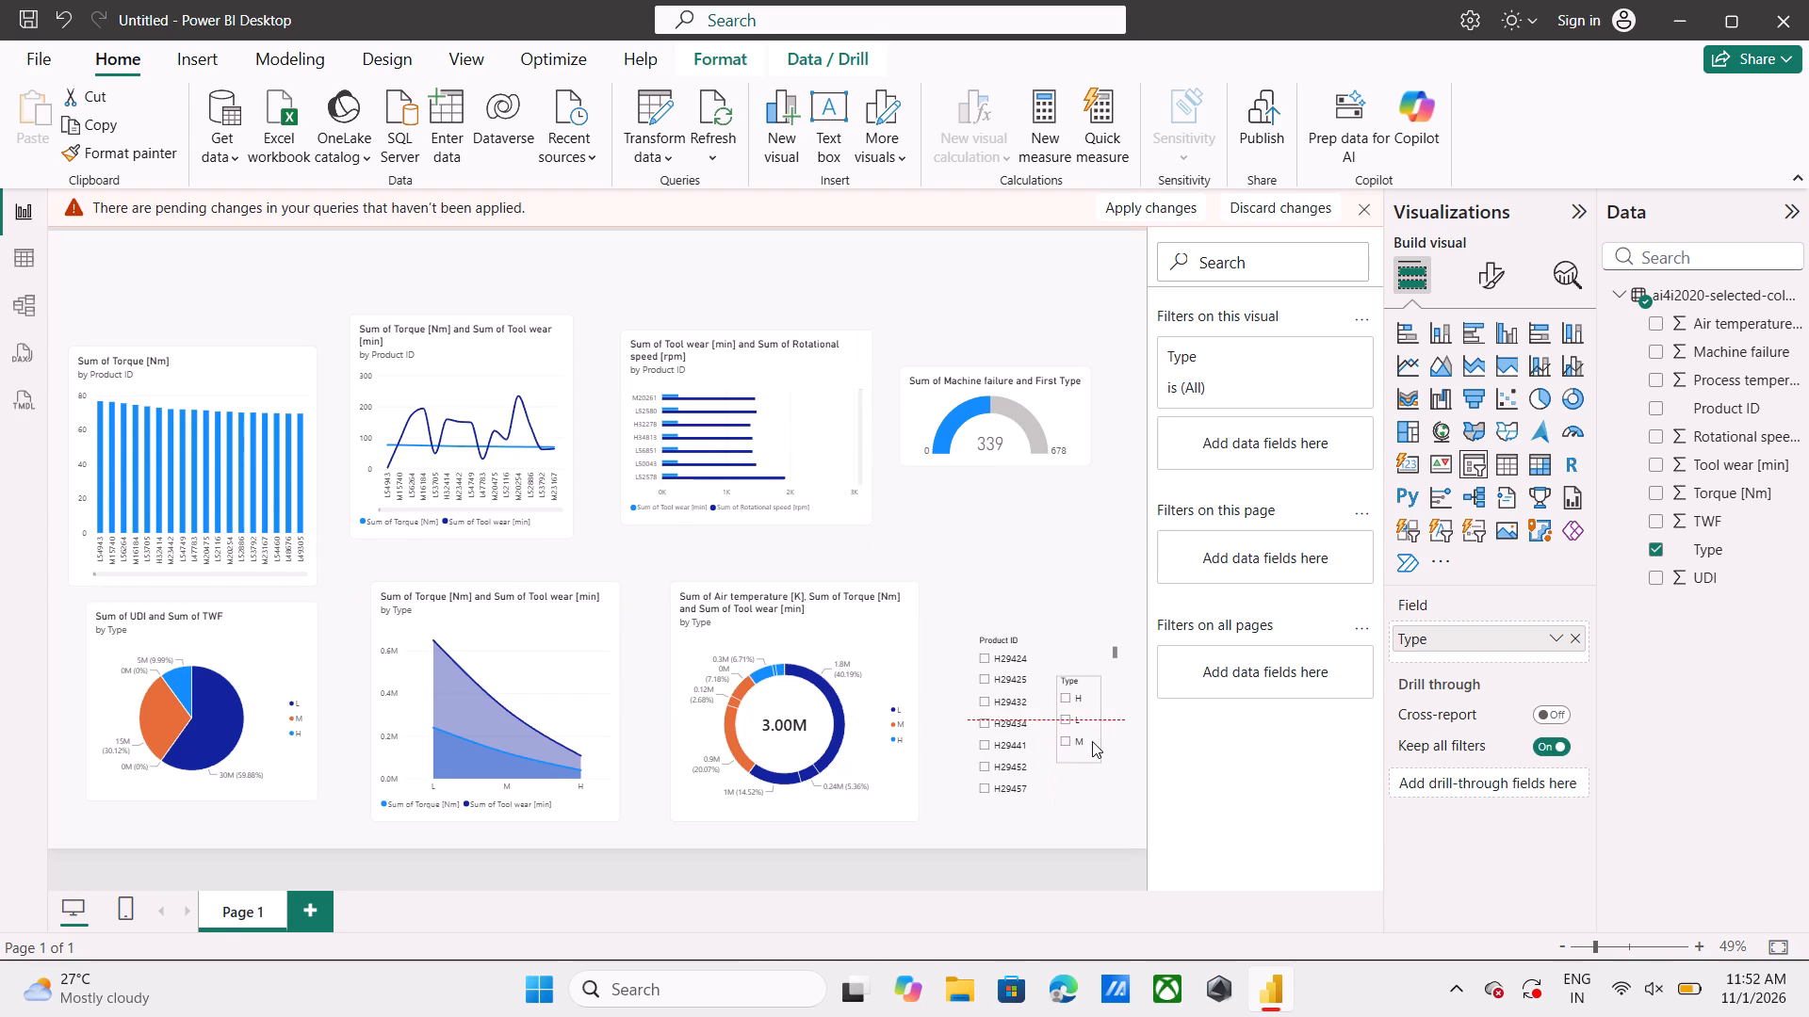
drag(1092, 741, 1092, 740)
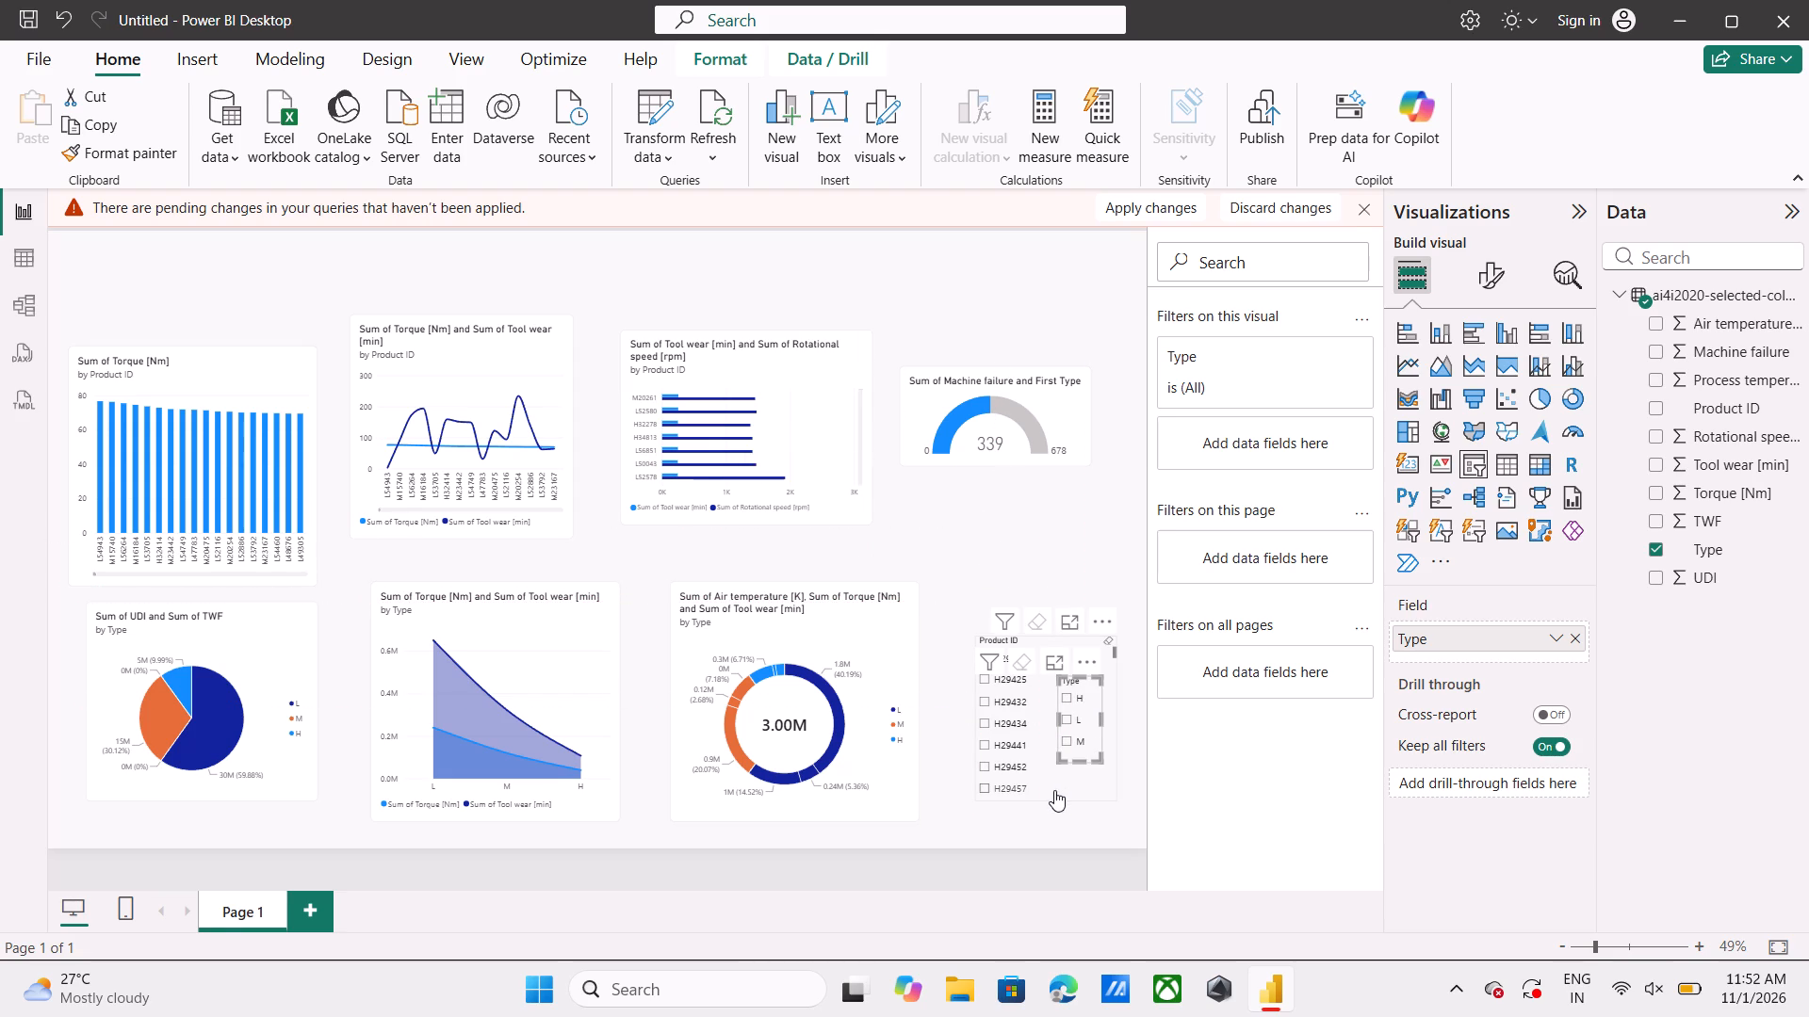
click(1051, 783)
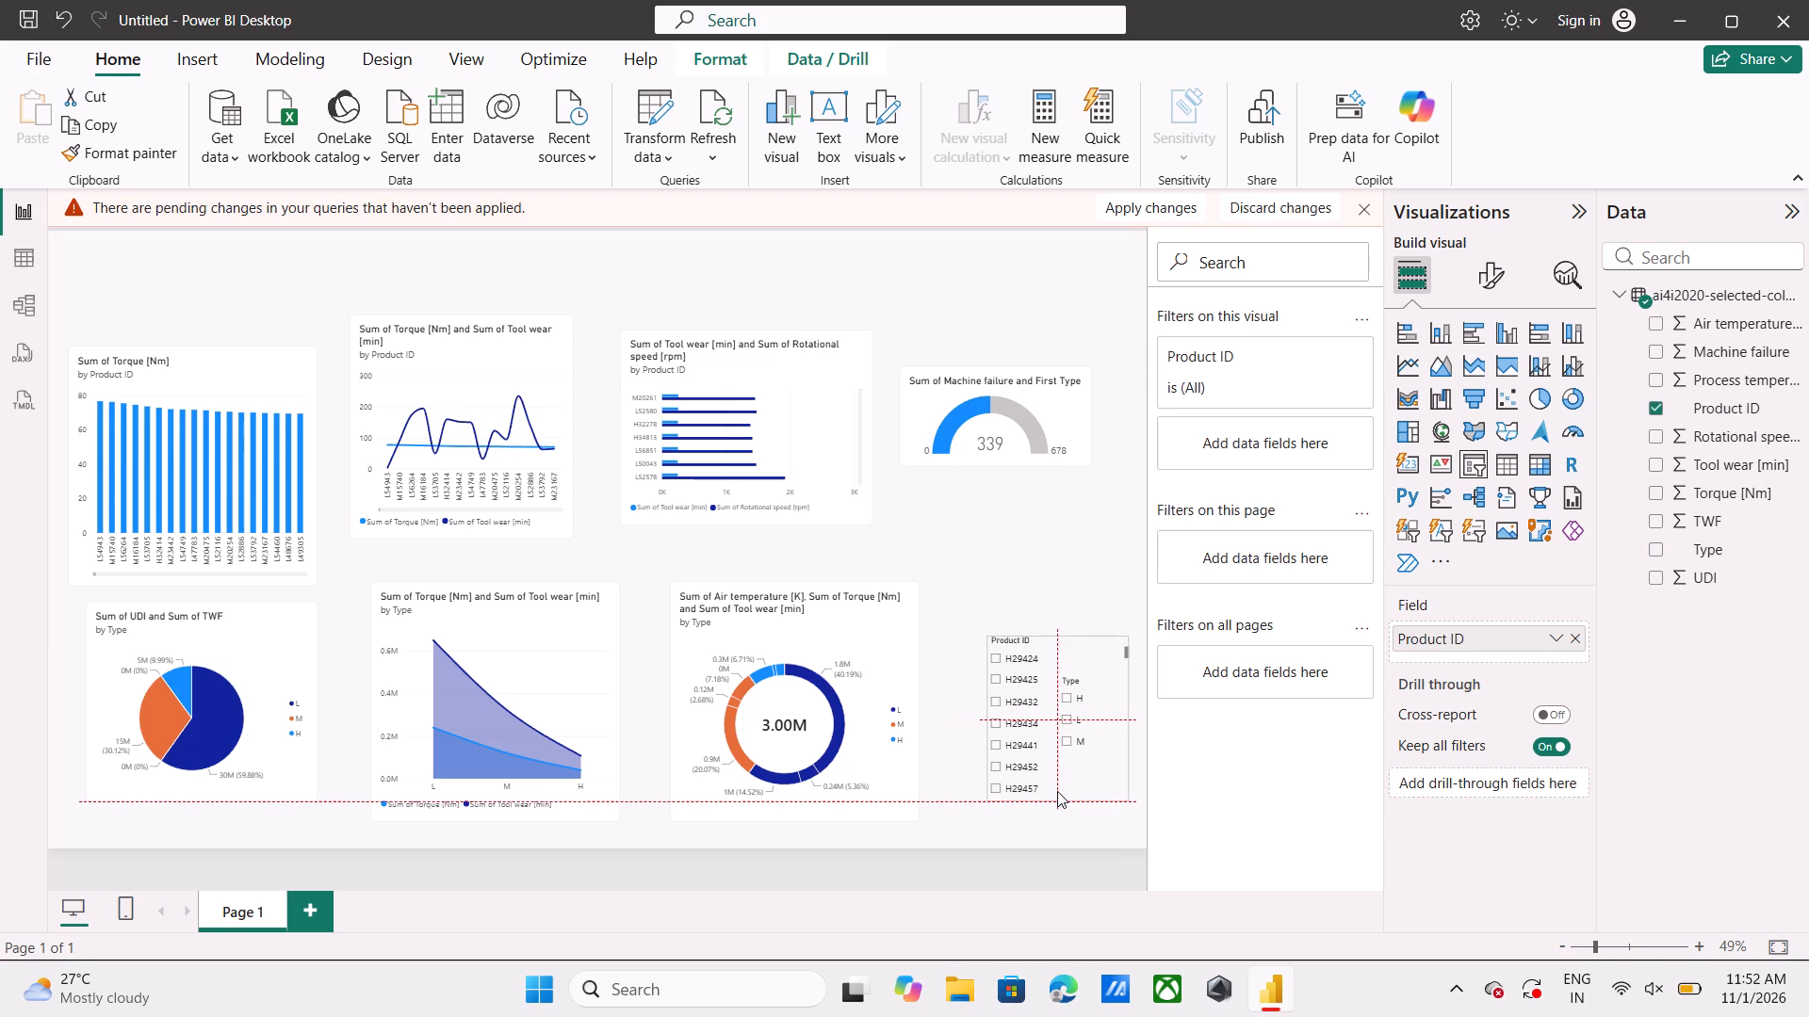
click(1067, 551)
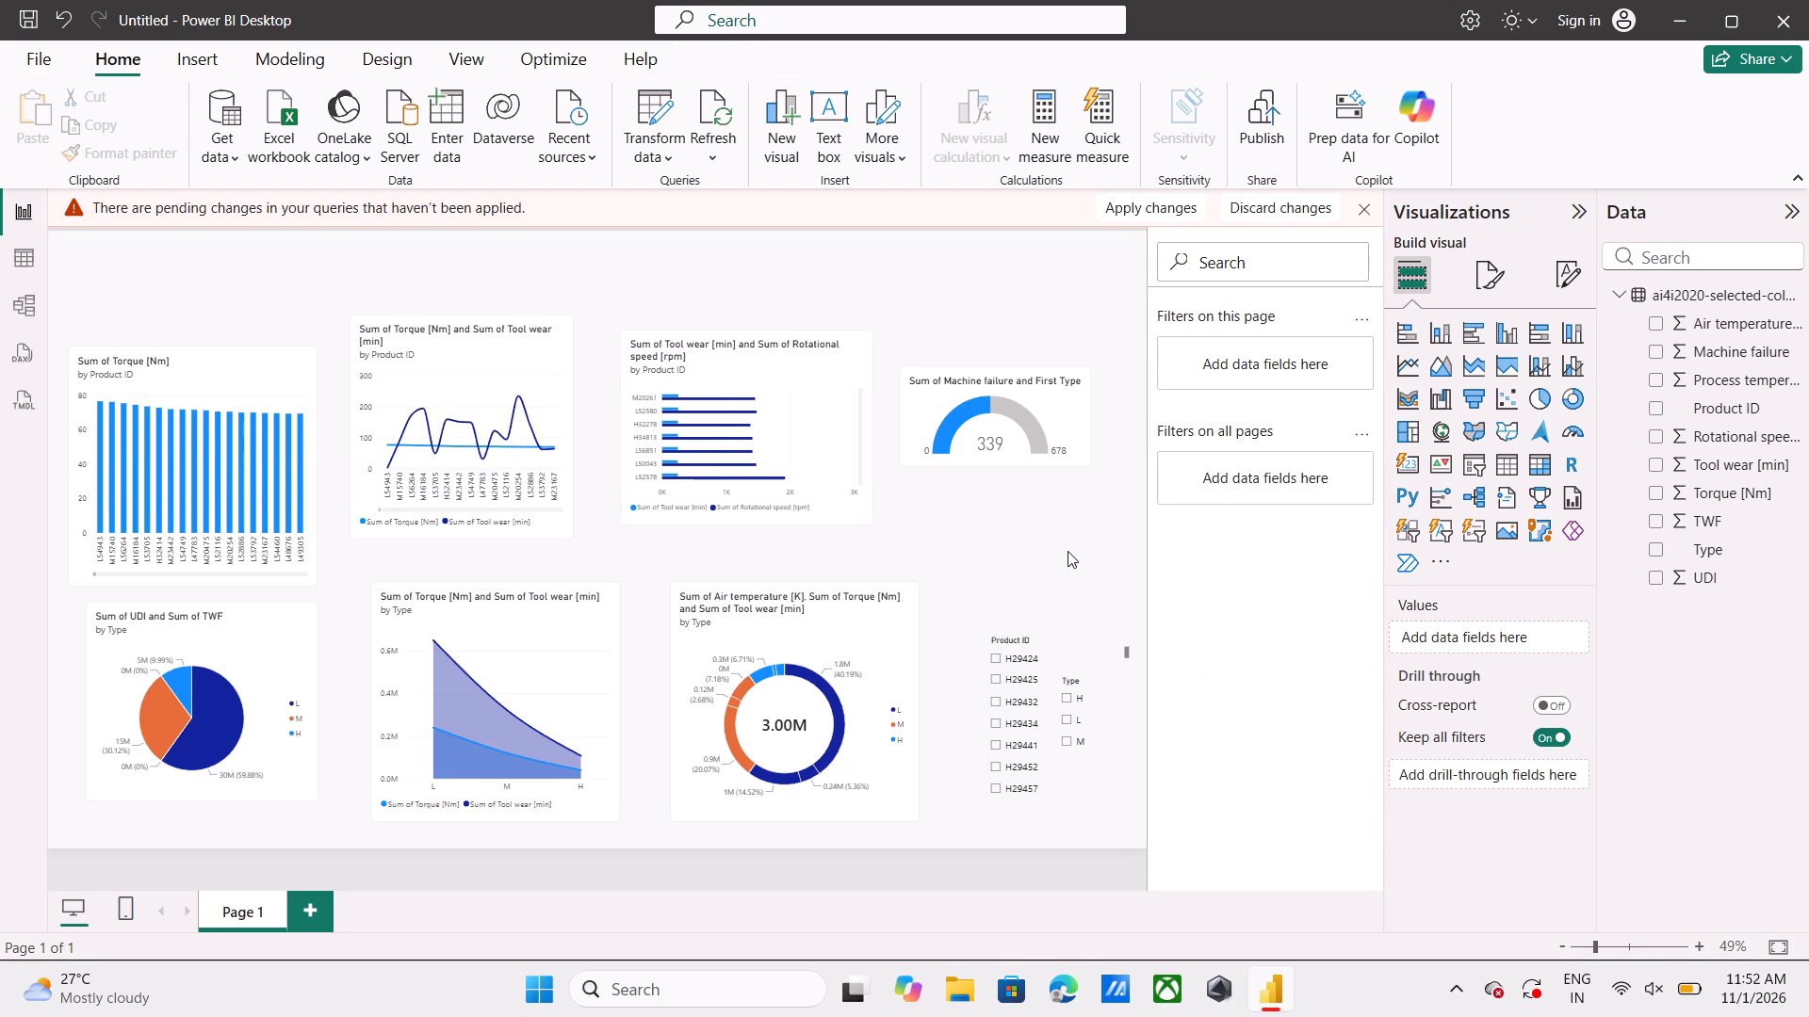
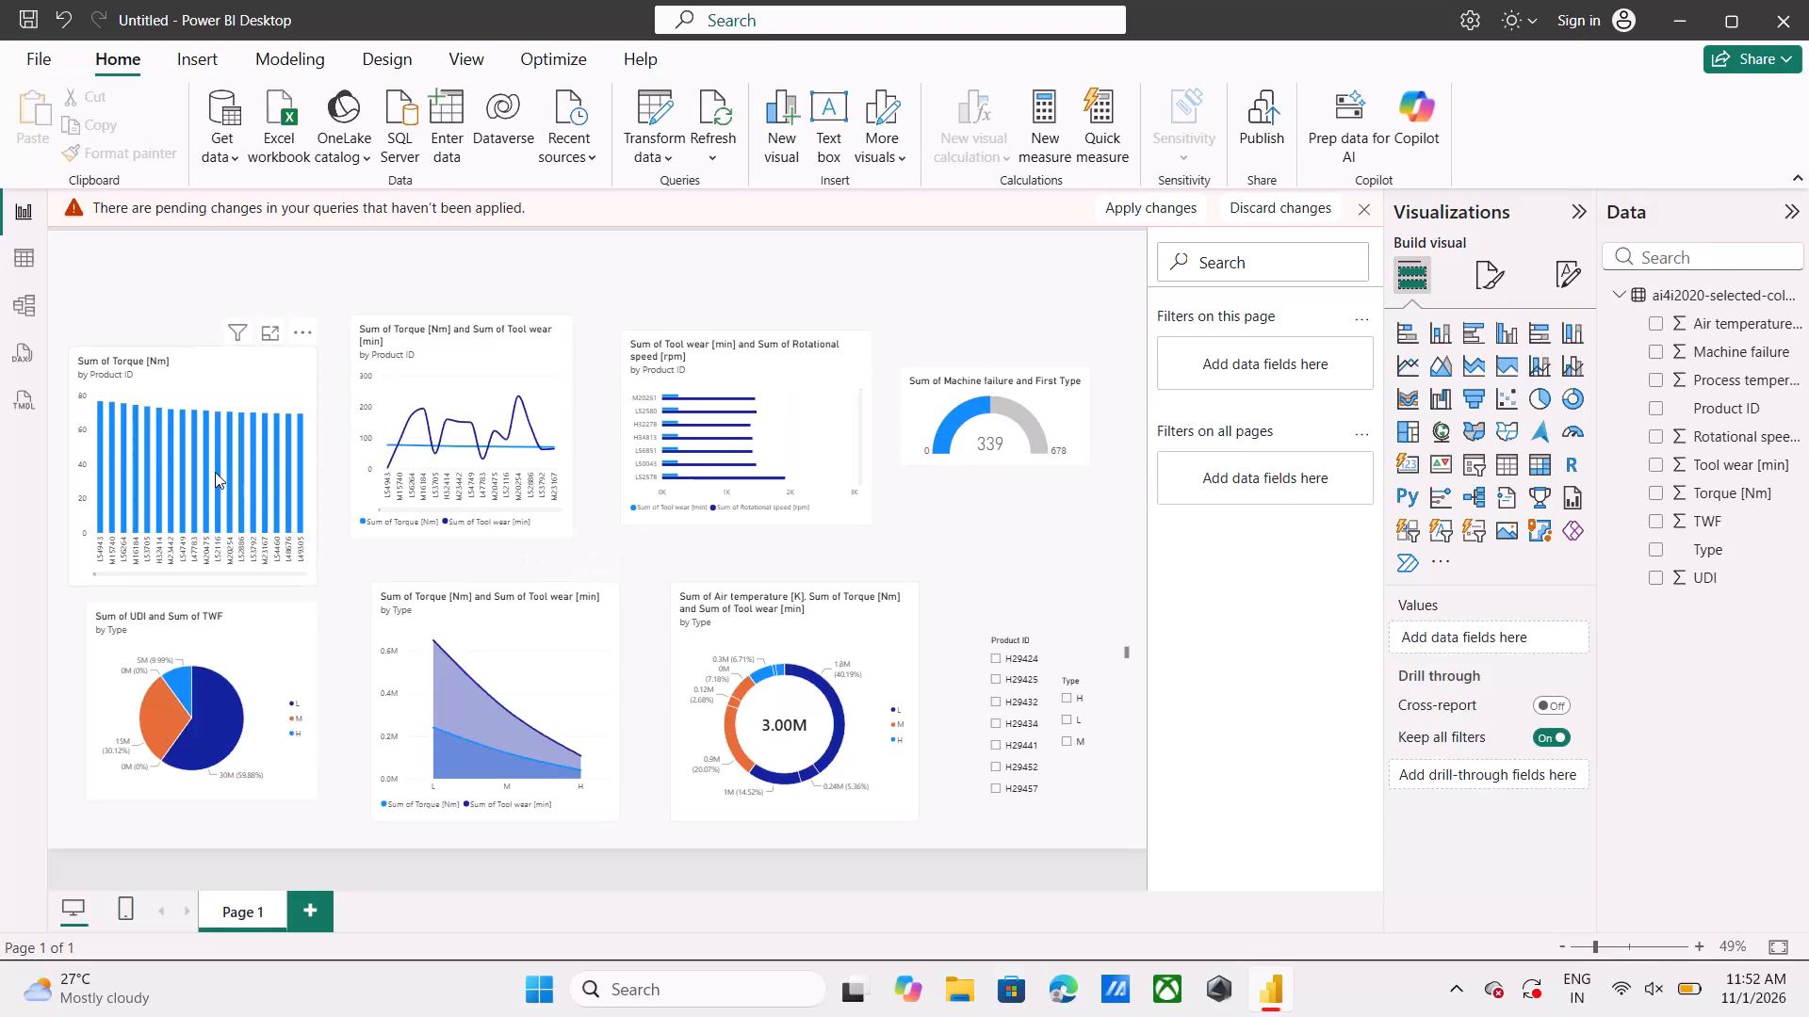
Shrink the Sum of Torque column chart slightly in width and height, leaving a clear gap above the pie chart.
click(215, 472)
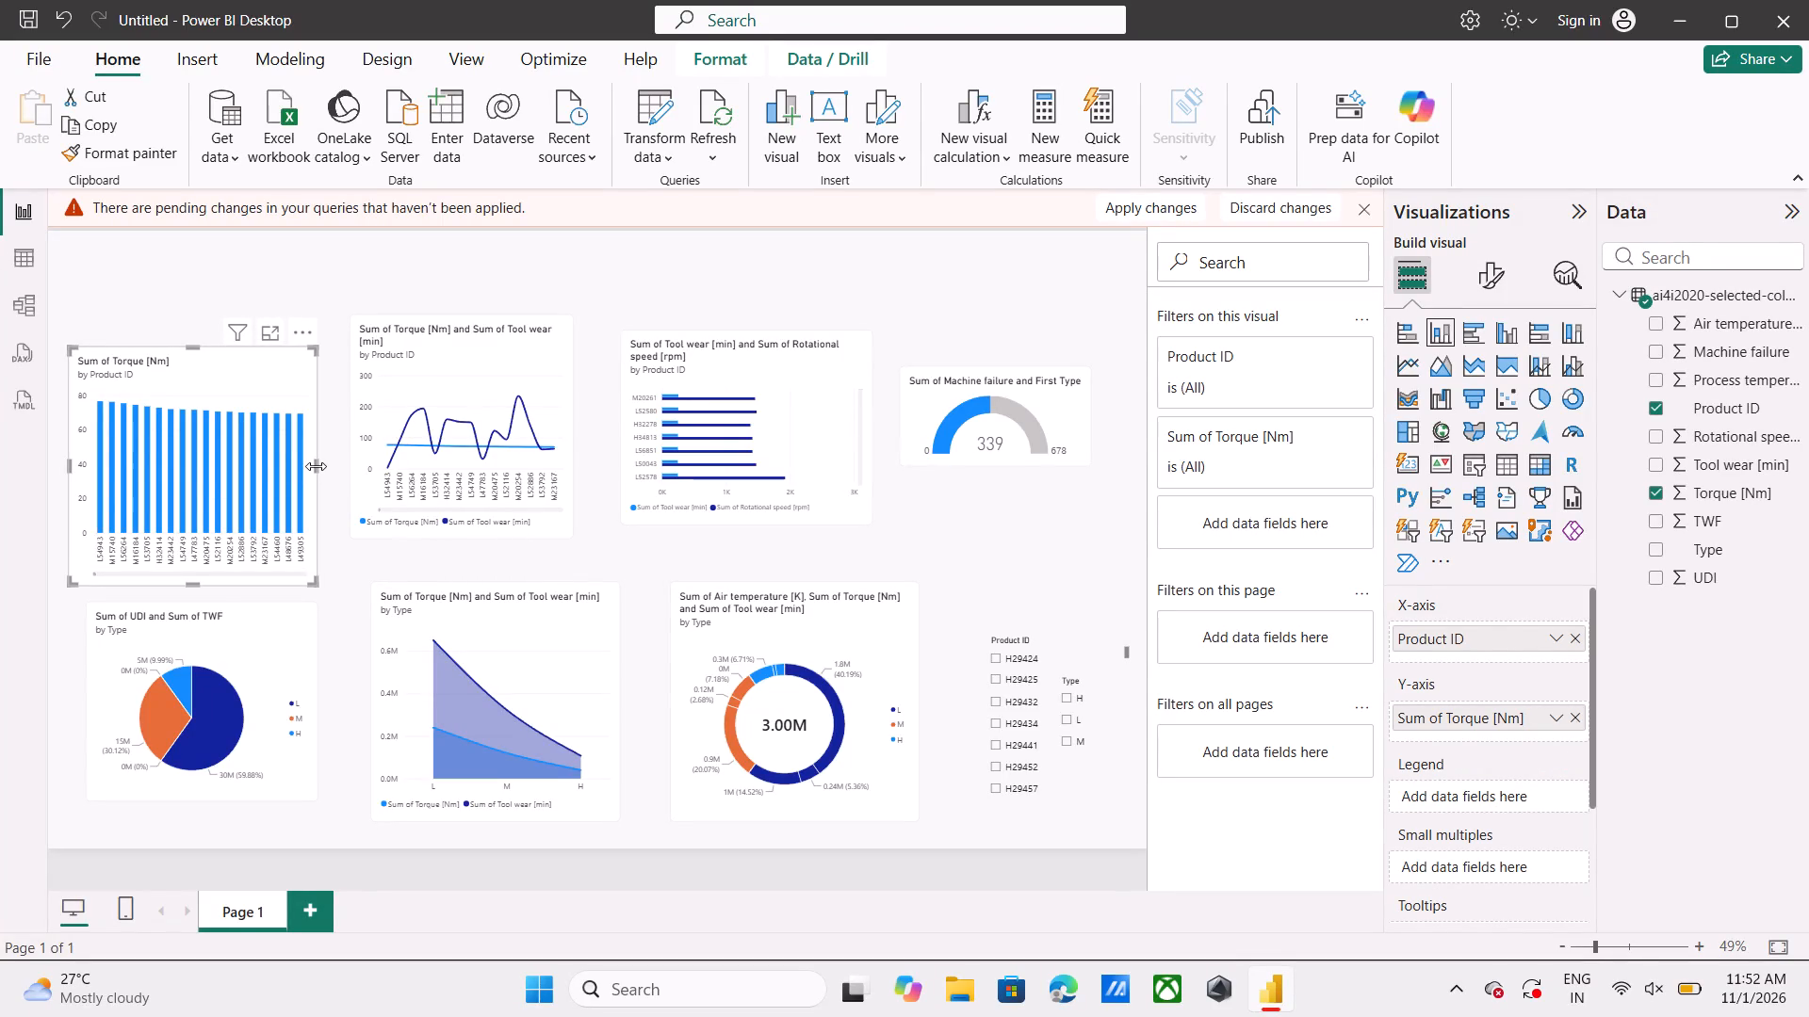
drag(316, 466, 242, 472)
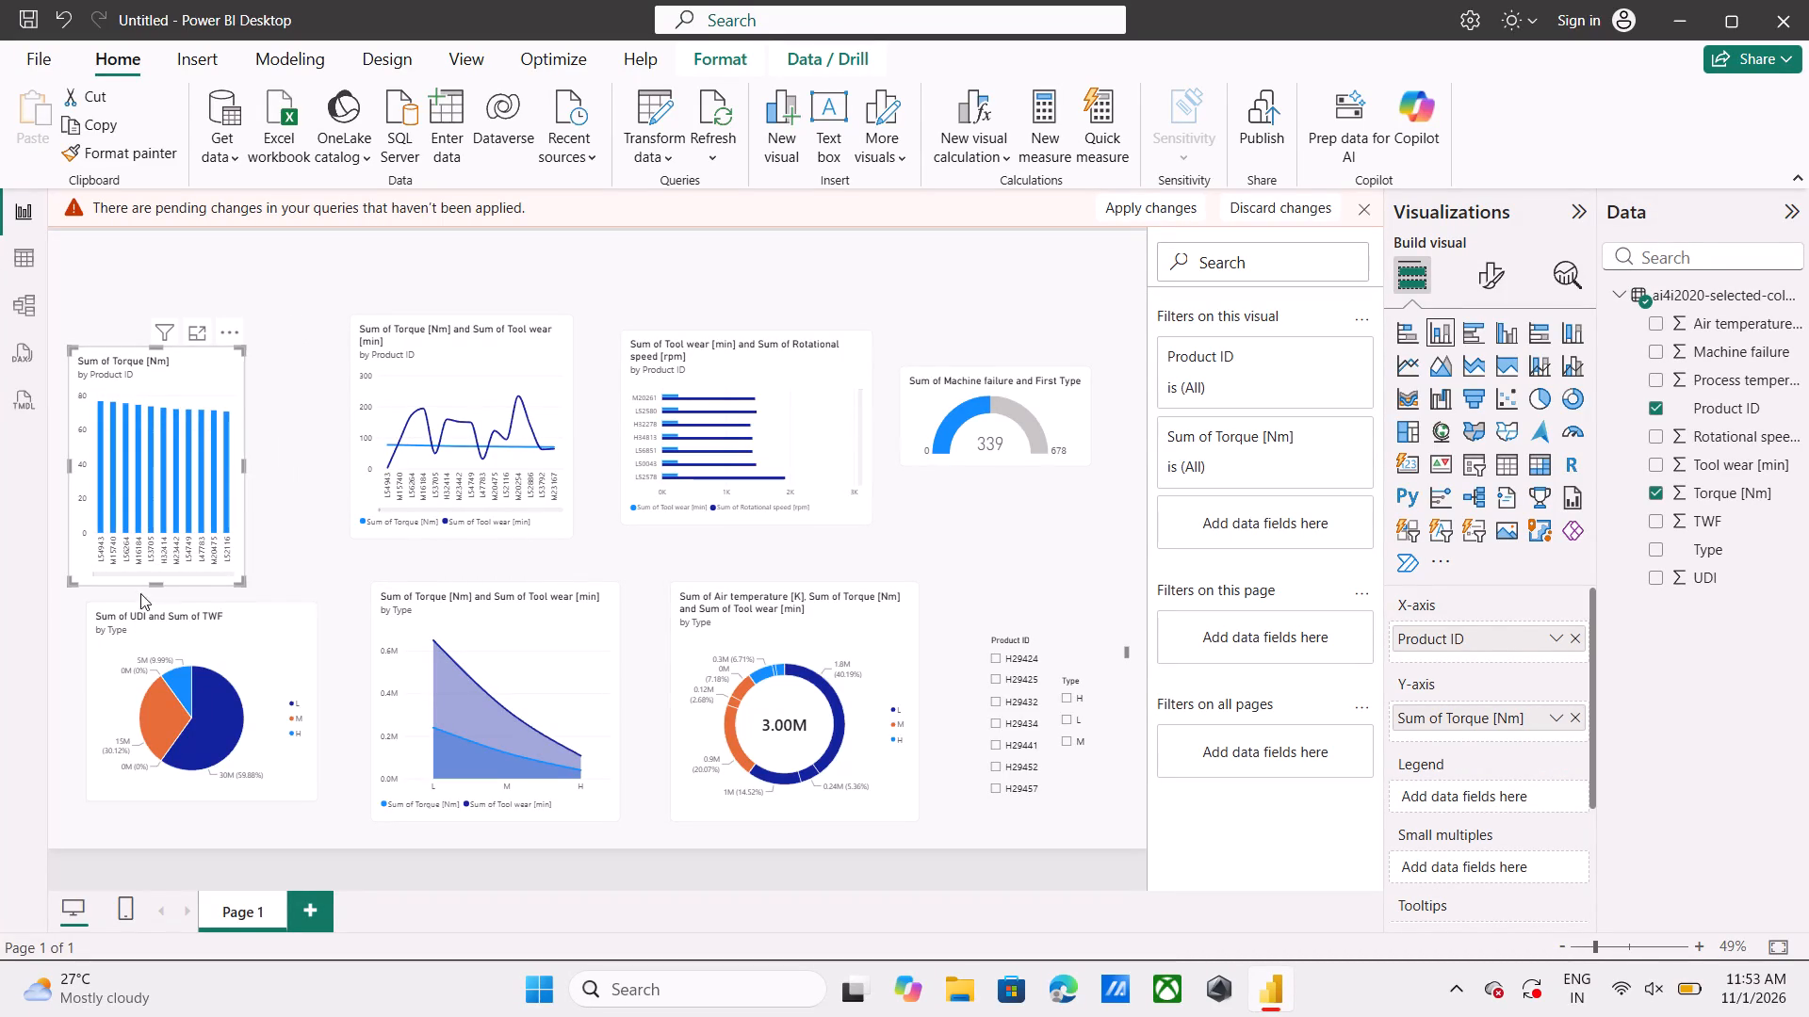
drag(155, 579, 190, 536)
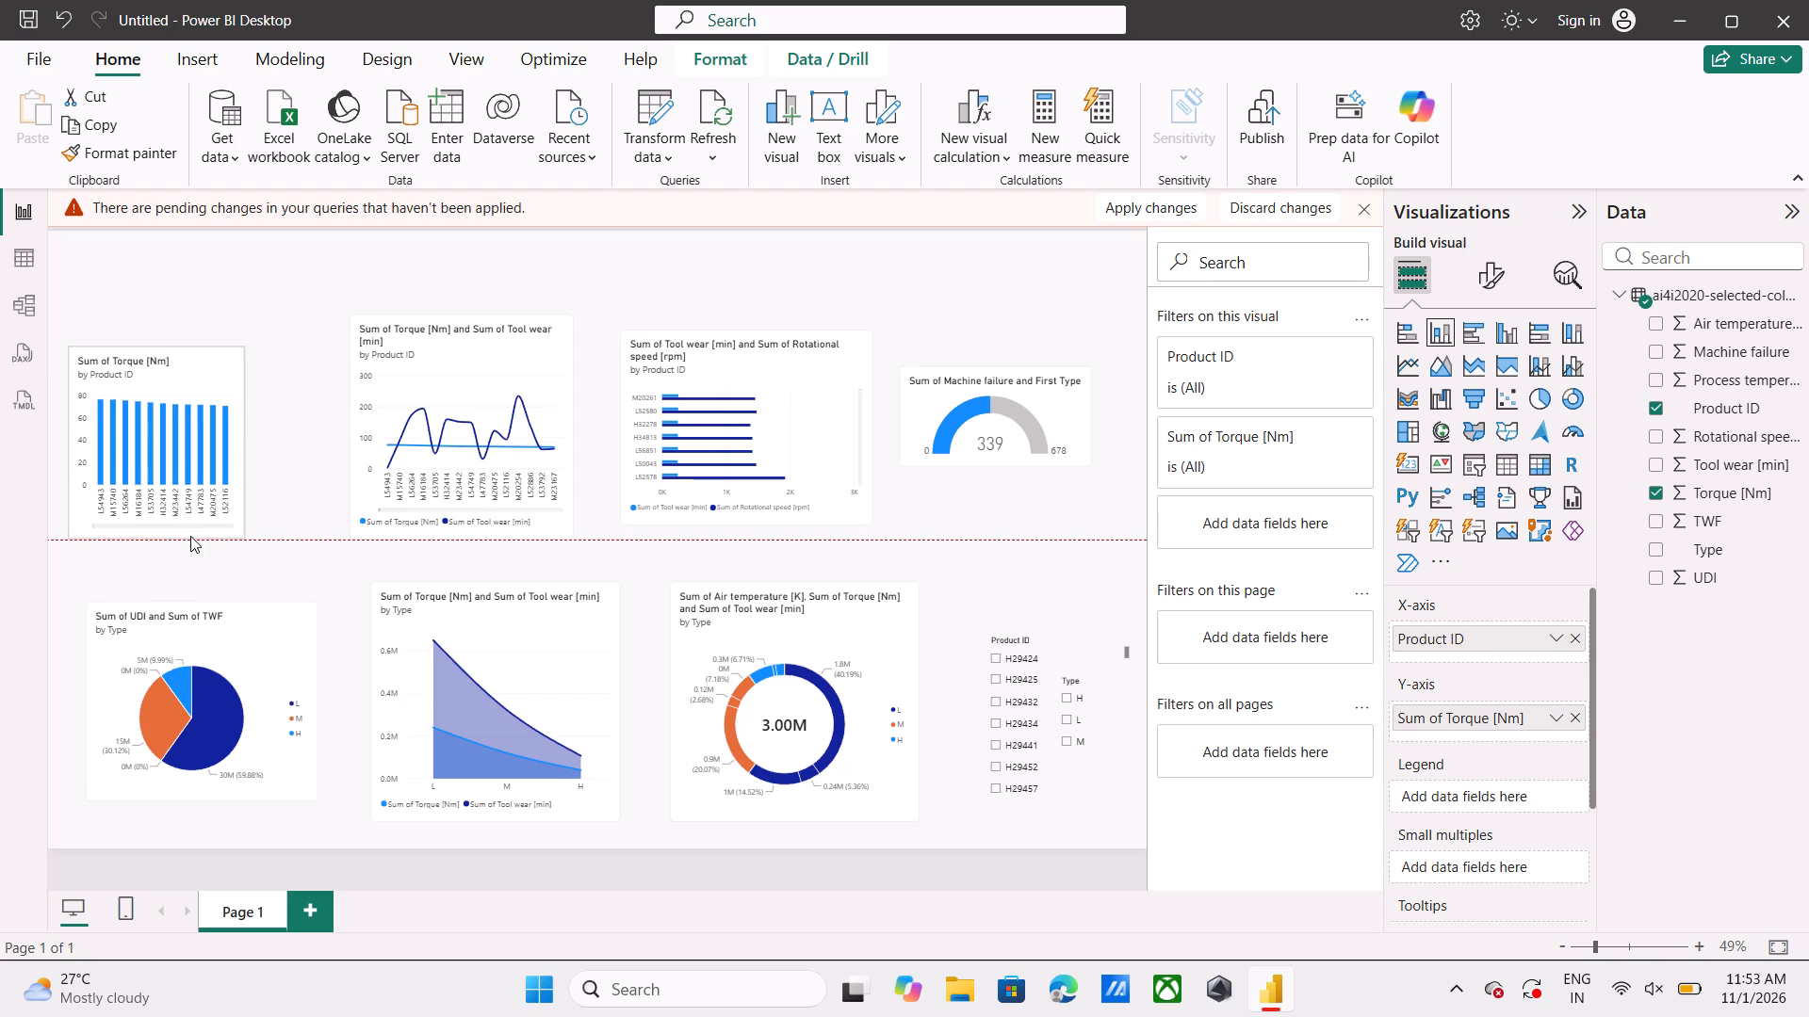
drag(190, 536, 202, 559)
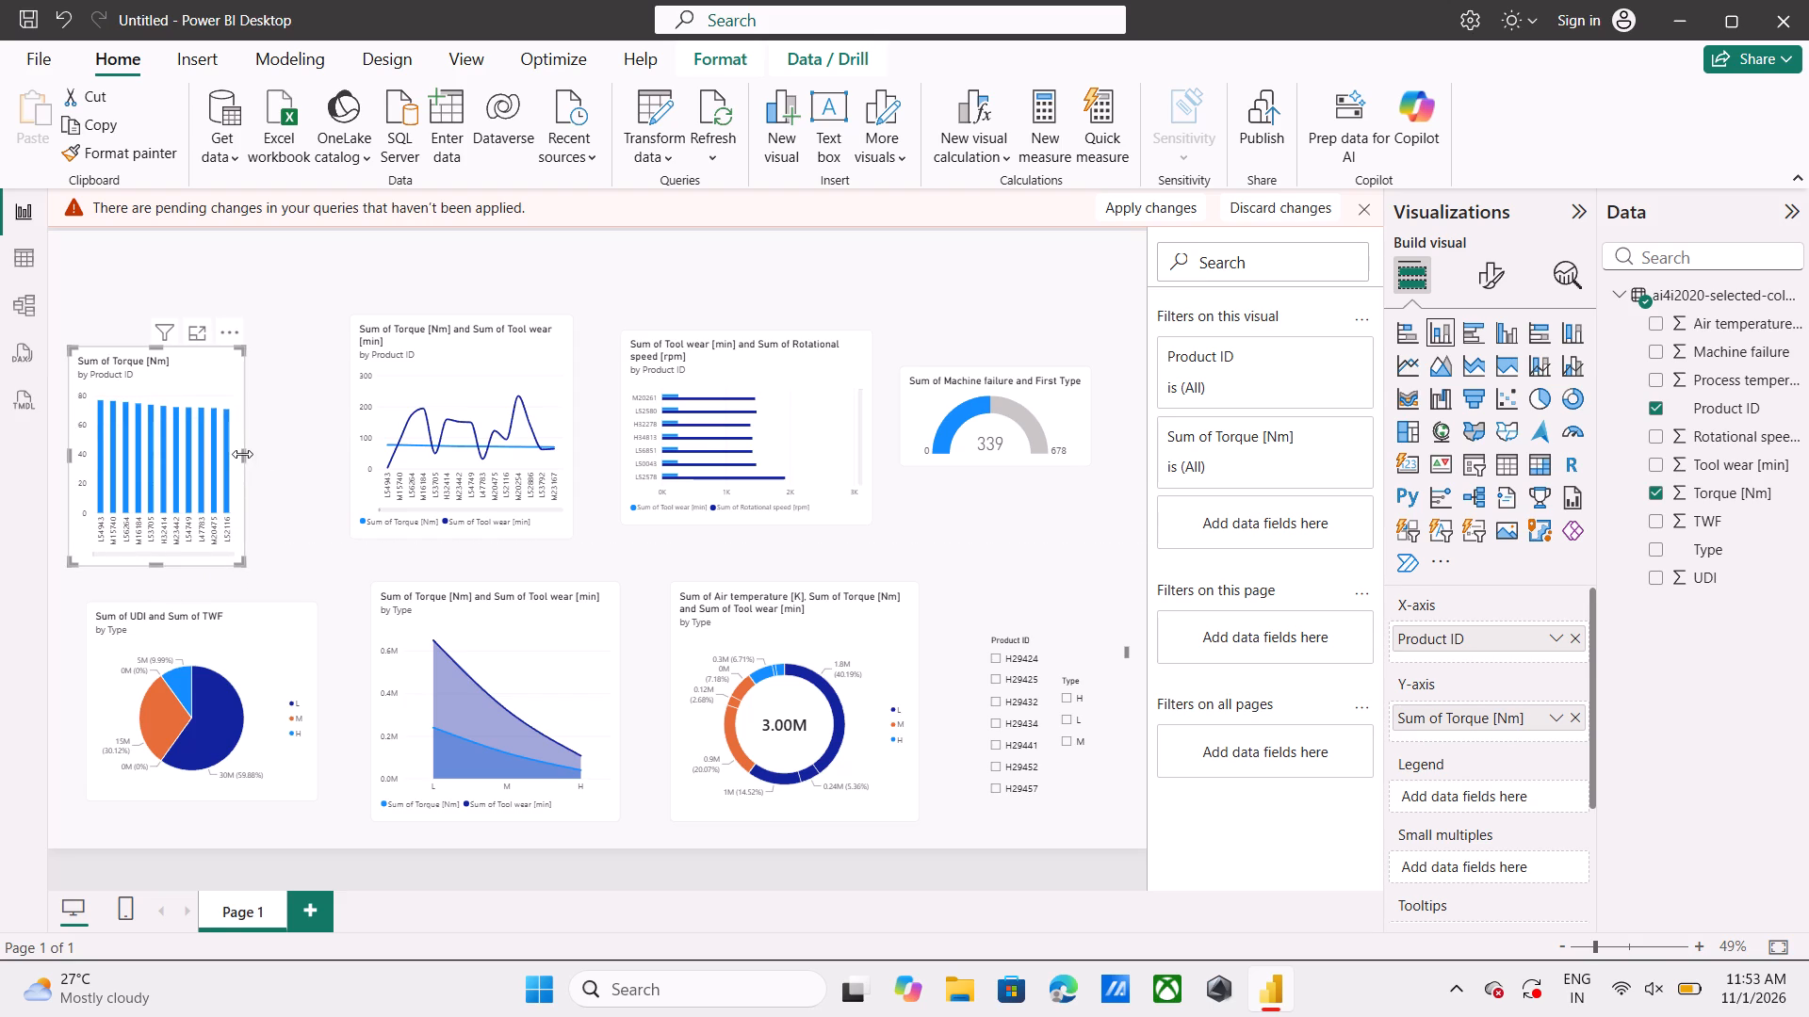
drag(242, 454, 300, 454)
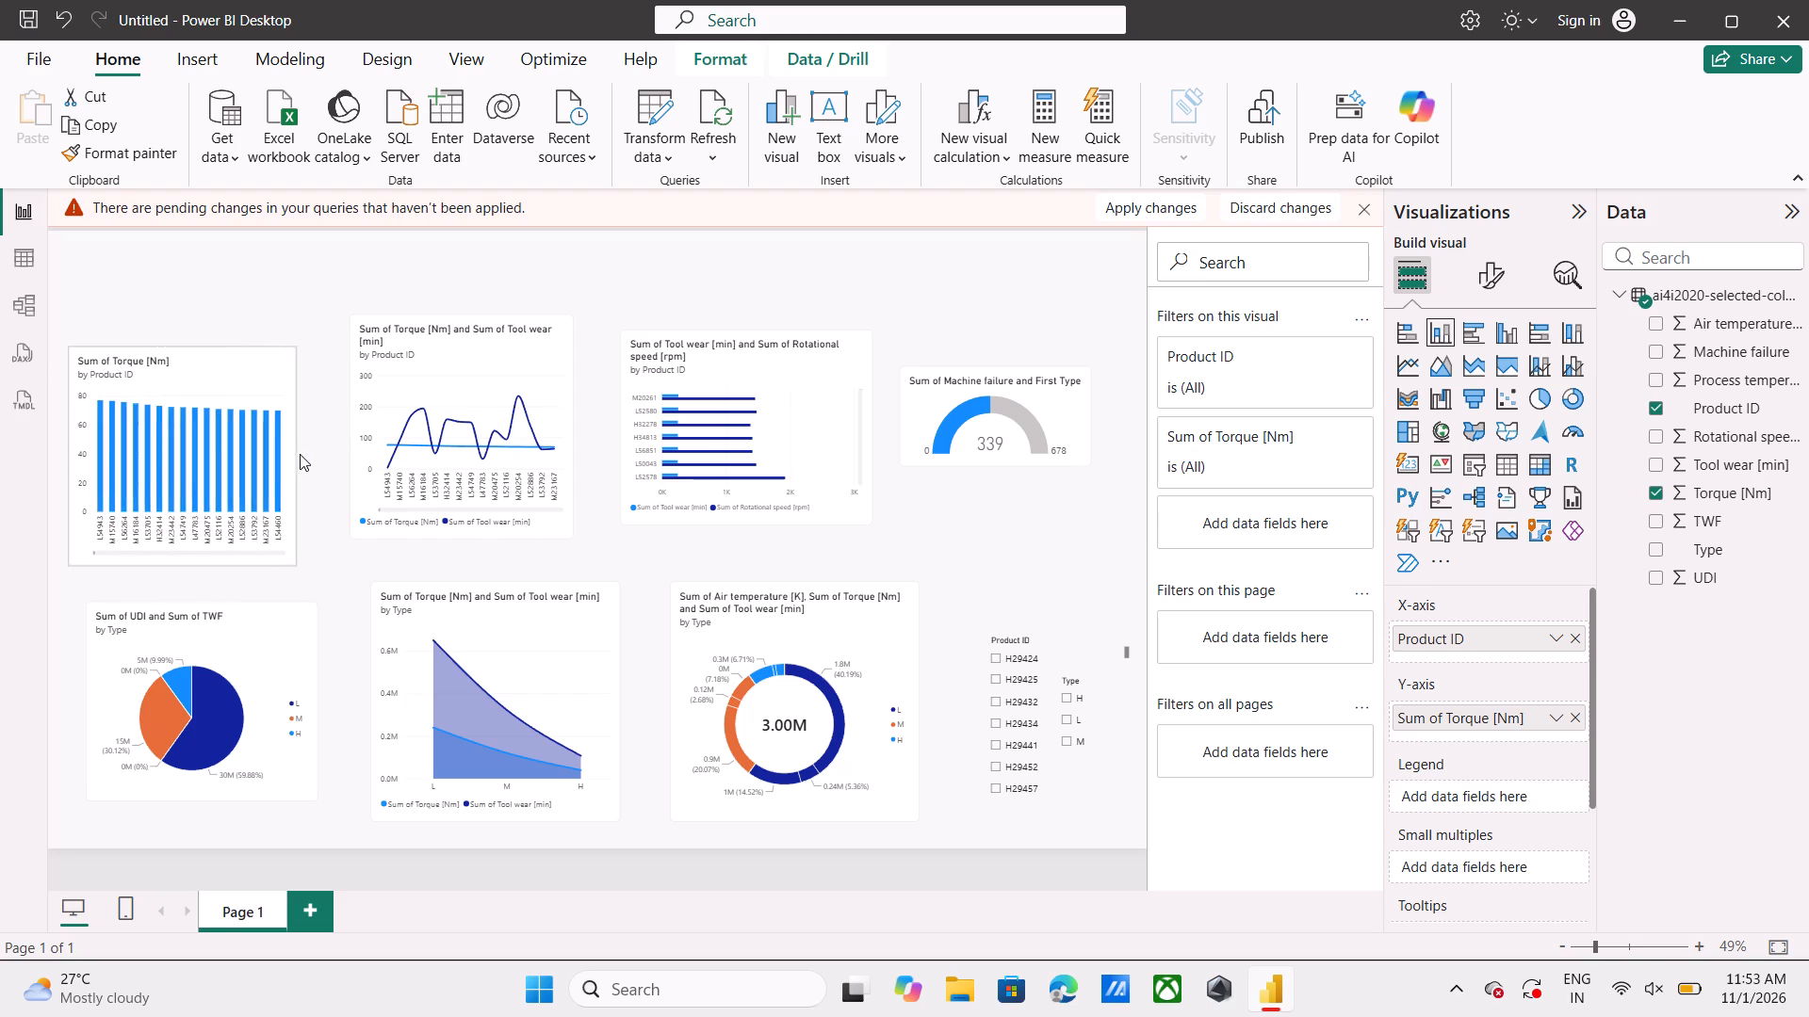
drag(300, 454, 285, 457)
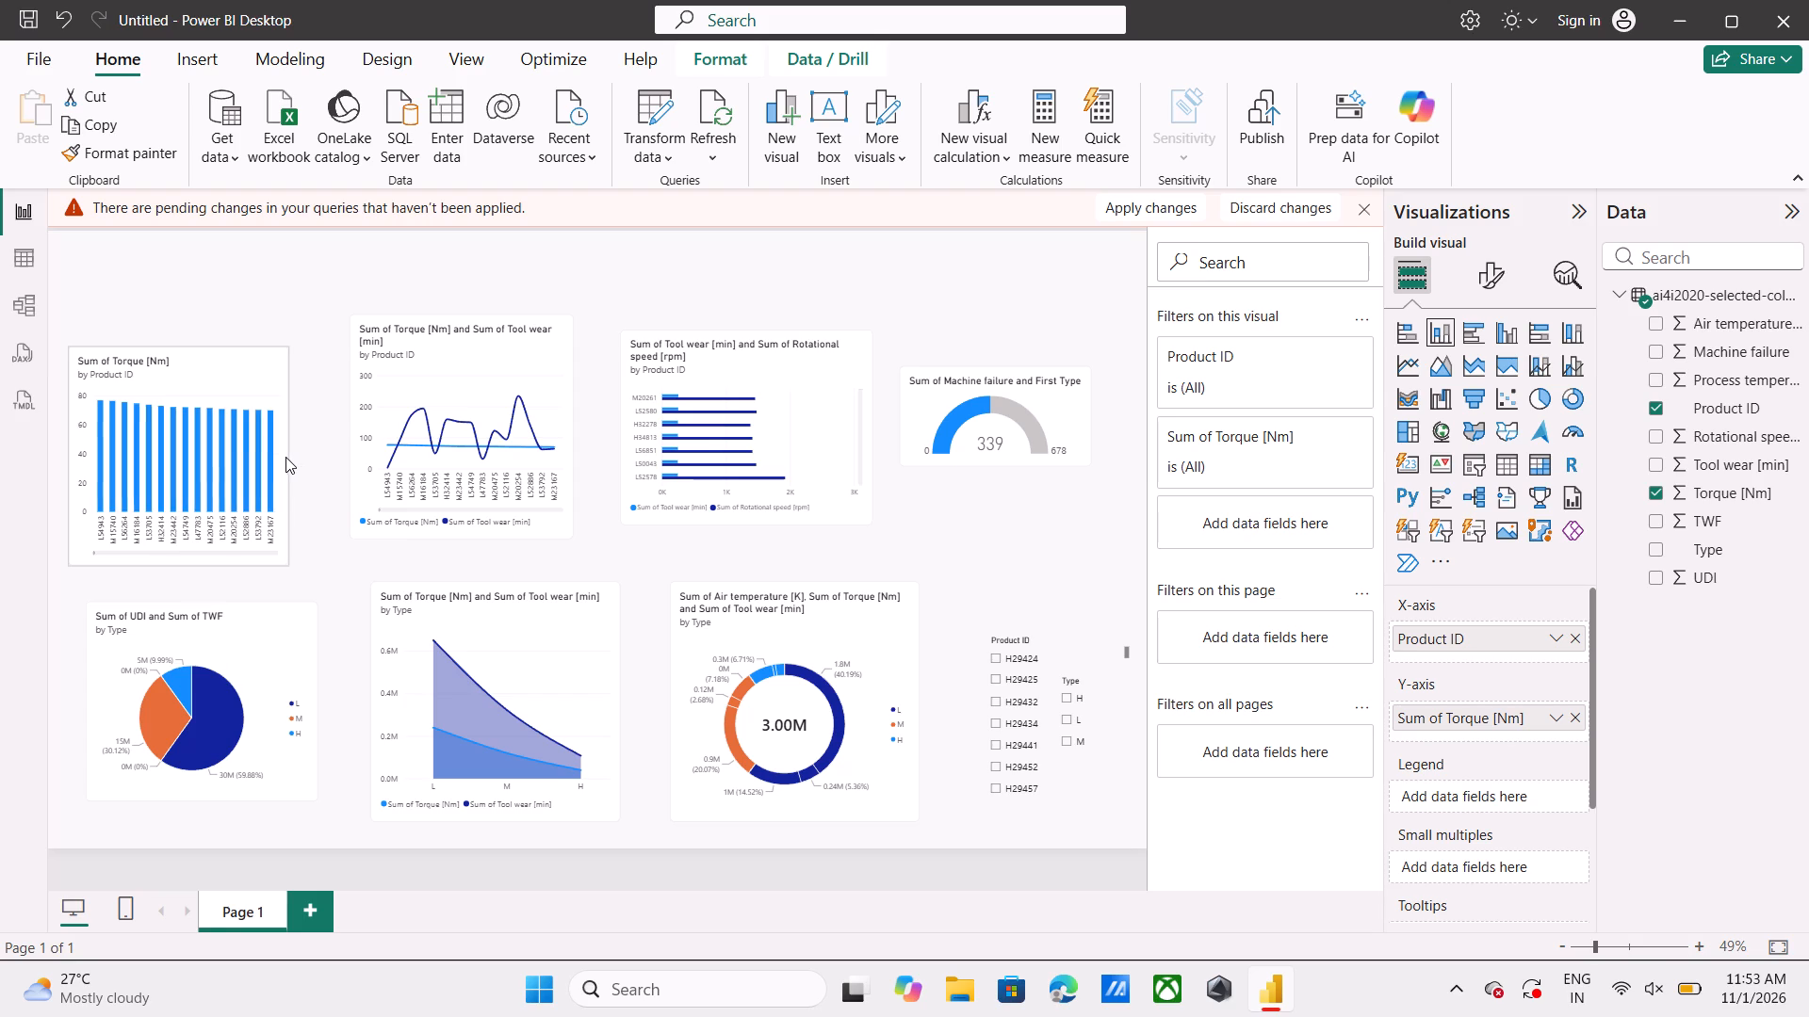
drag(285, 457, 303, 455)
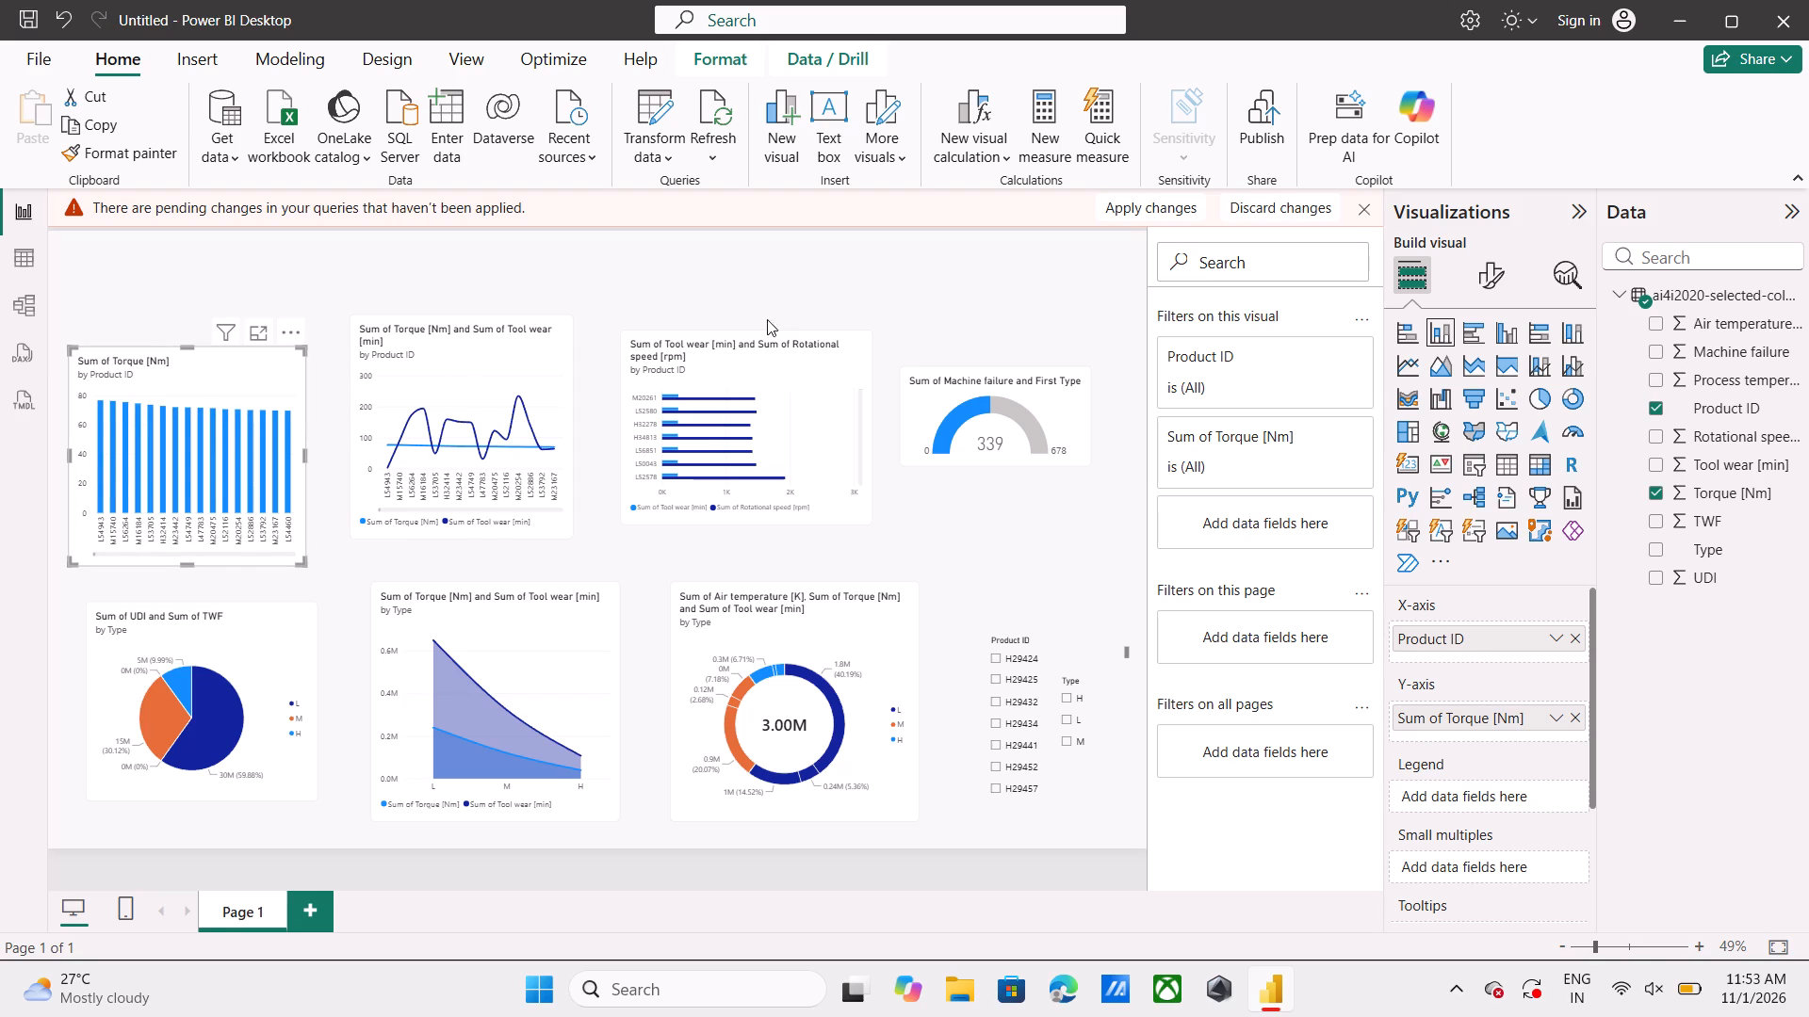
click(818, 269)
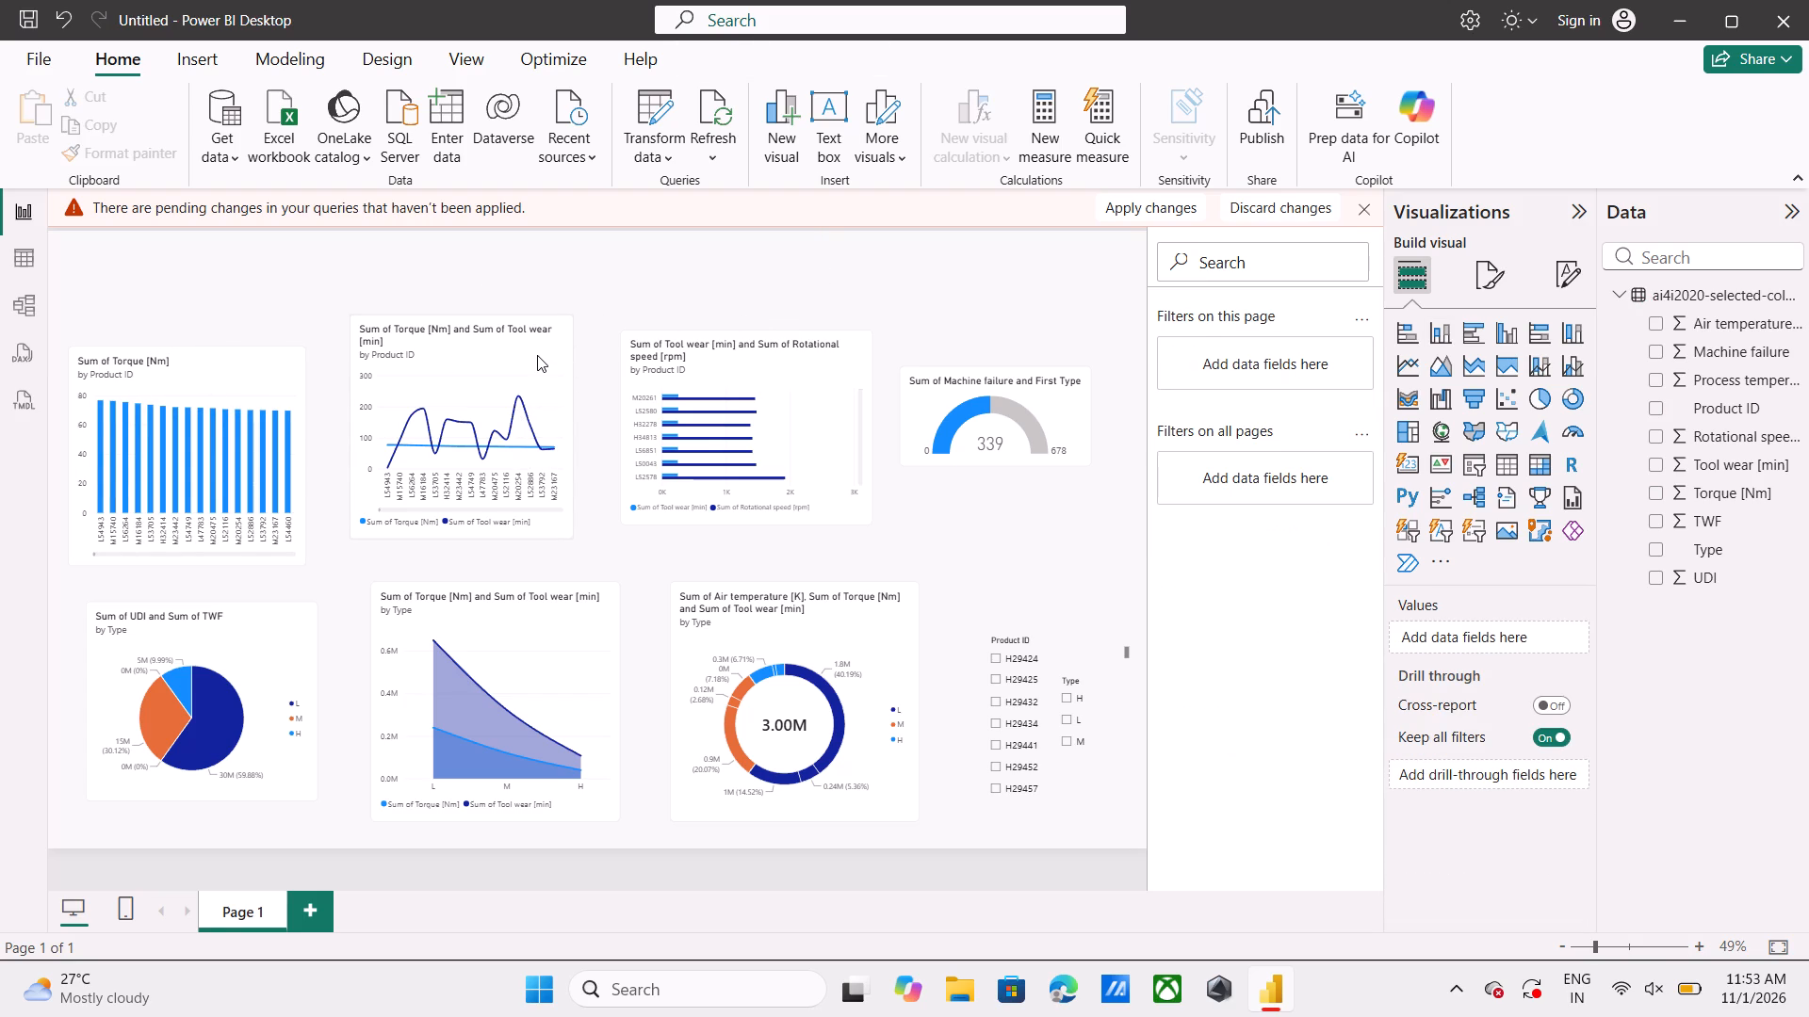
Move the Torque and Tool wear line chart and the Rotational speed bar chart down and closer to the column chart, evening the upper row.
drag(537, 355, 517, 379)
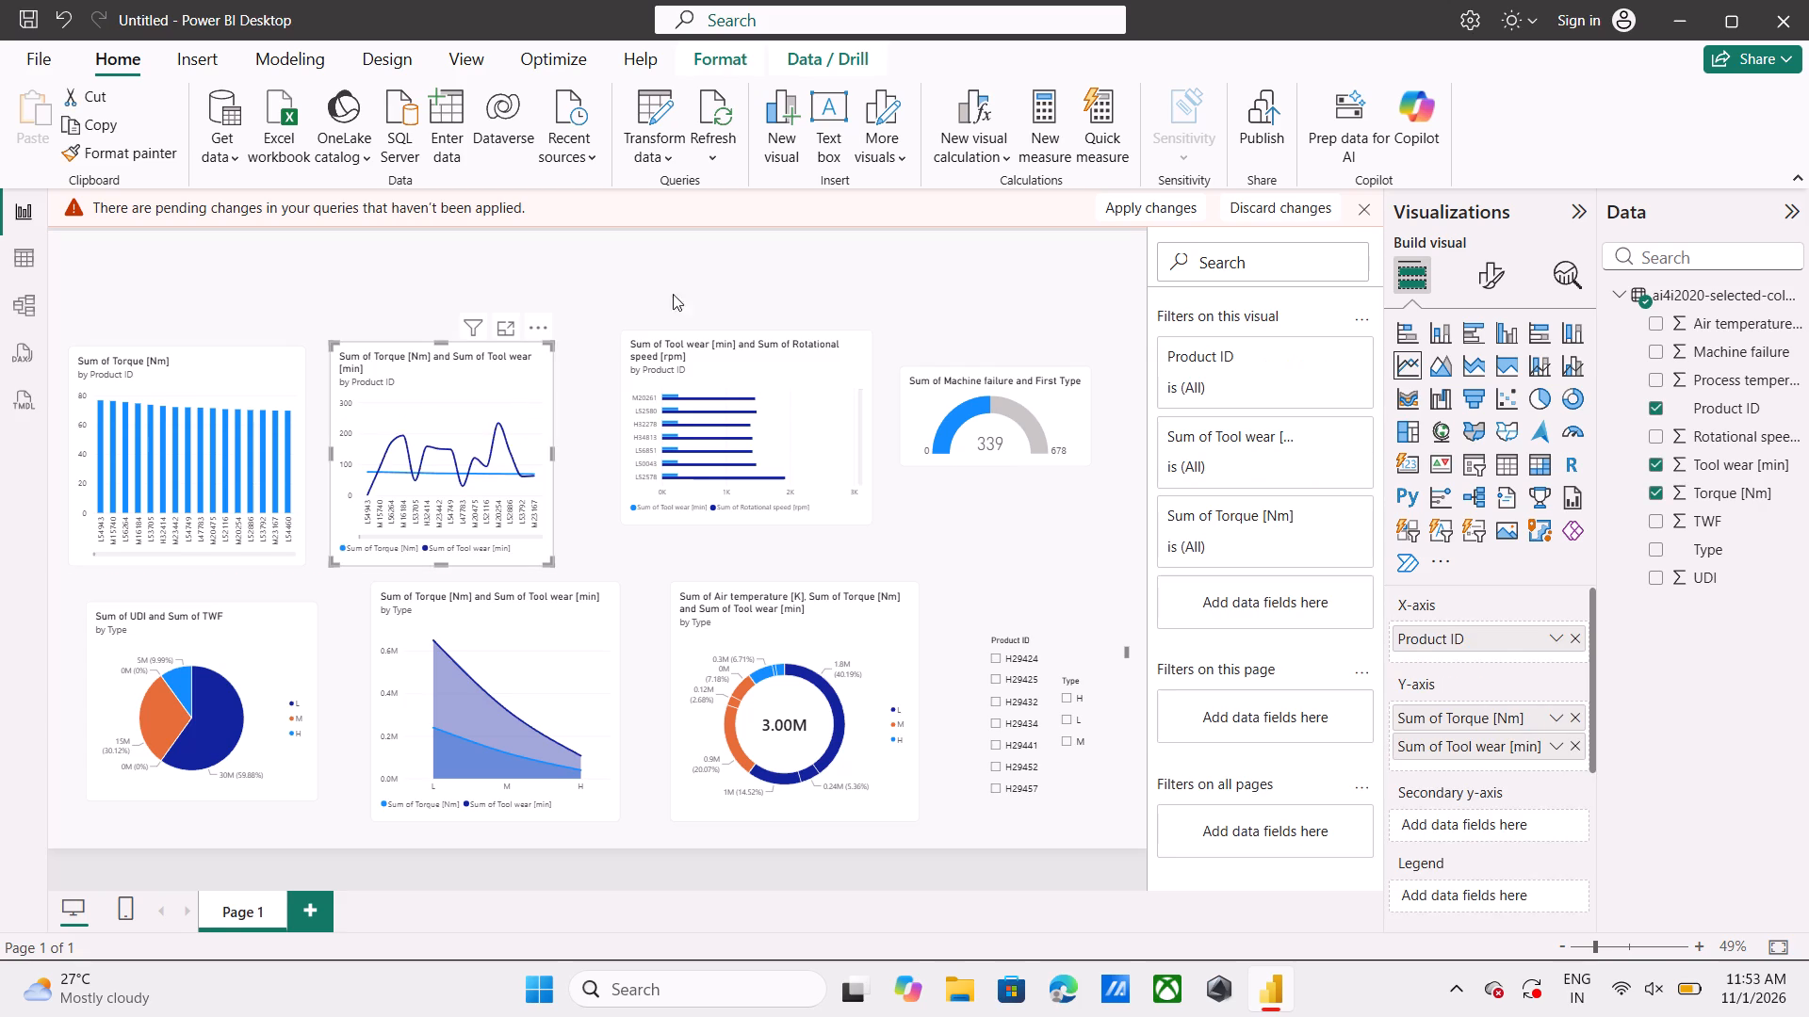
drag(776, 376, 725, 412)
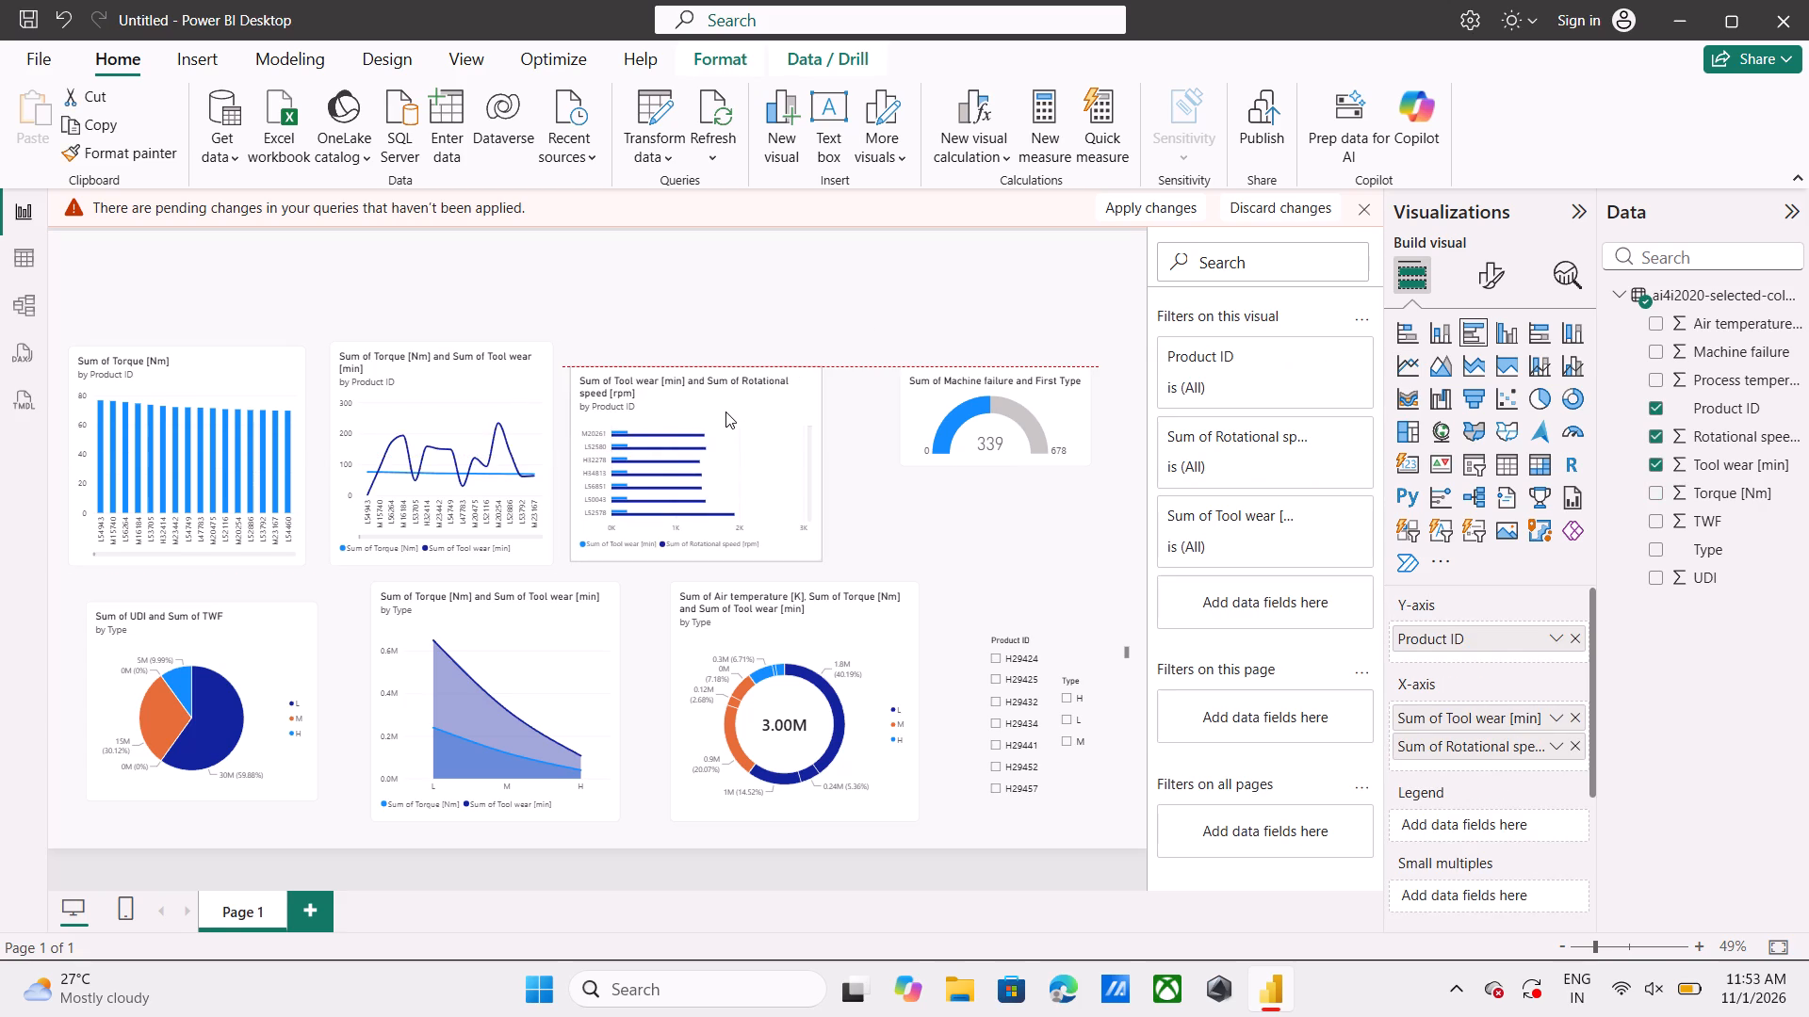
drag(725, 412, 732, 410)
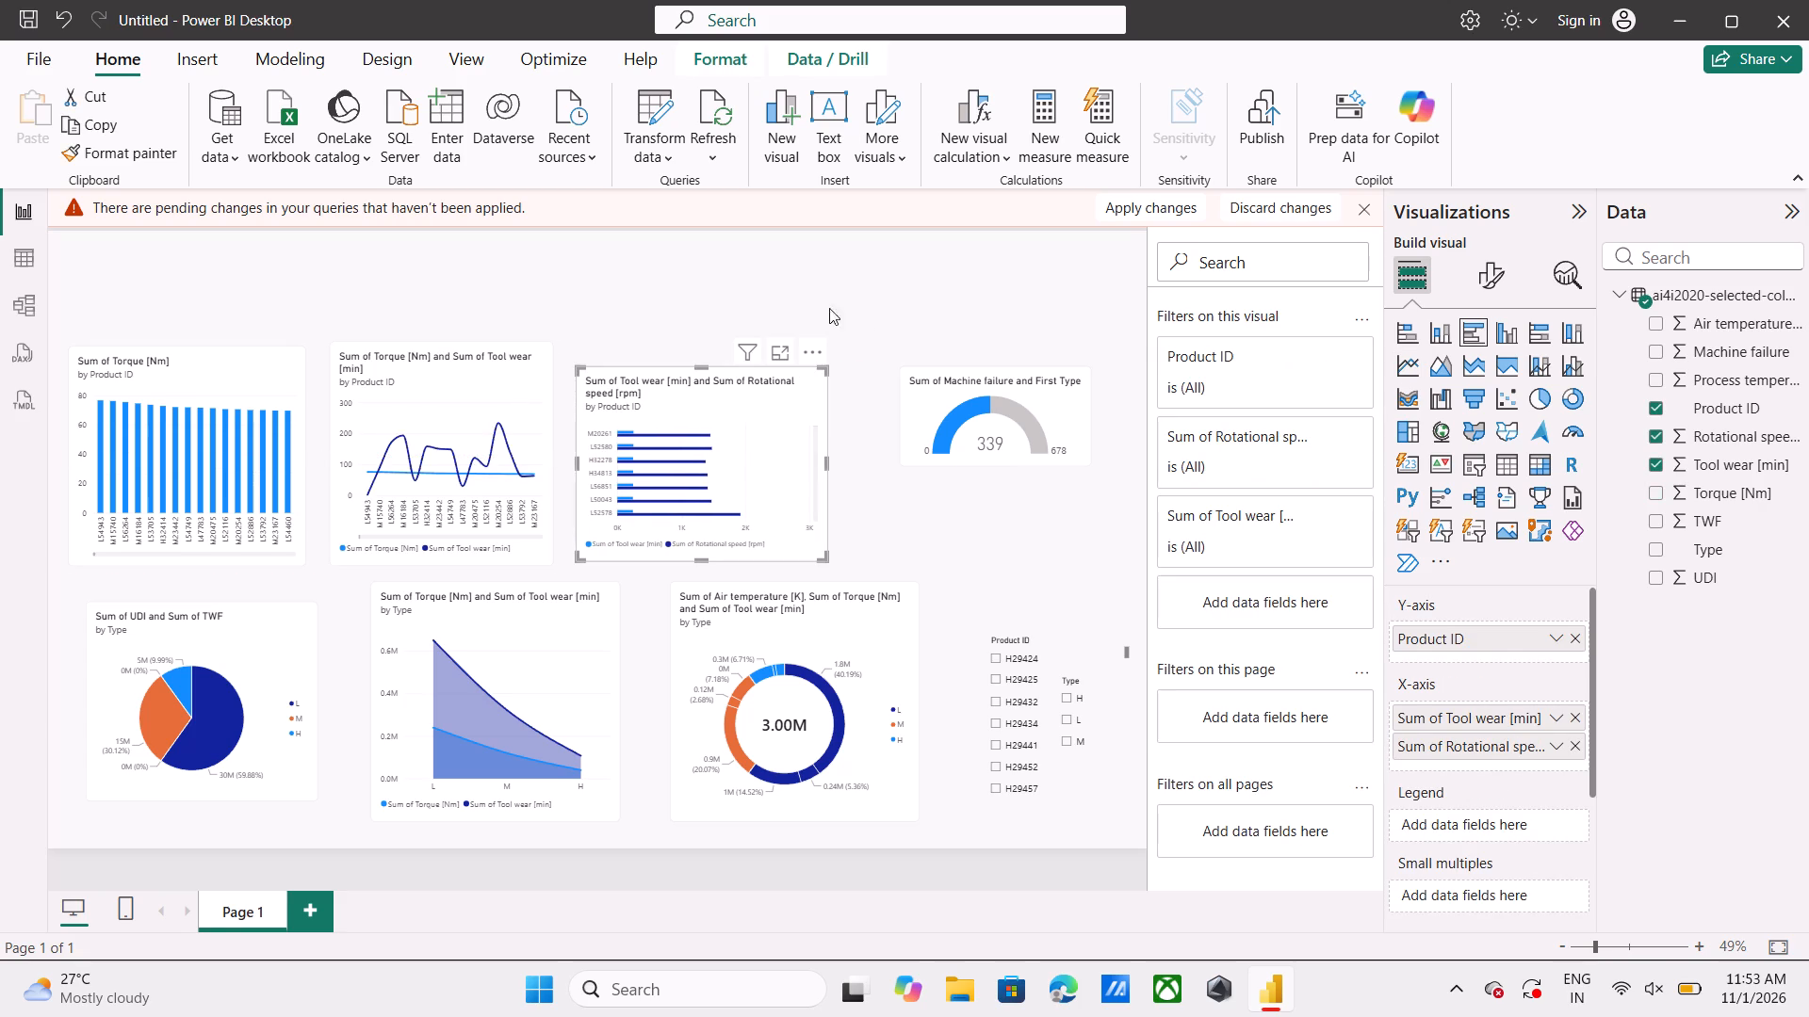
click(906, 276)
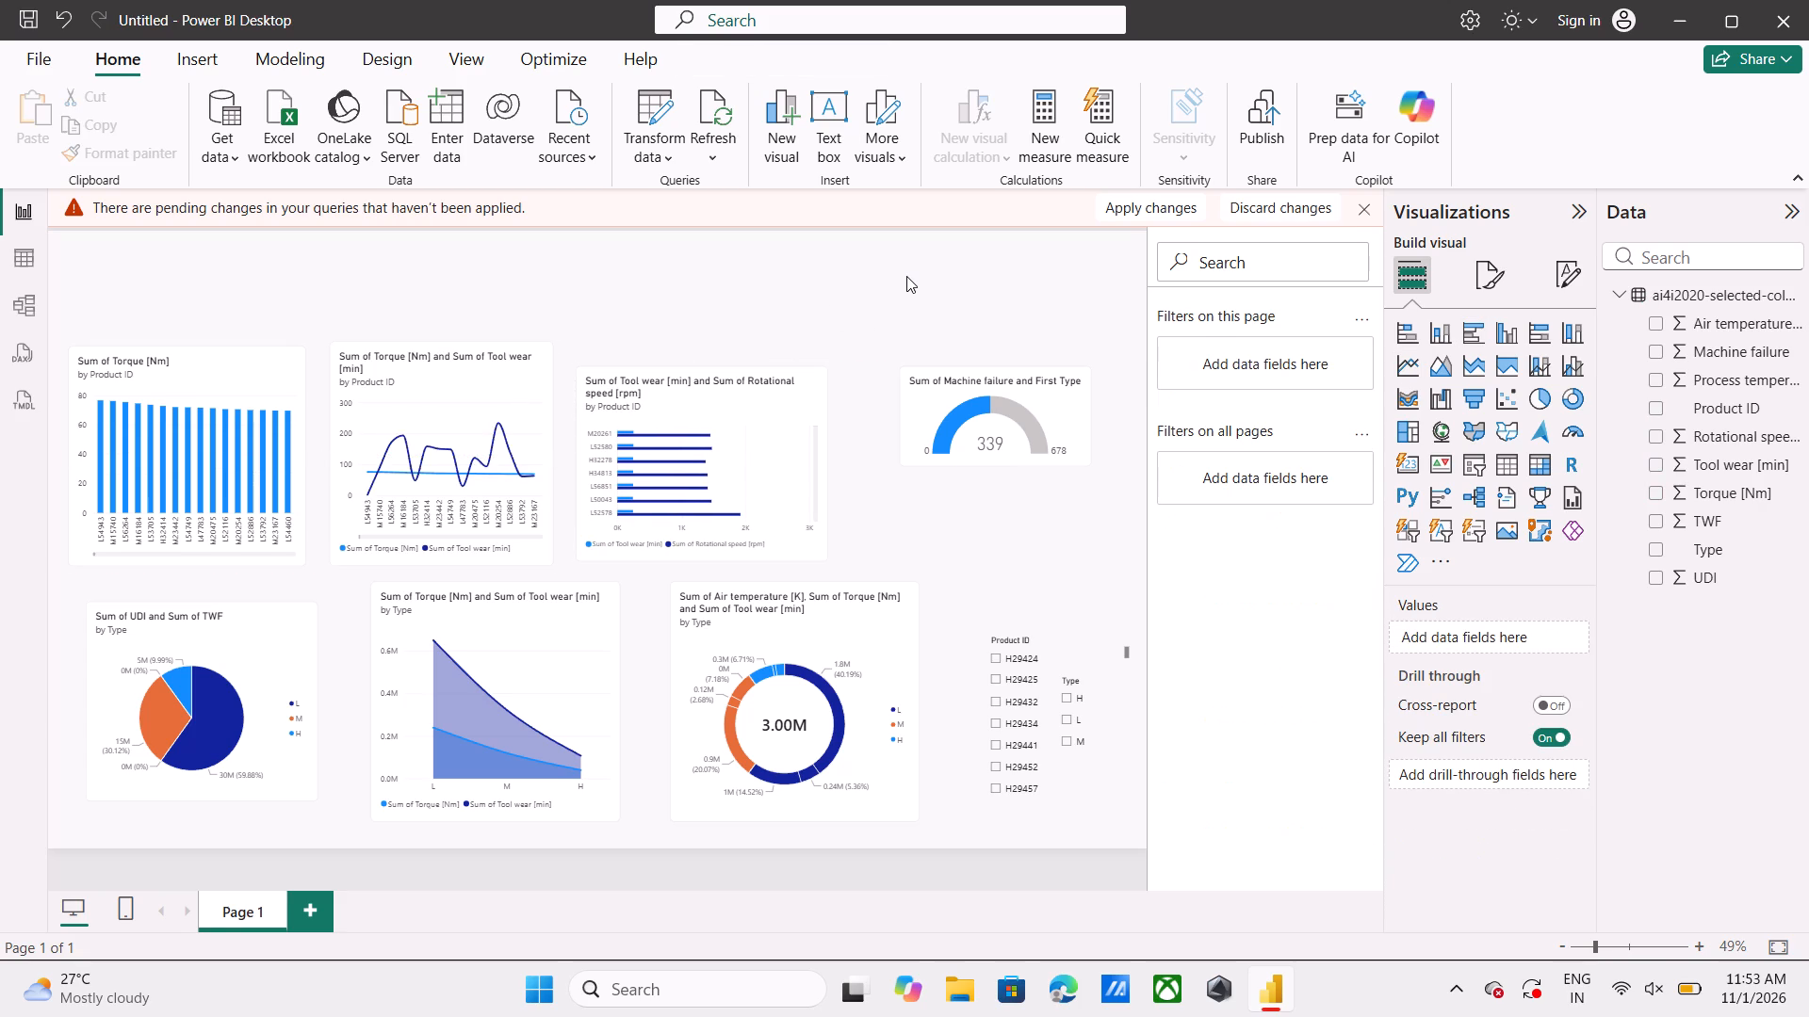
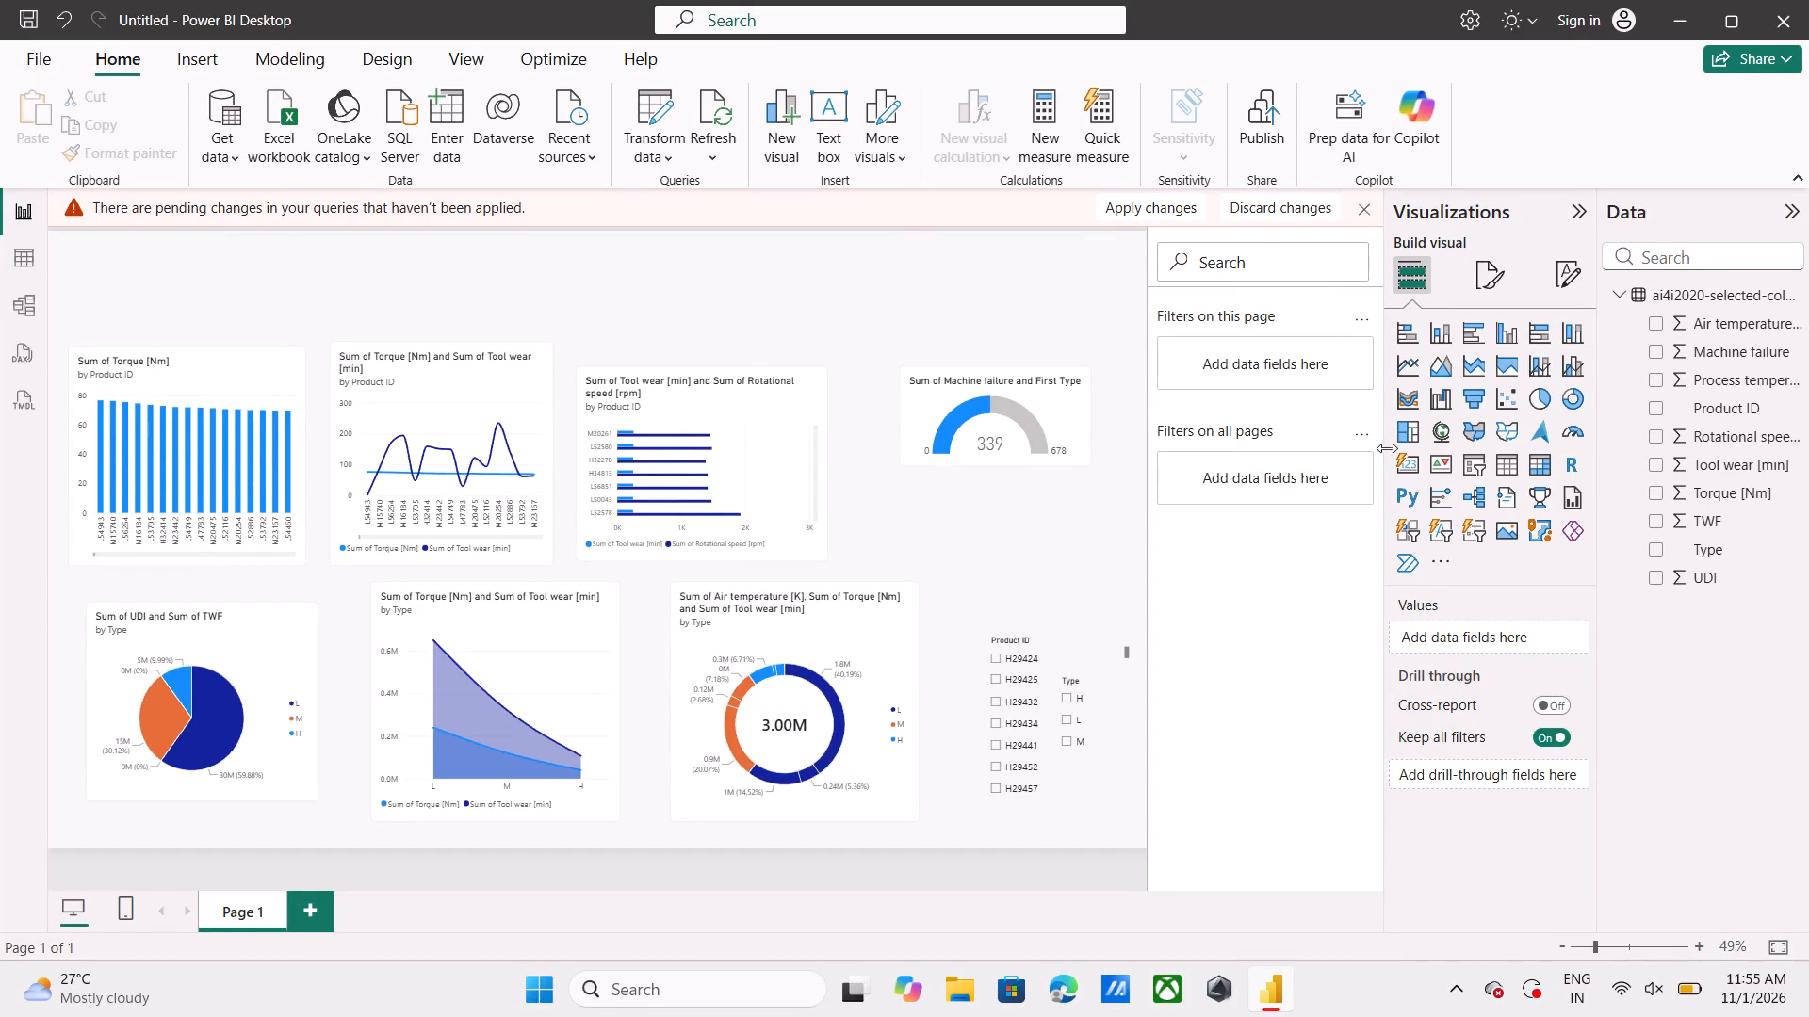
Insert a wide card visual showing the sums of UDI, TWF, Tool wear [min] and Rotational speed.
click(1416, 460)
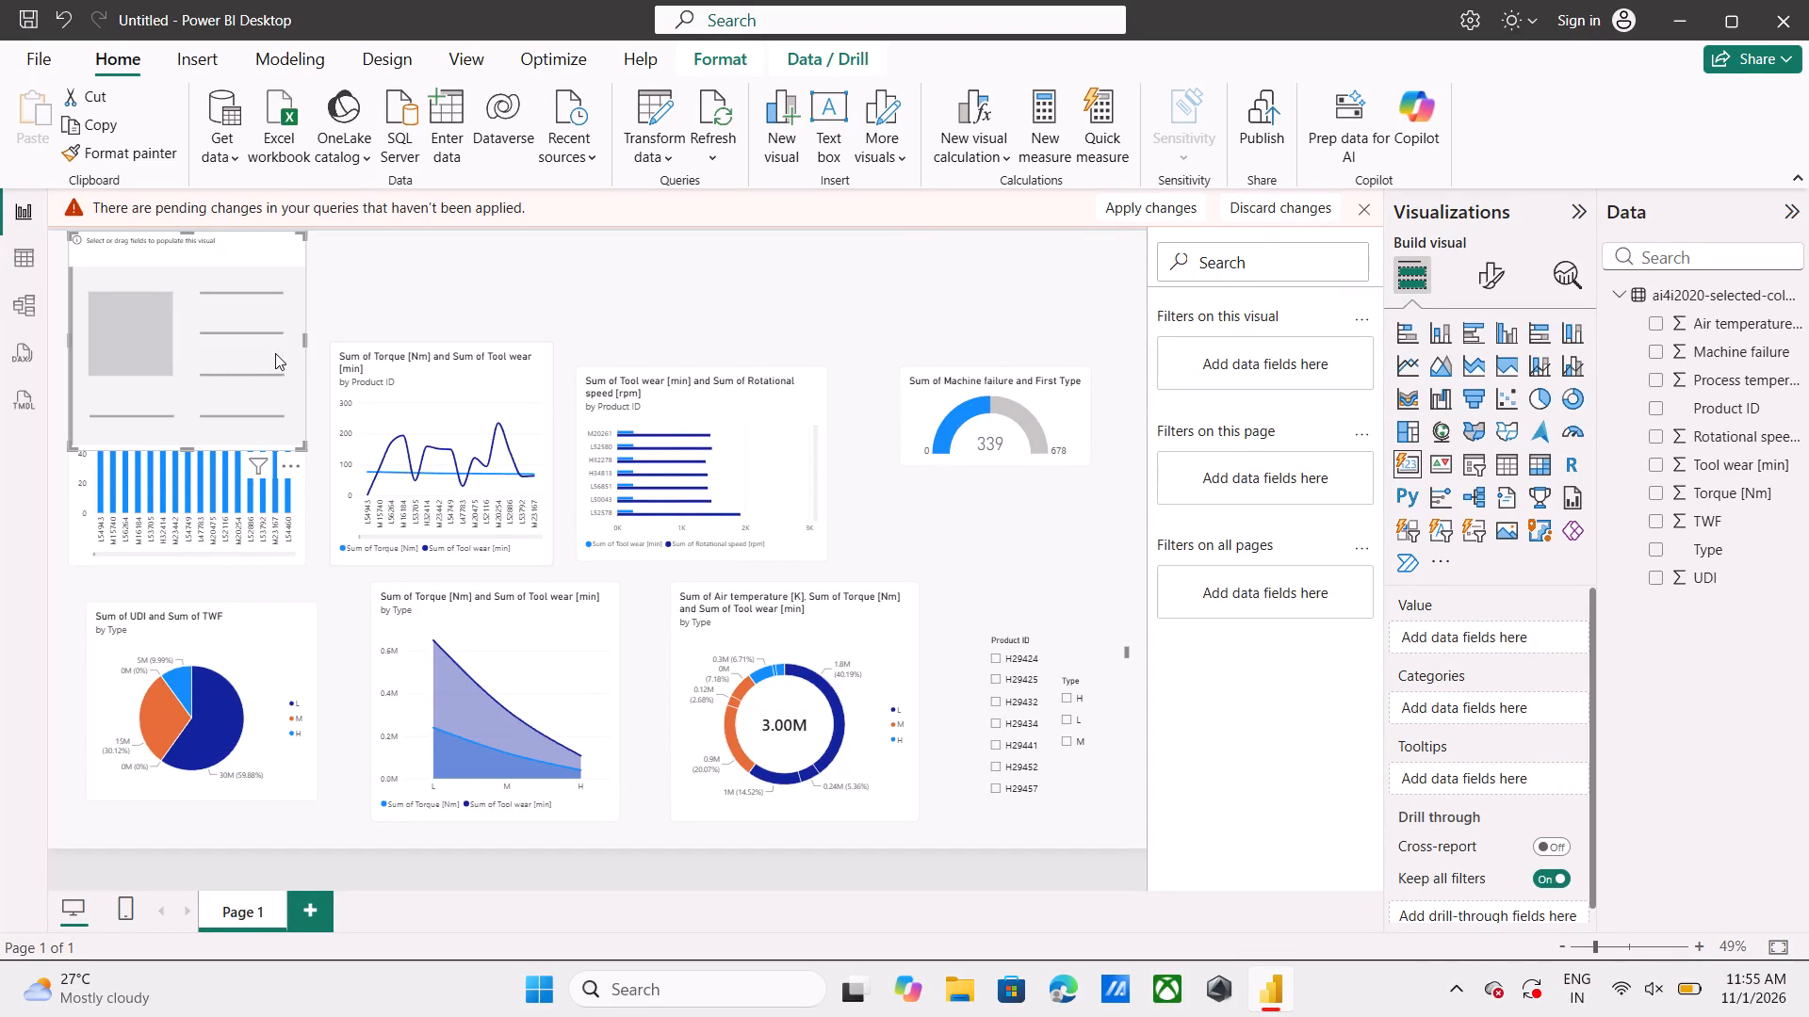
drag(305, 337, 120, 333)
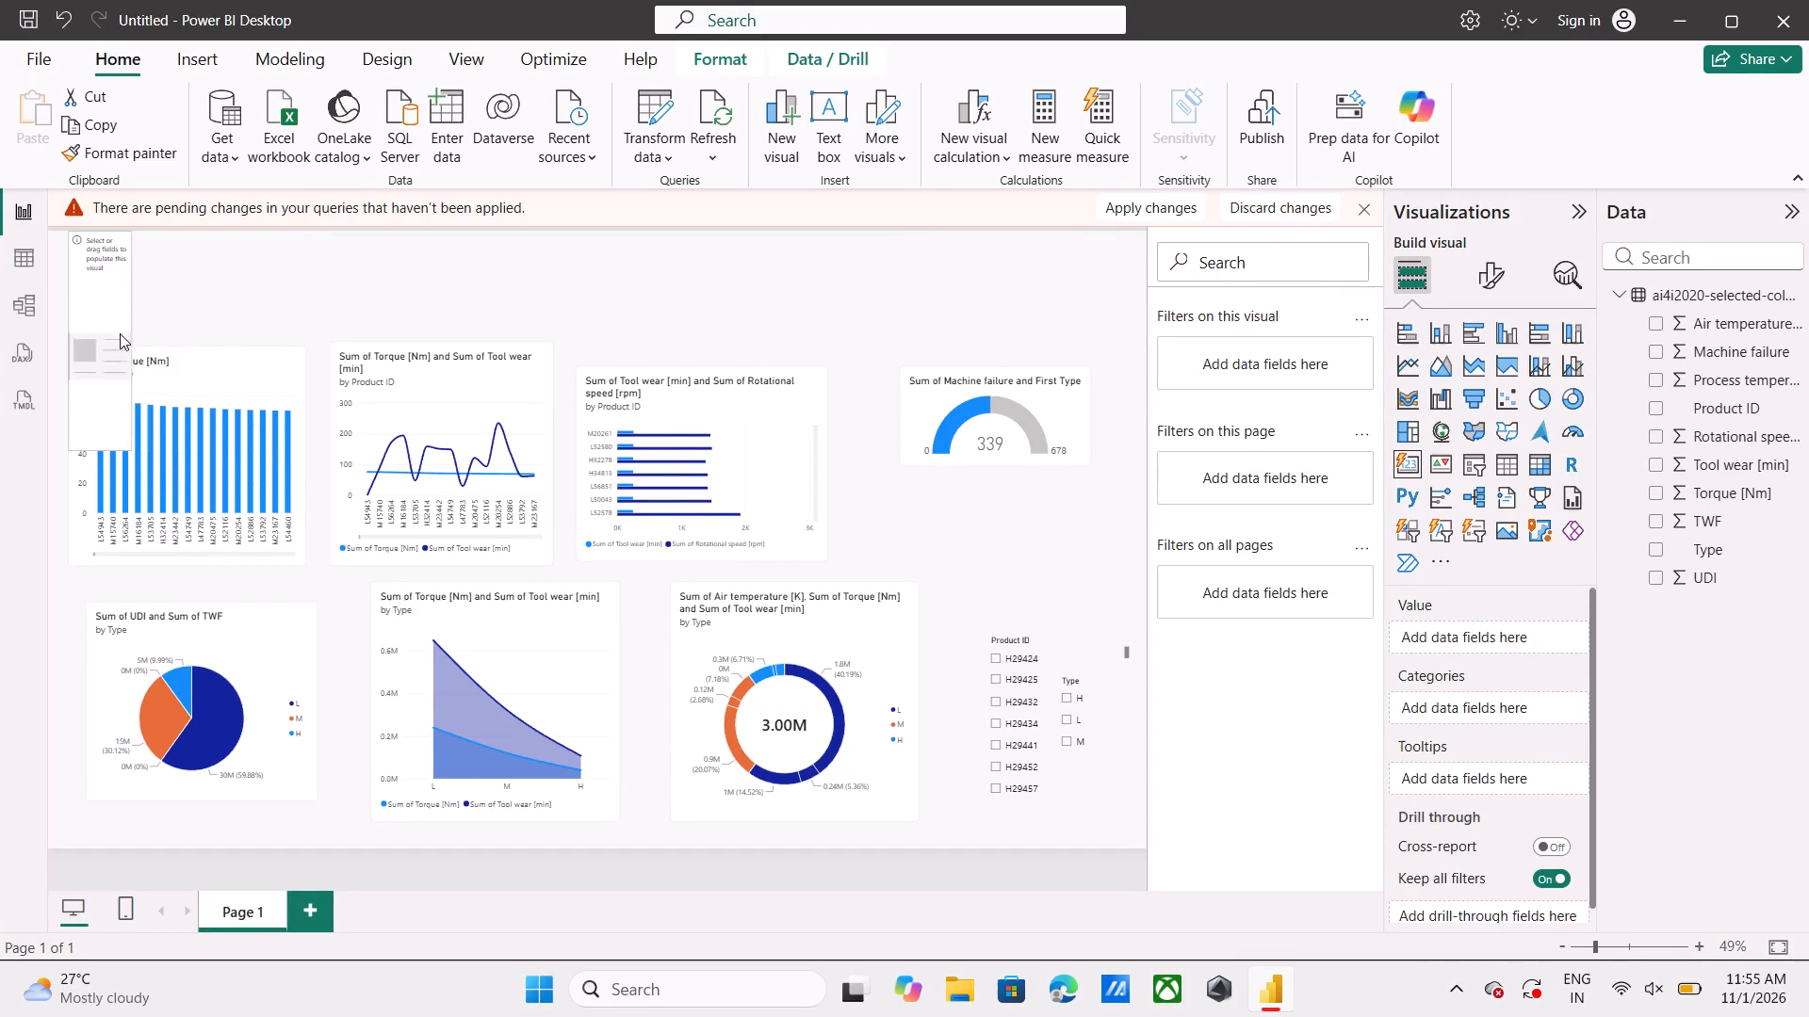
drag(120, 333, 411, 573)
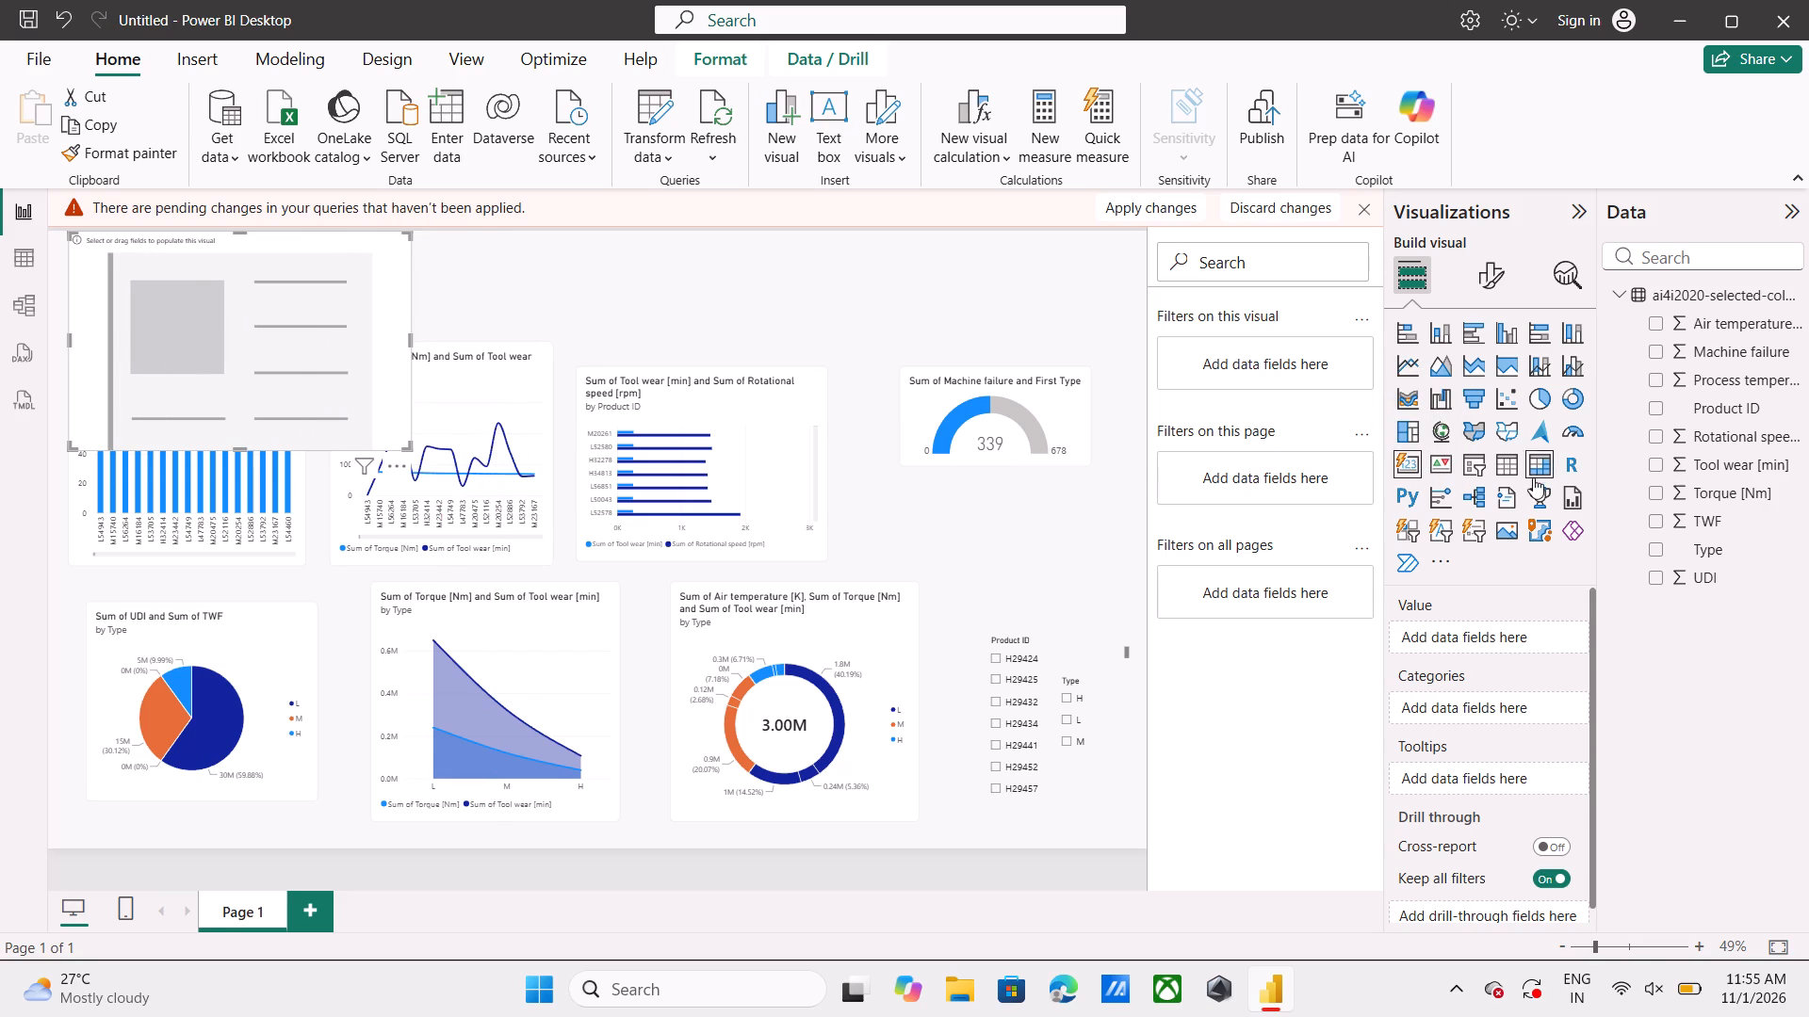
click(1654, 578)
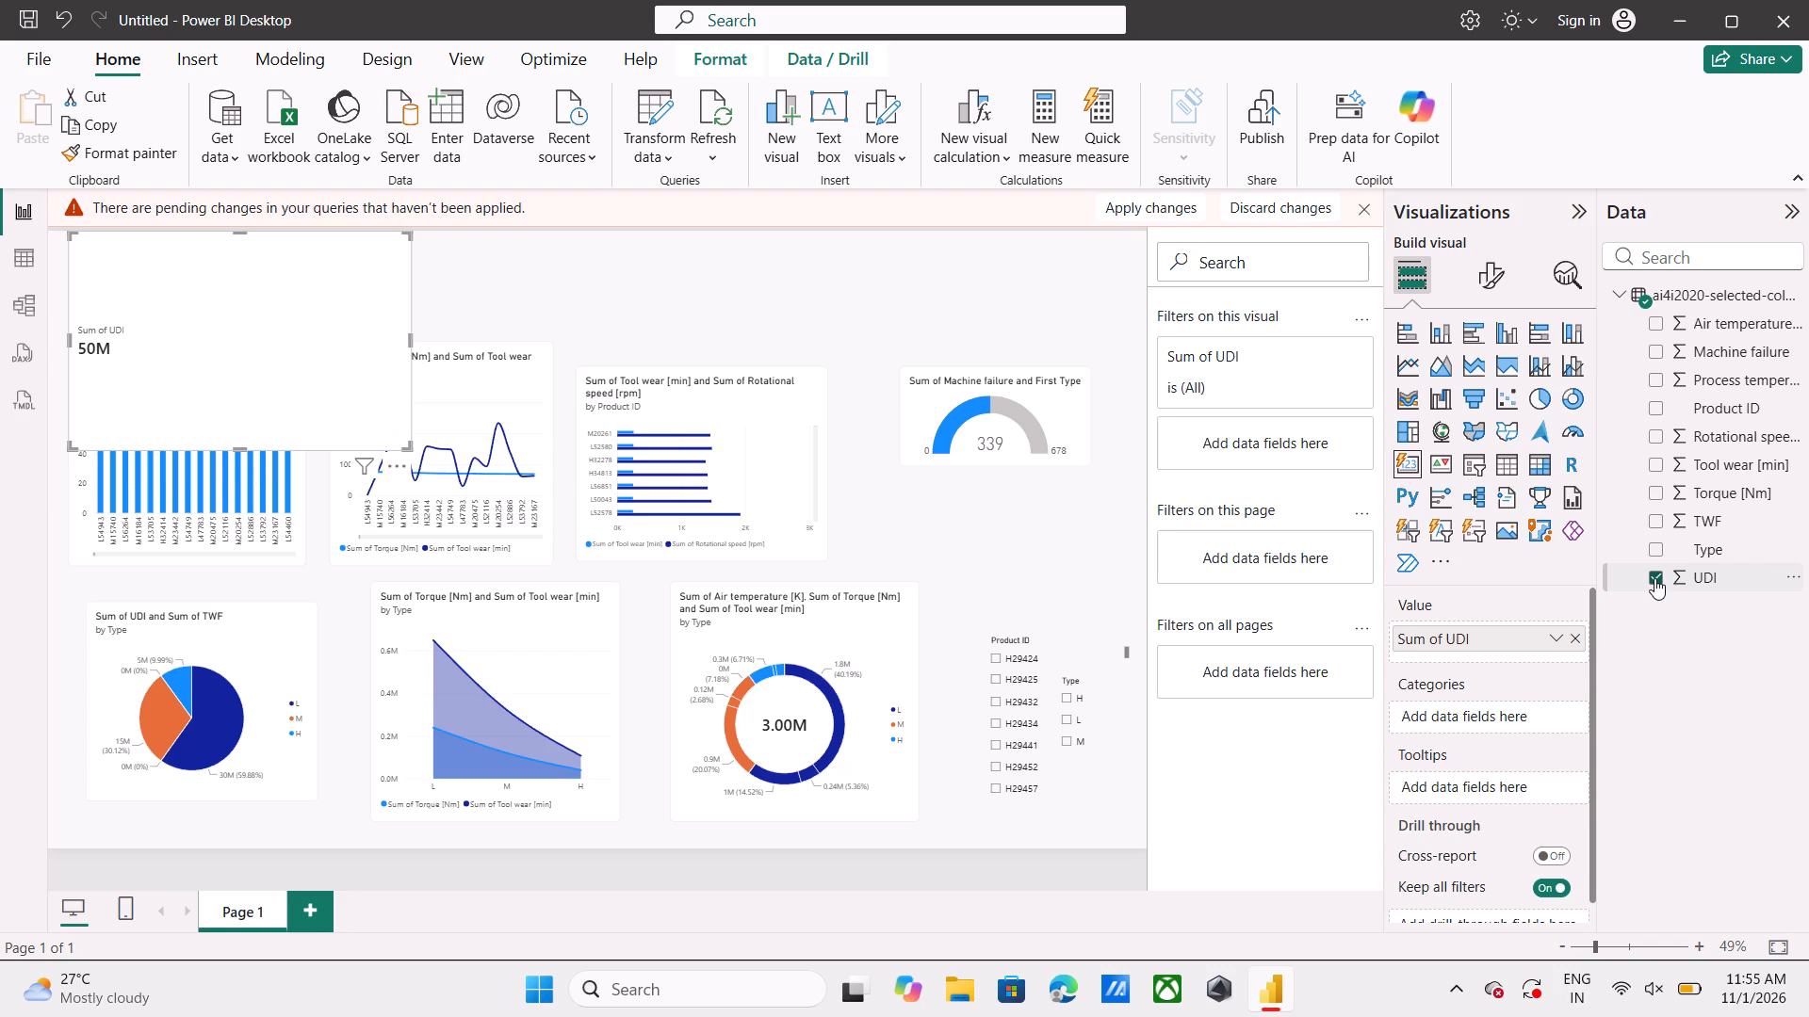
click(1652, 521)
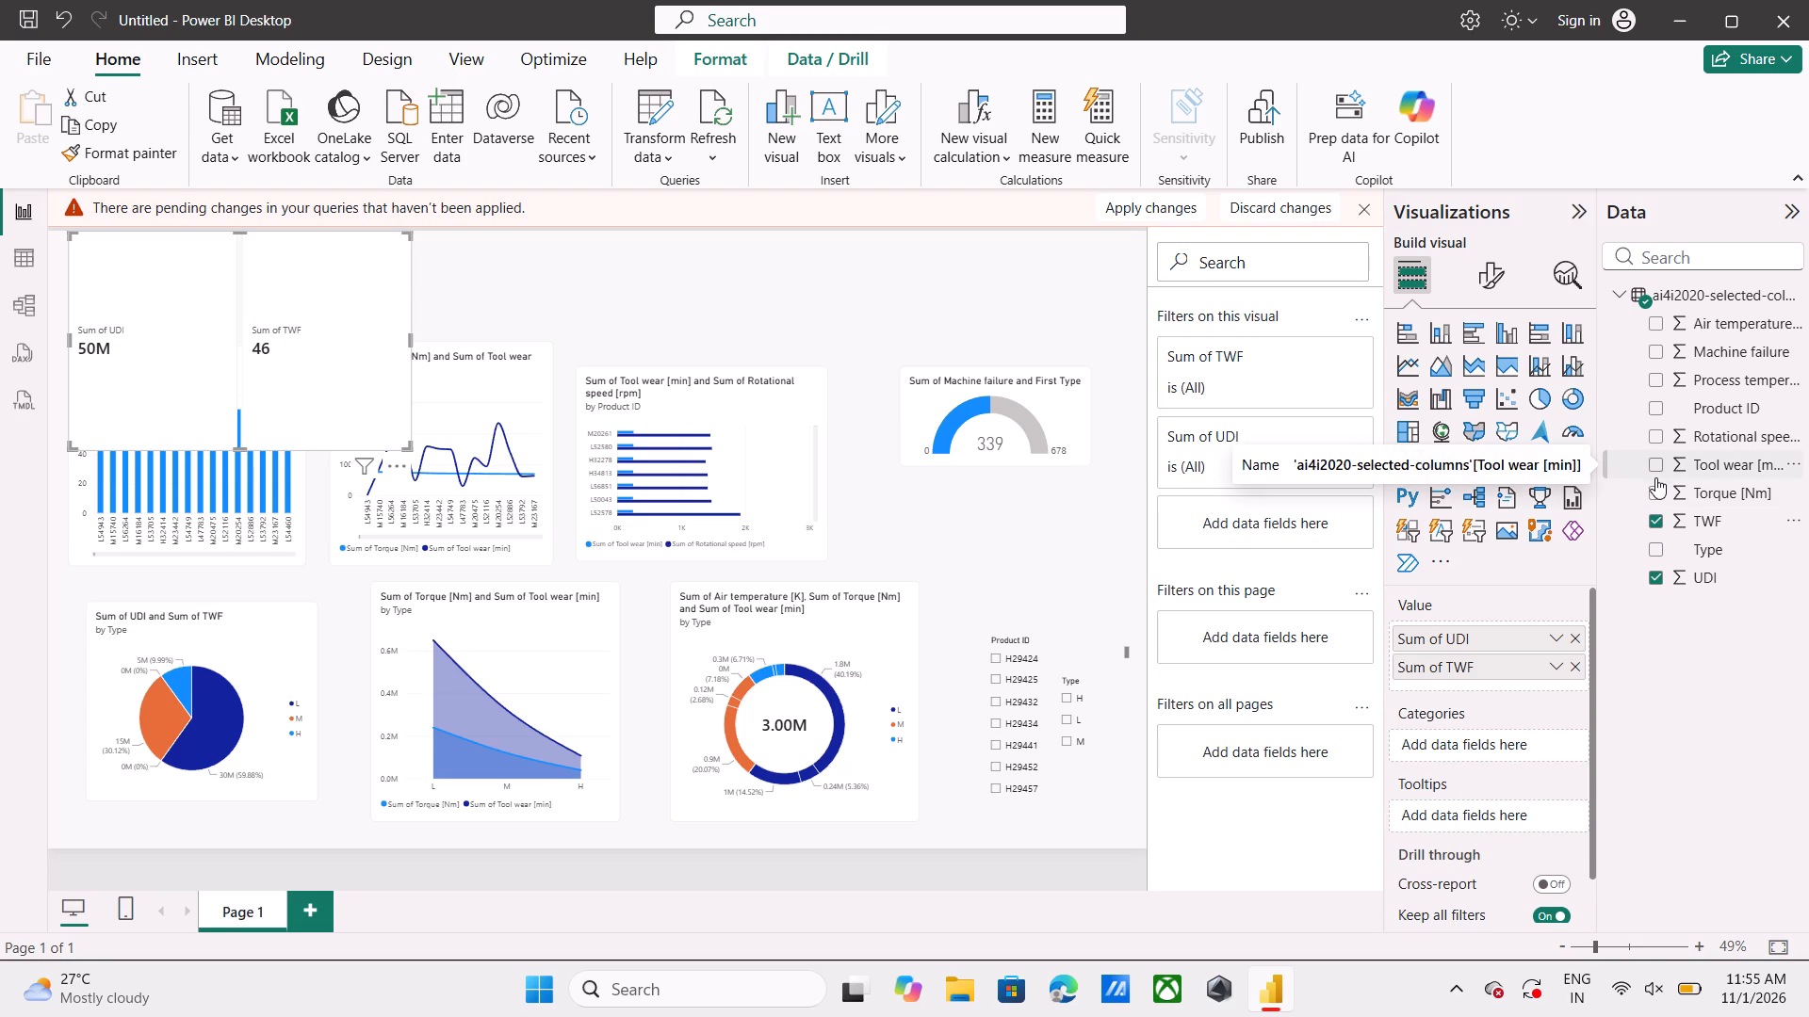
click(1654, 490)
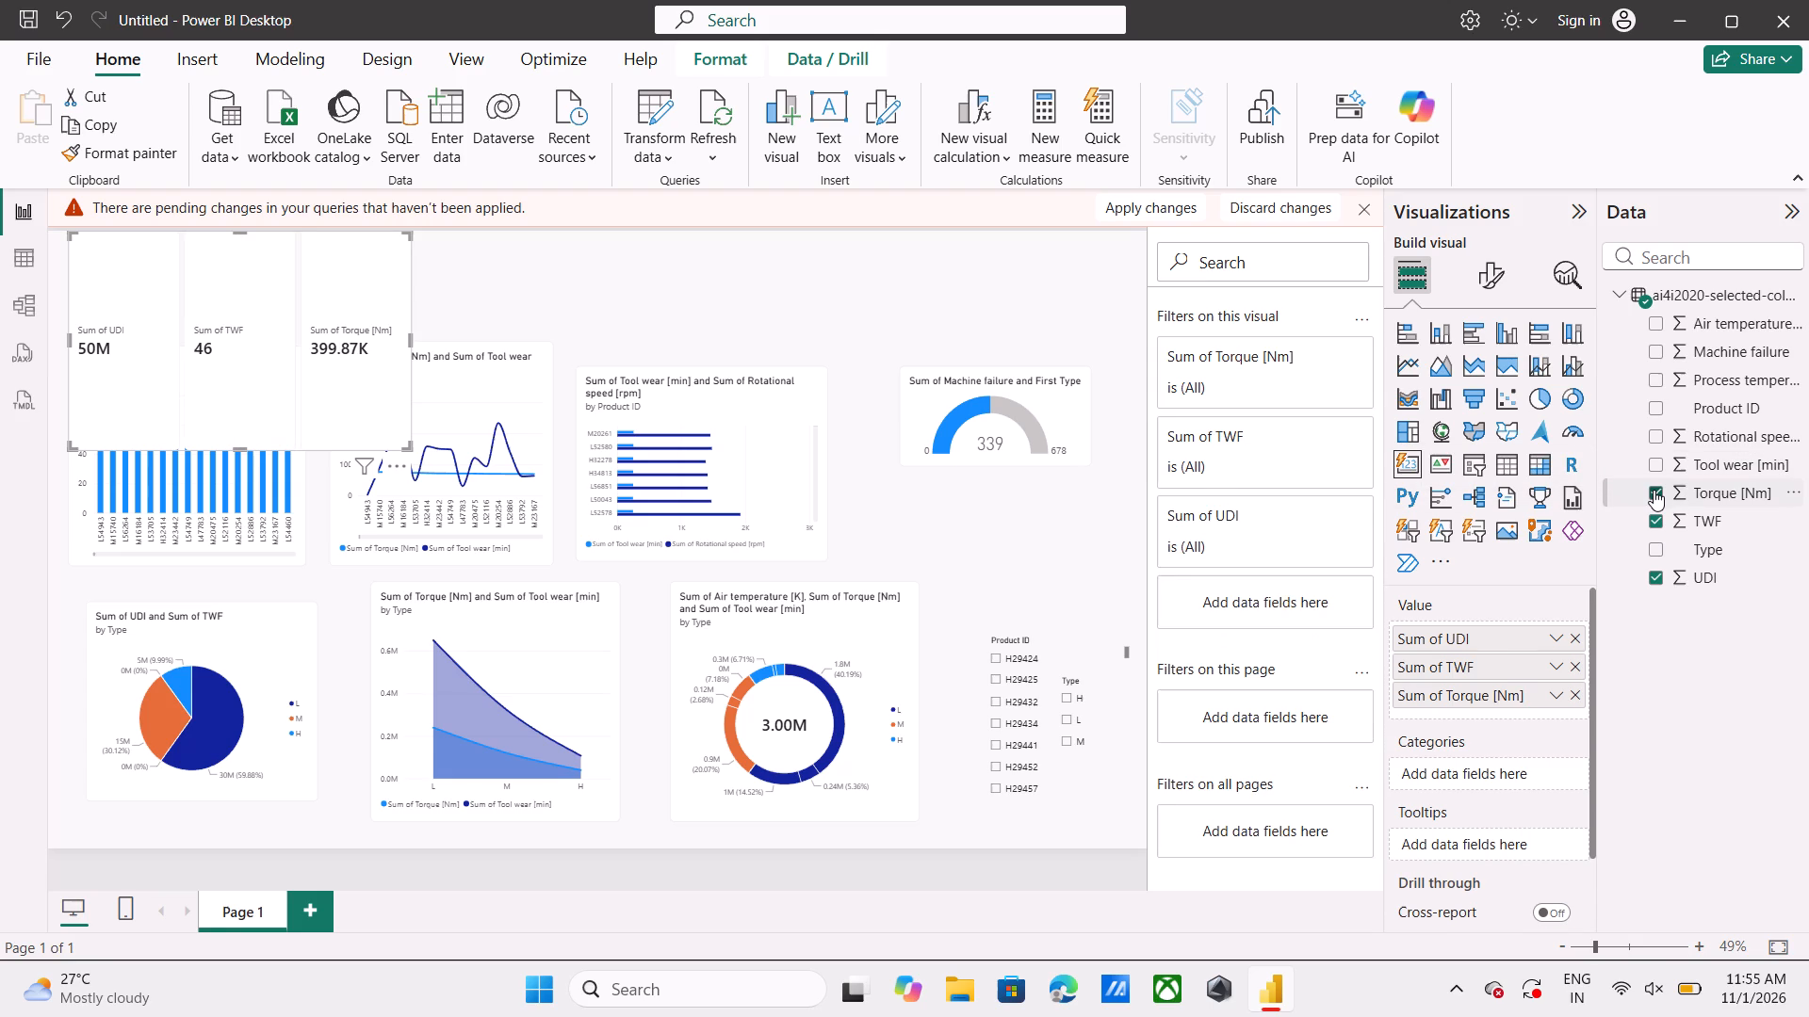
click(1656, 465)
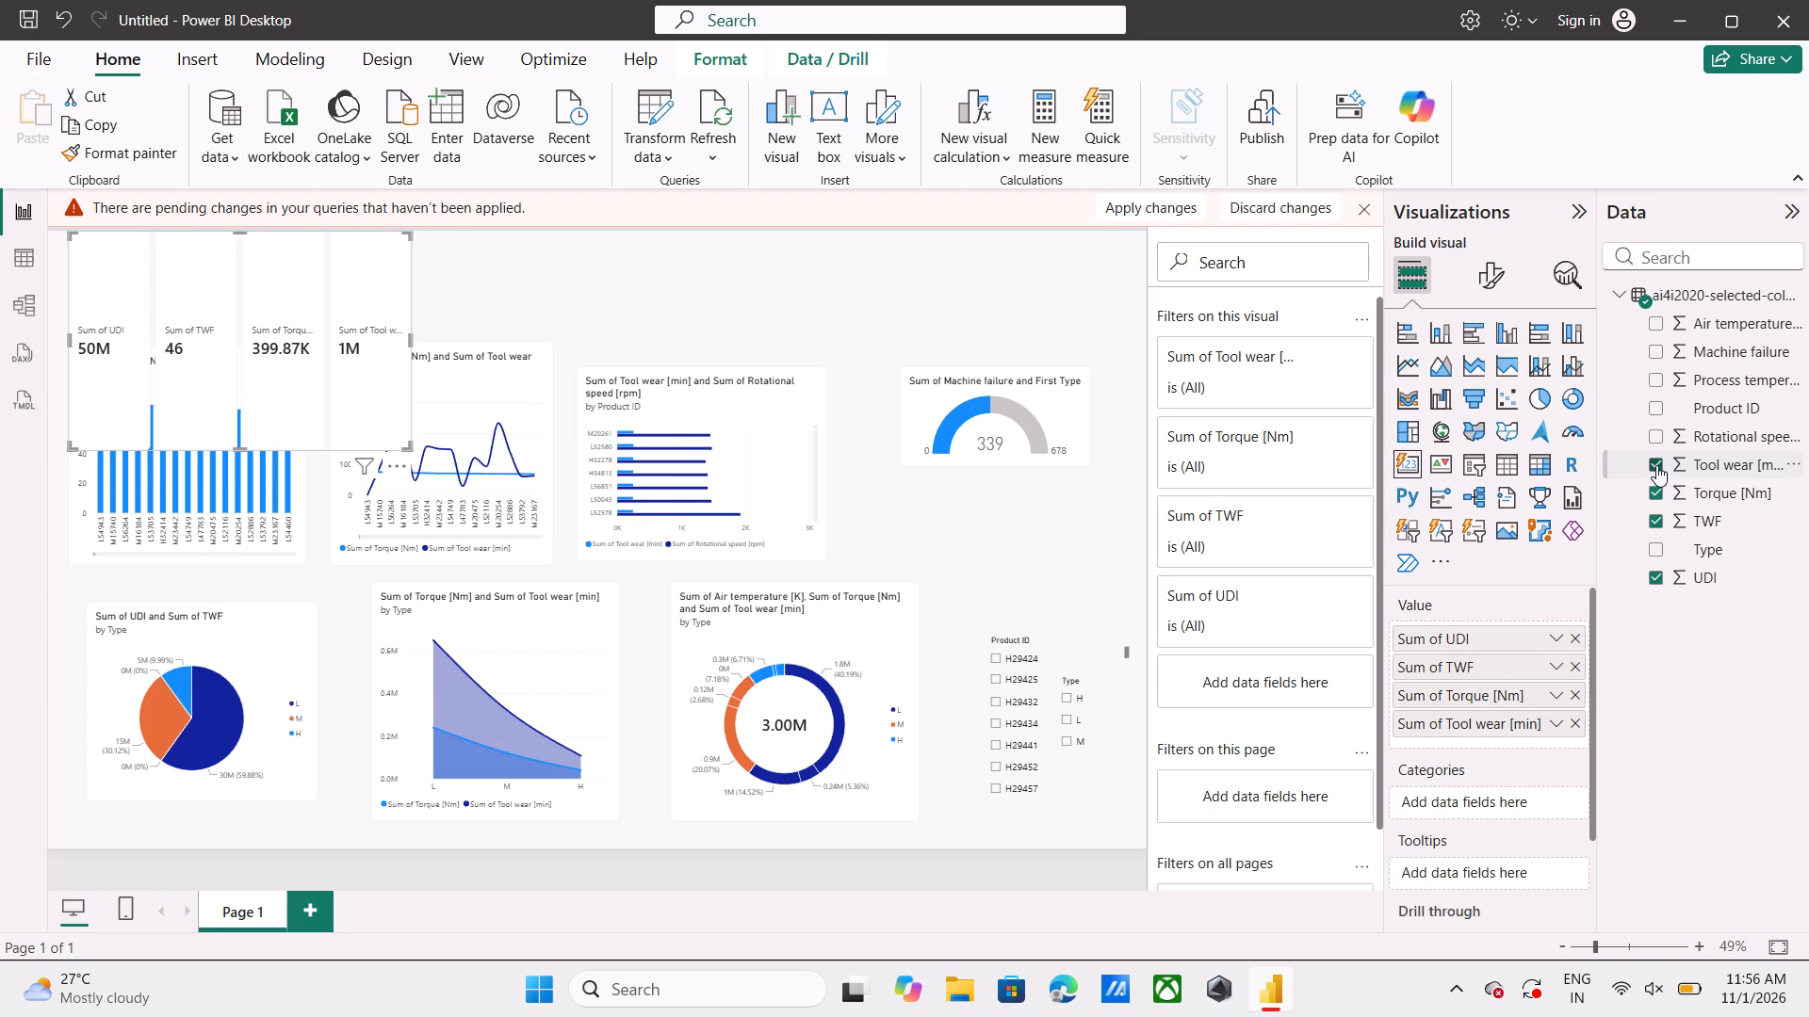
click(1656, 465)
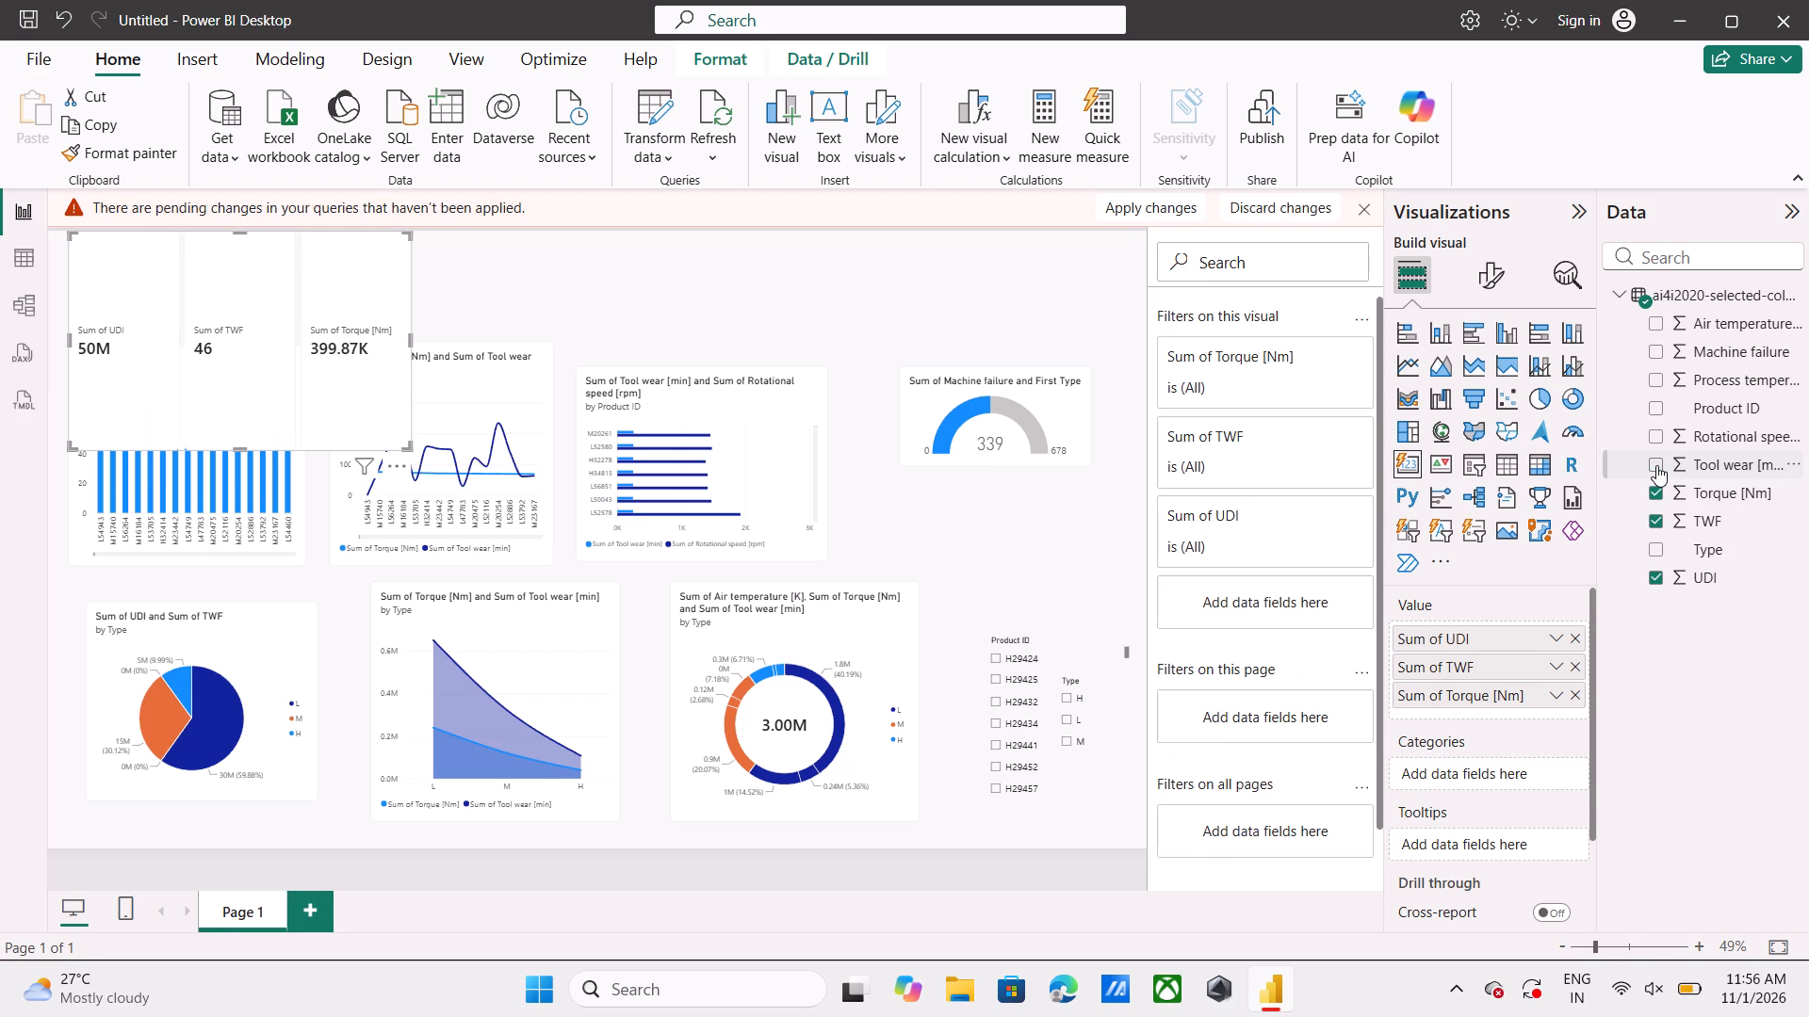
click(1656, 465)
click(1656, 492)
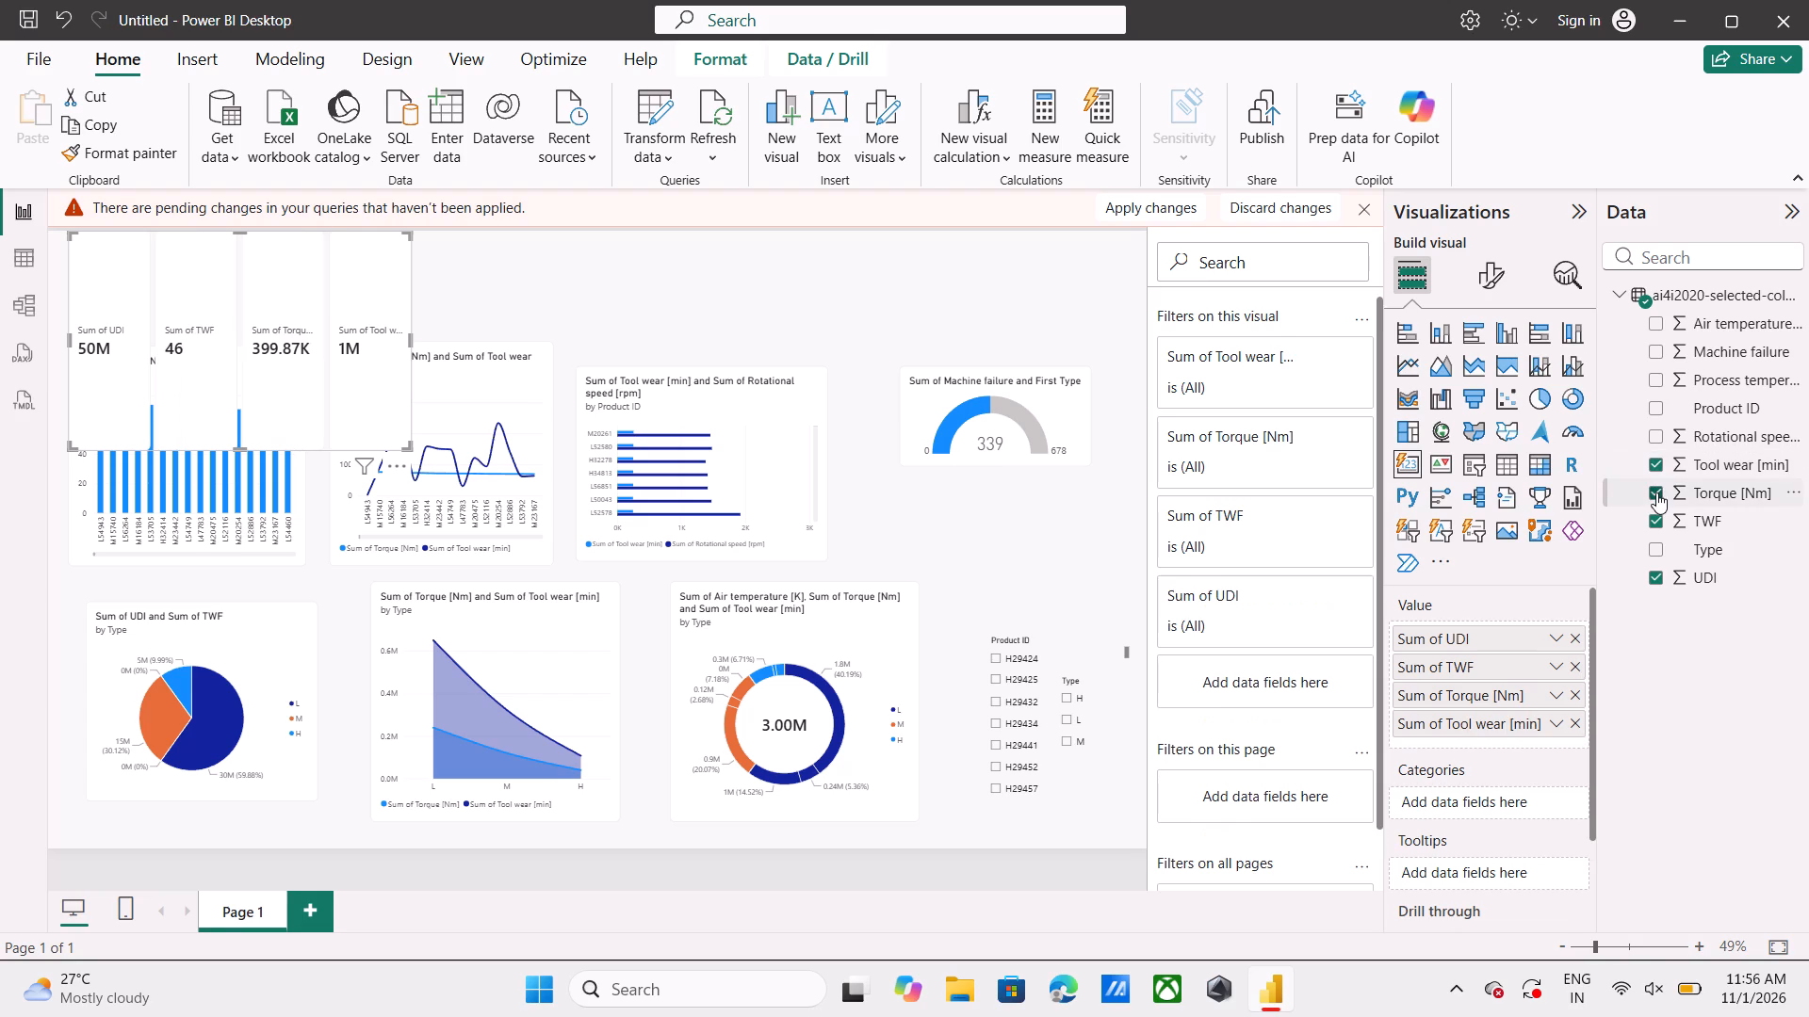
click(1660, 434)
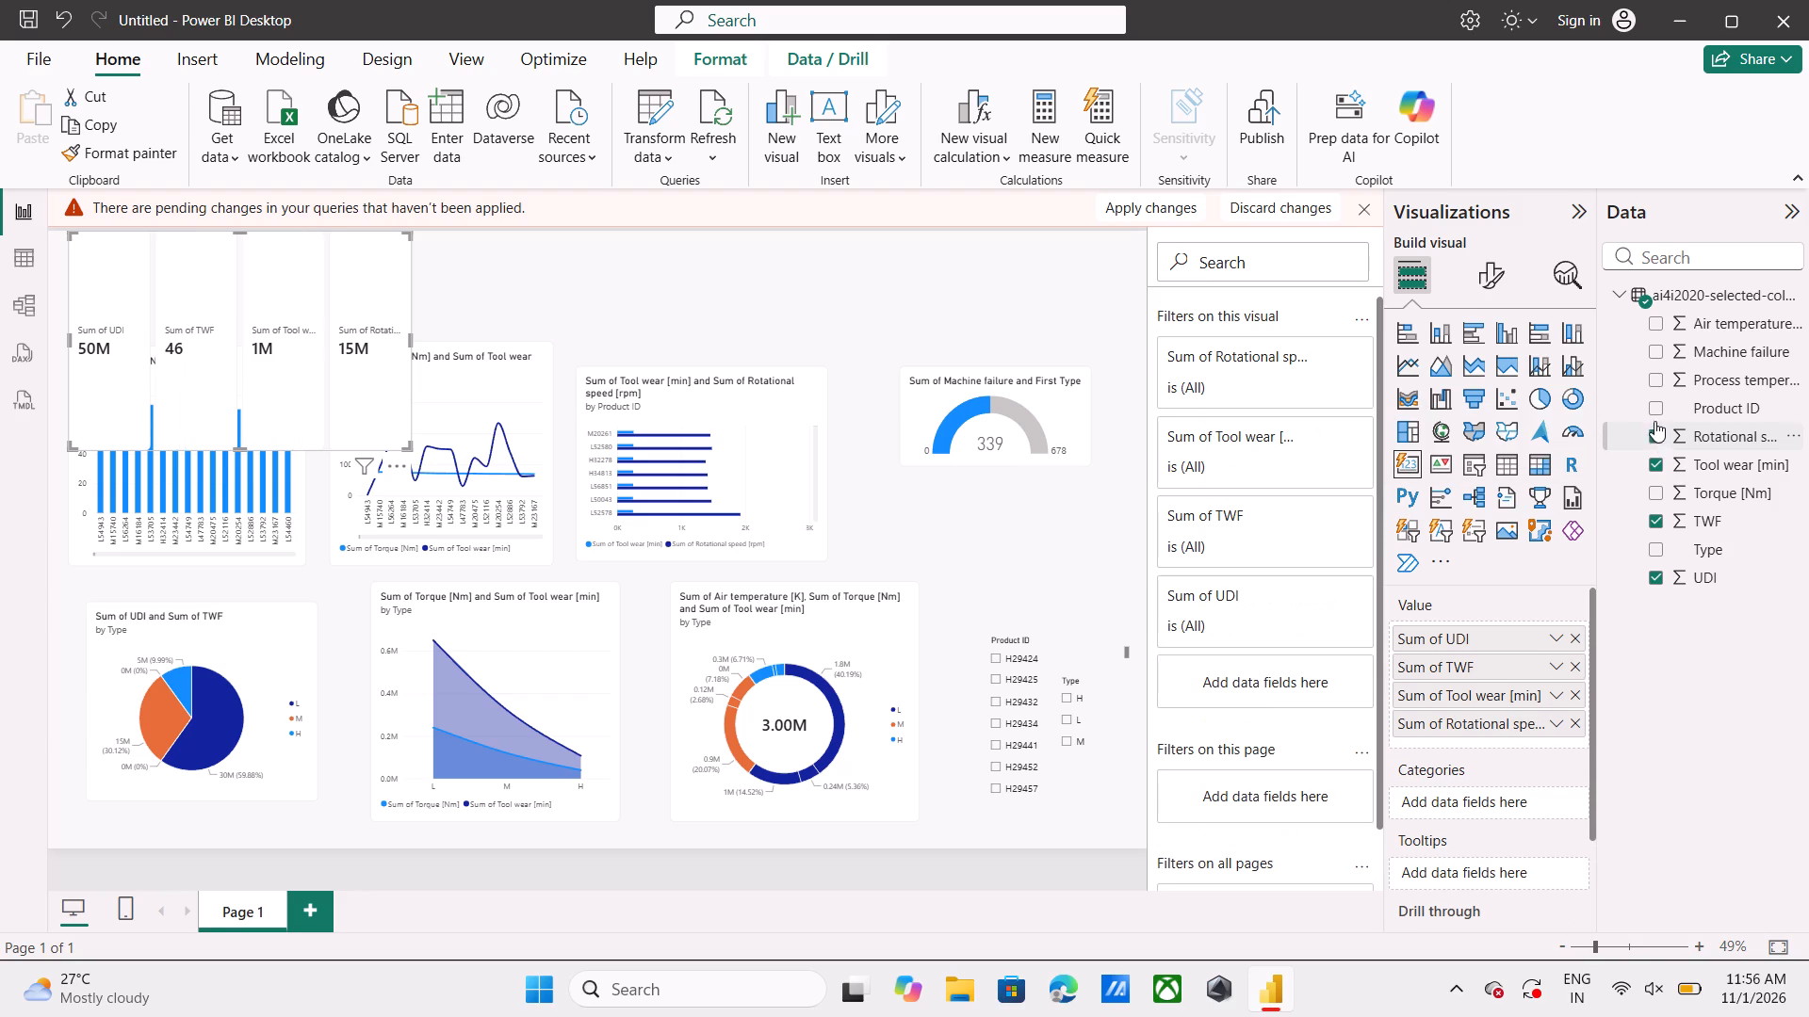
click(1656, 381)
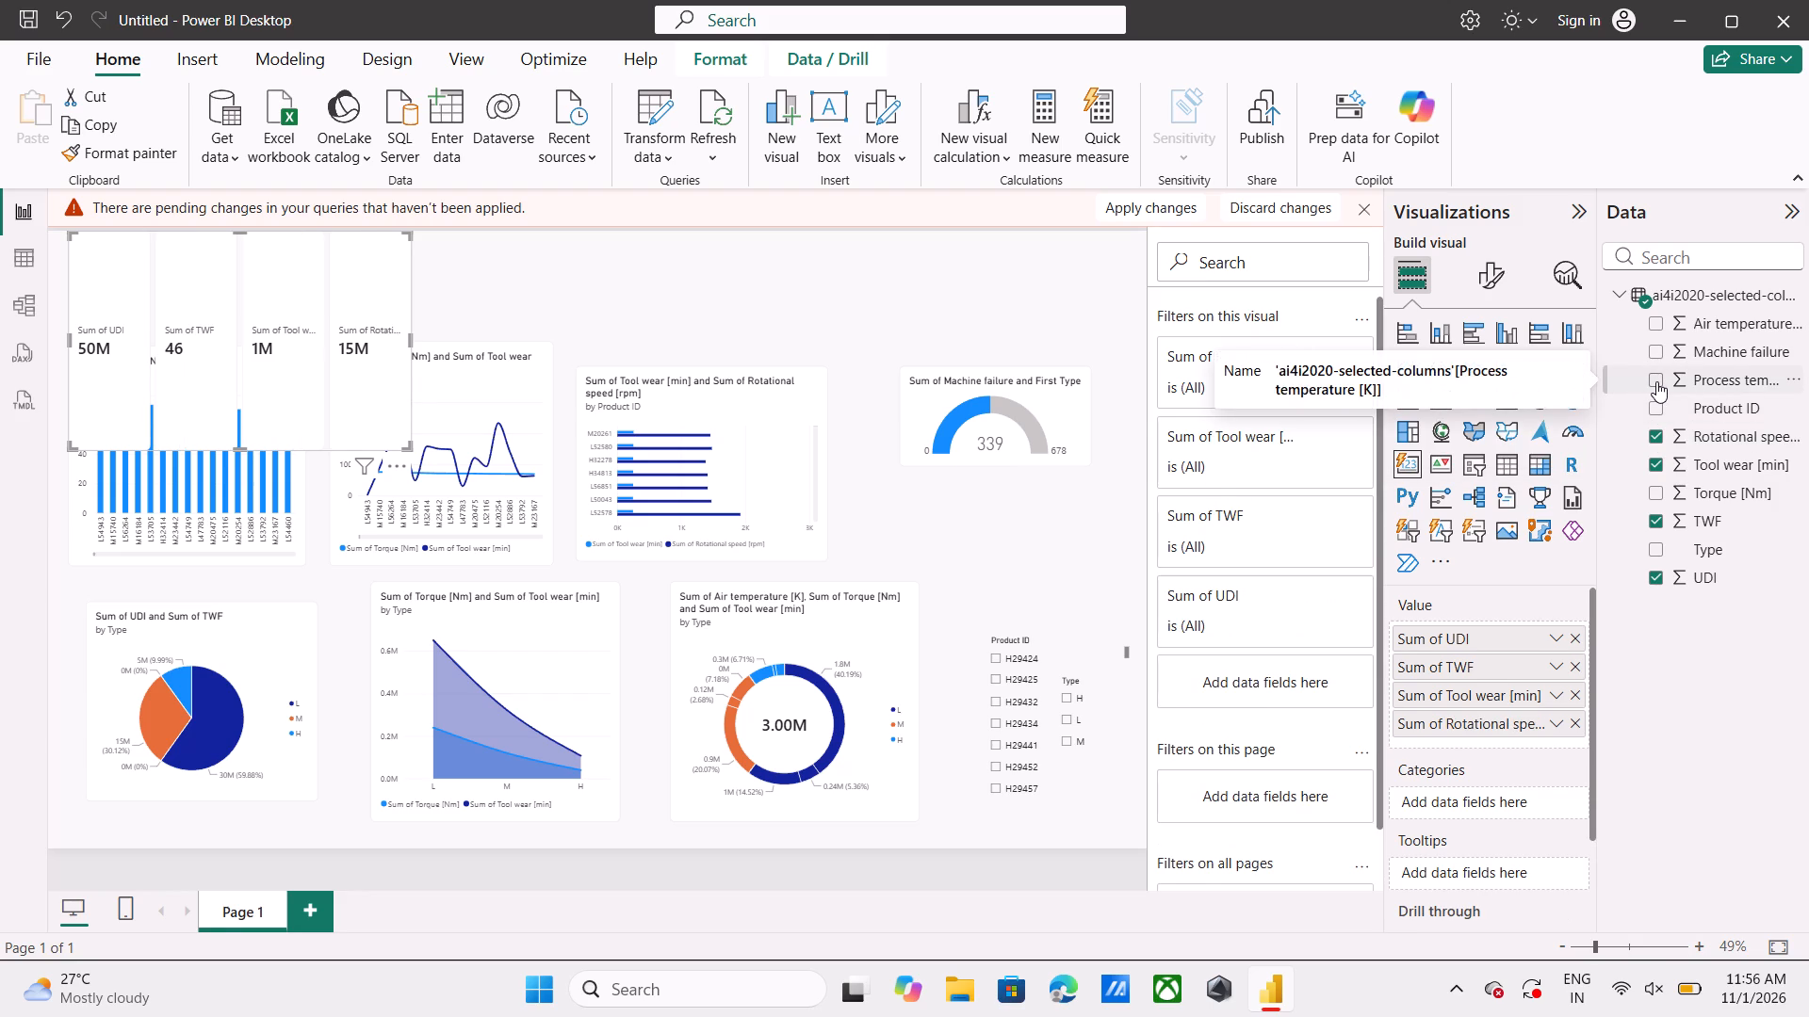
click(1656, 381)
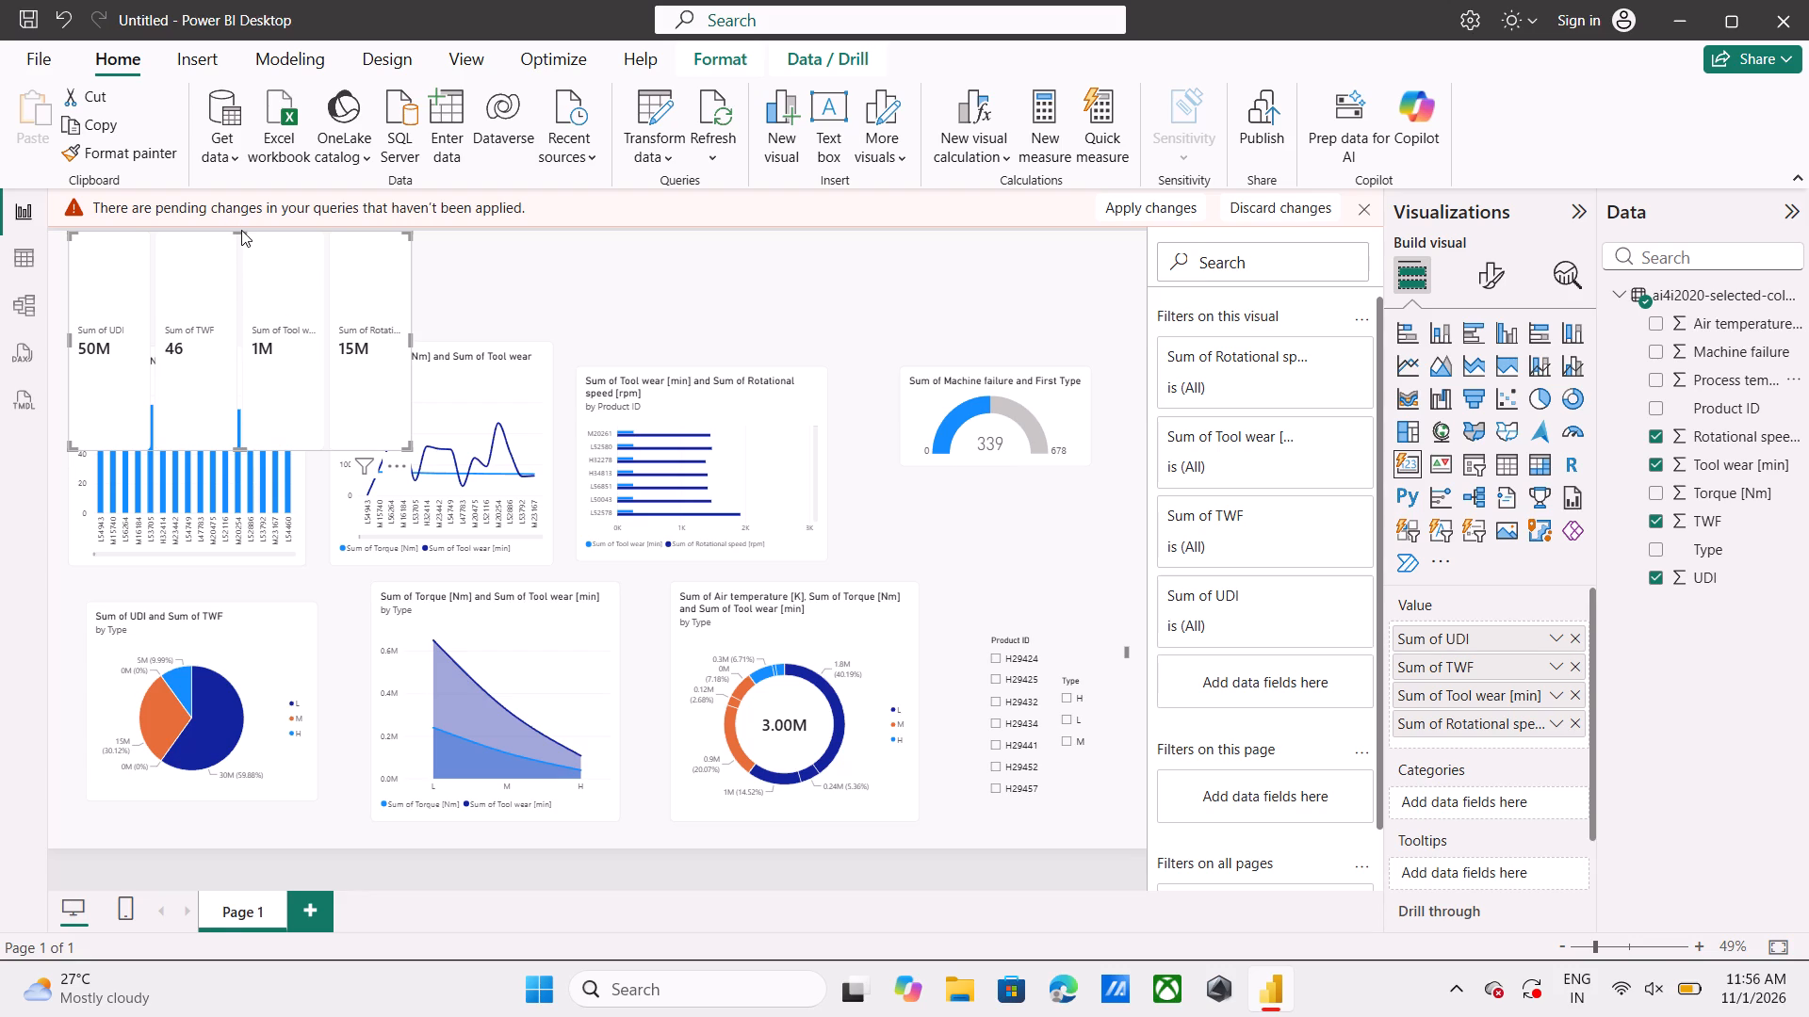
Shrink the four-value card to a short strip and place it above the column and line charts without overlapping them.
drag(239, 237, 242, 283)
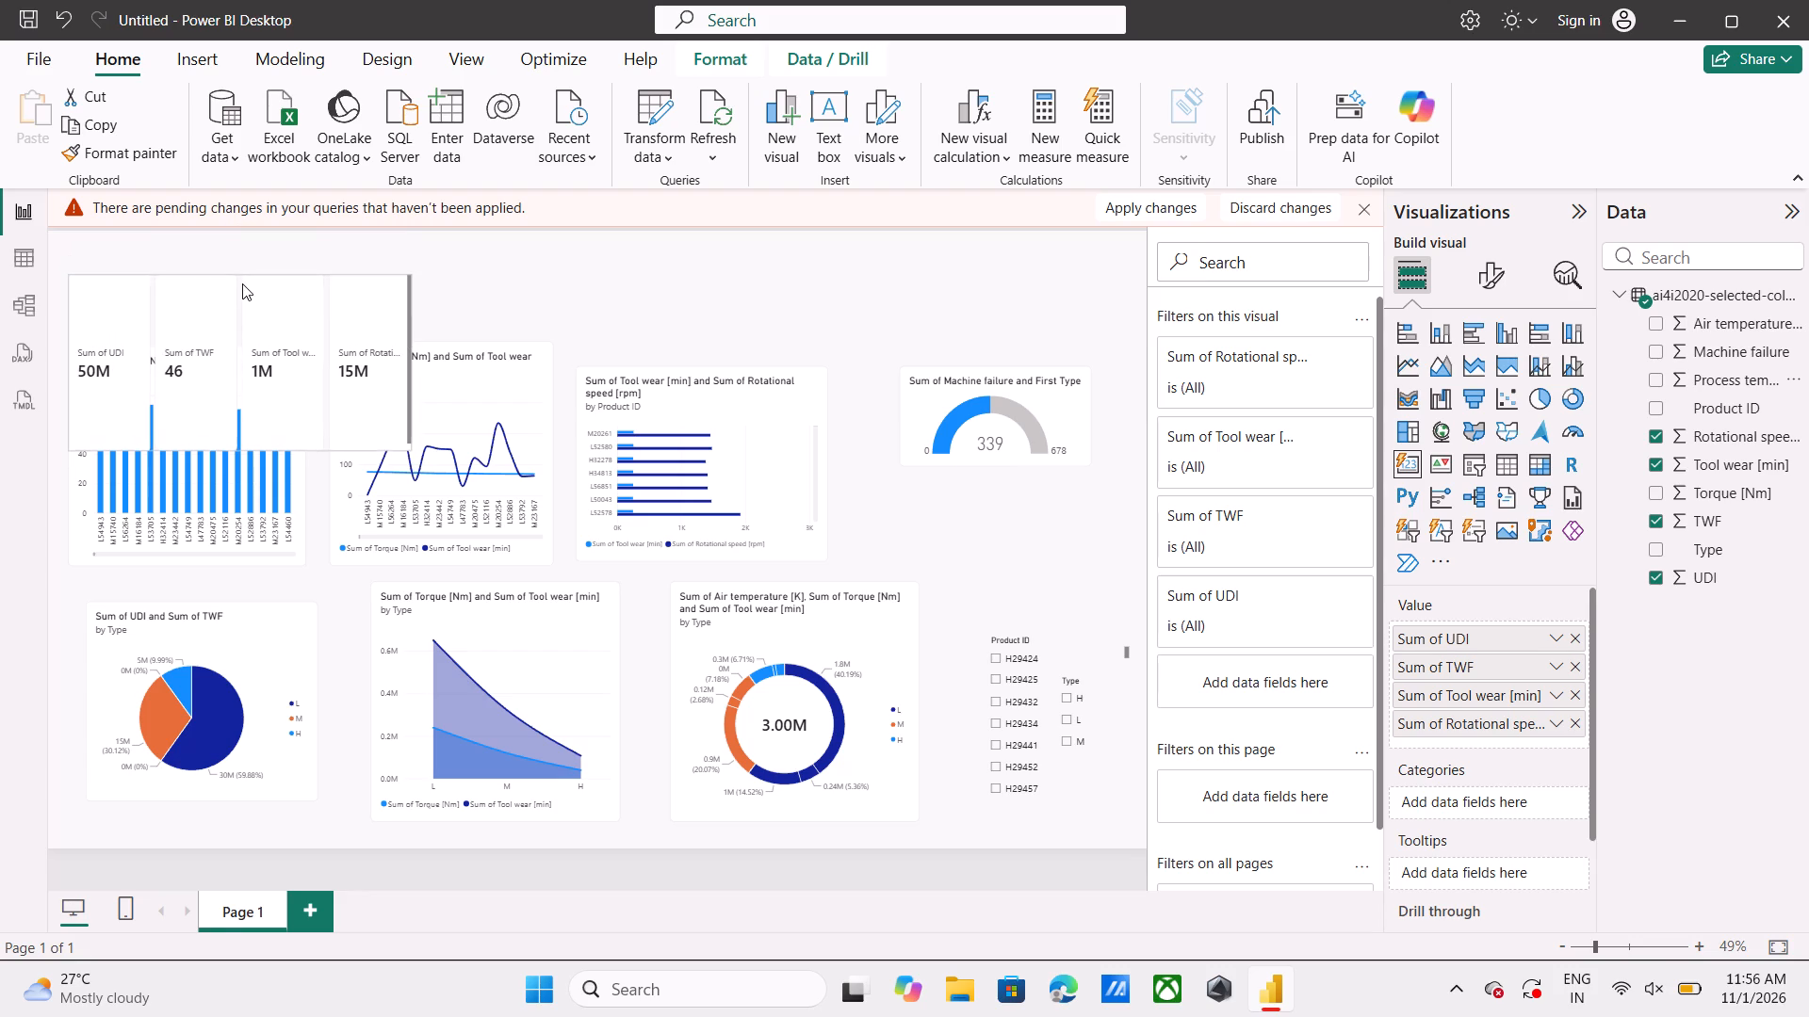
drag(242, 283, 253, 345)
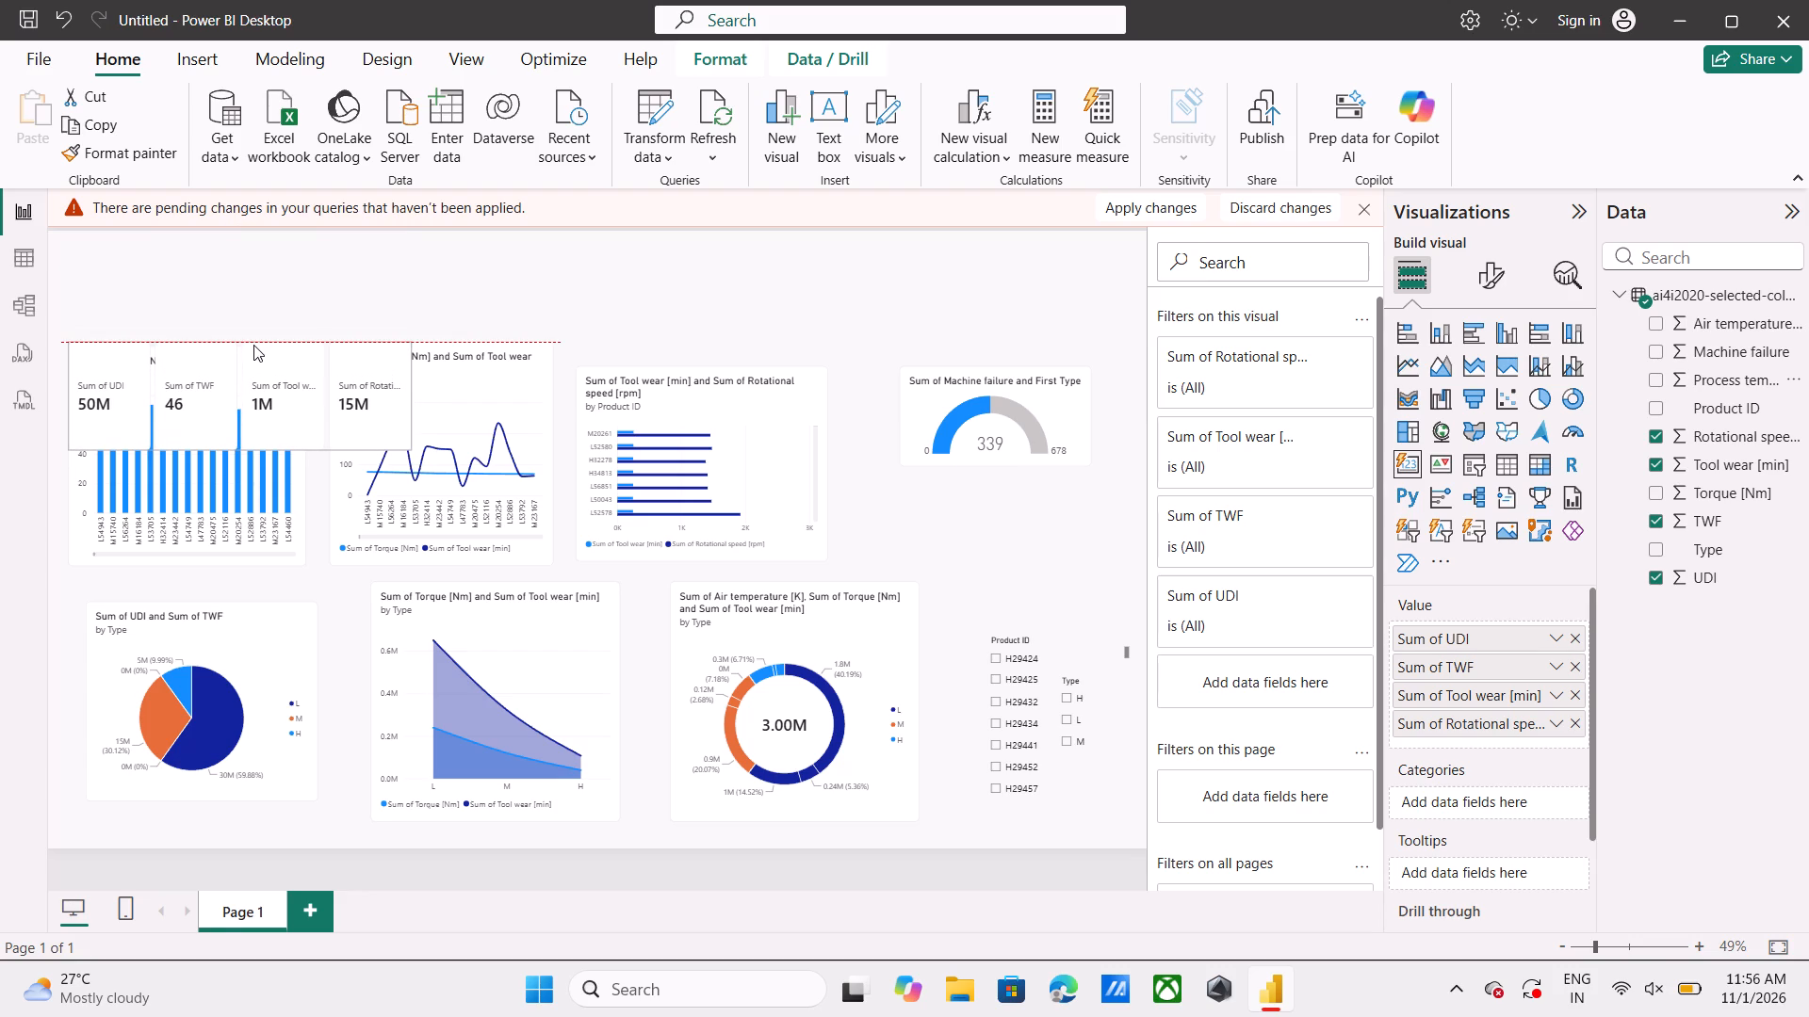
drag(253, 345, 253, 346)
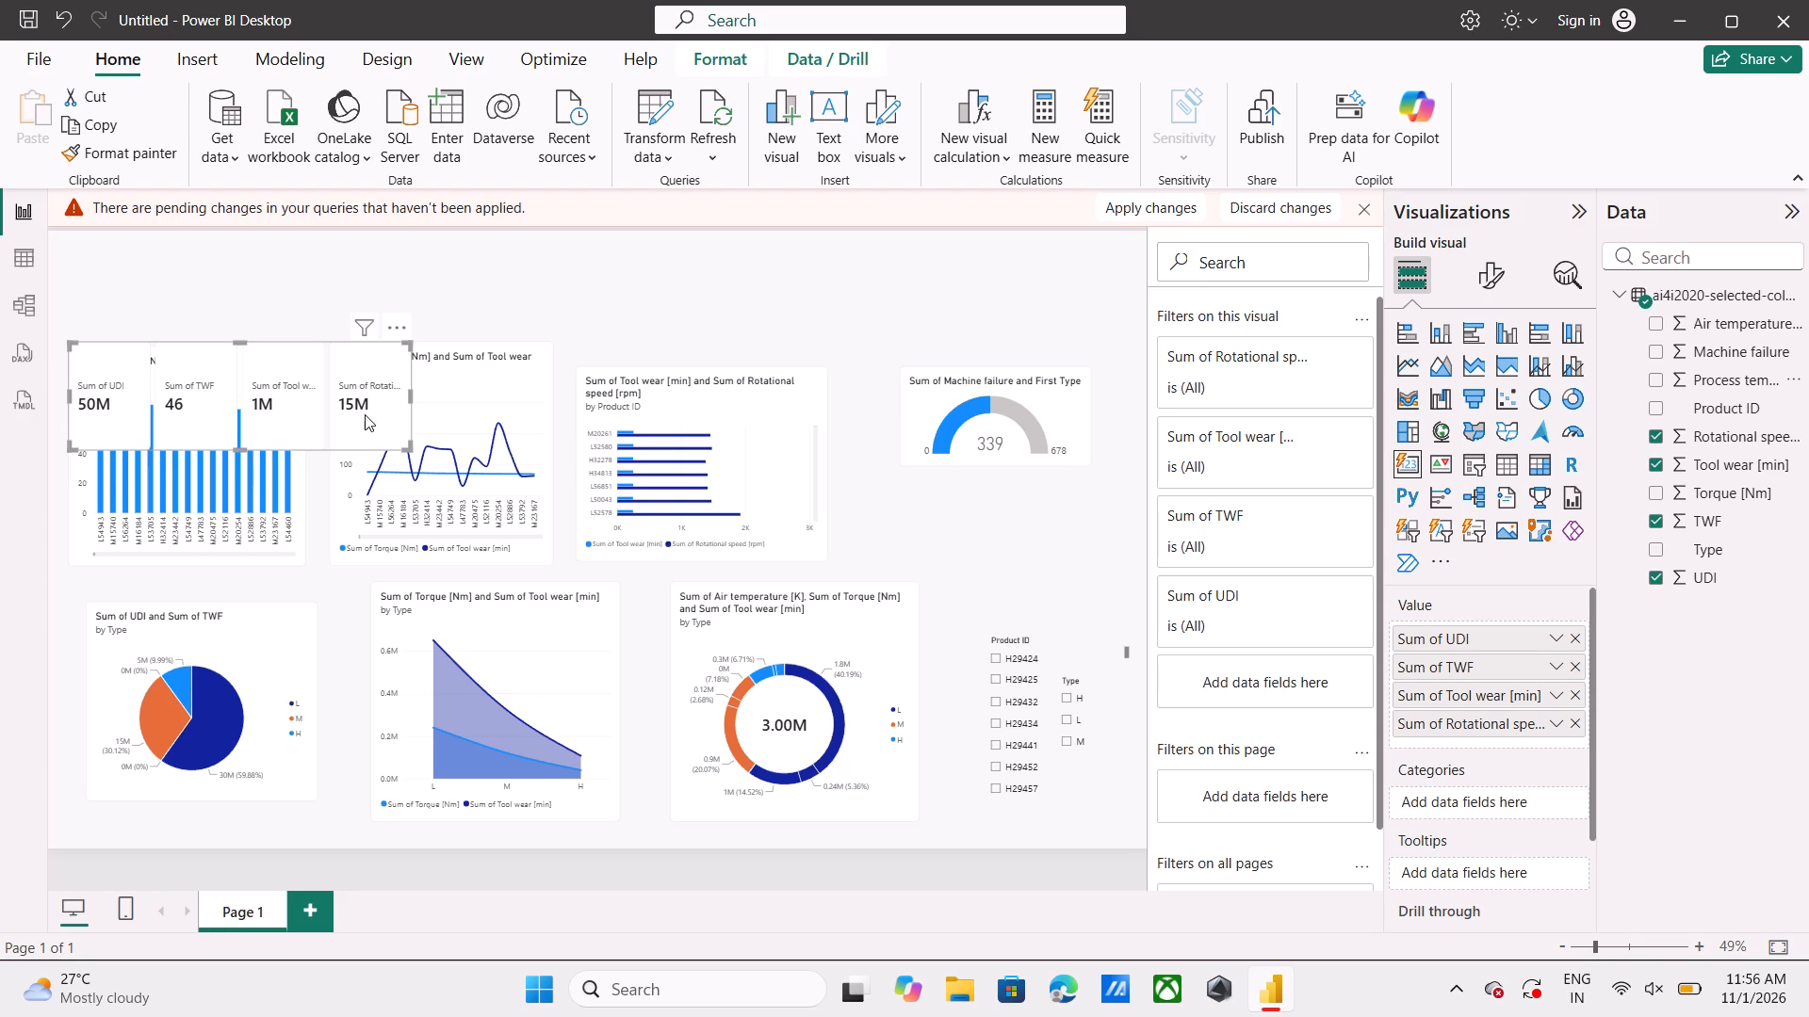
drag(378, 419, 419, 318)
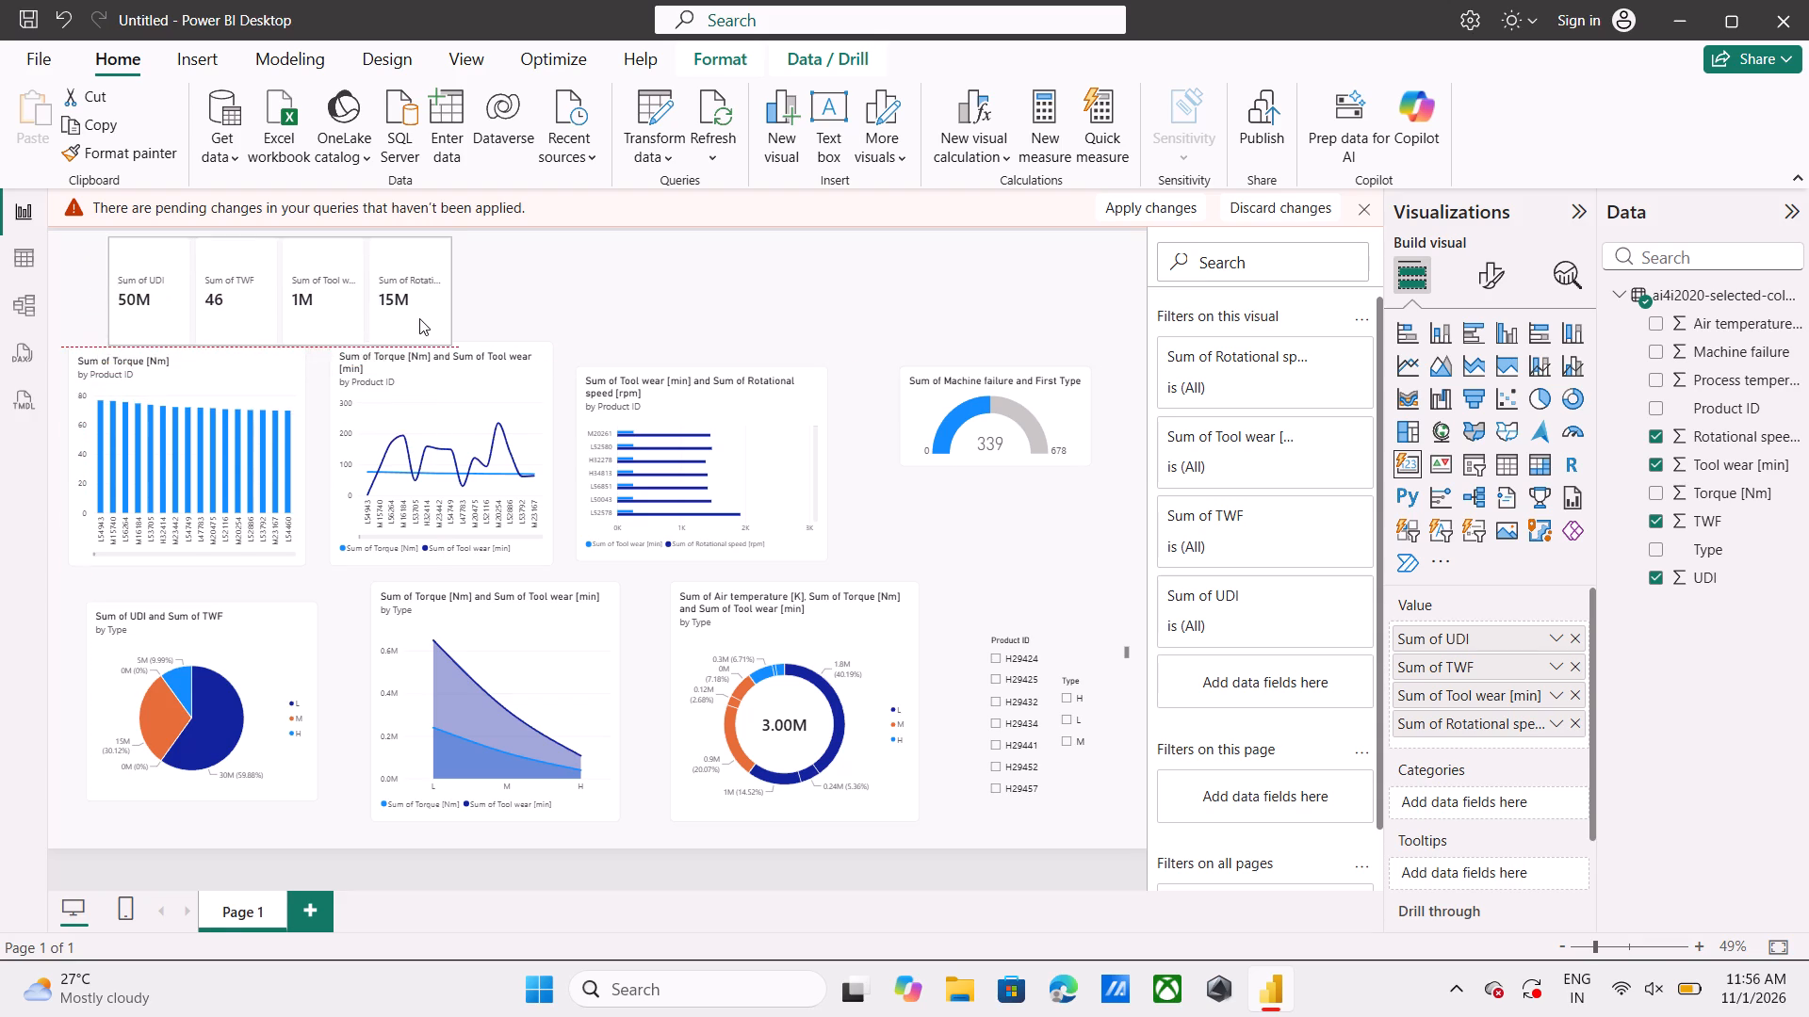
drag(419, 318, 446, 355)
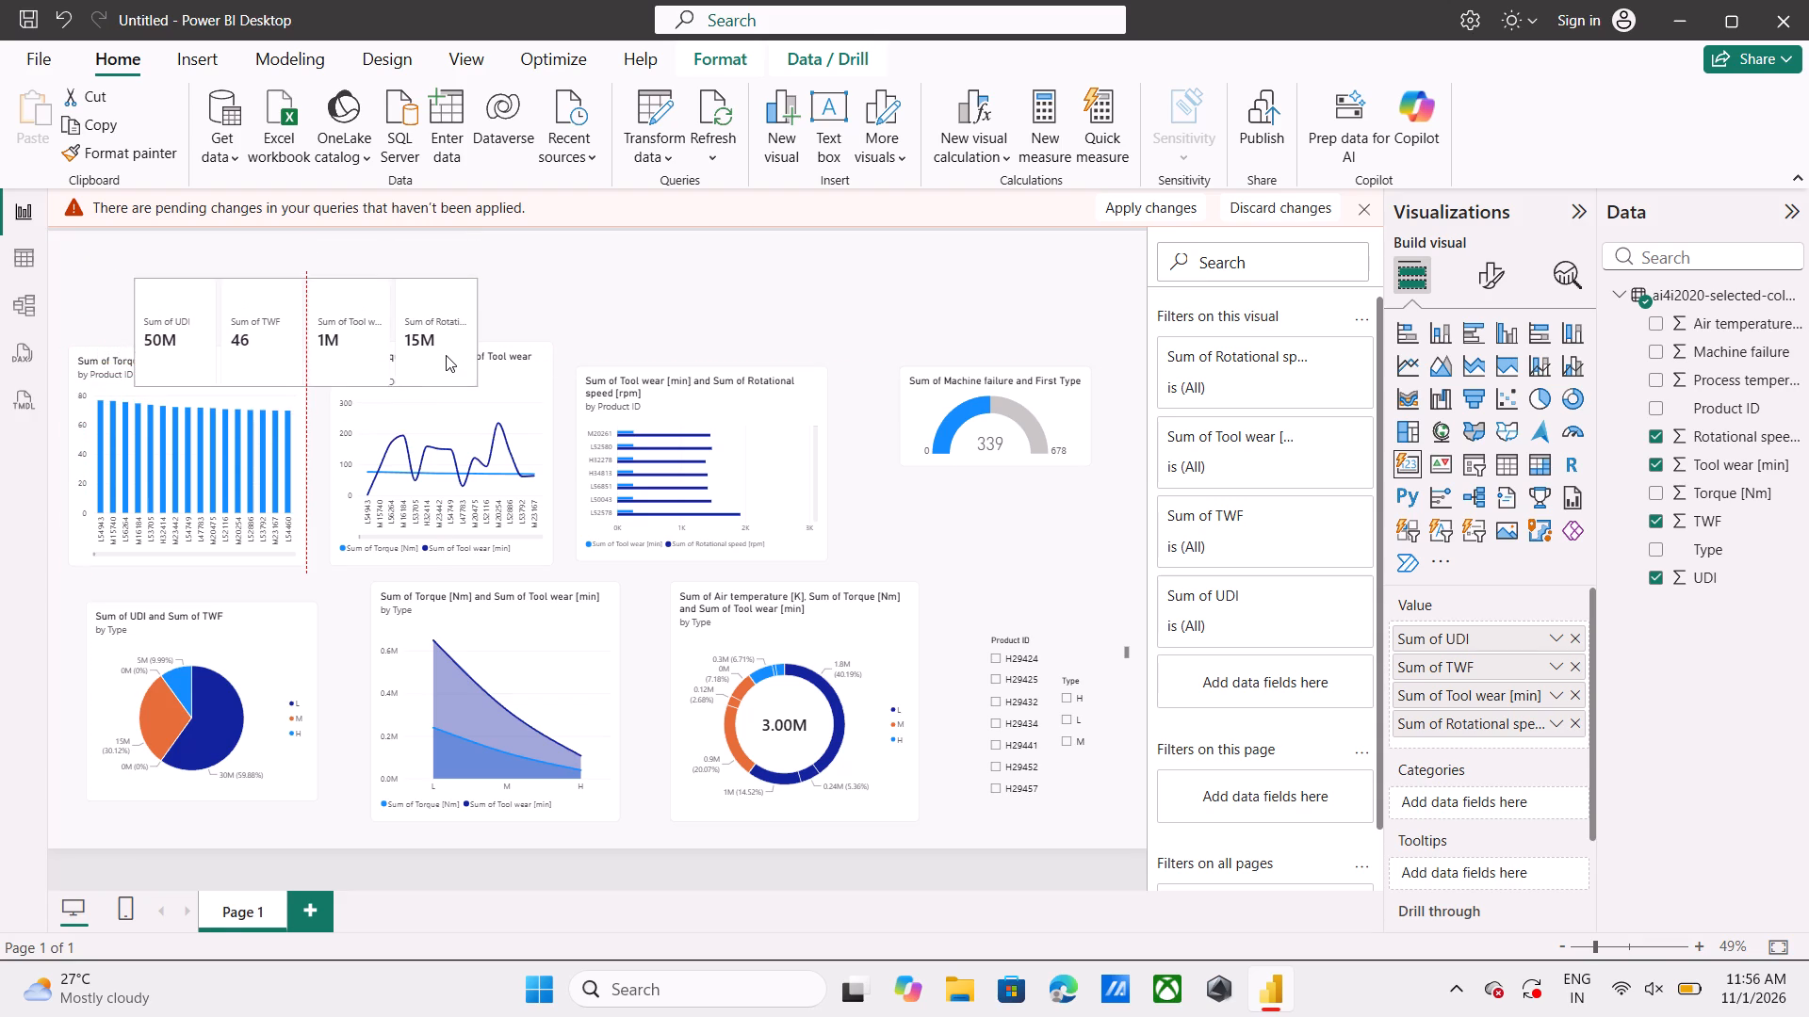
drag(446, 355, 458, 346)
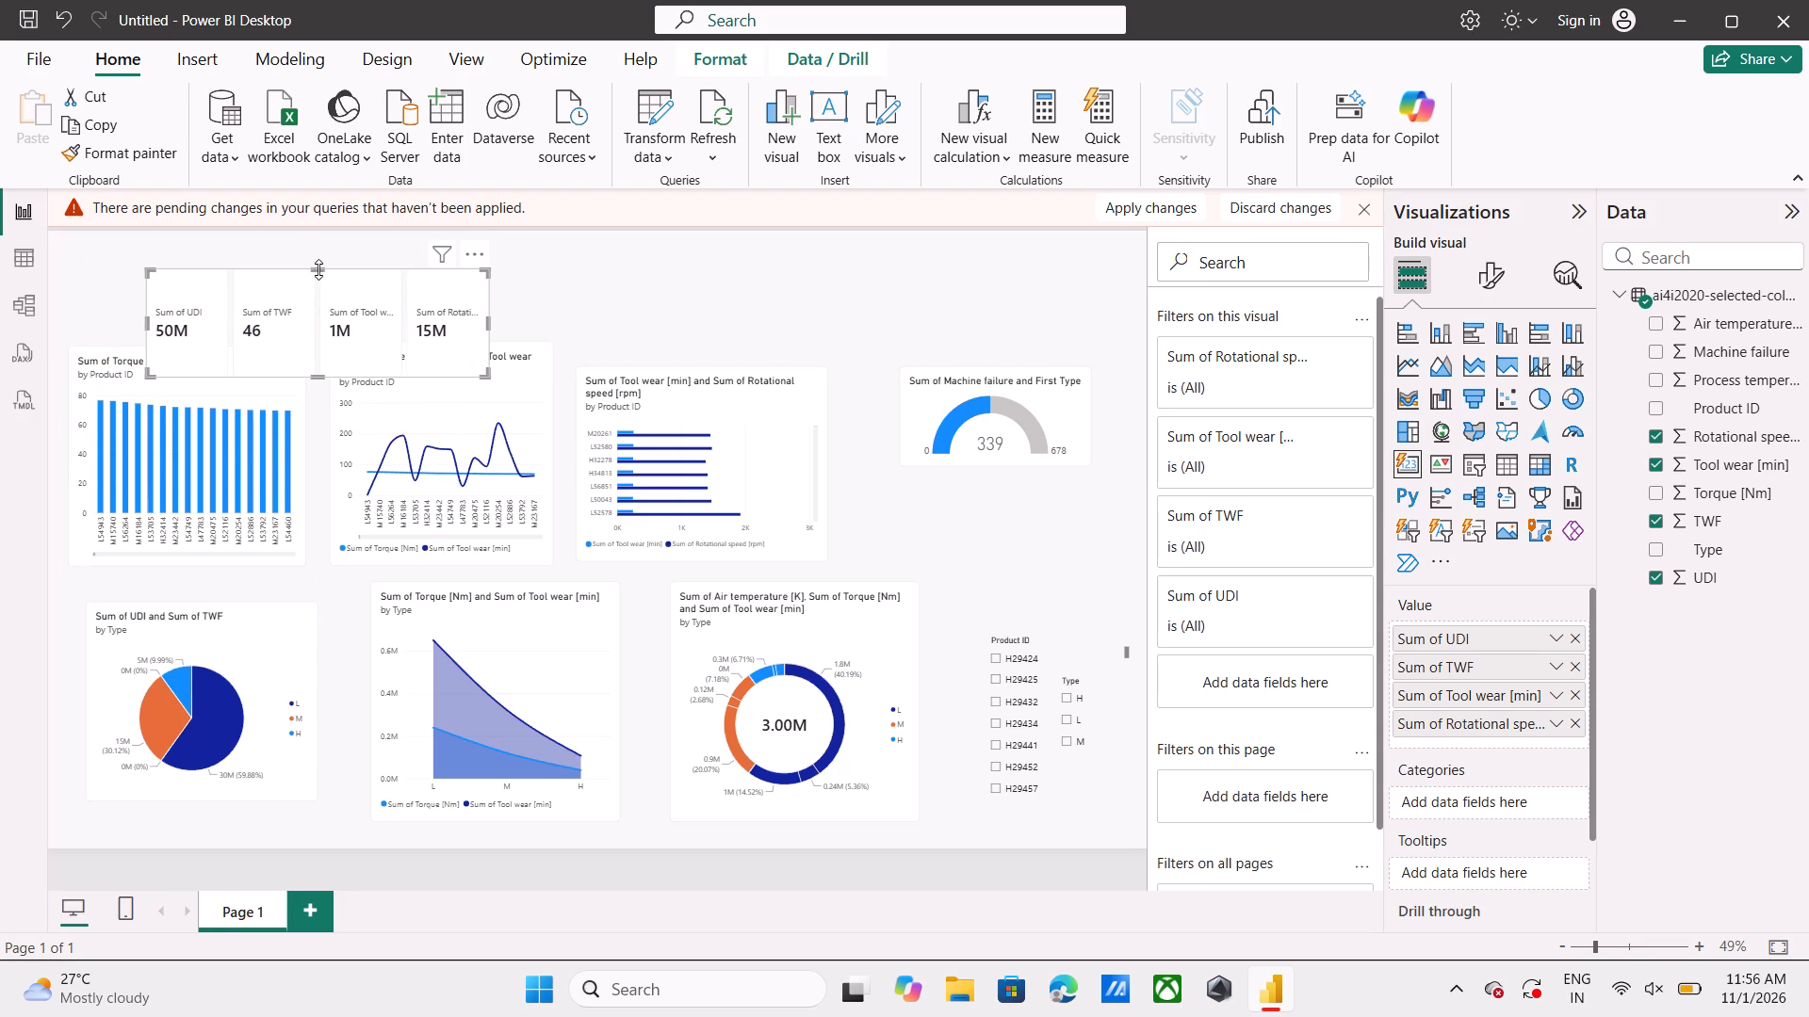
drag(318, 269, 321, 292)
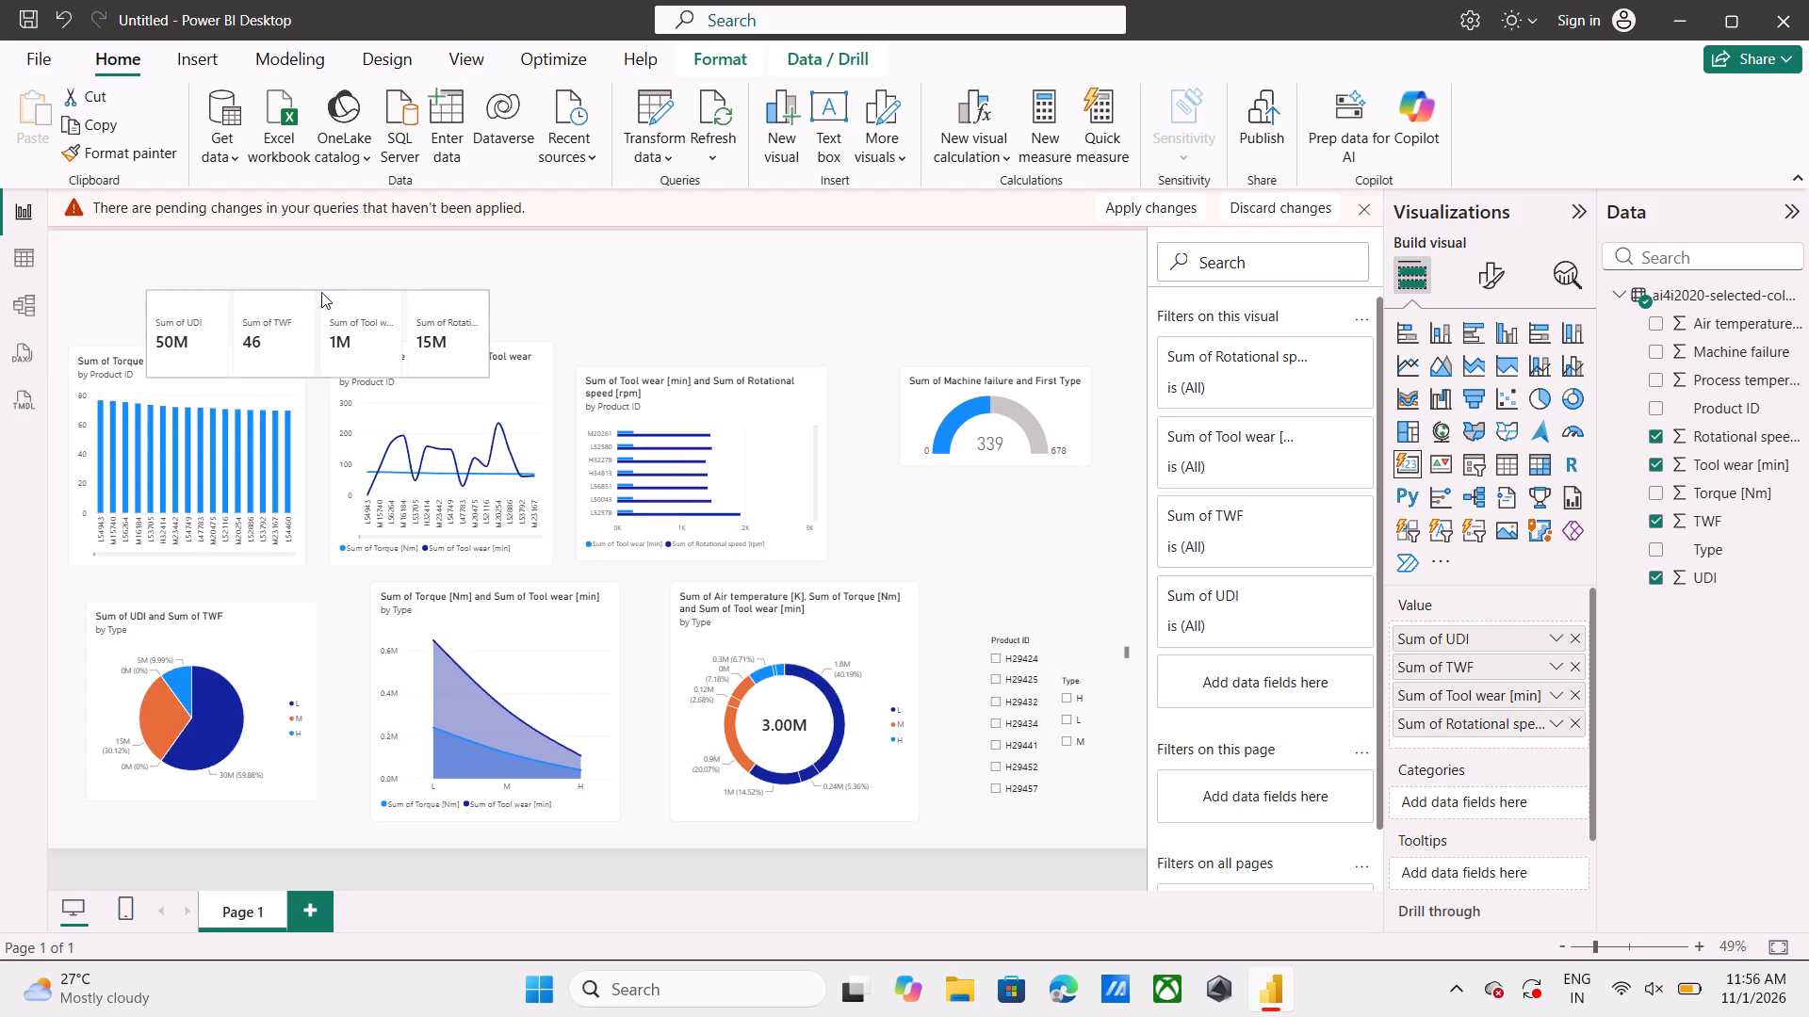
drag(321, 292, 331, 300)
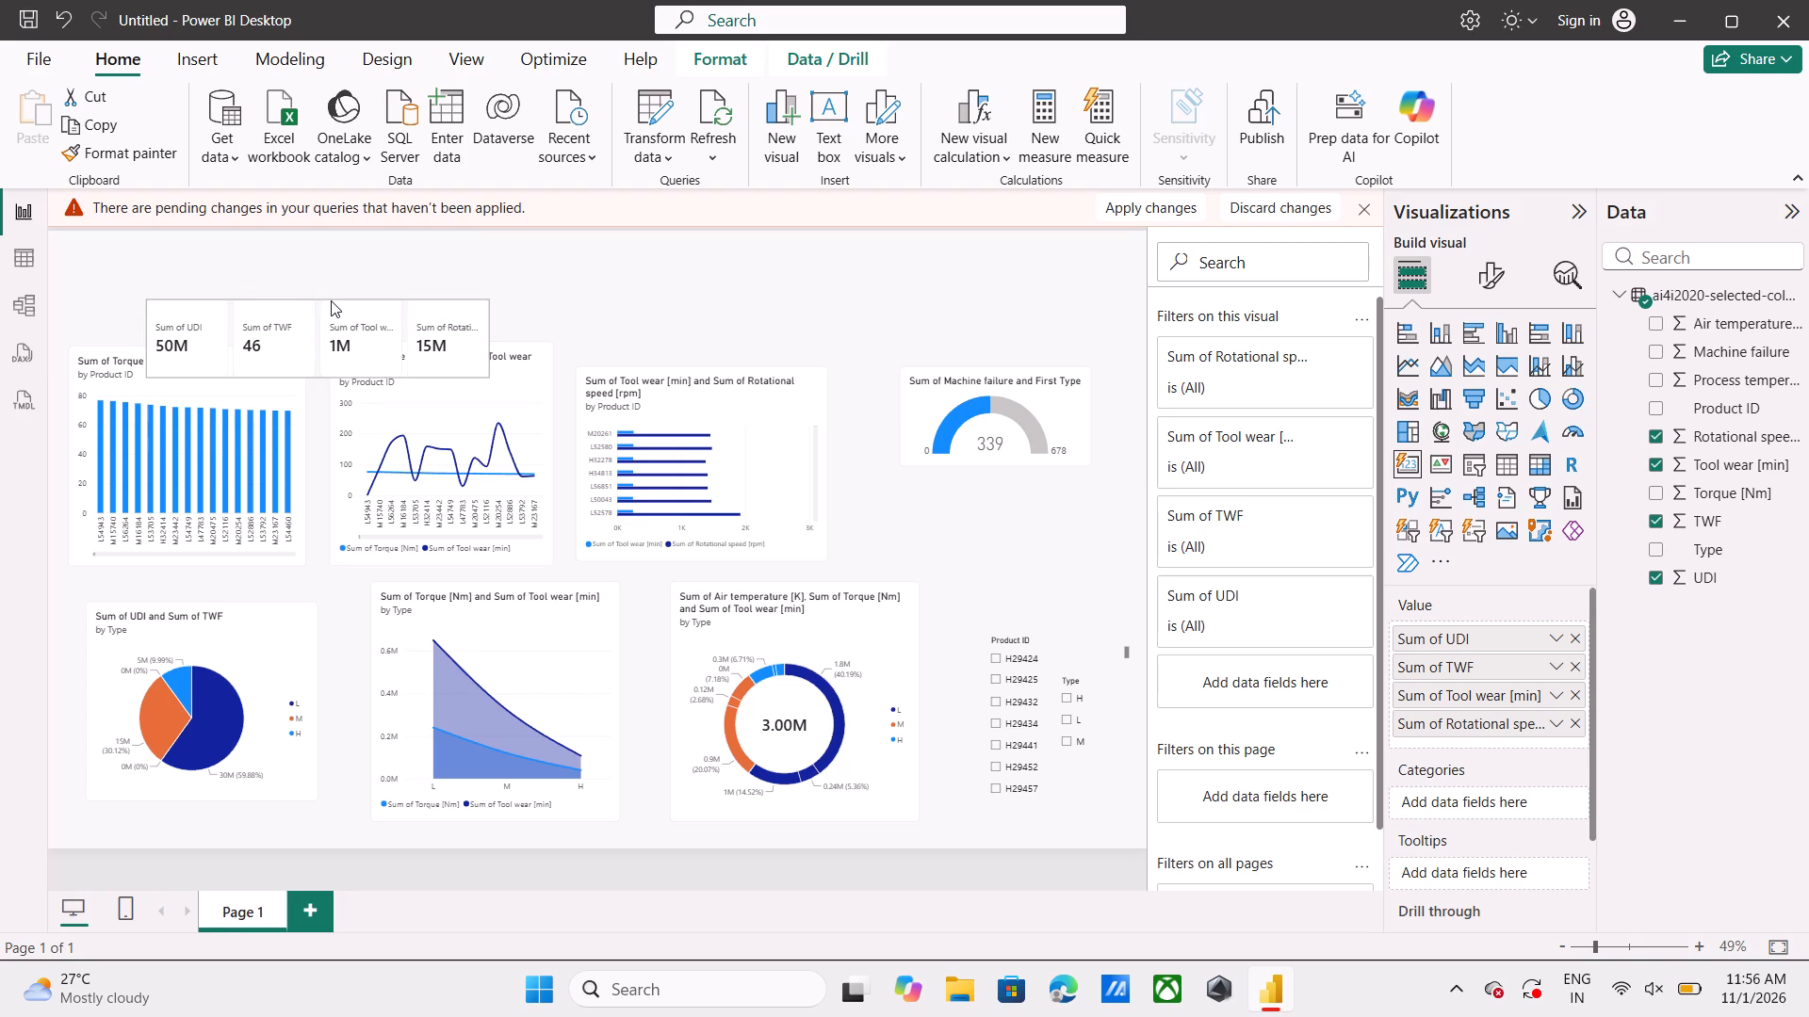
drag(331, 300, 334, 310)
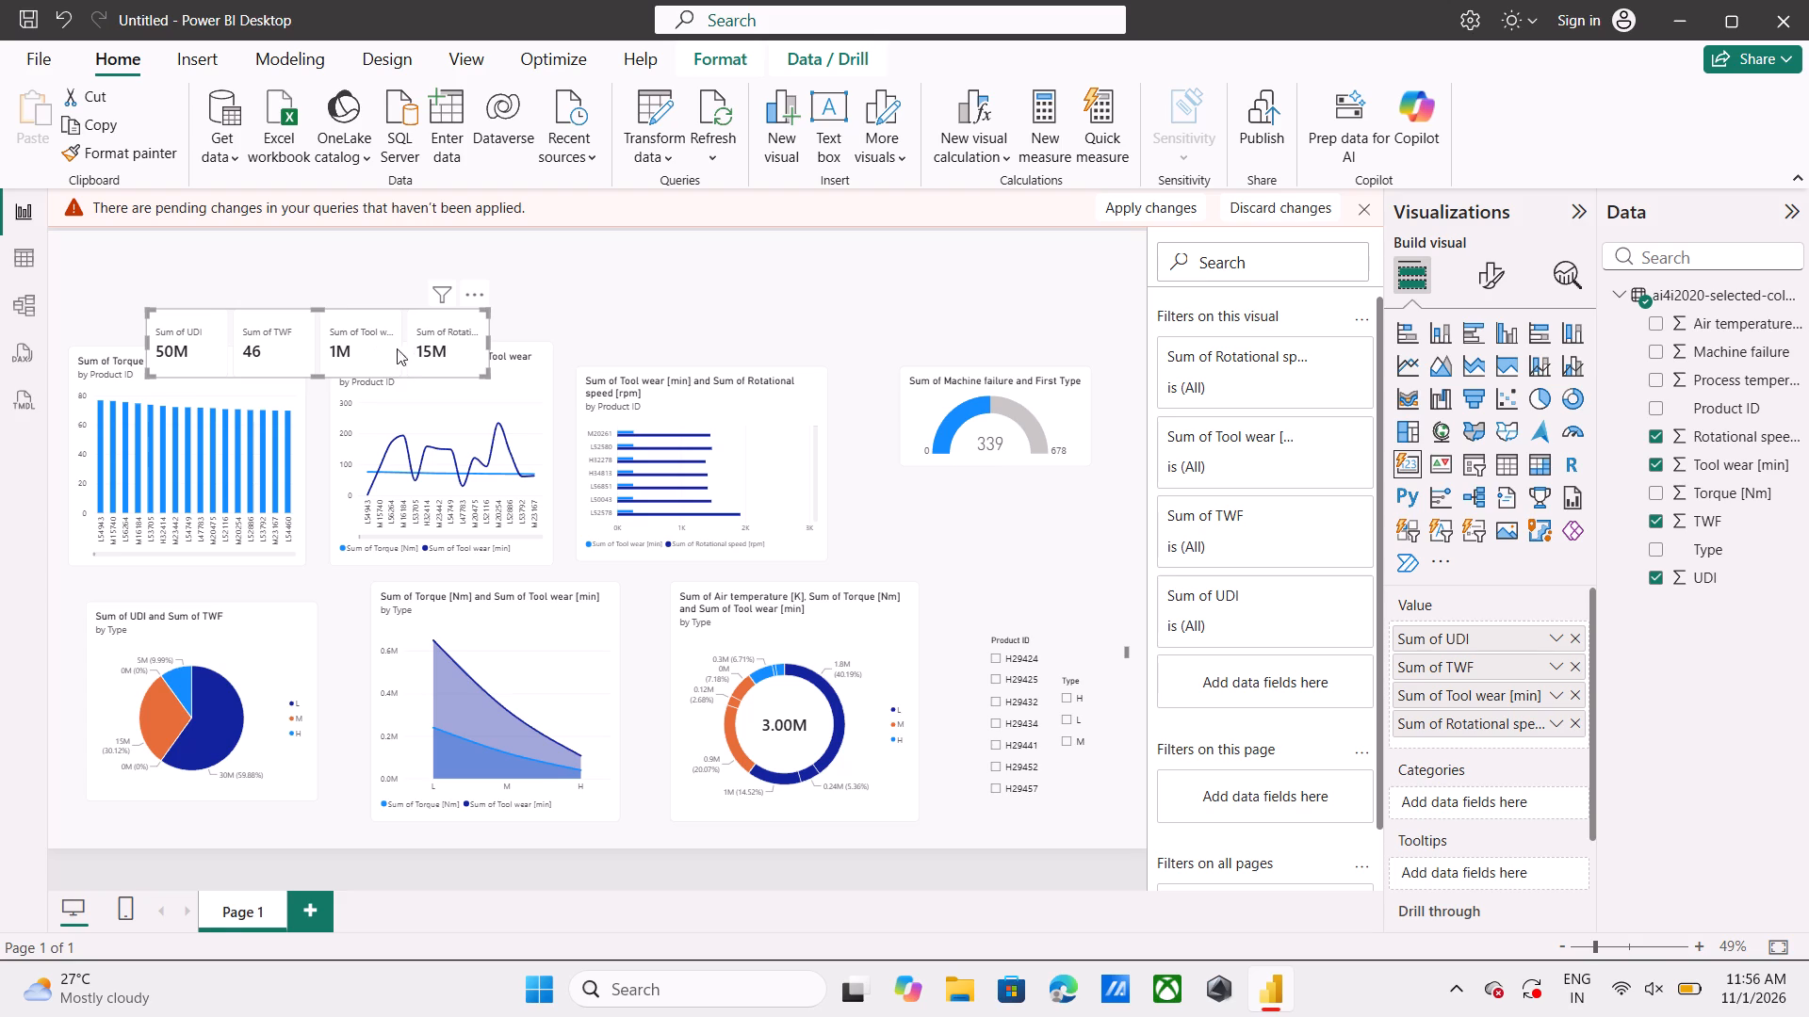
drag(445, 359, 450, 299)
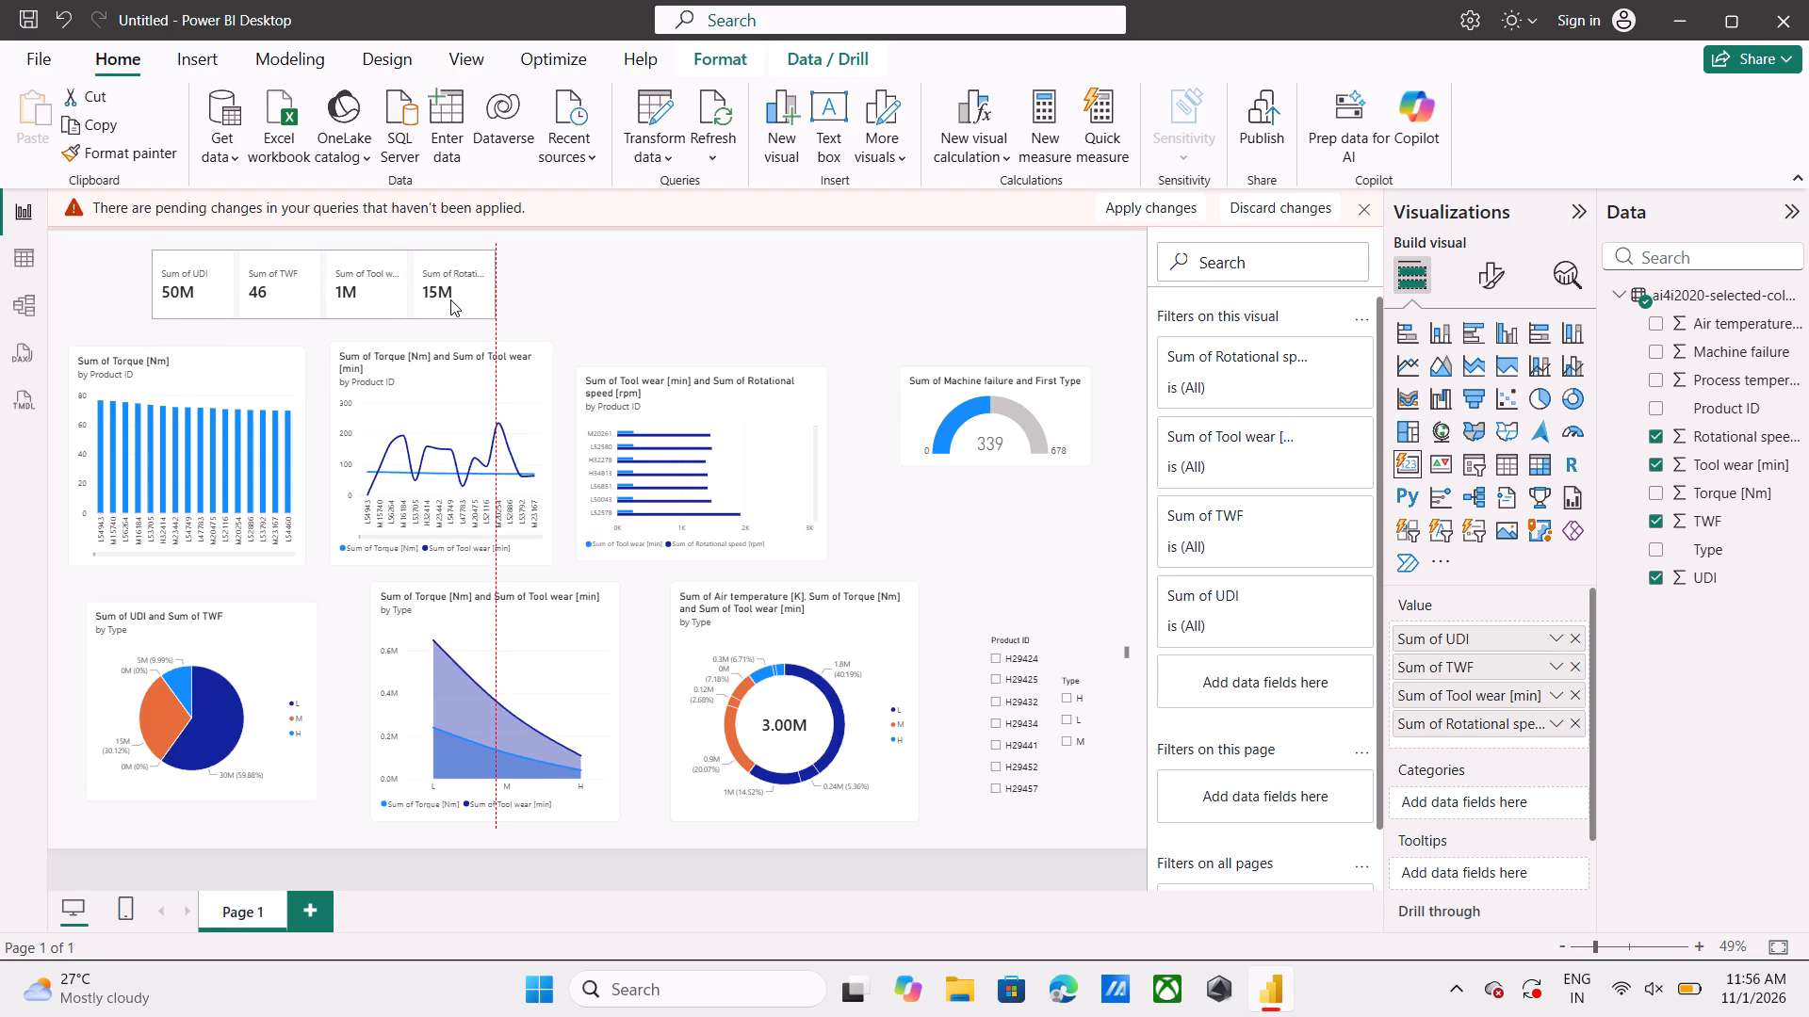
drag(450, 299, 449, 314)
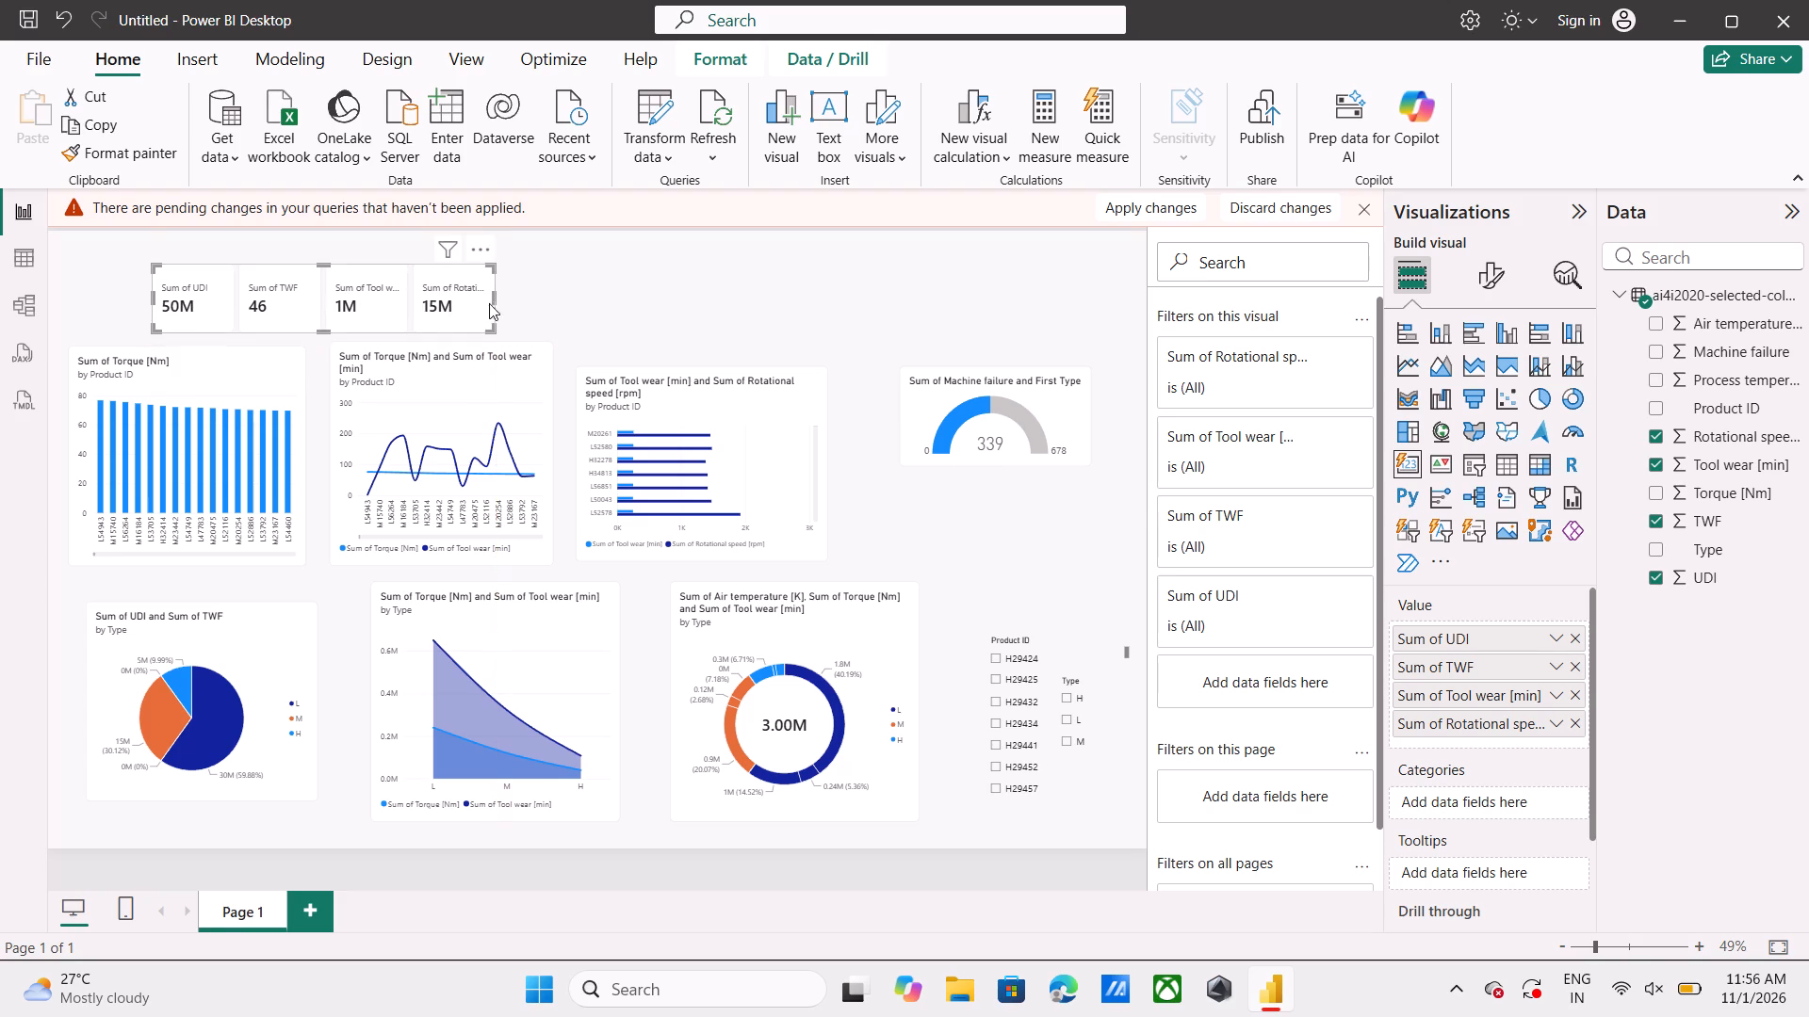
Widen the card strip on both sides, extending it slightly past the far edge of the Torque and Tool wear line chart.
drag(497, 299, 517, 300)
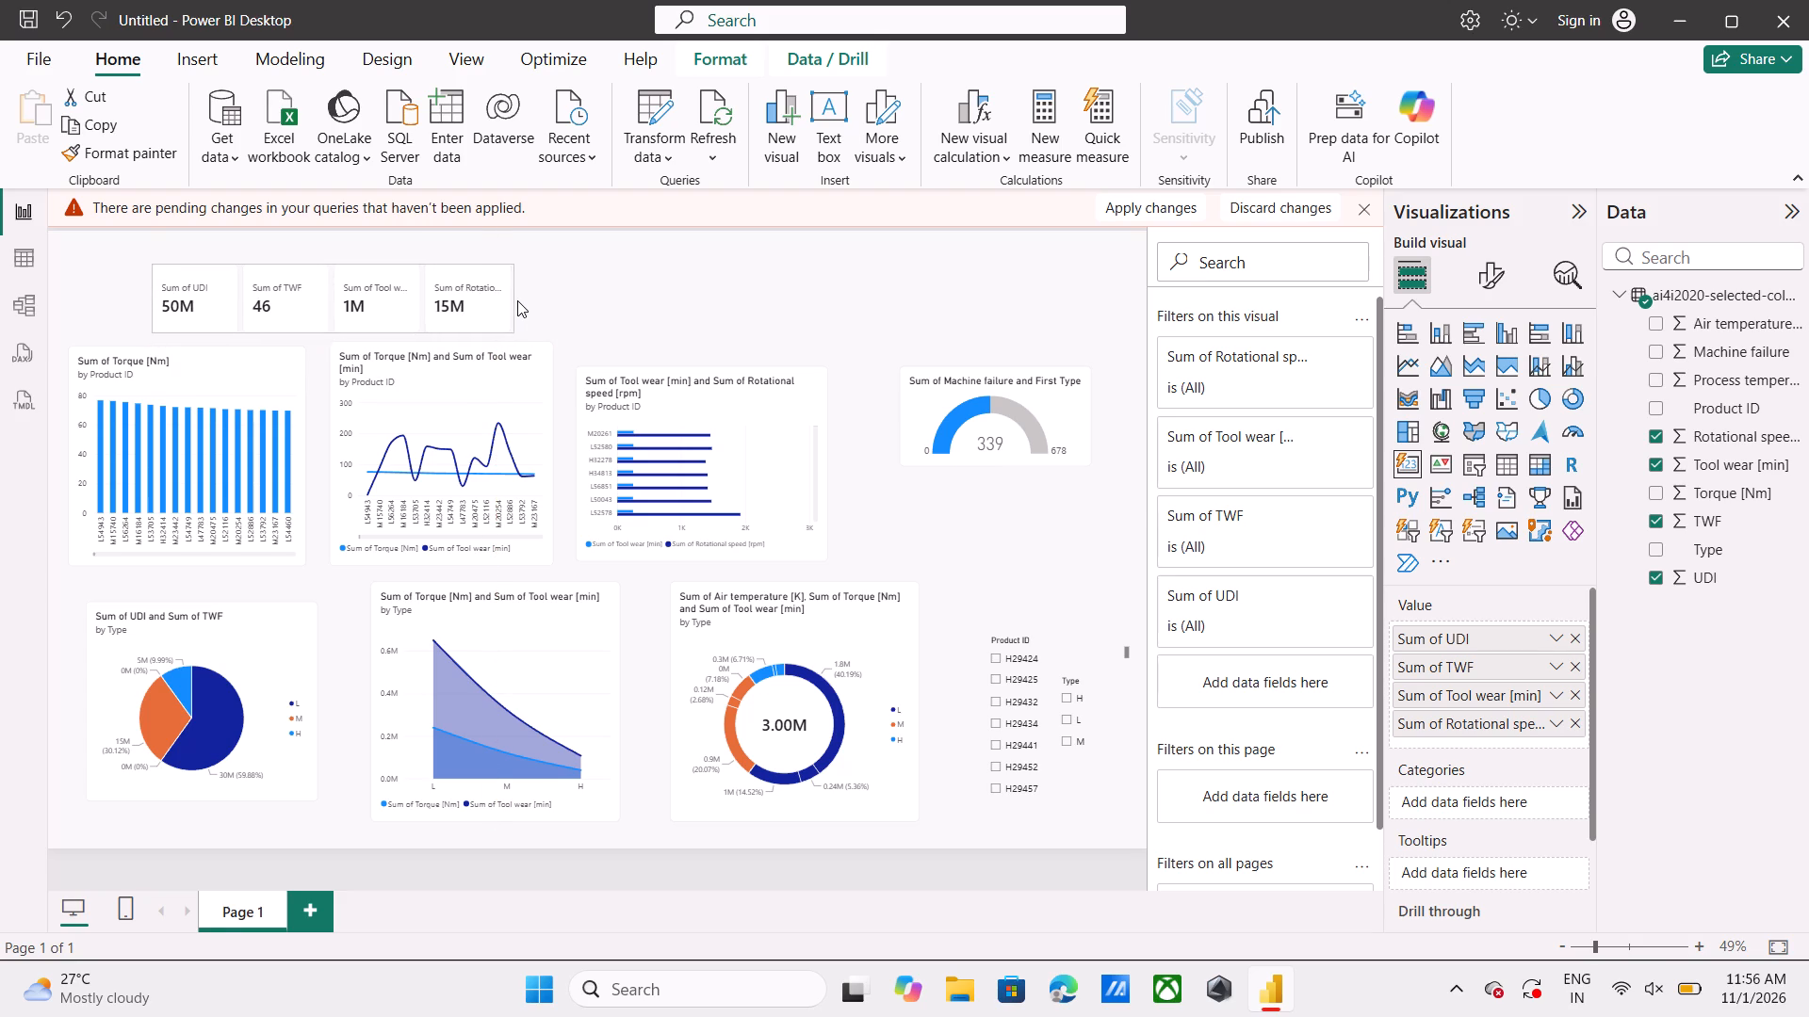
drag(517, 300, 588, 302)
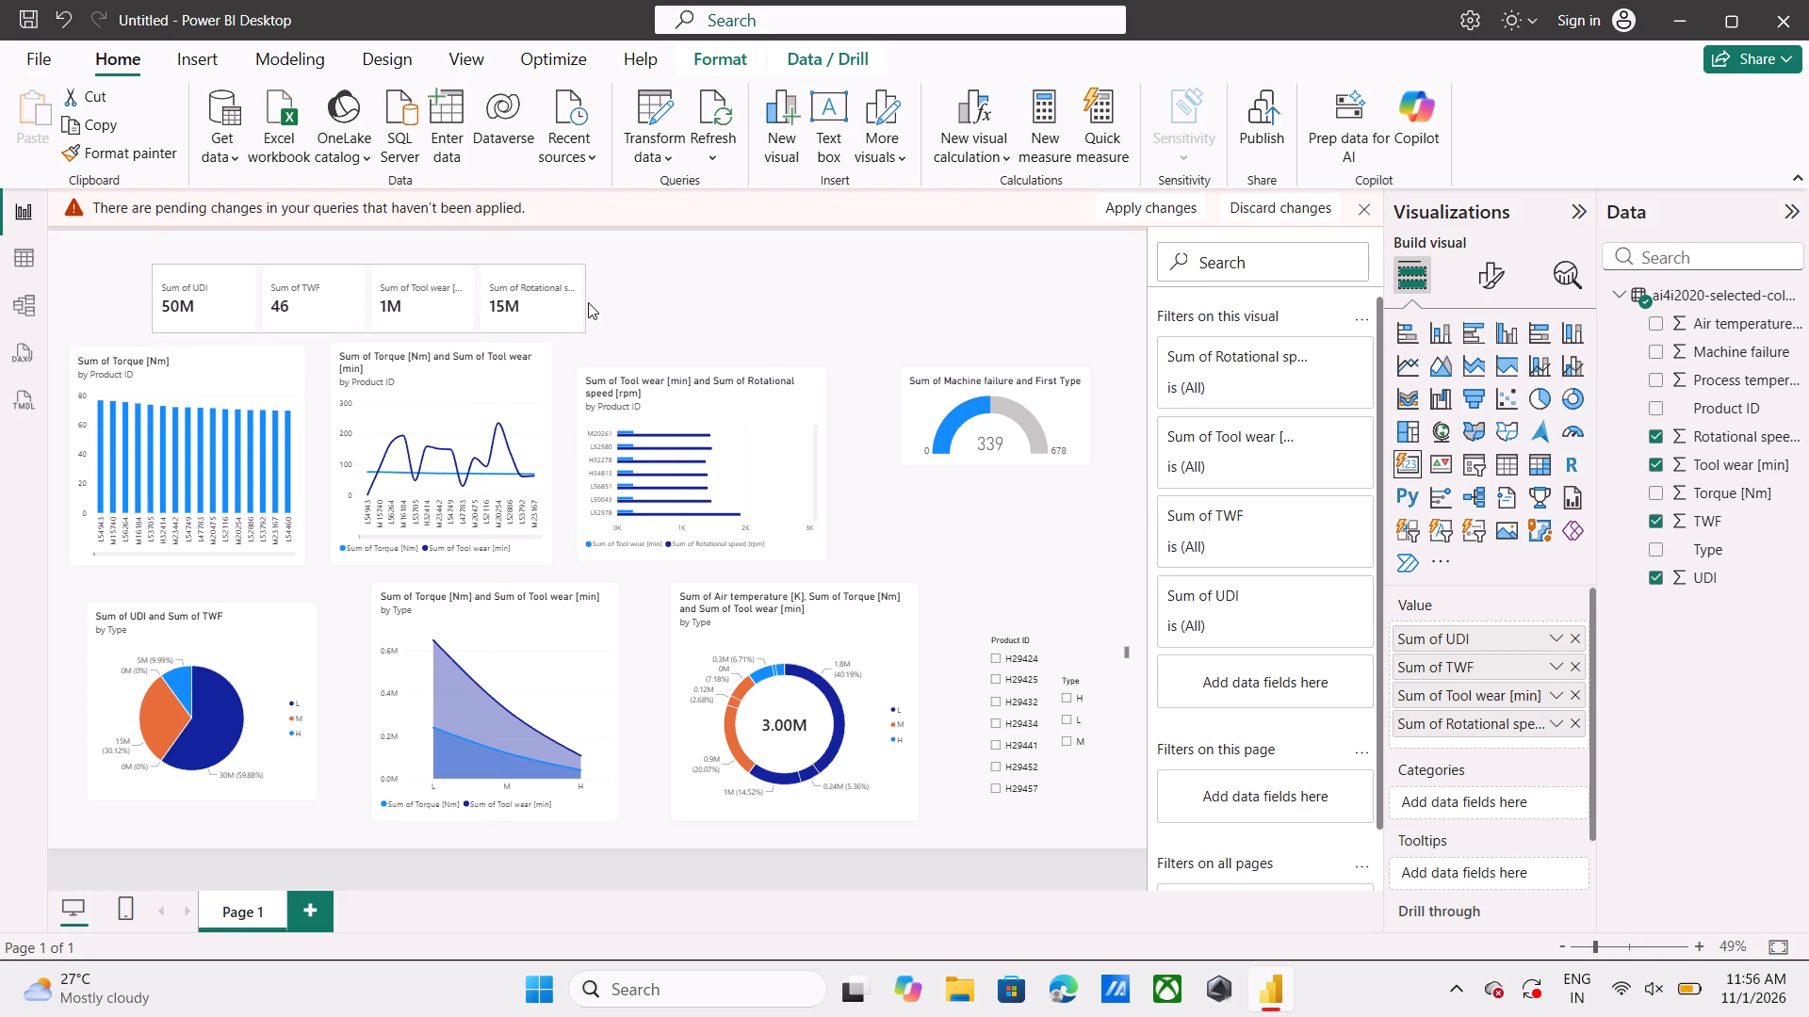
drag(588, 302, 559, 305)
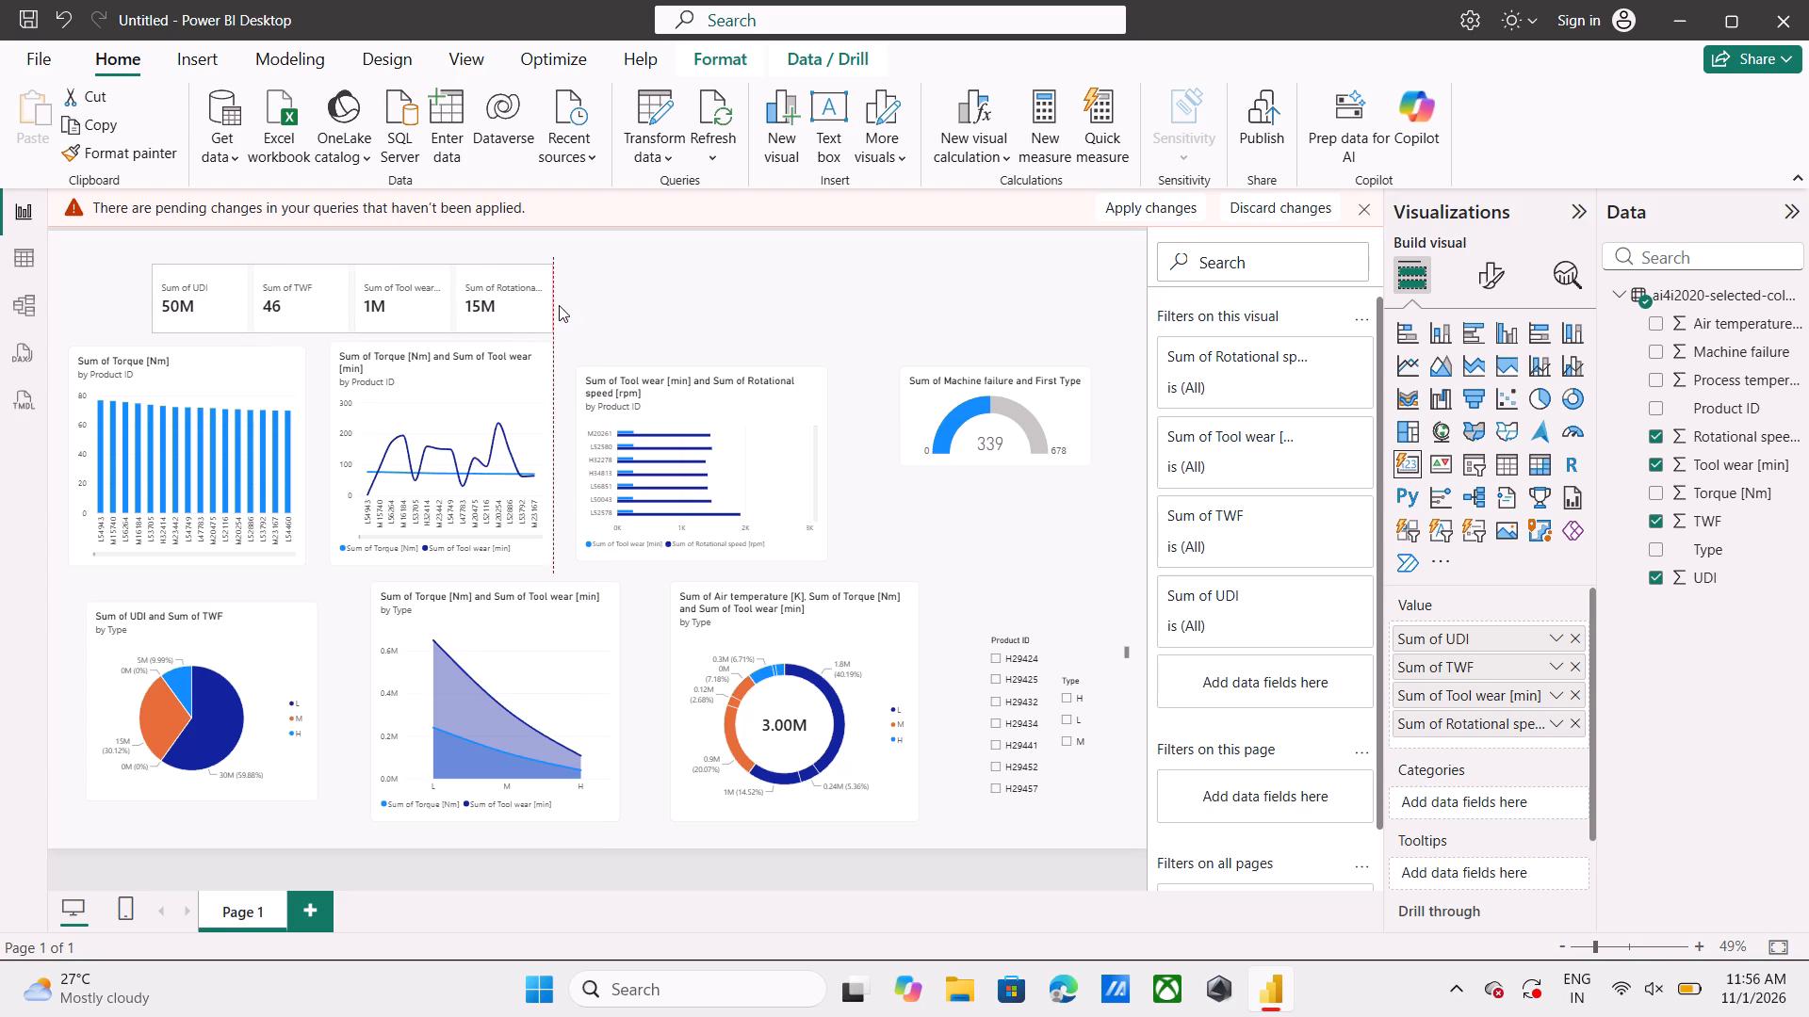
drag(559, 305, 585, 305)
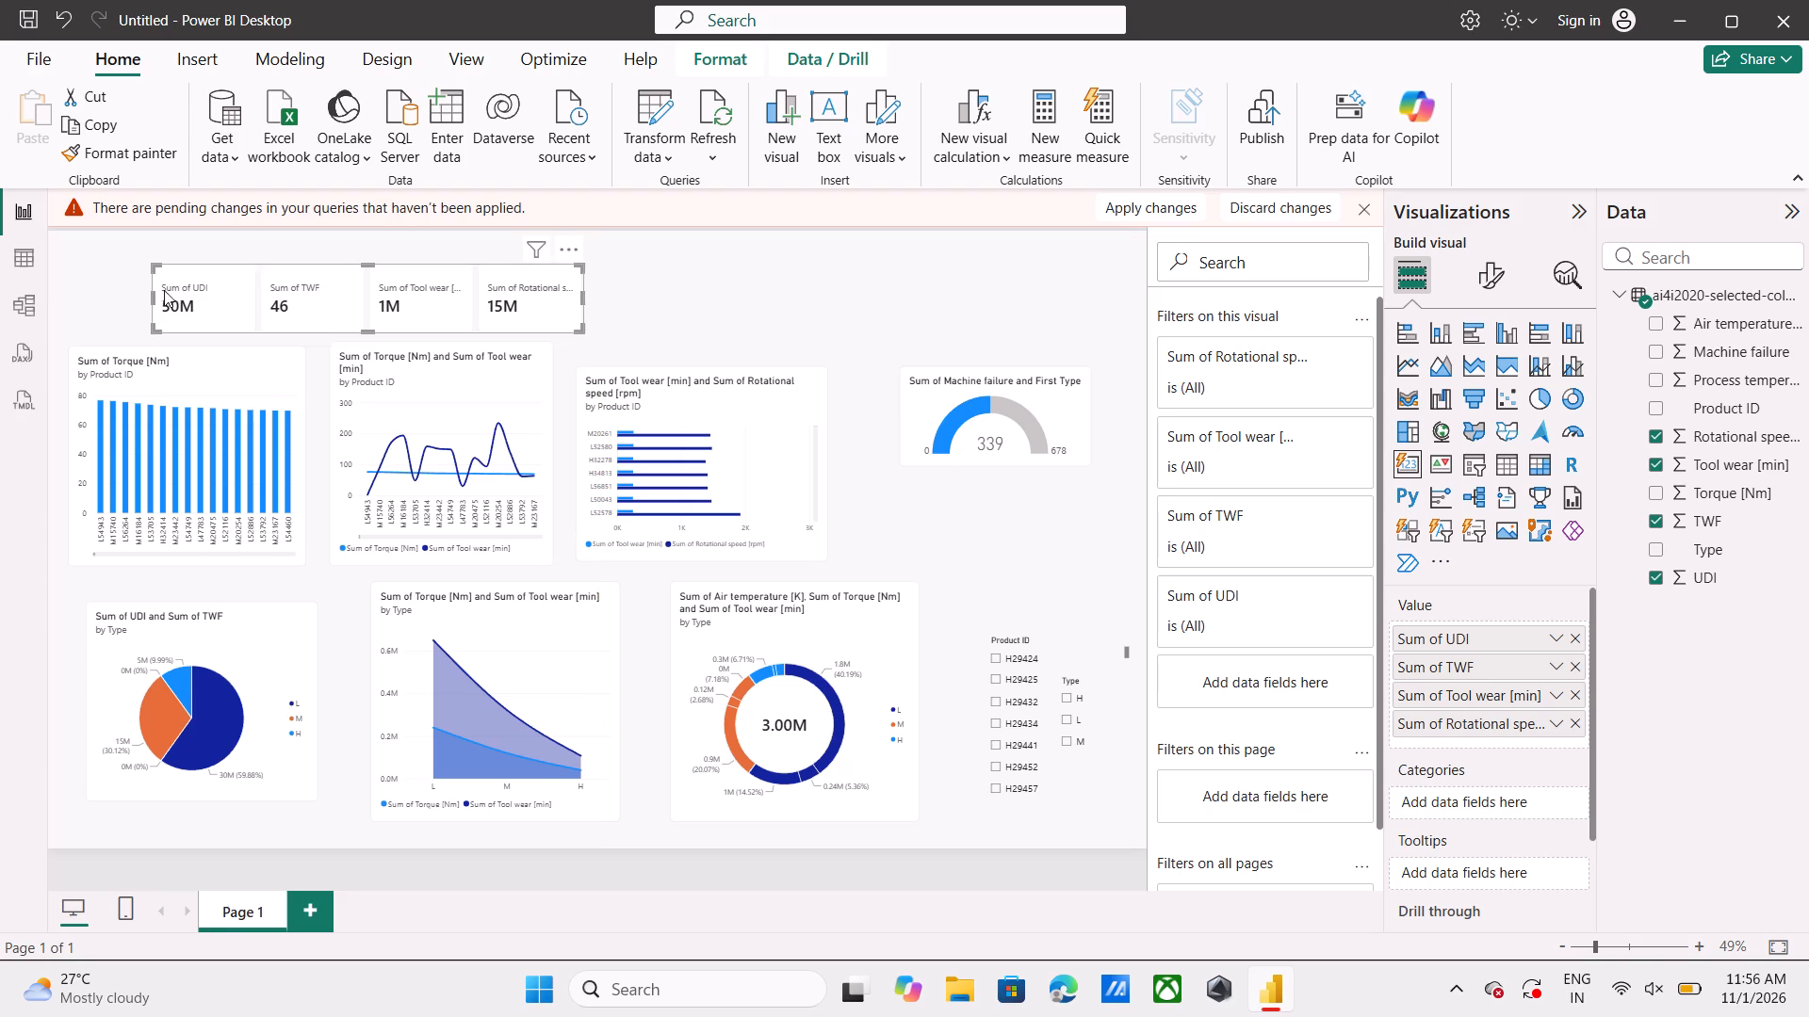
click(149, 297)
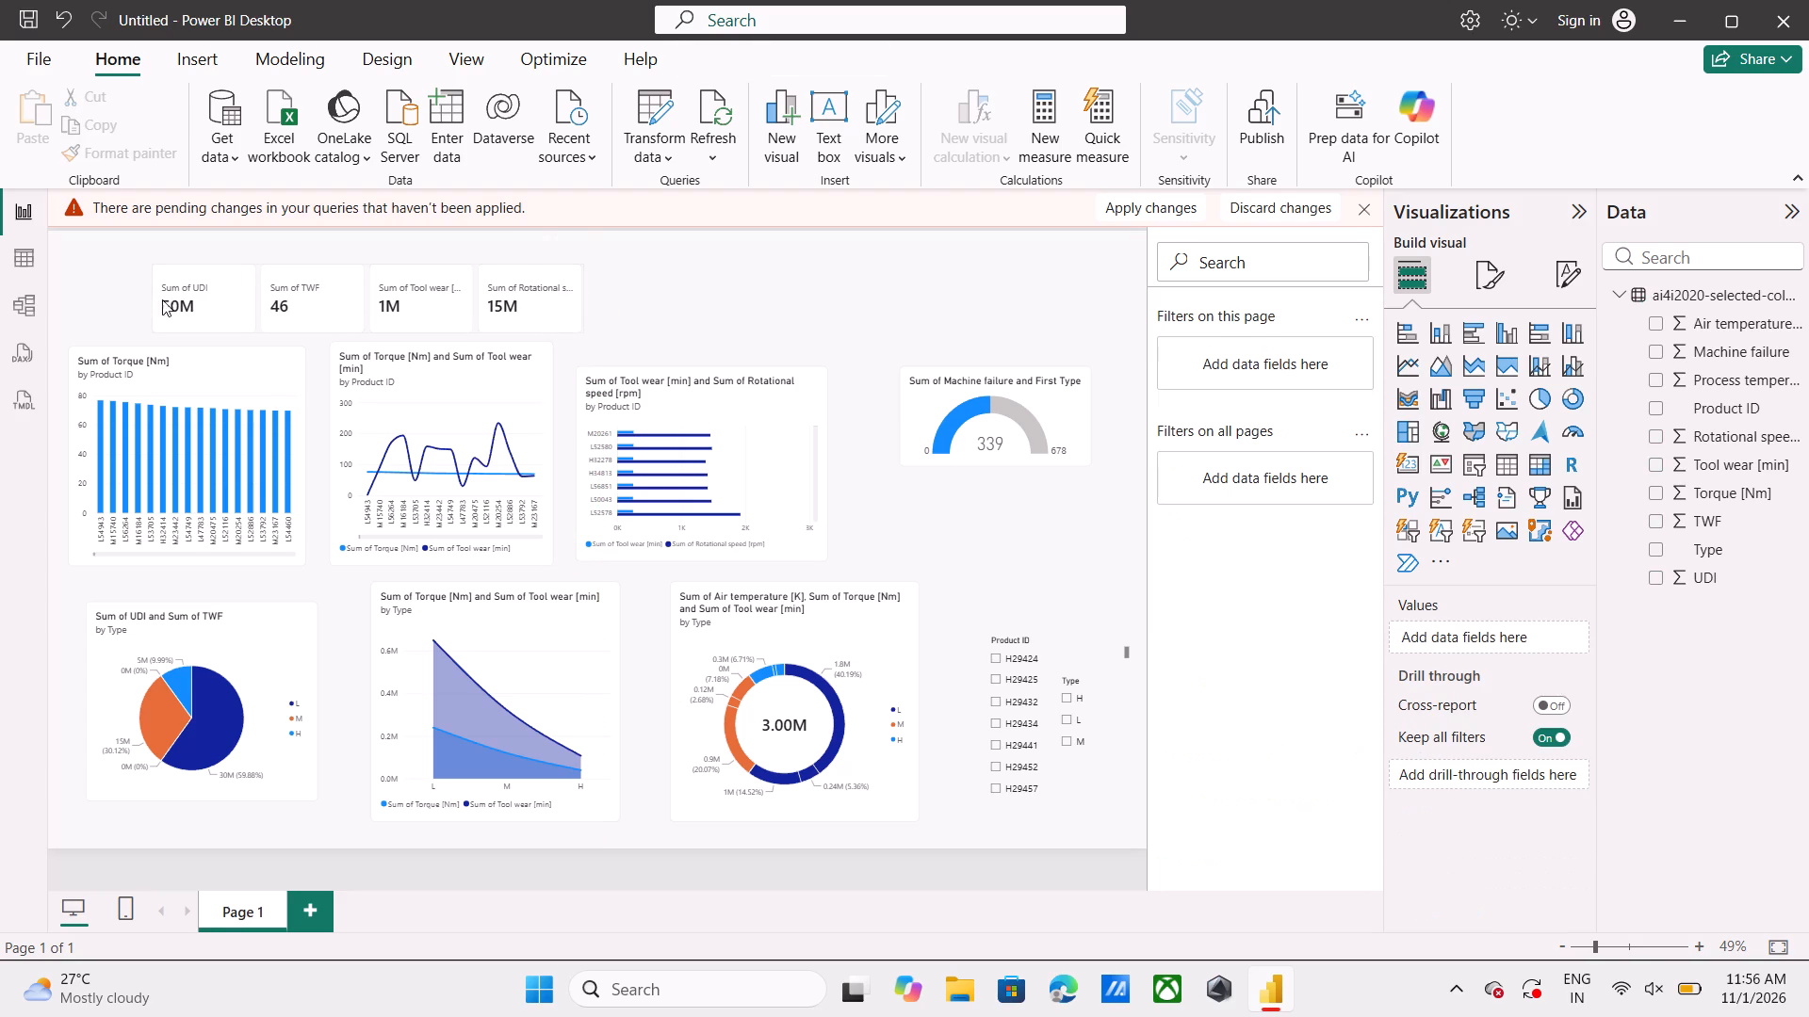
click(209, 299)
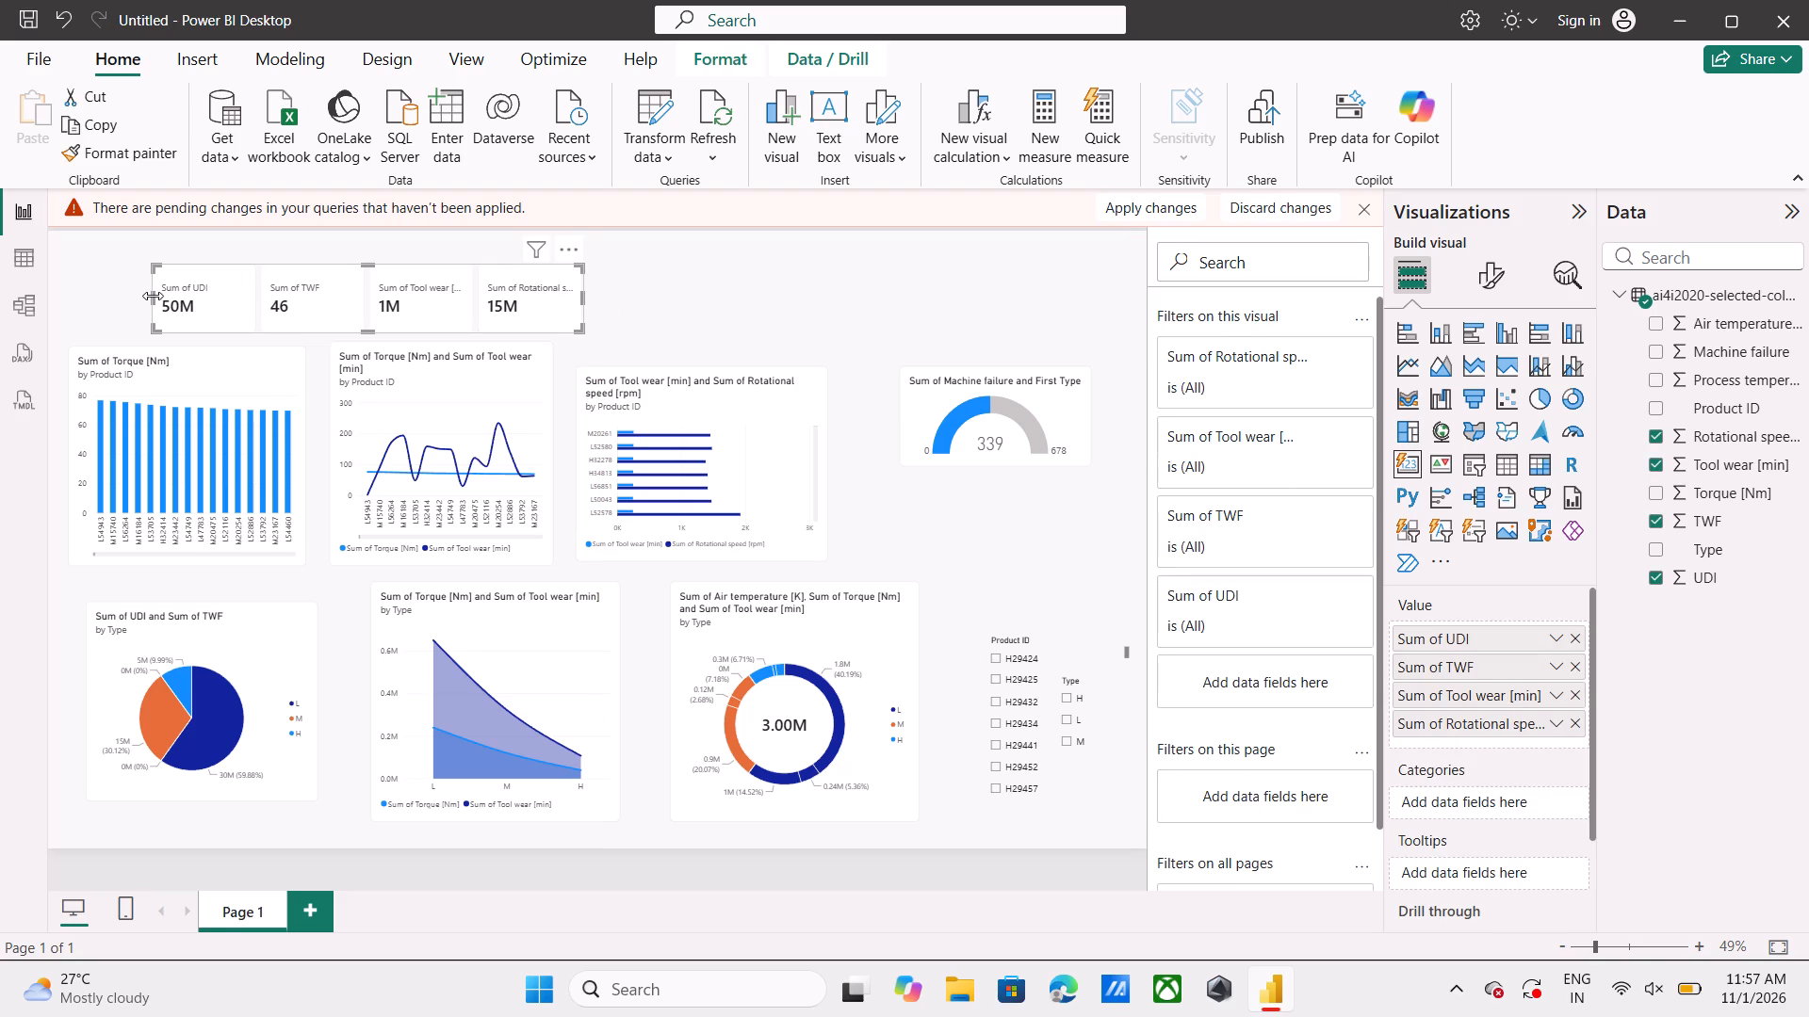
drag(153, 294, 137, 292)
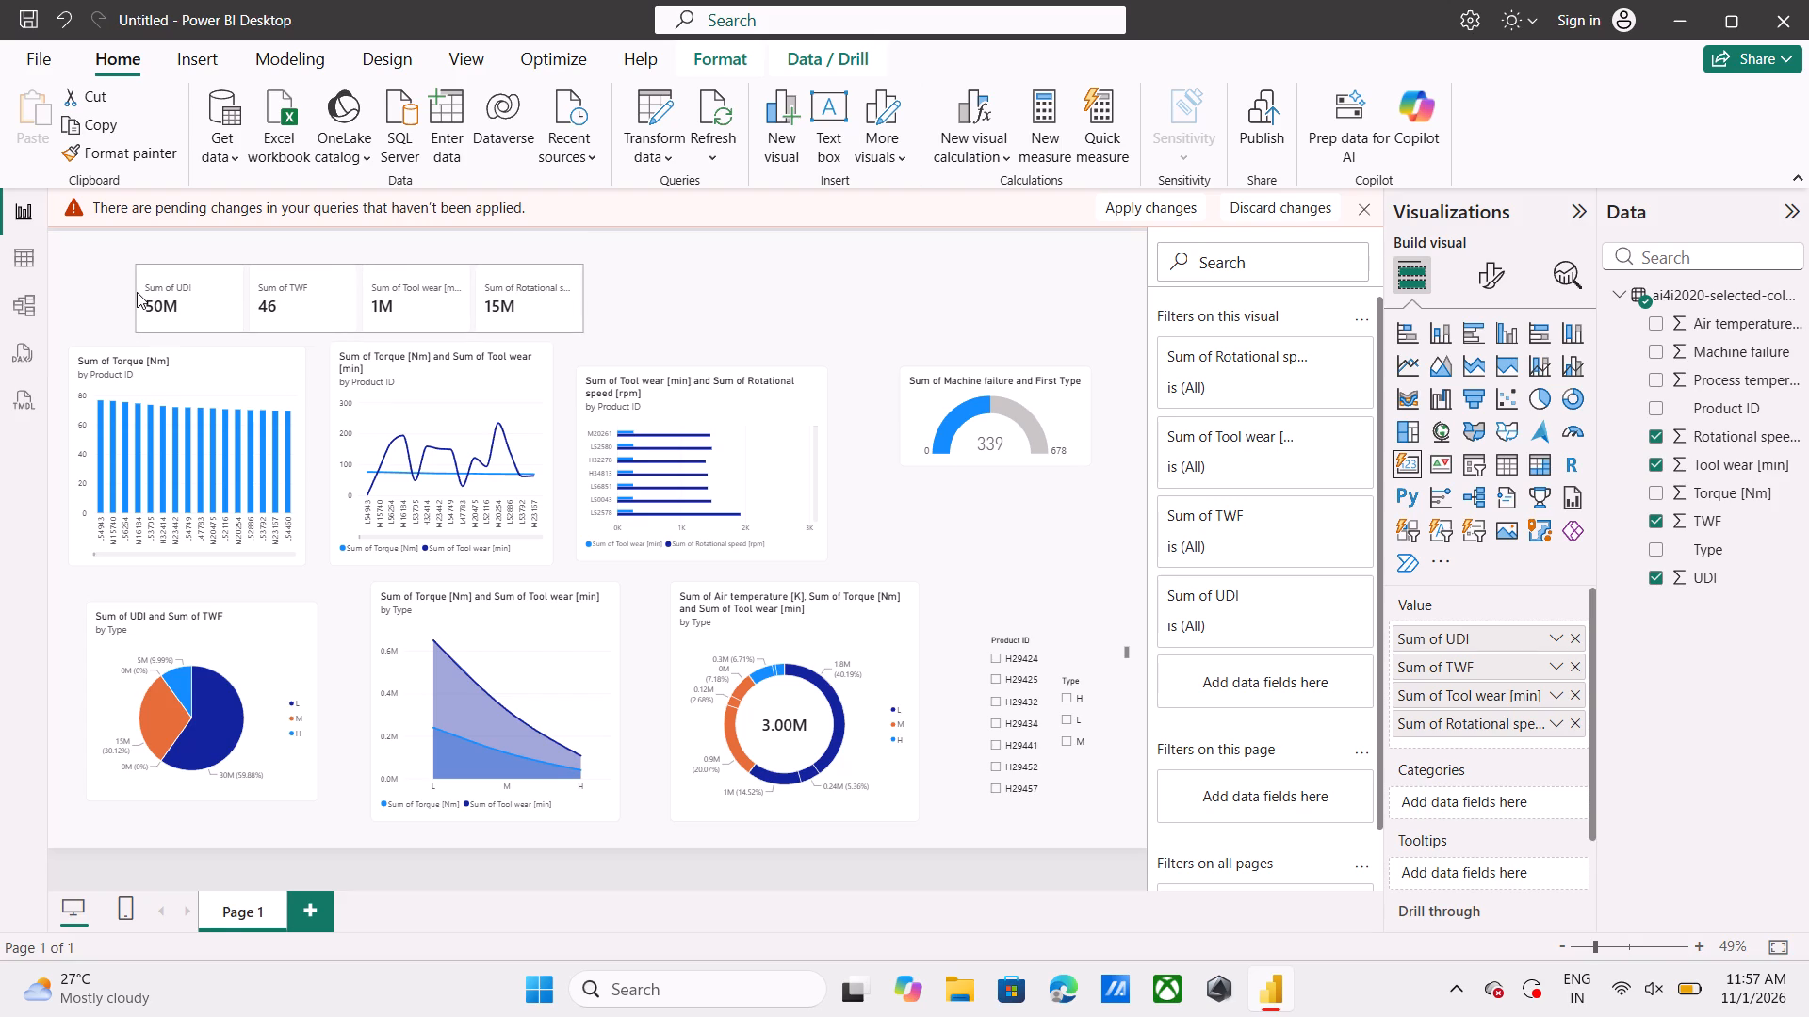
drag(137, 292, 143, 293)
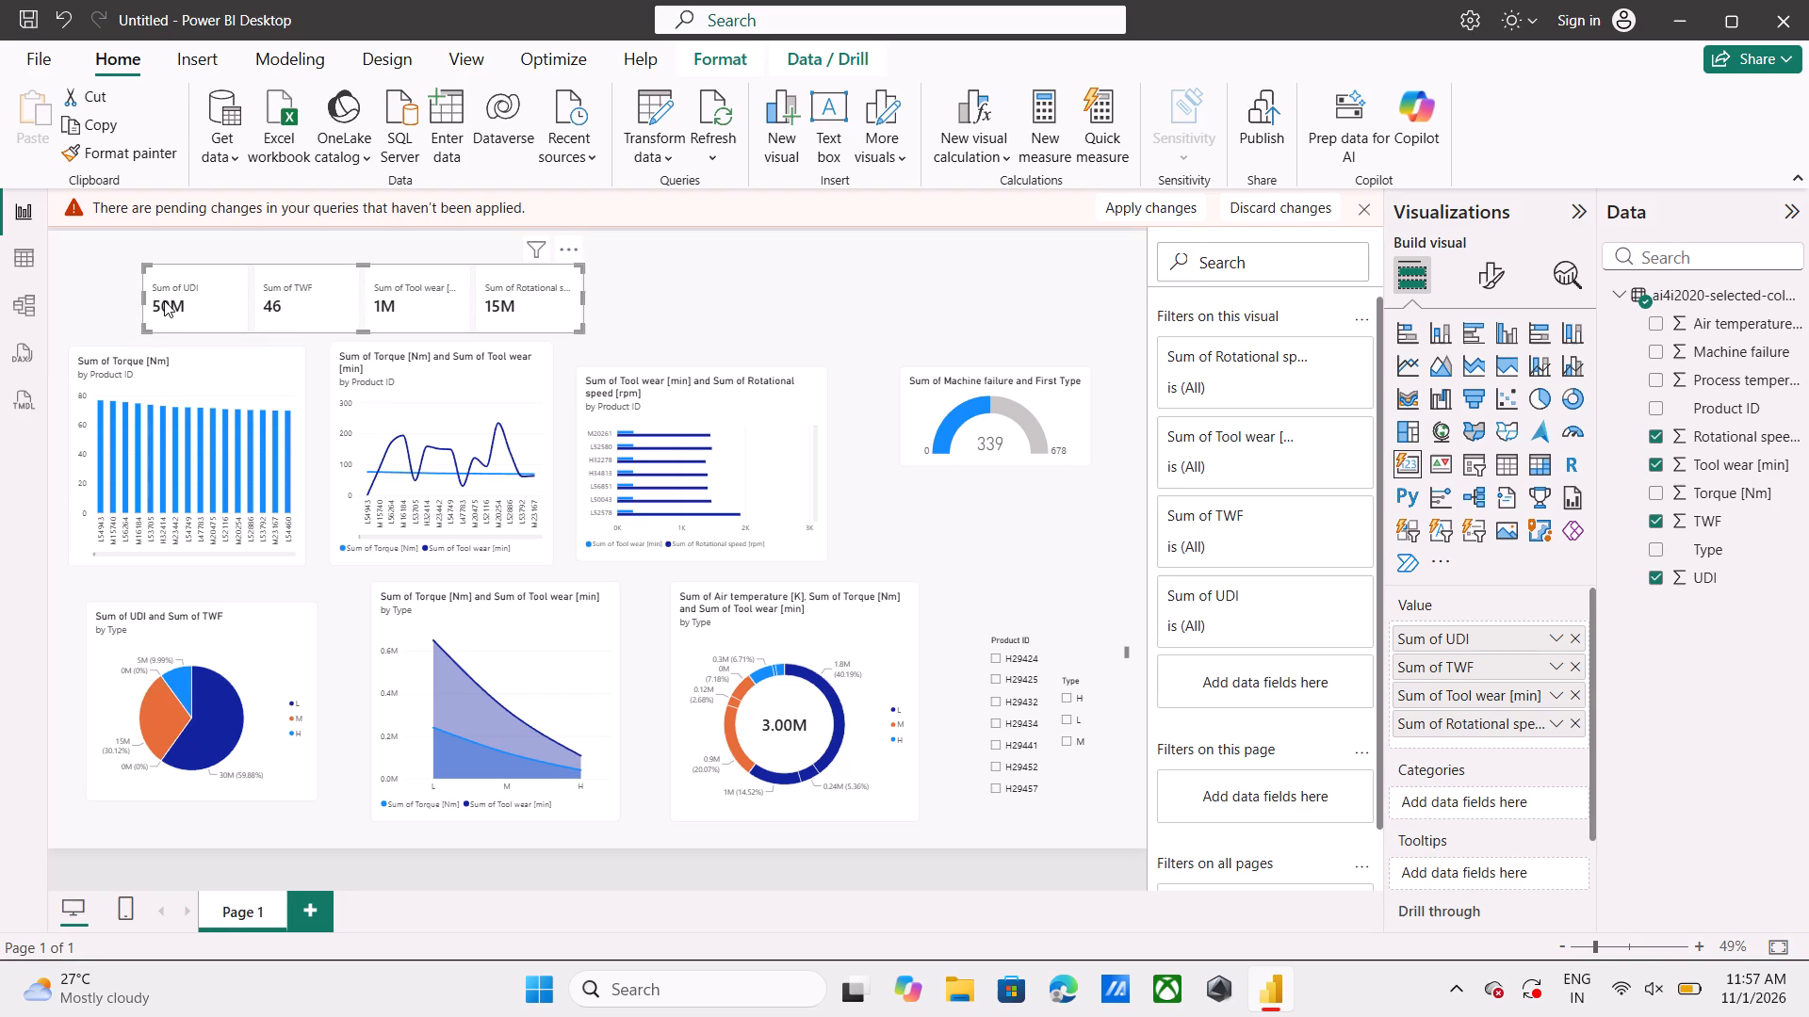
Insert an empty KPI visual and place it in the free space above the bar chart and the Machine failure gauge.
click(769, 309)
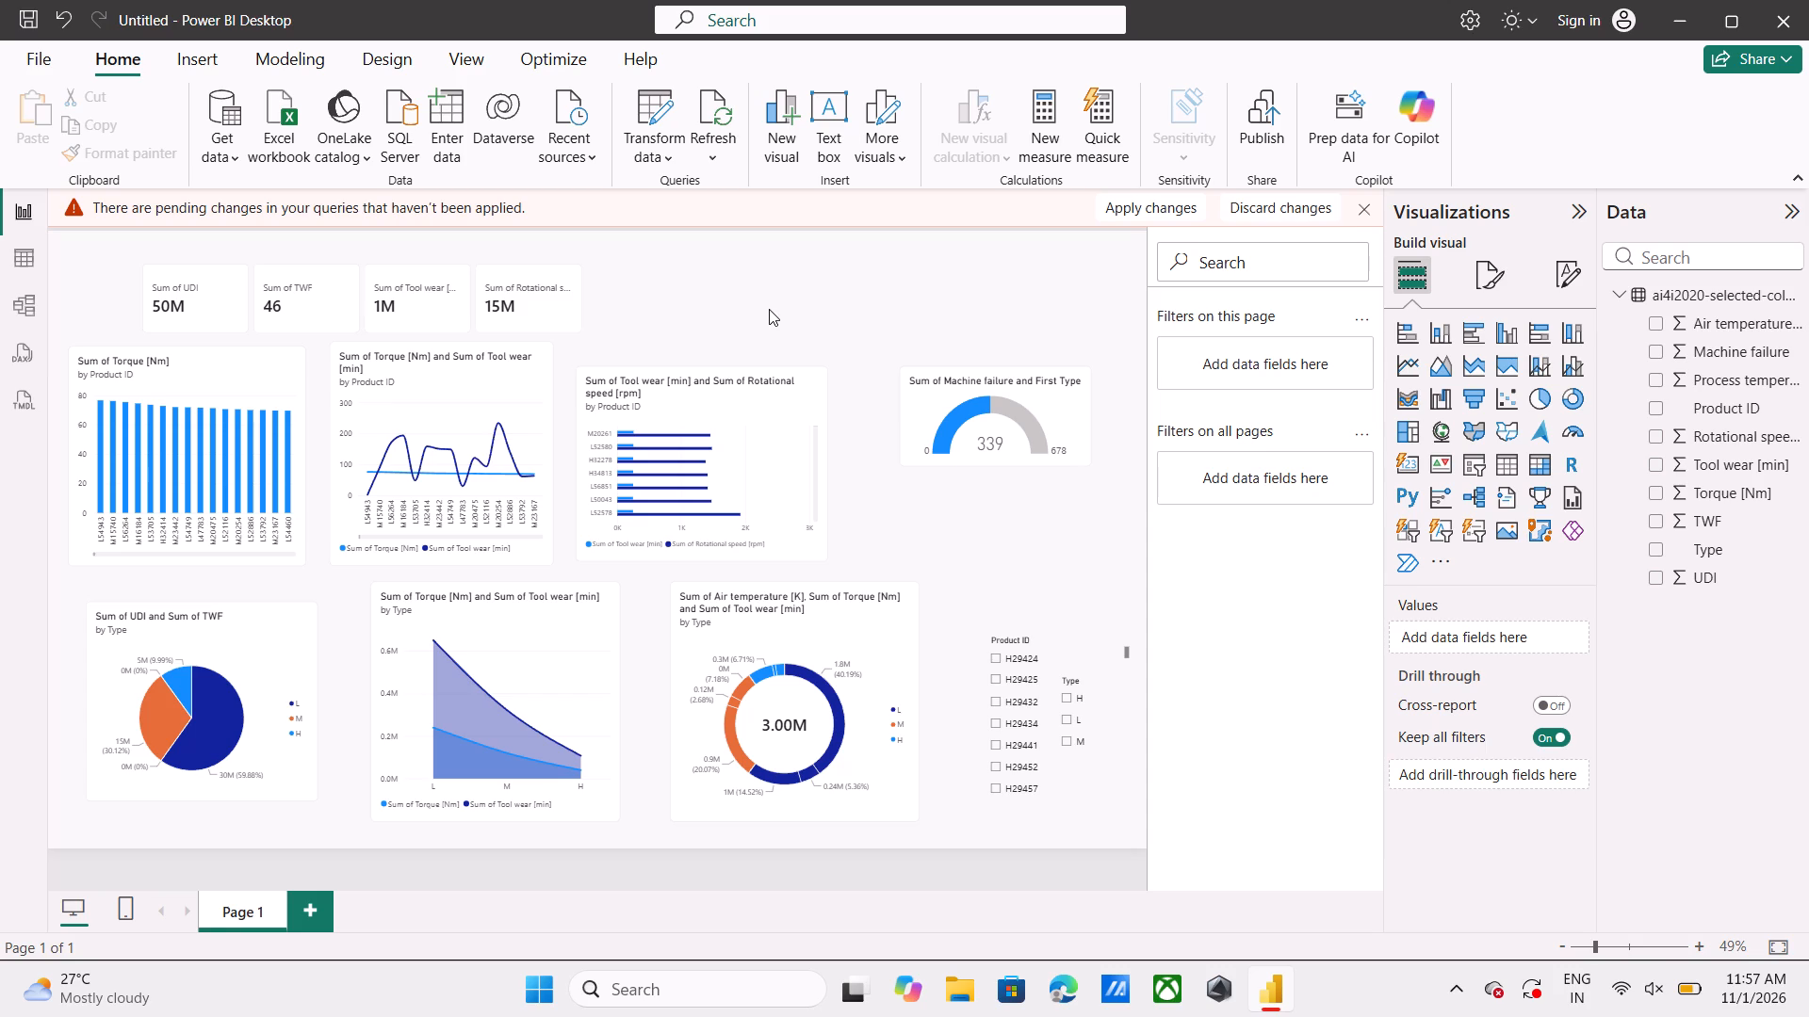
click(1442, 464)
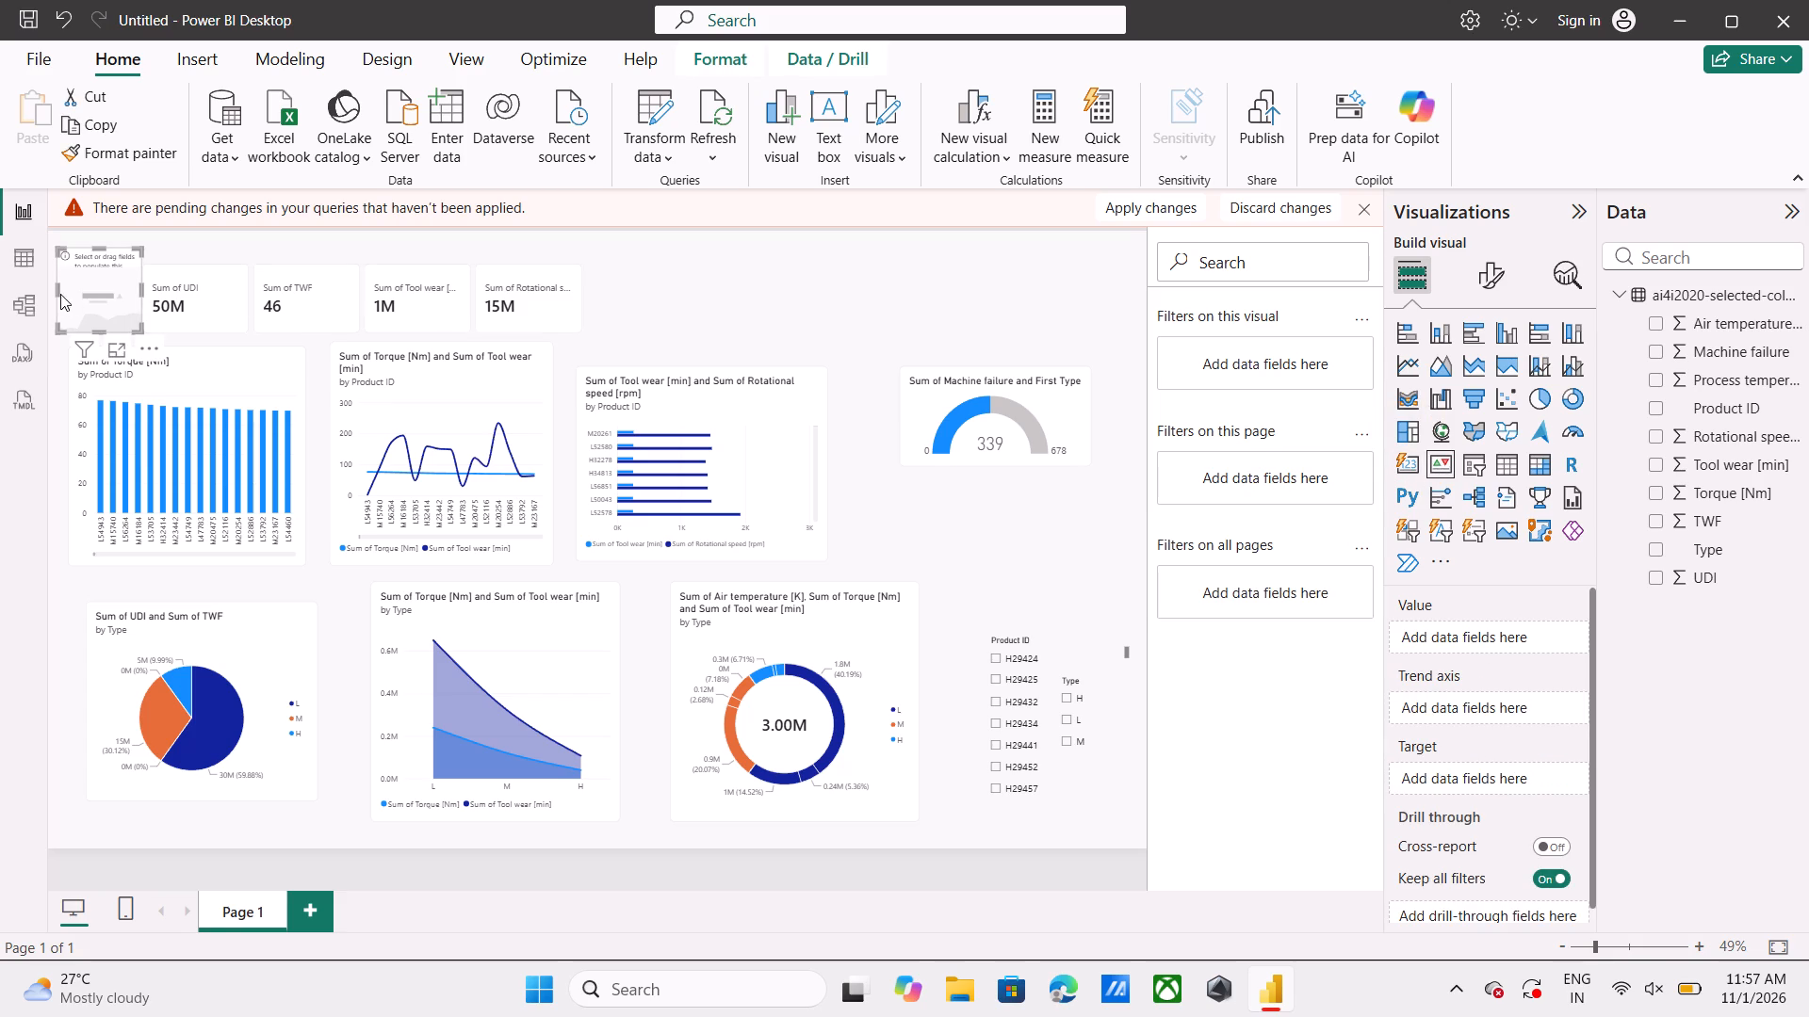
drag(98, 279, 560, 365)
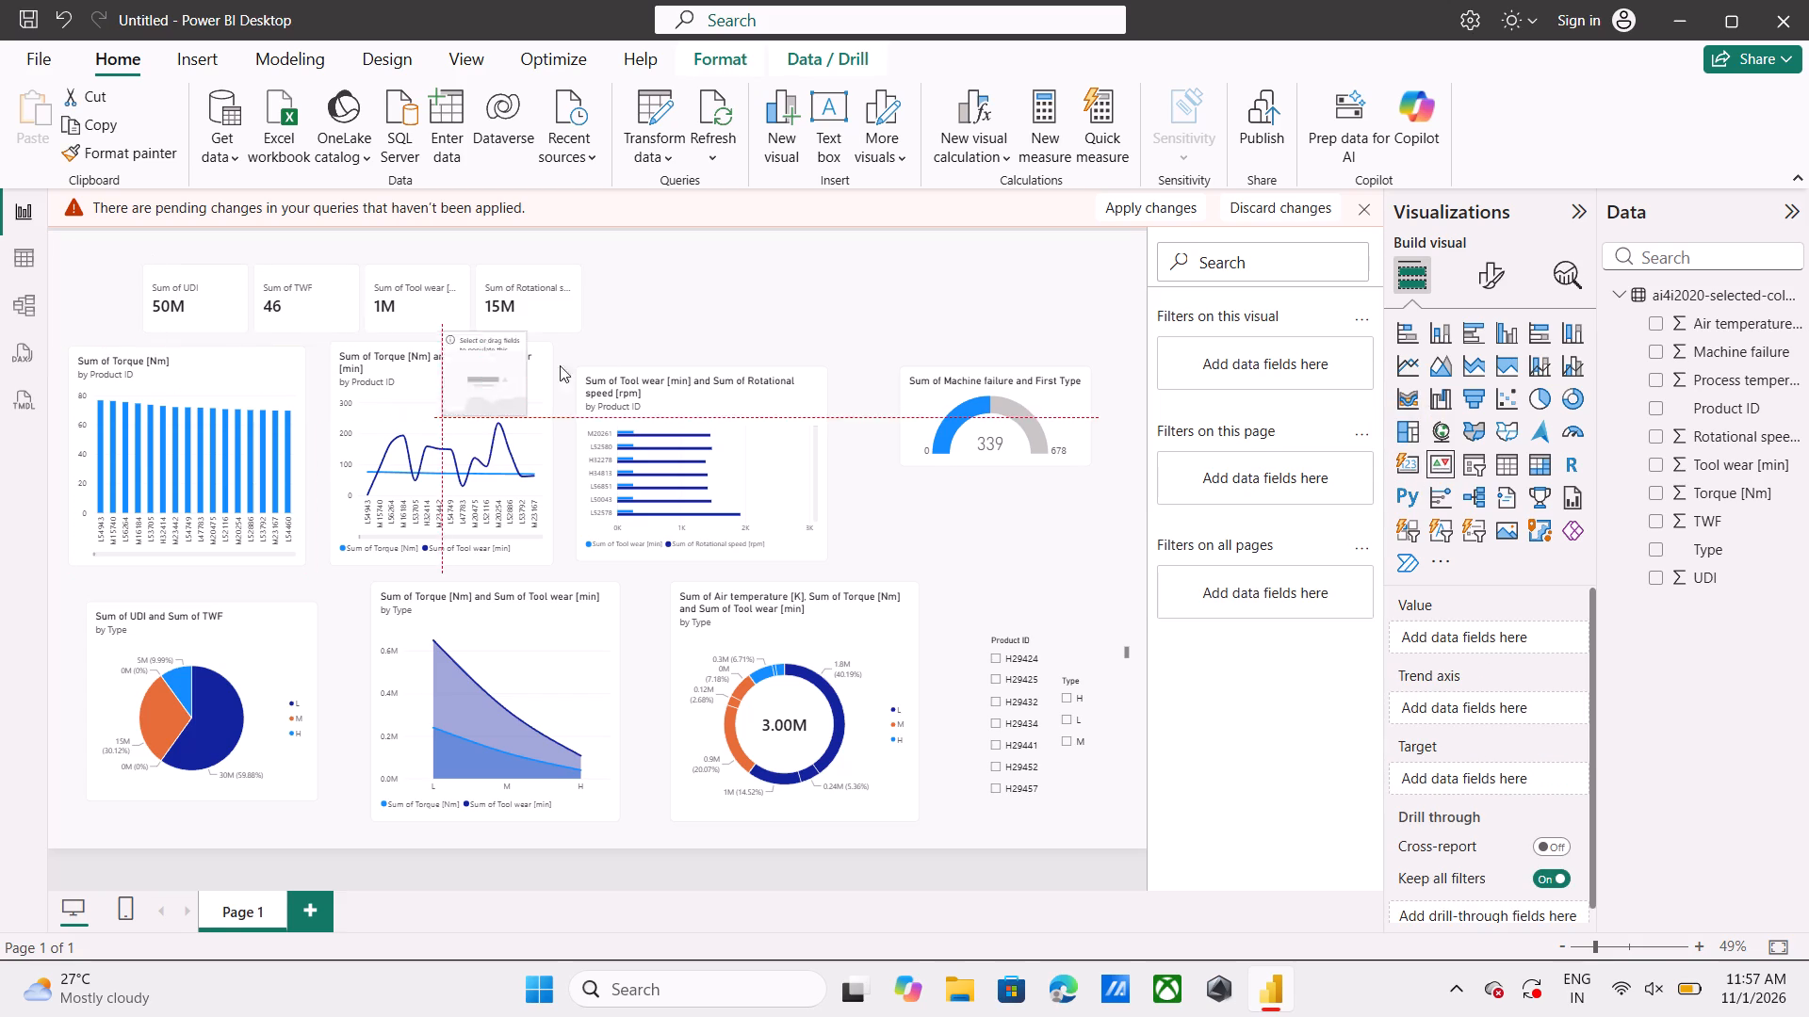
drag(560, 365, 884, 298)
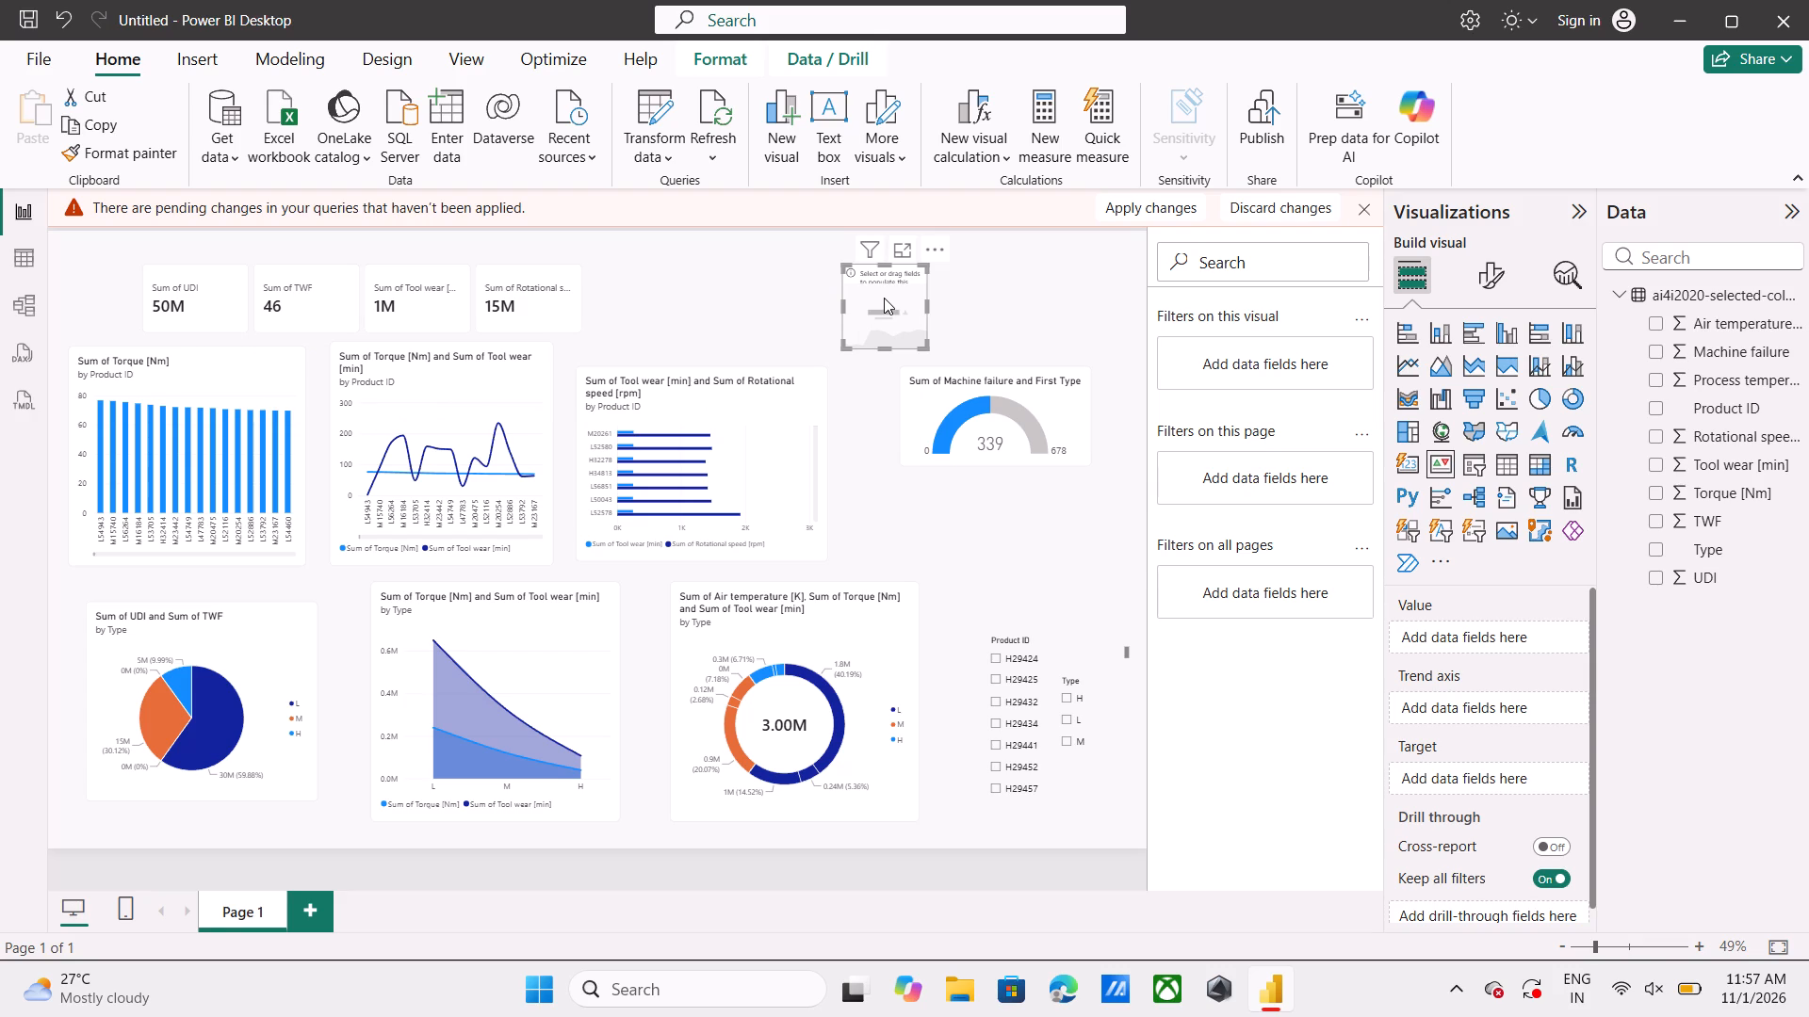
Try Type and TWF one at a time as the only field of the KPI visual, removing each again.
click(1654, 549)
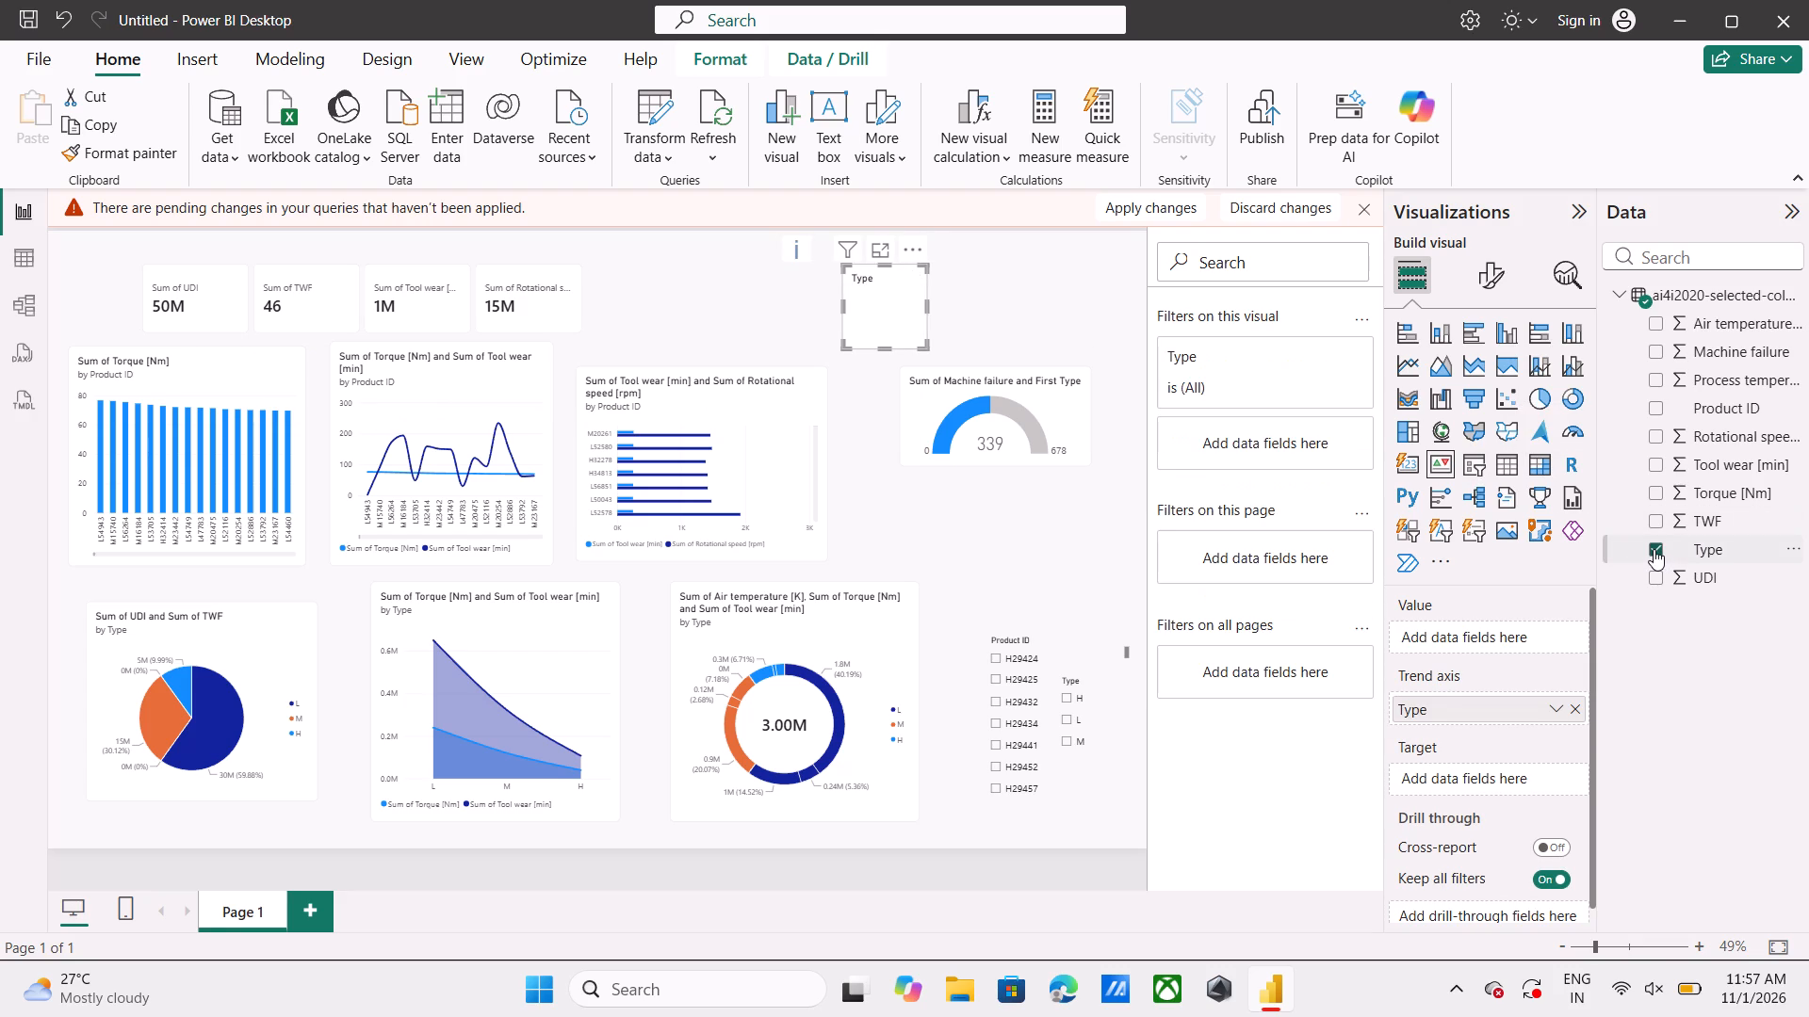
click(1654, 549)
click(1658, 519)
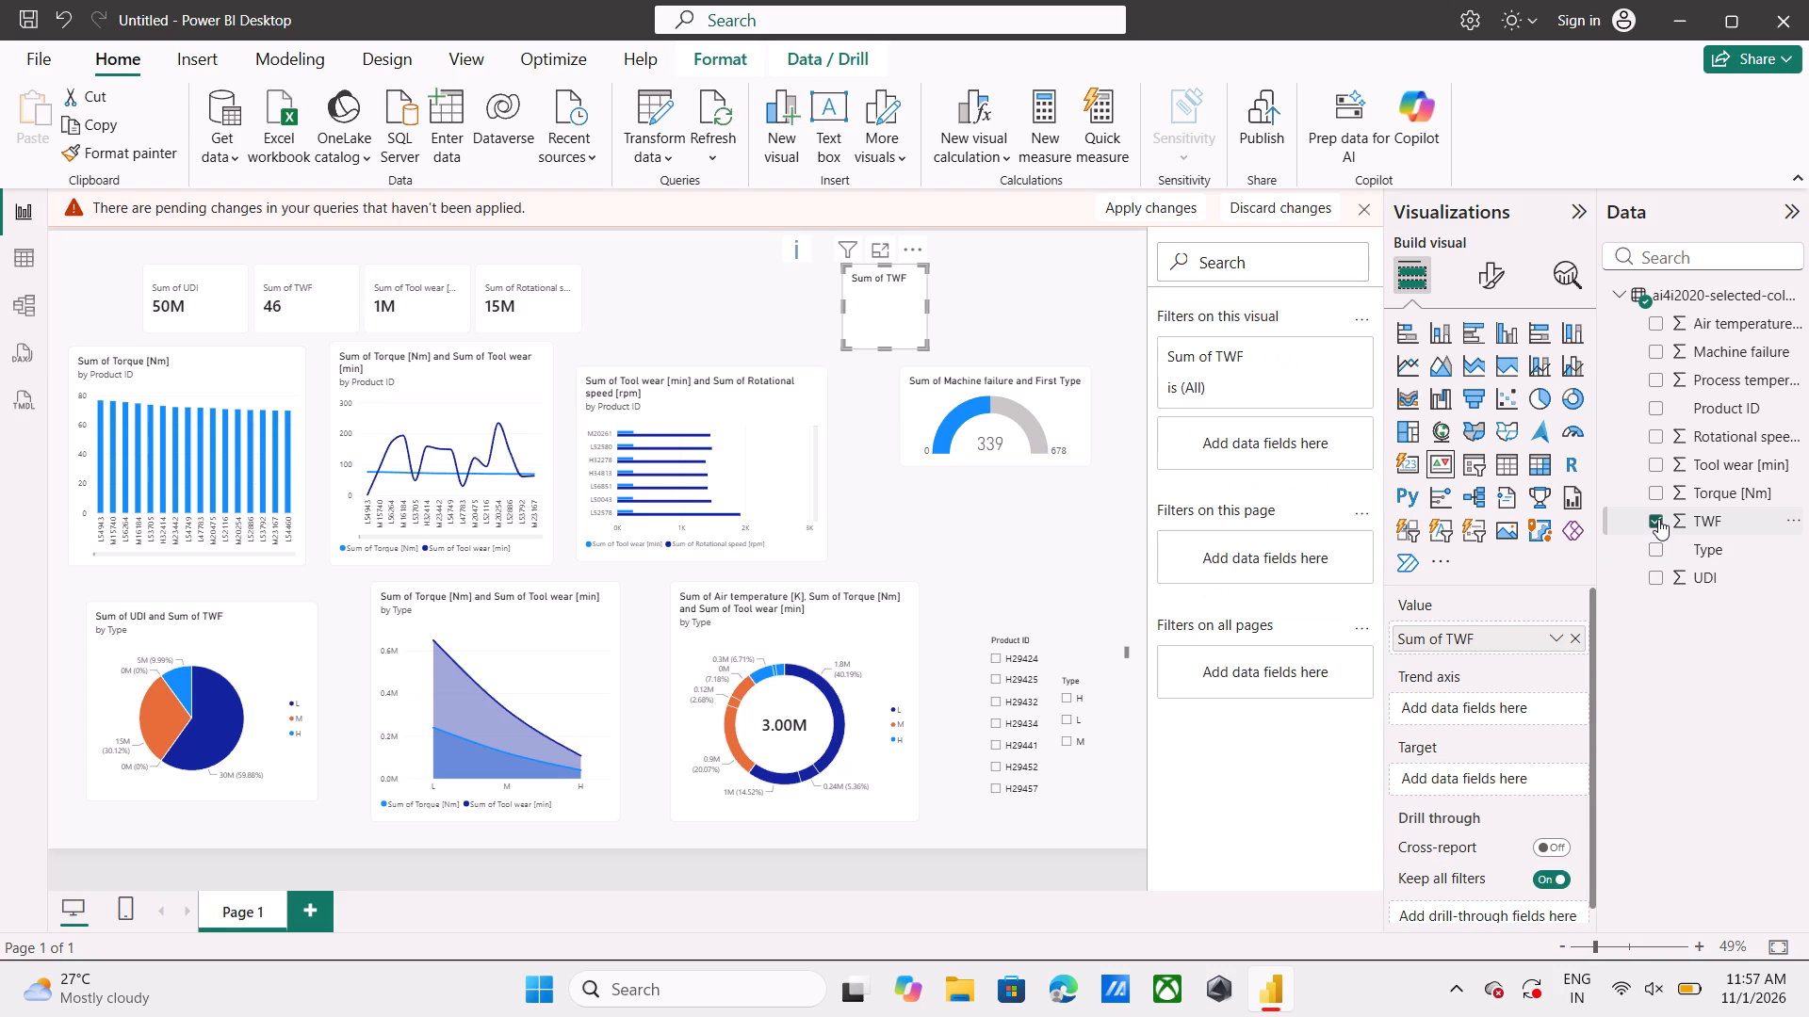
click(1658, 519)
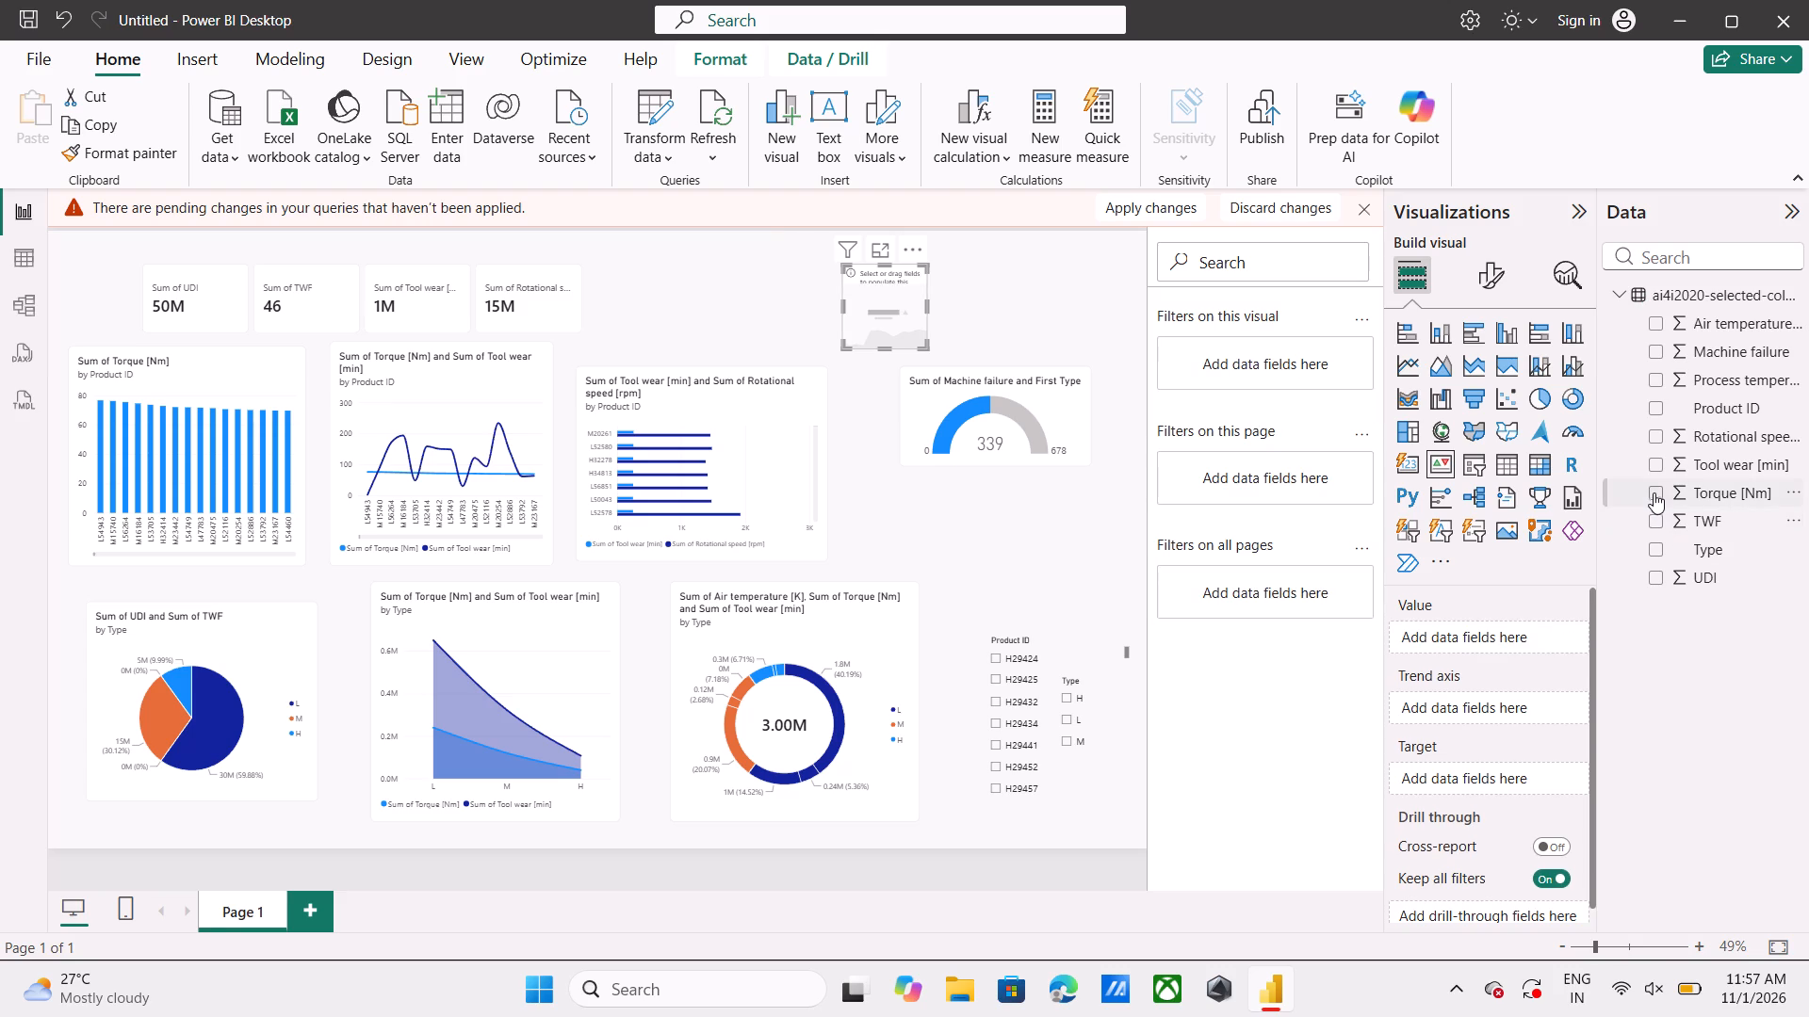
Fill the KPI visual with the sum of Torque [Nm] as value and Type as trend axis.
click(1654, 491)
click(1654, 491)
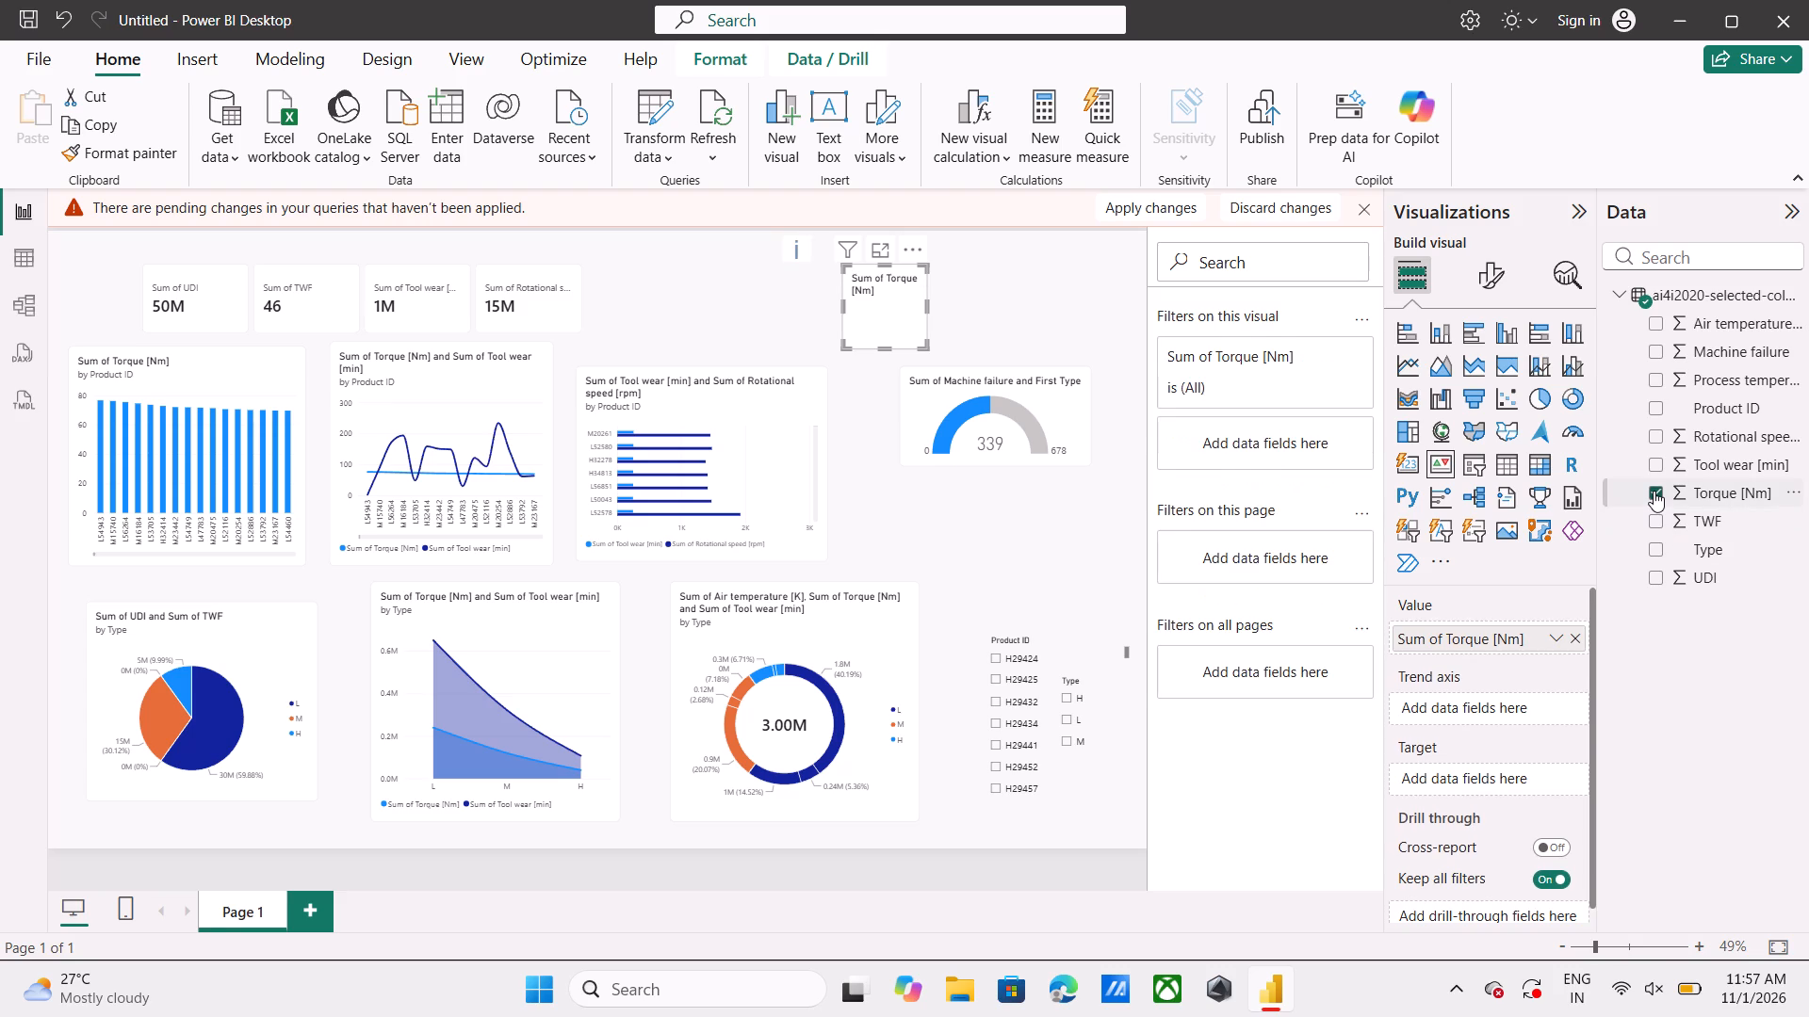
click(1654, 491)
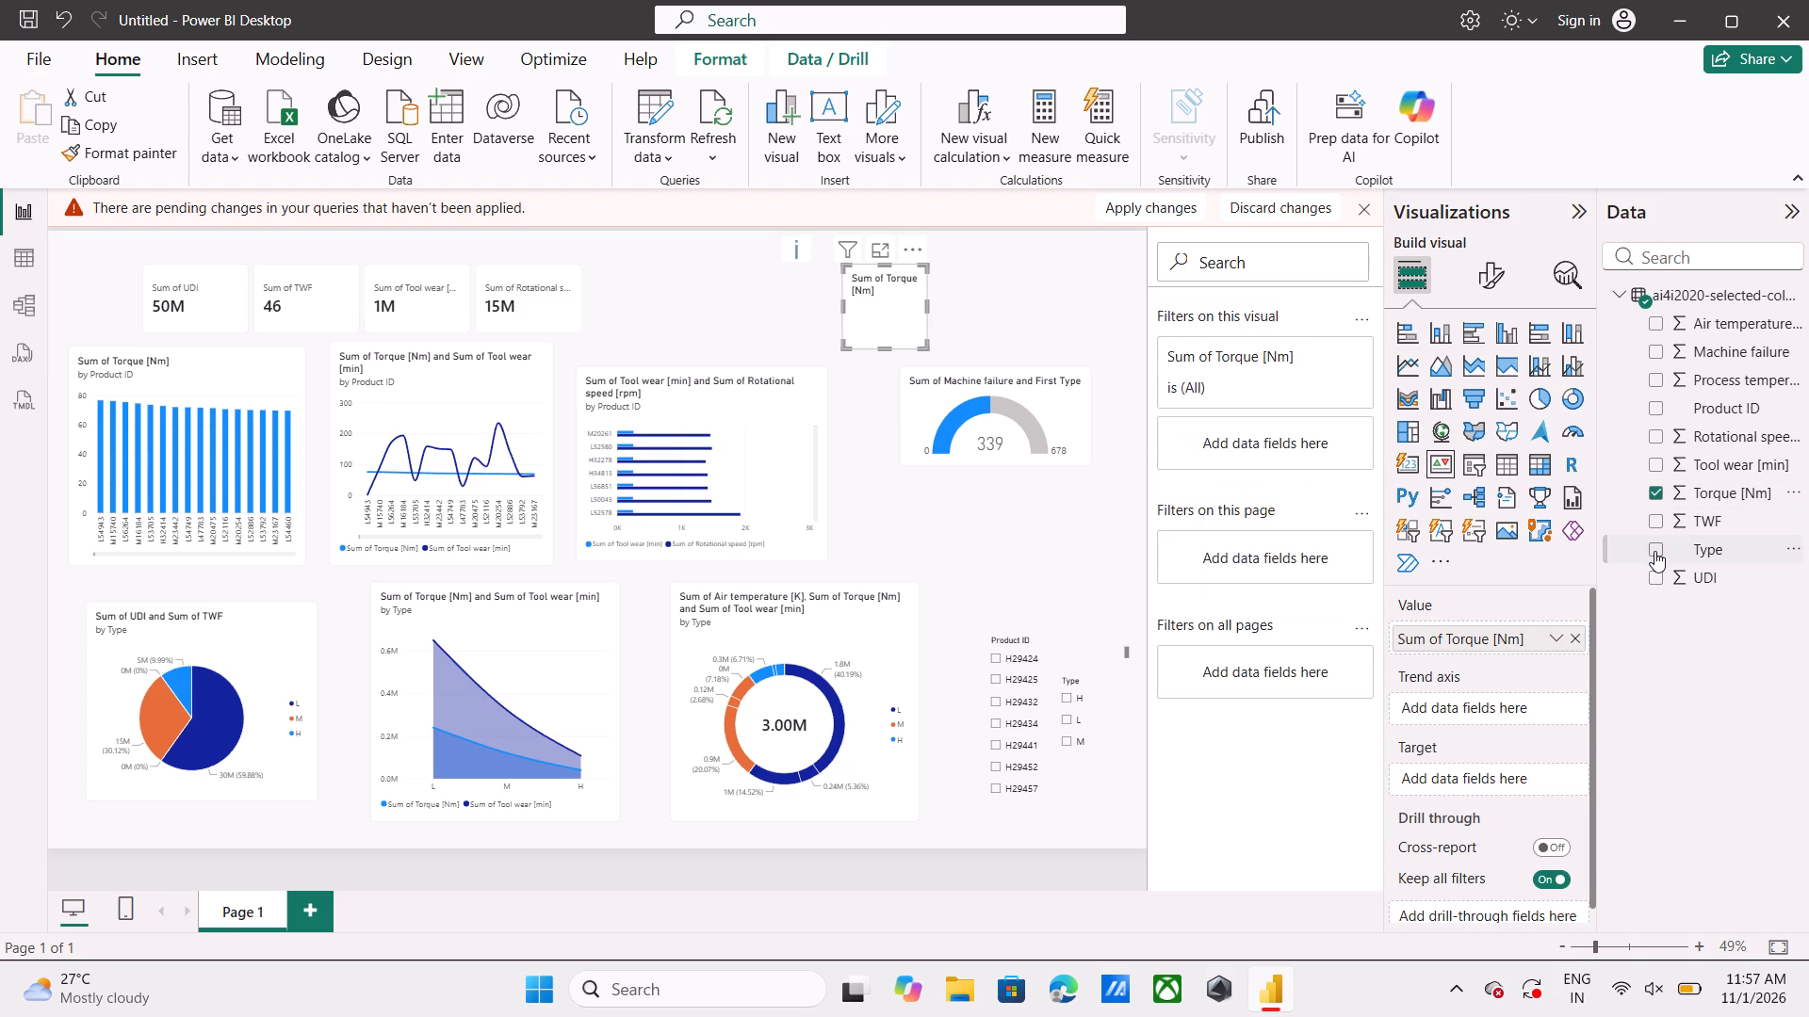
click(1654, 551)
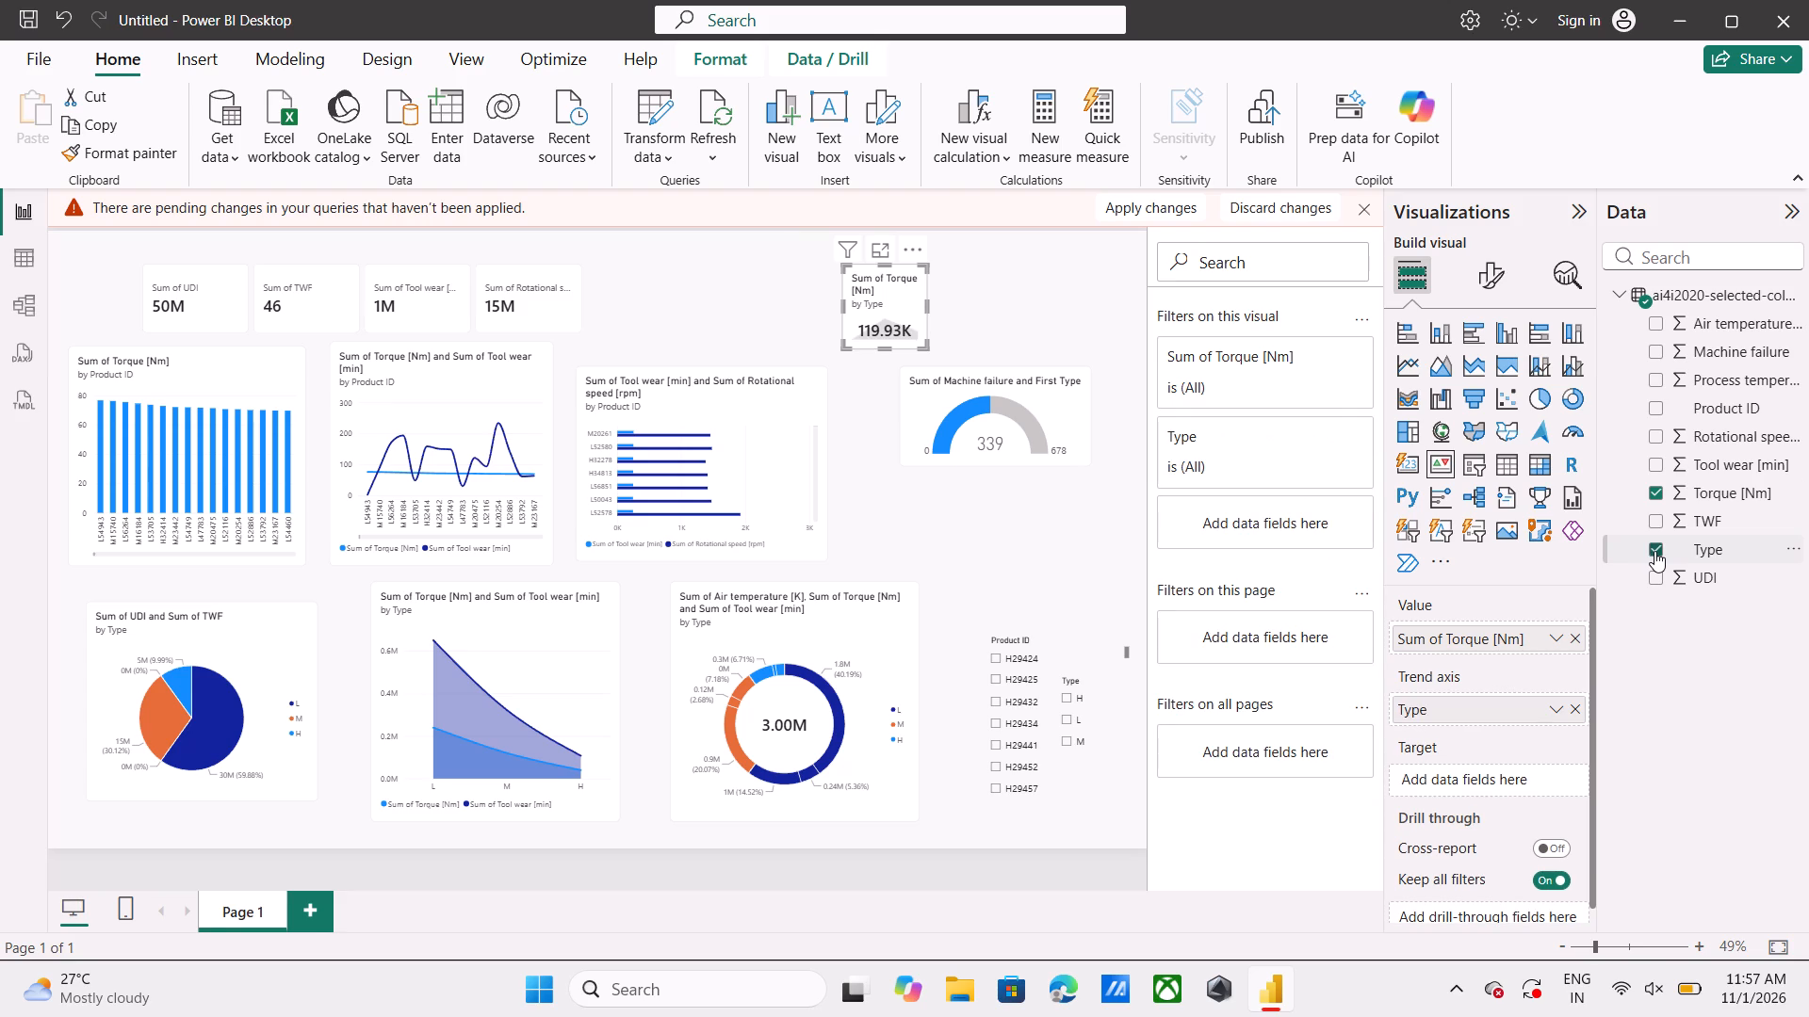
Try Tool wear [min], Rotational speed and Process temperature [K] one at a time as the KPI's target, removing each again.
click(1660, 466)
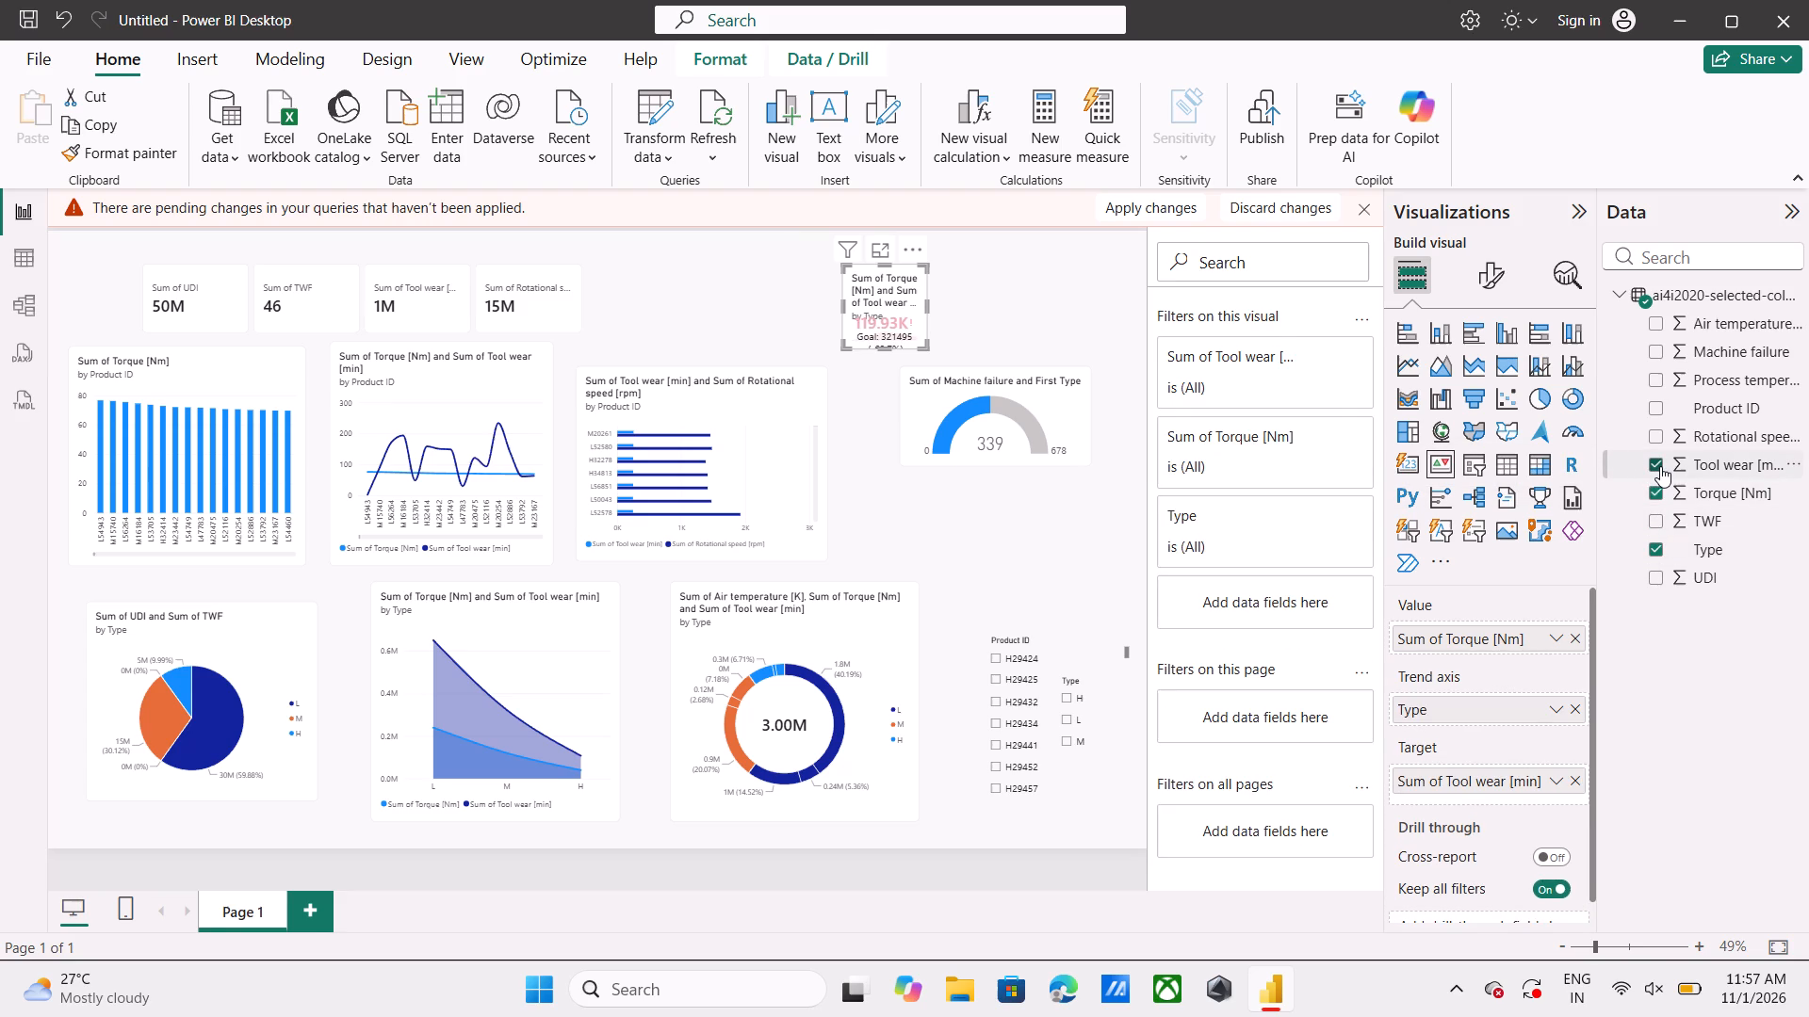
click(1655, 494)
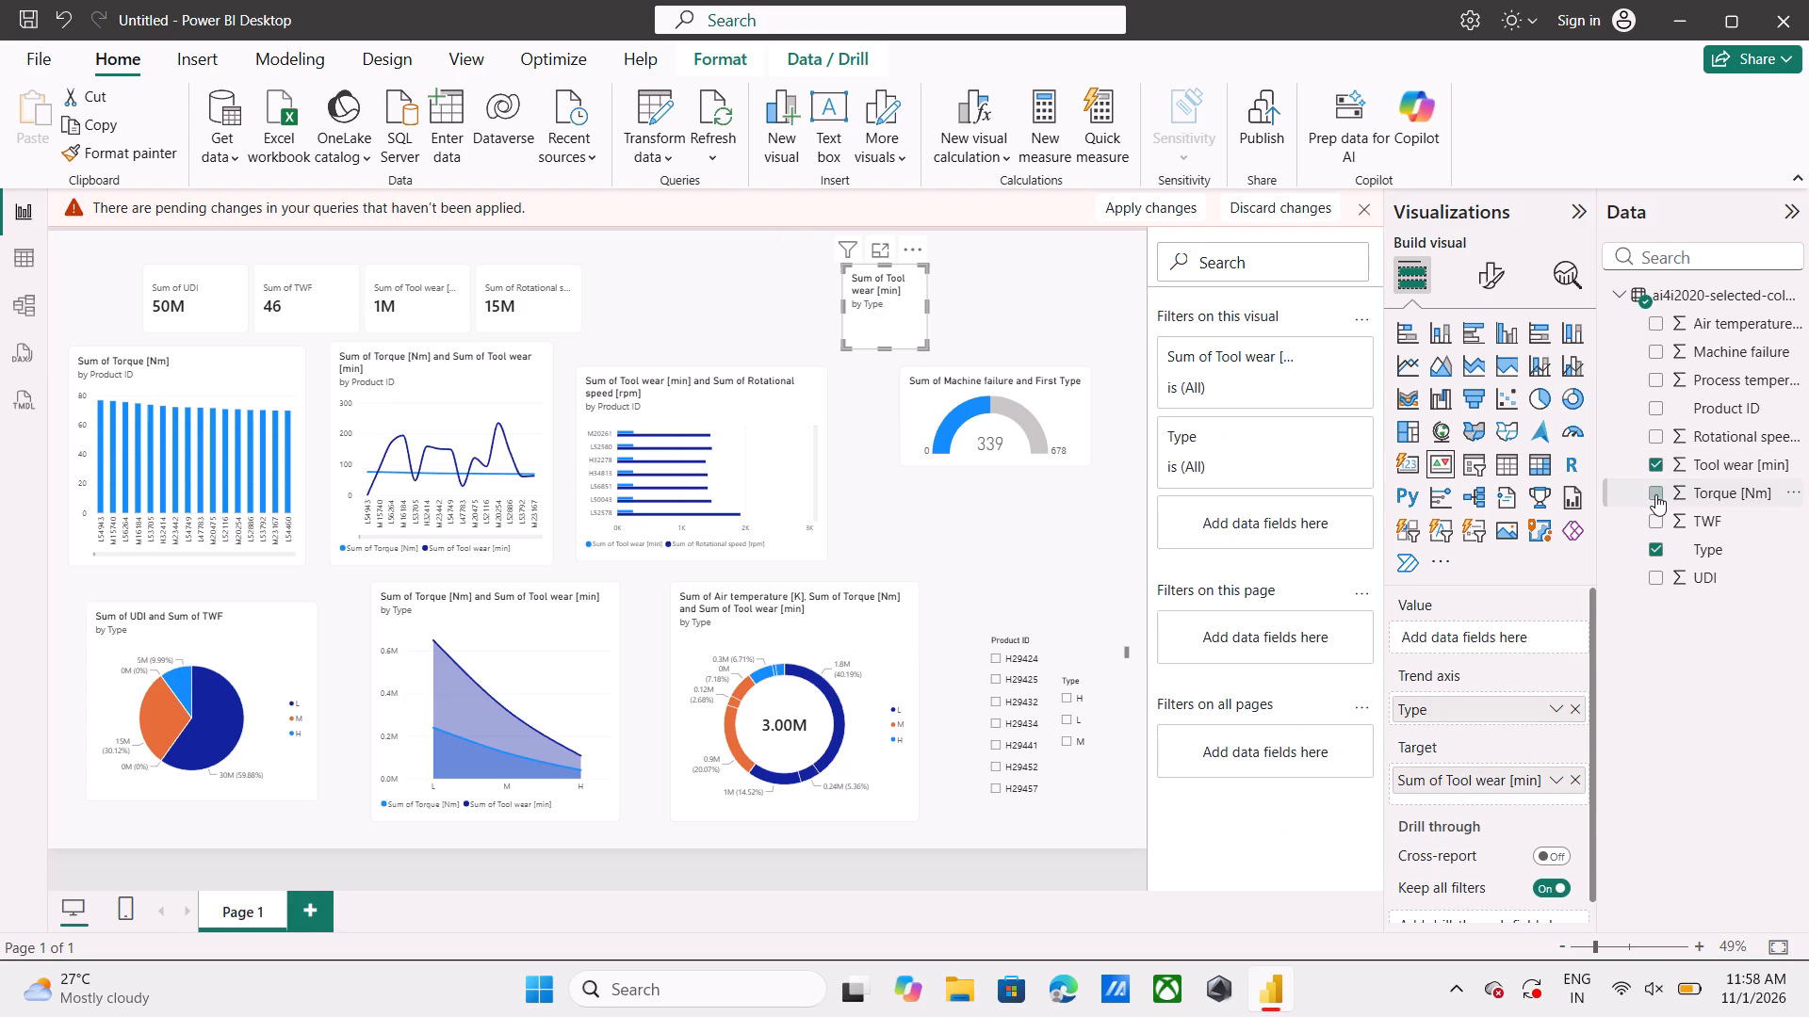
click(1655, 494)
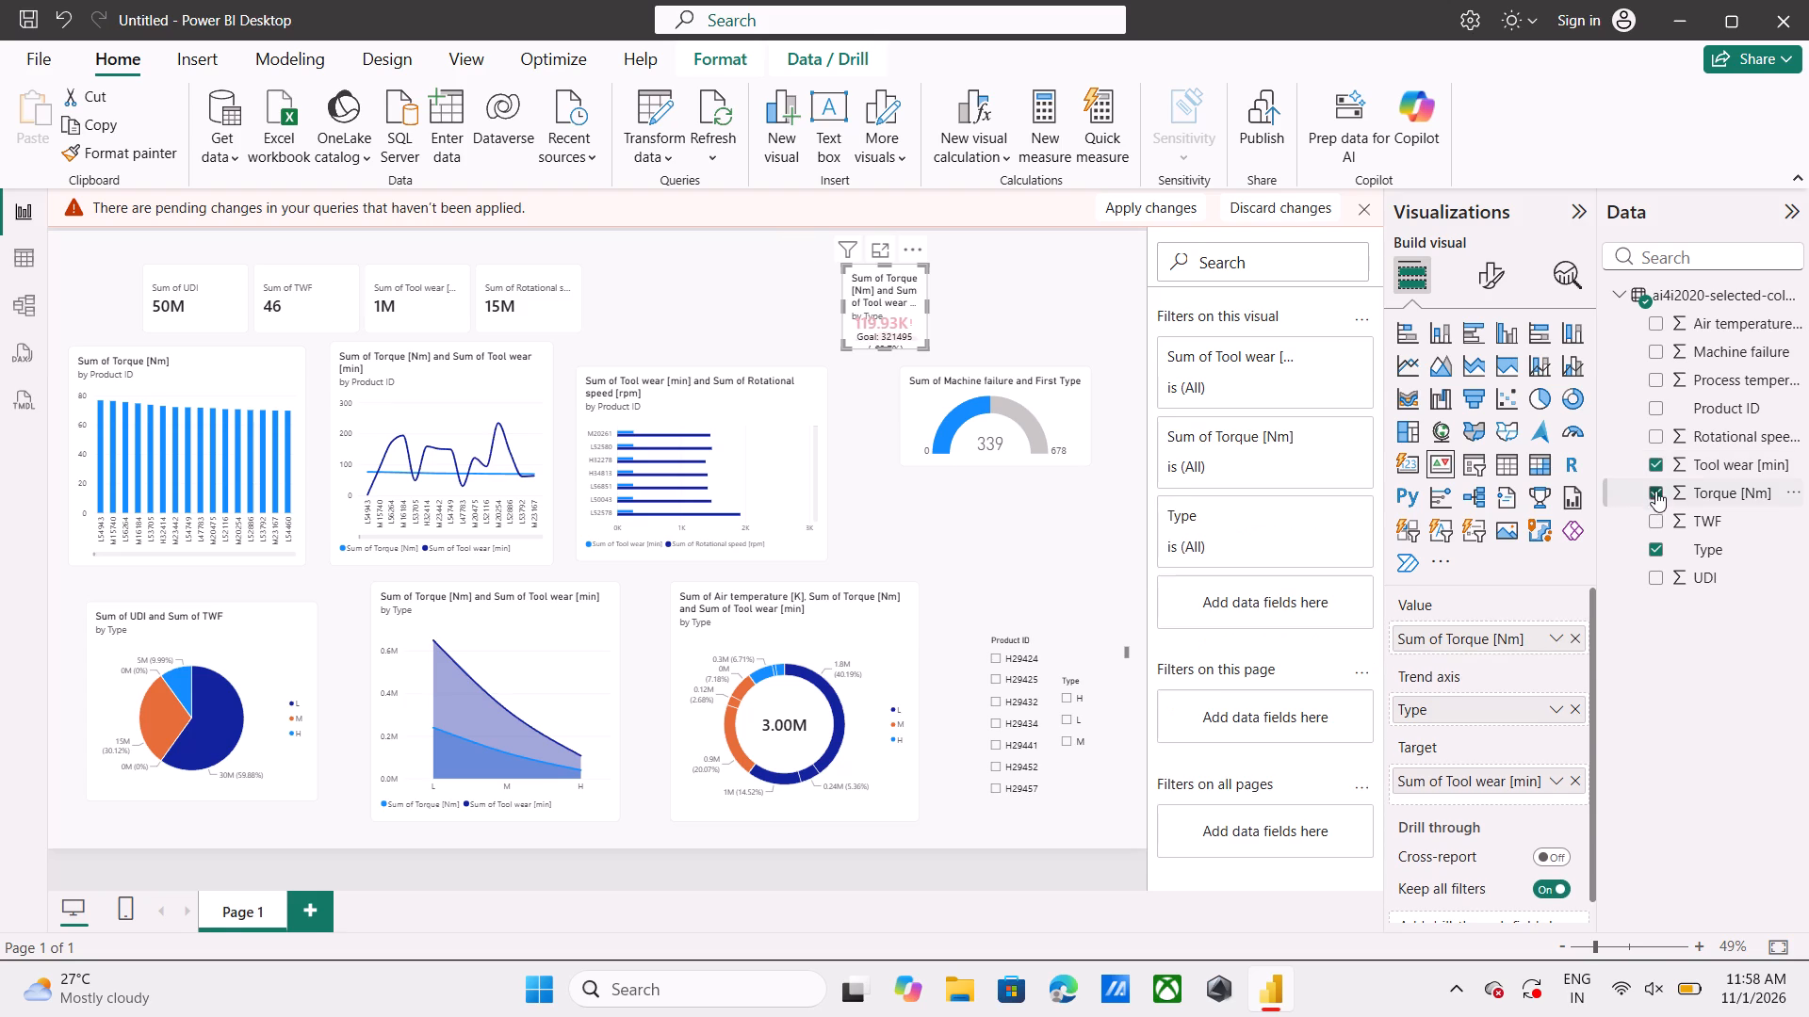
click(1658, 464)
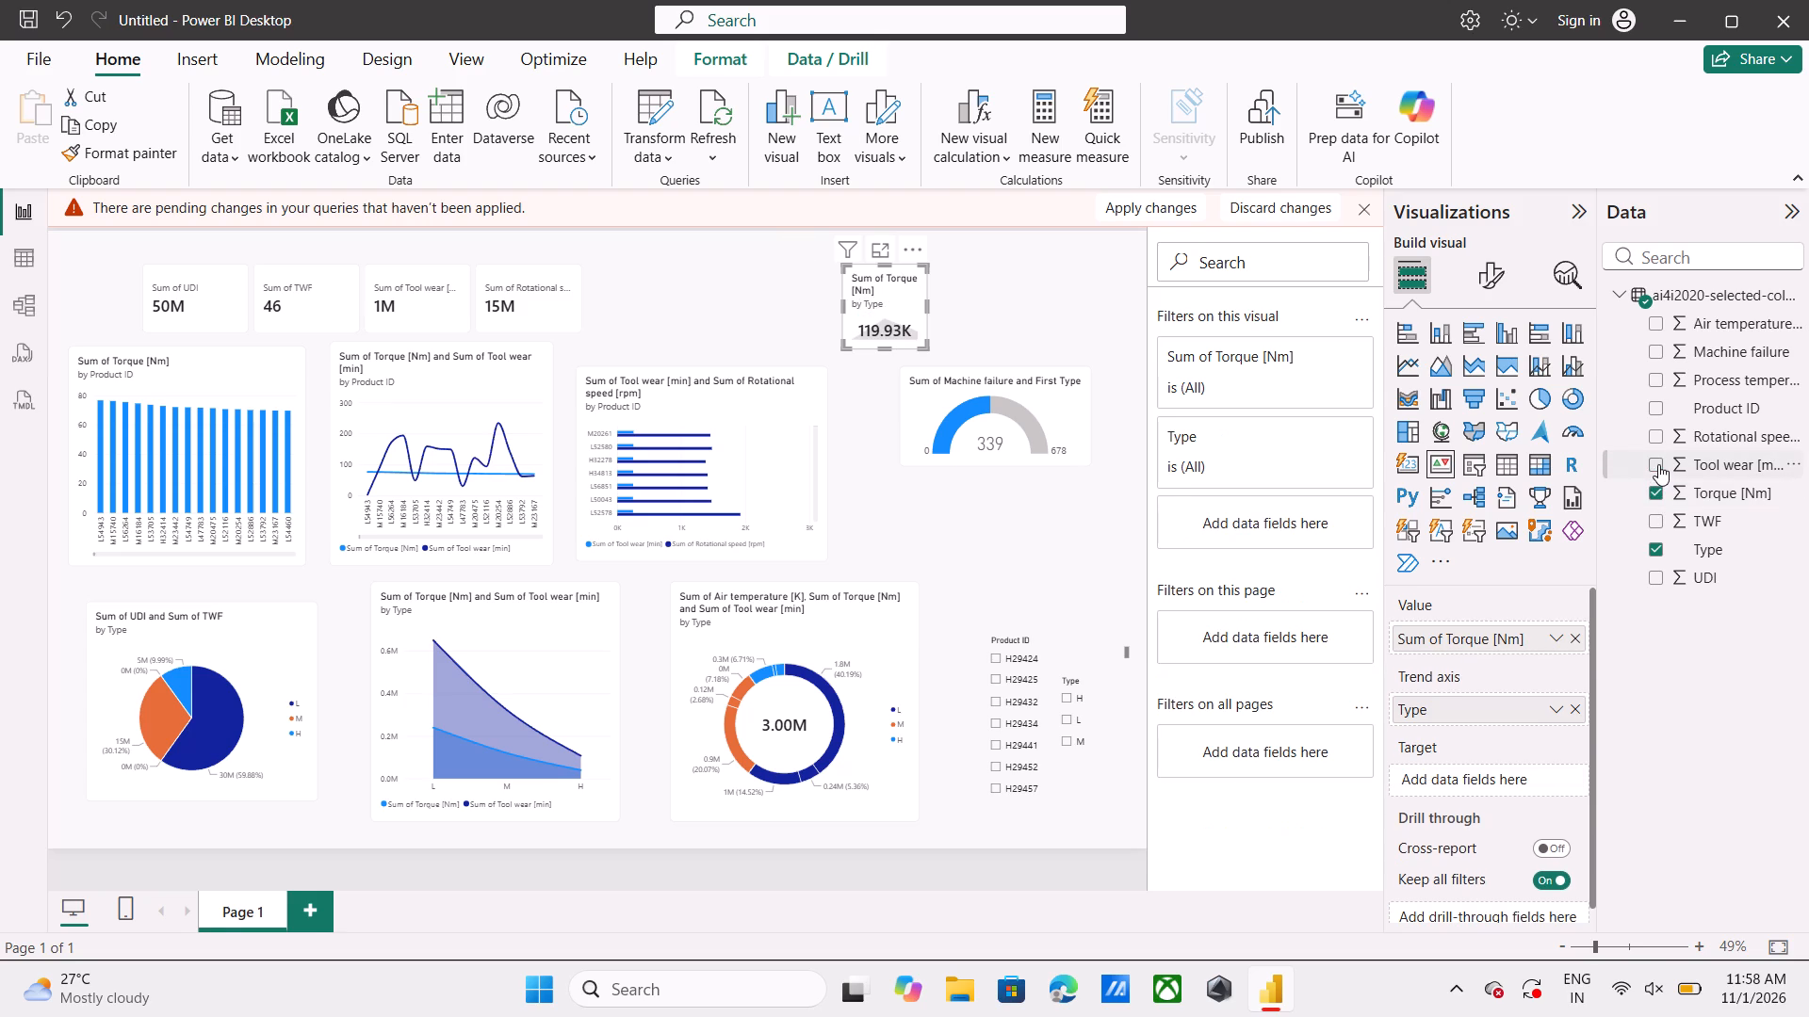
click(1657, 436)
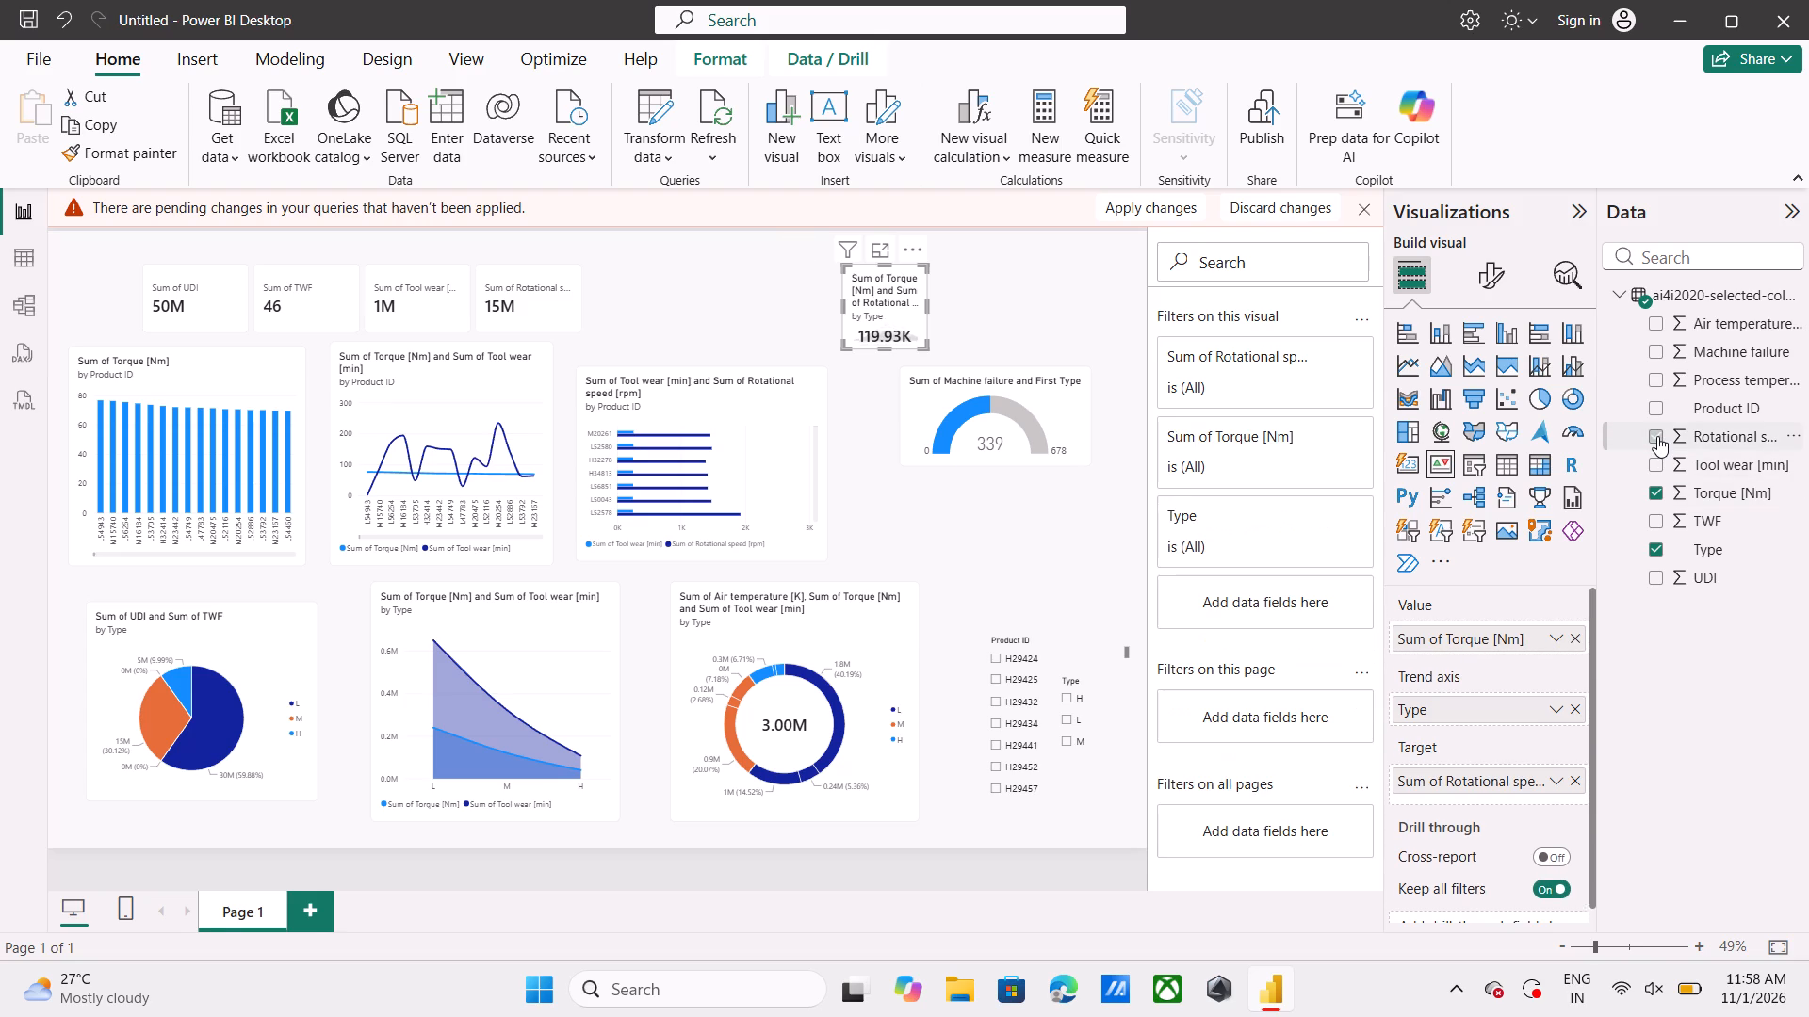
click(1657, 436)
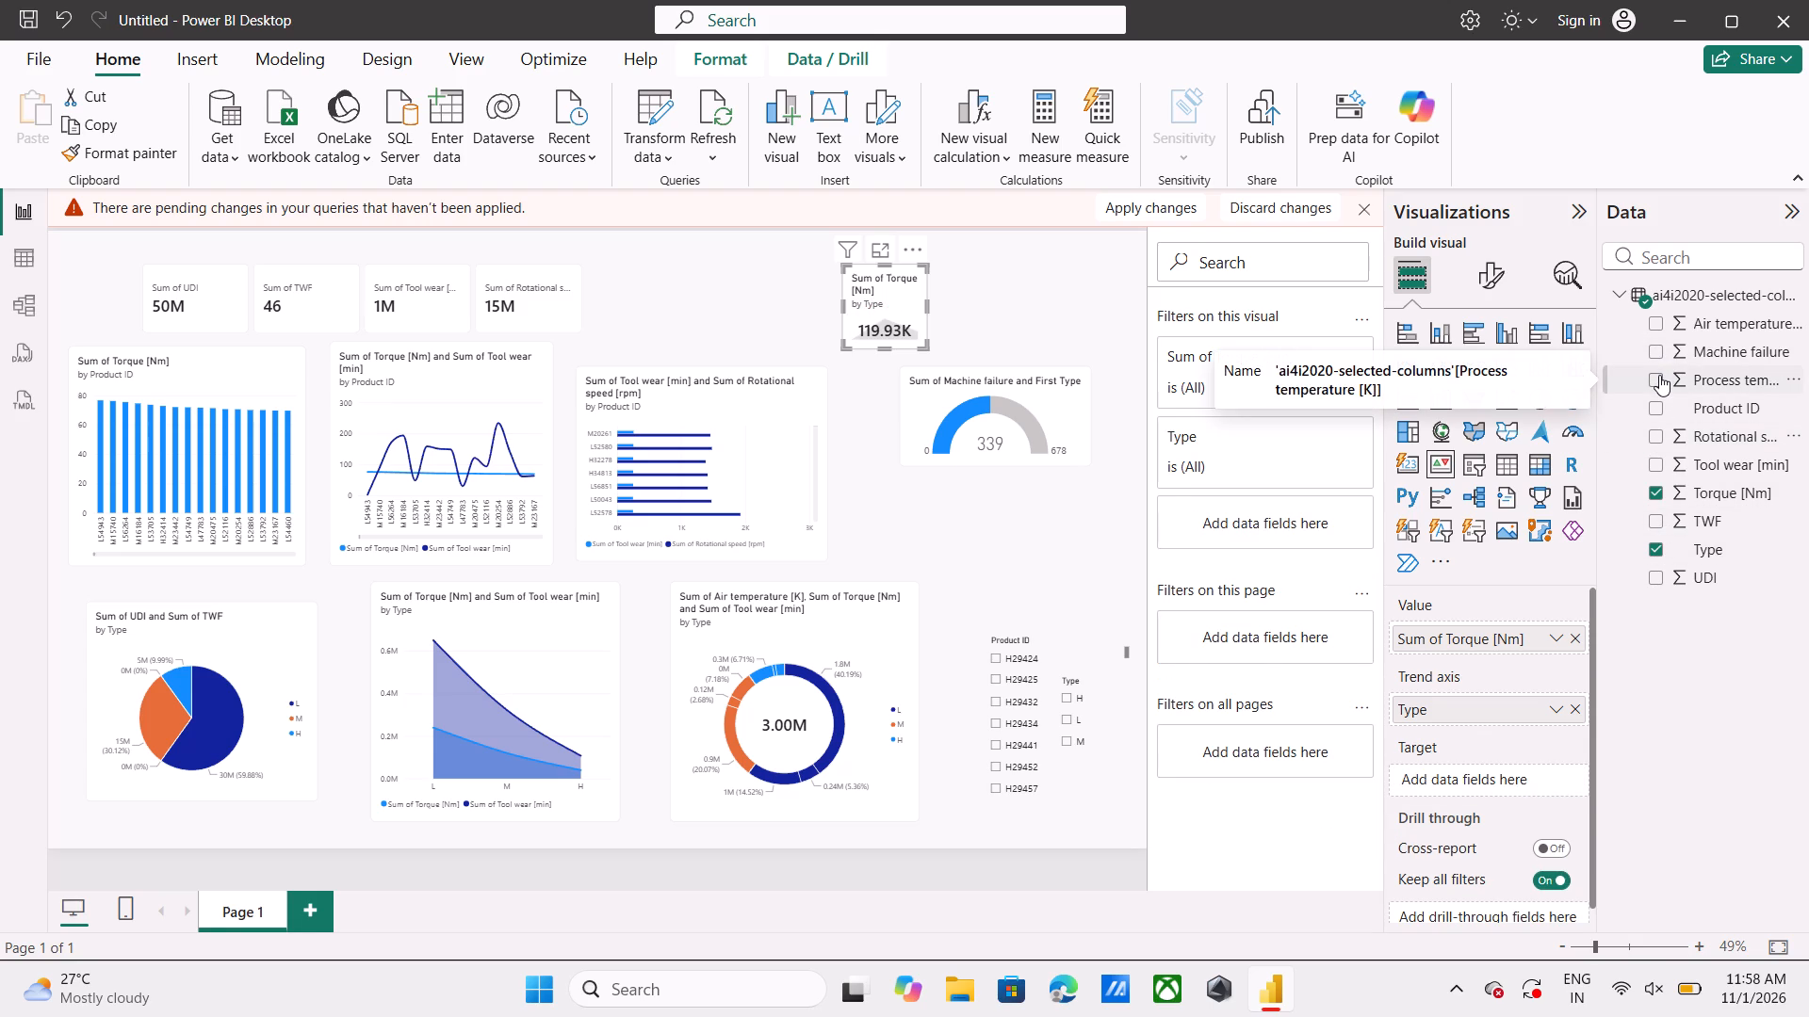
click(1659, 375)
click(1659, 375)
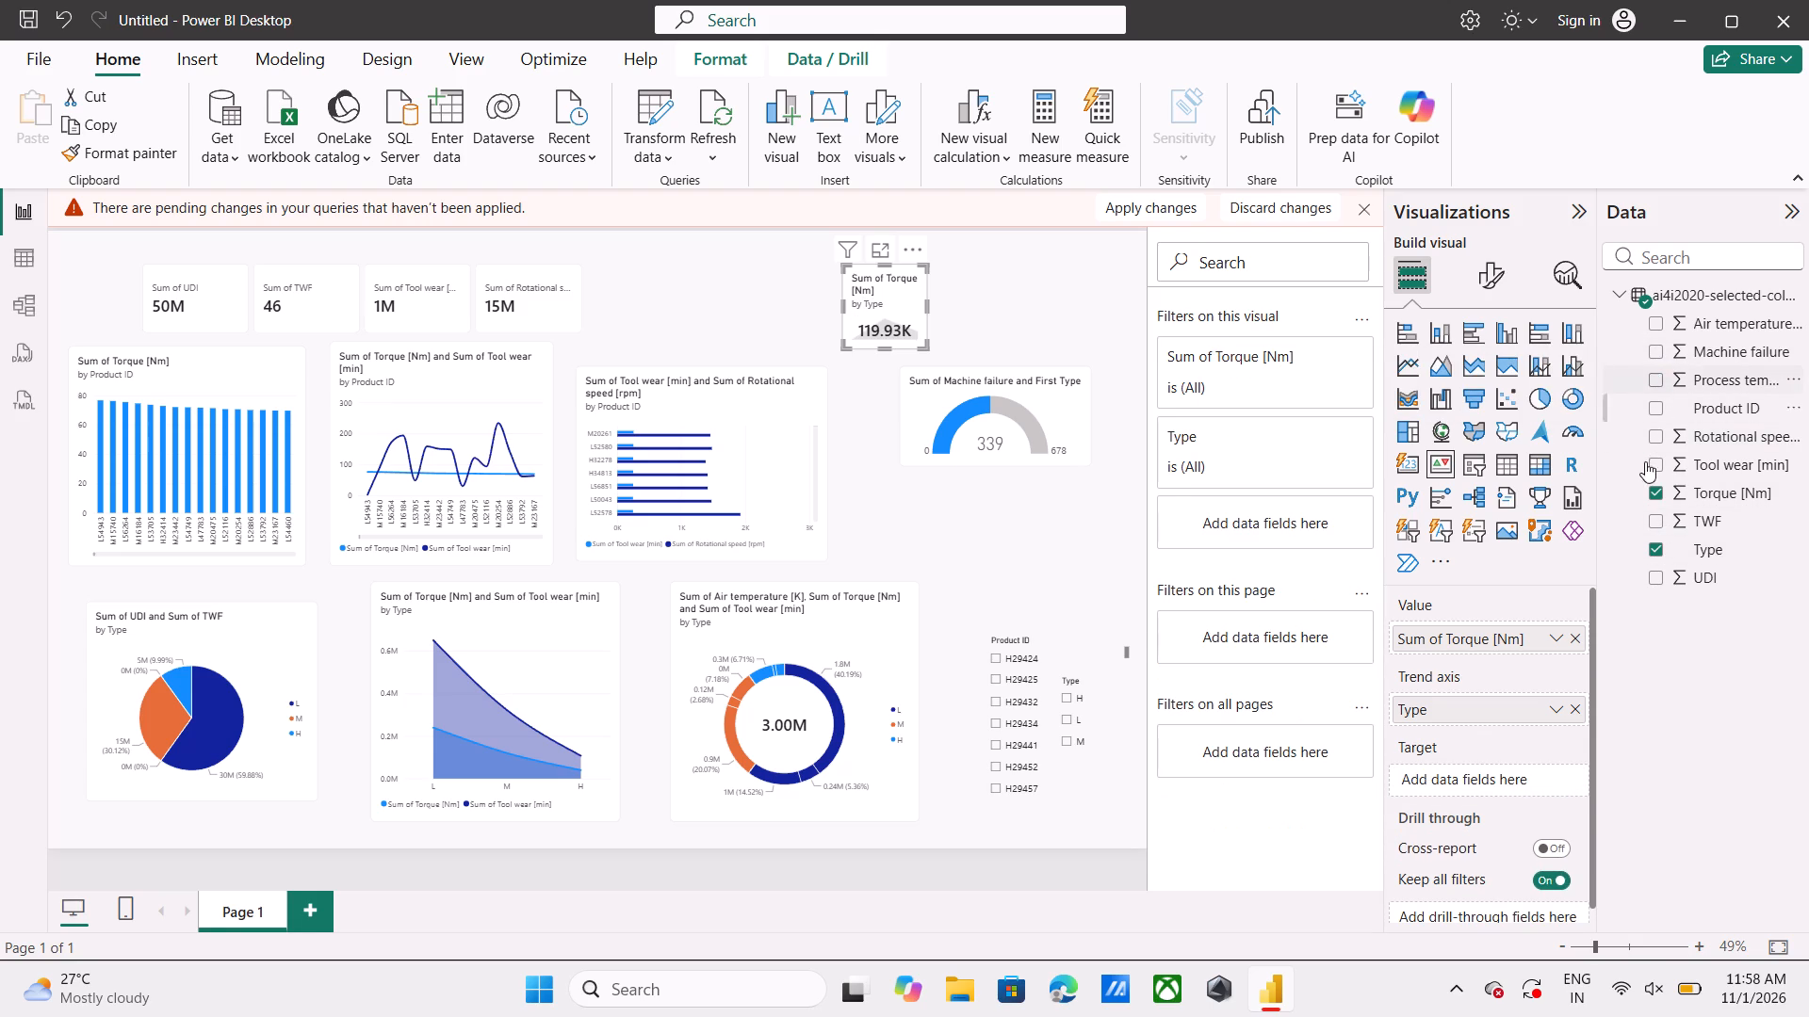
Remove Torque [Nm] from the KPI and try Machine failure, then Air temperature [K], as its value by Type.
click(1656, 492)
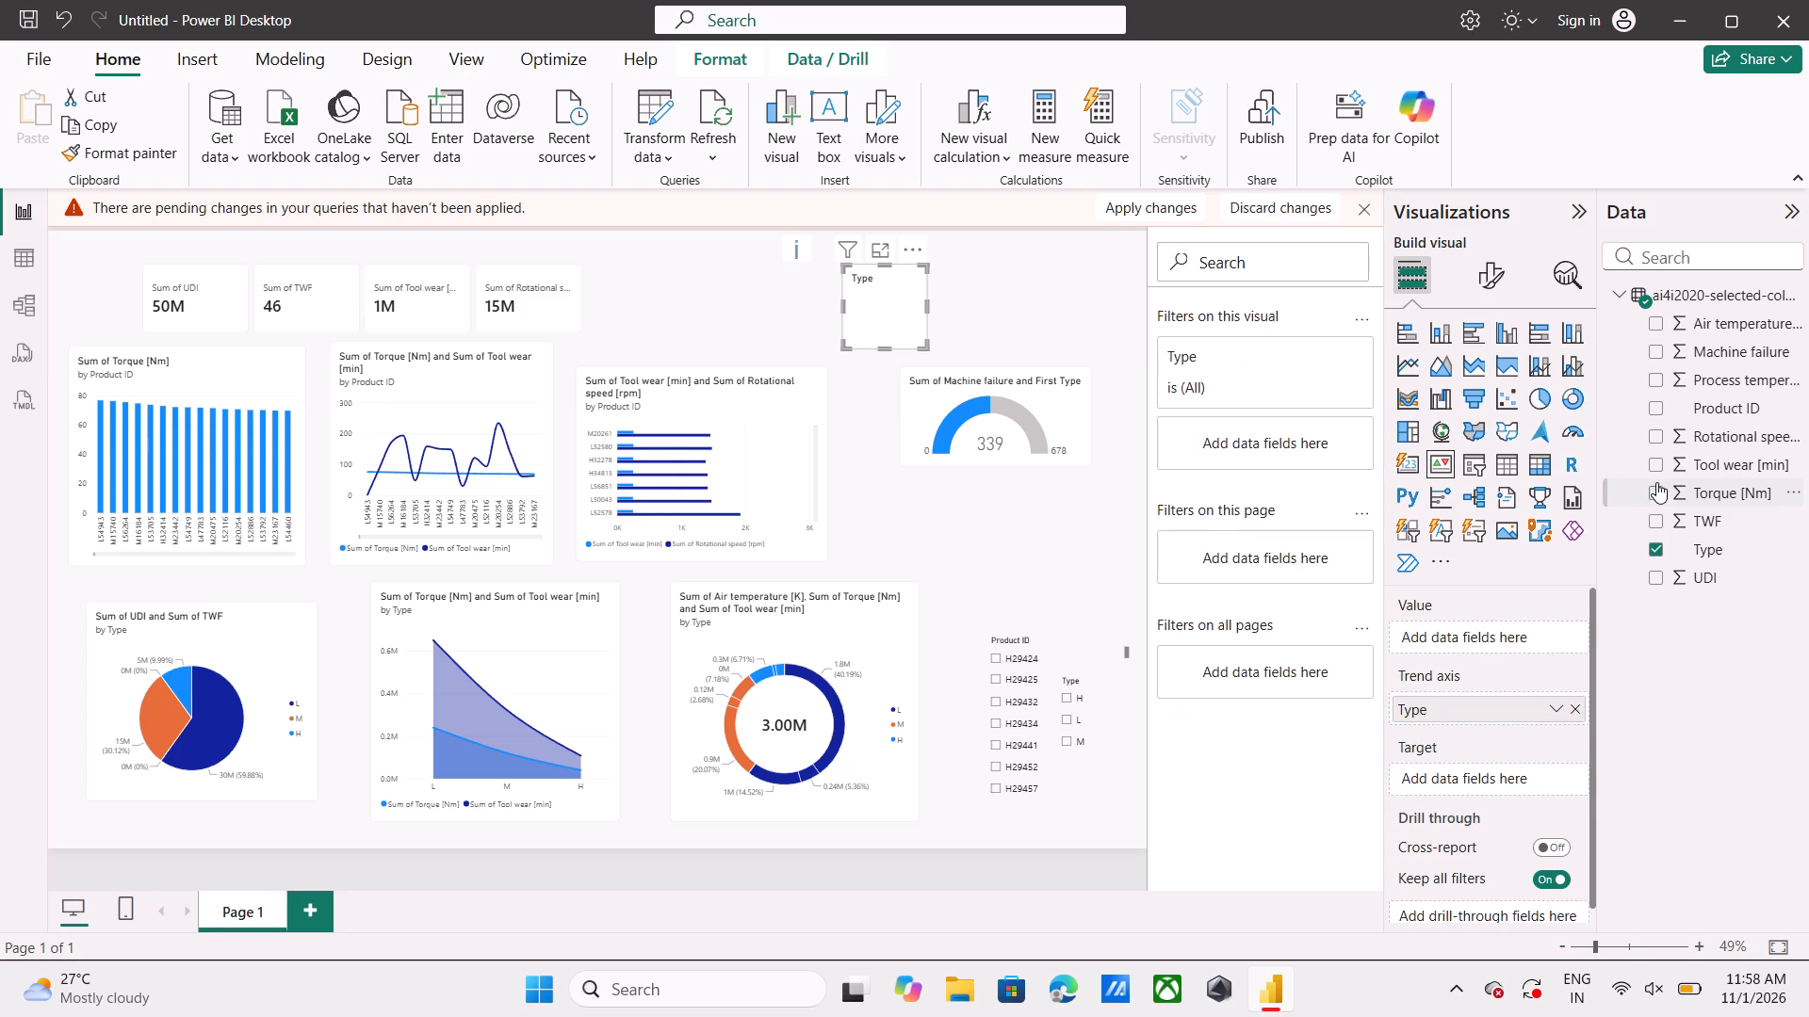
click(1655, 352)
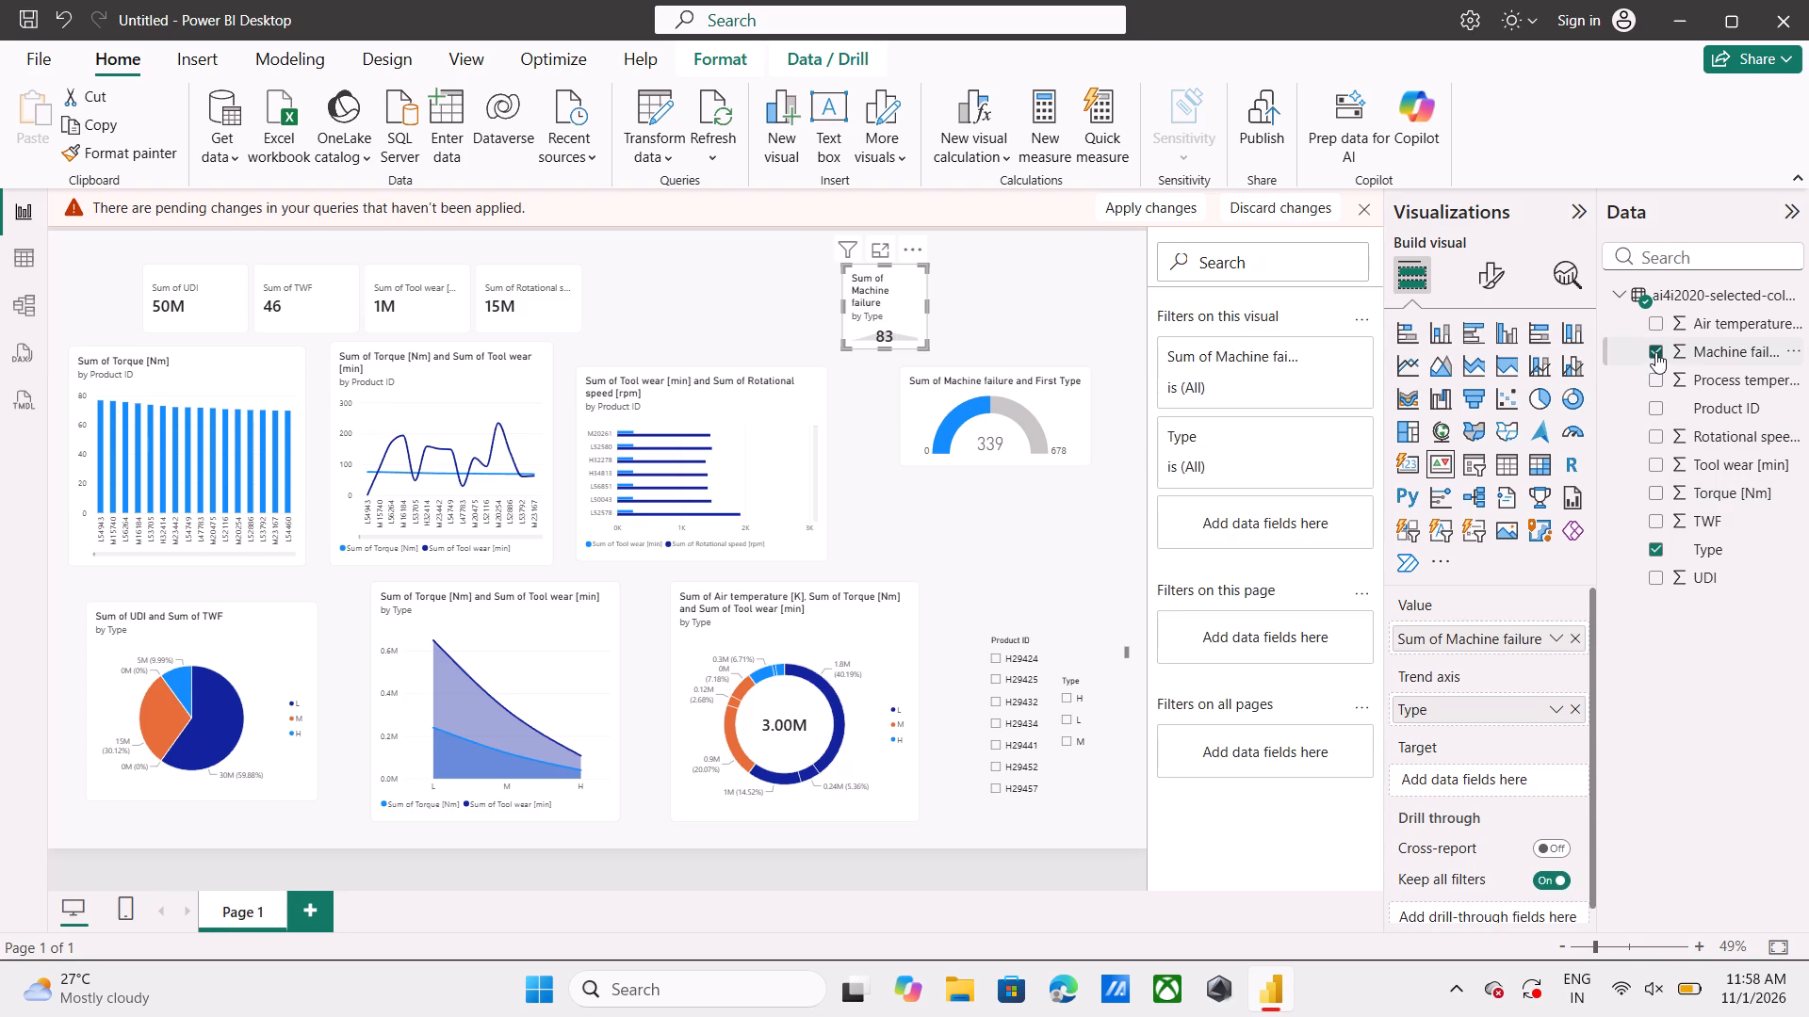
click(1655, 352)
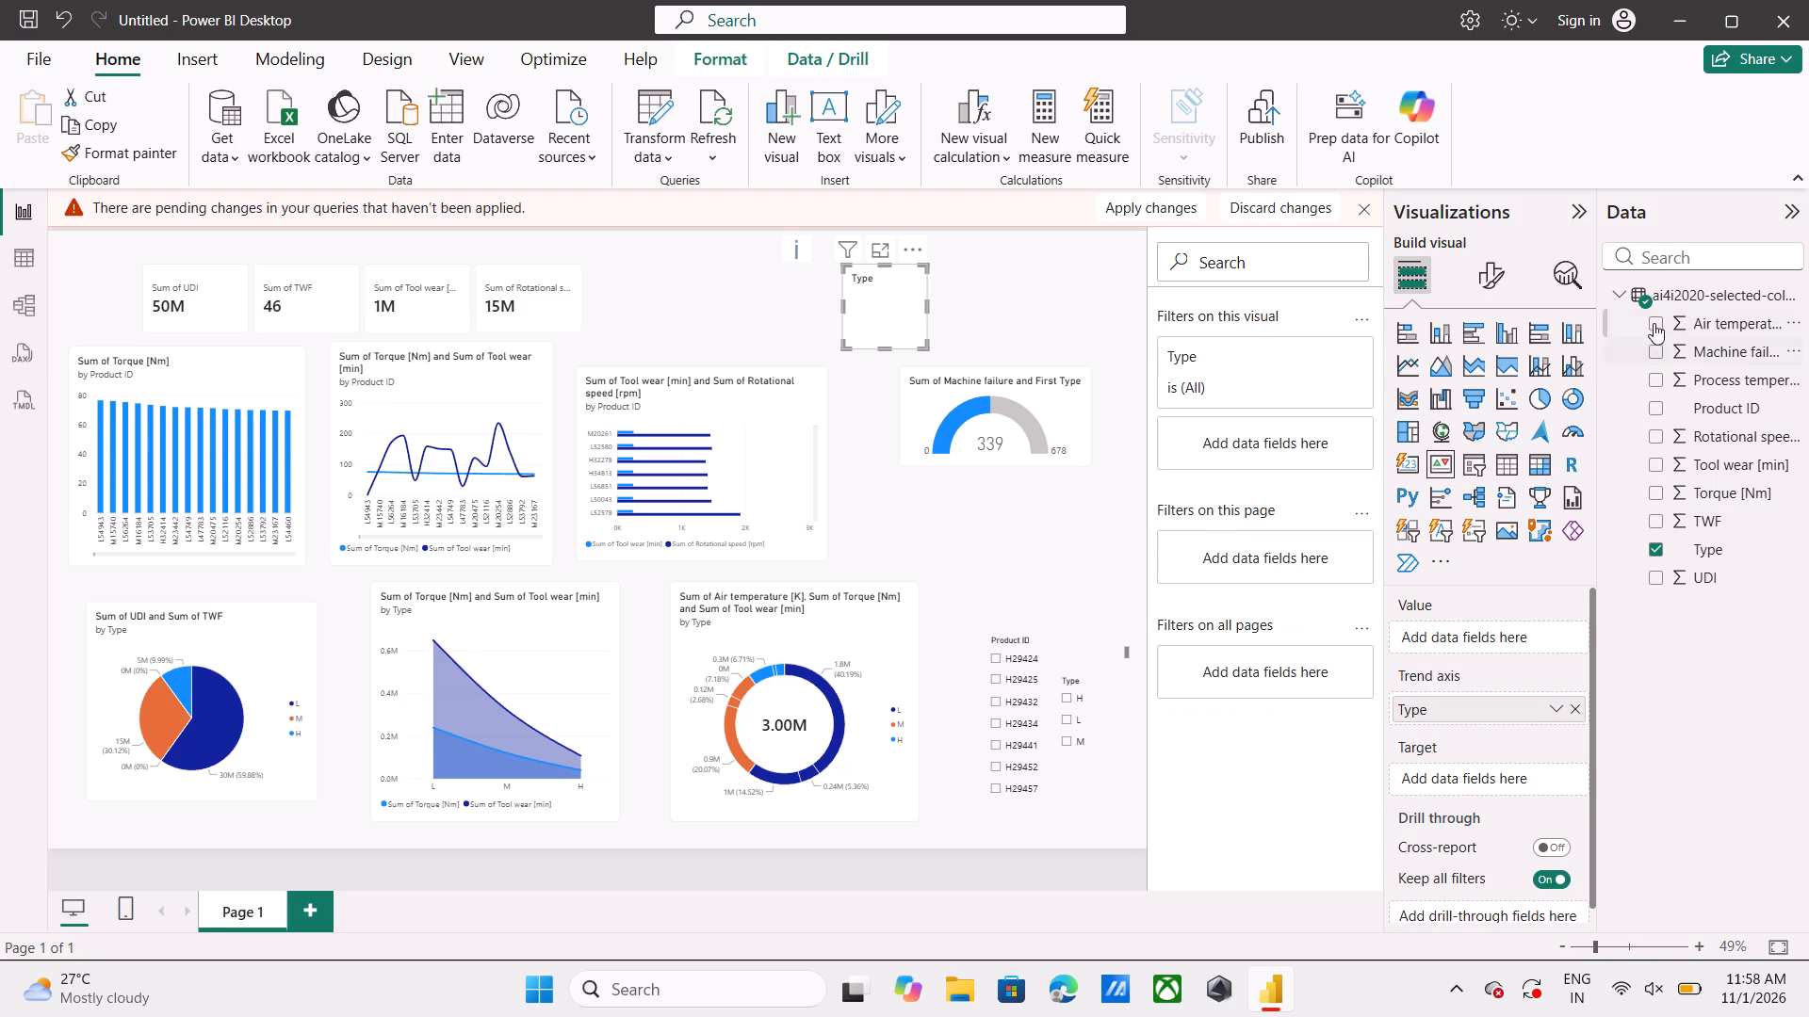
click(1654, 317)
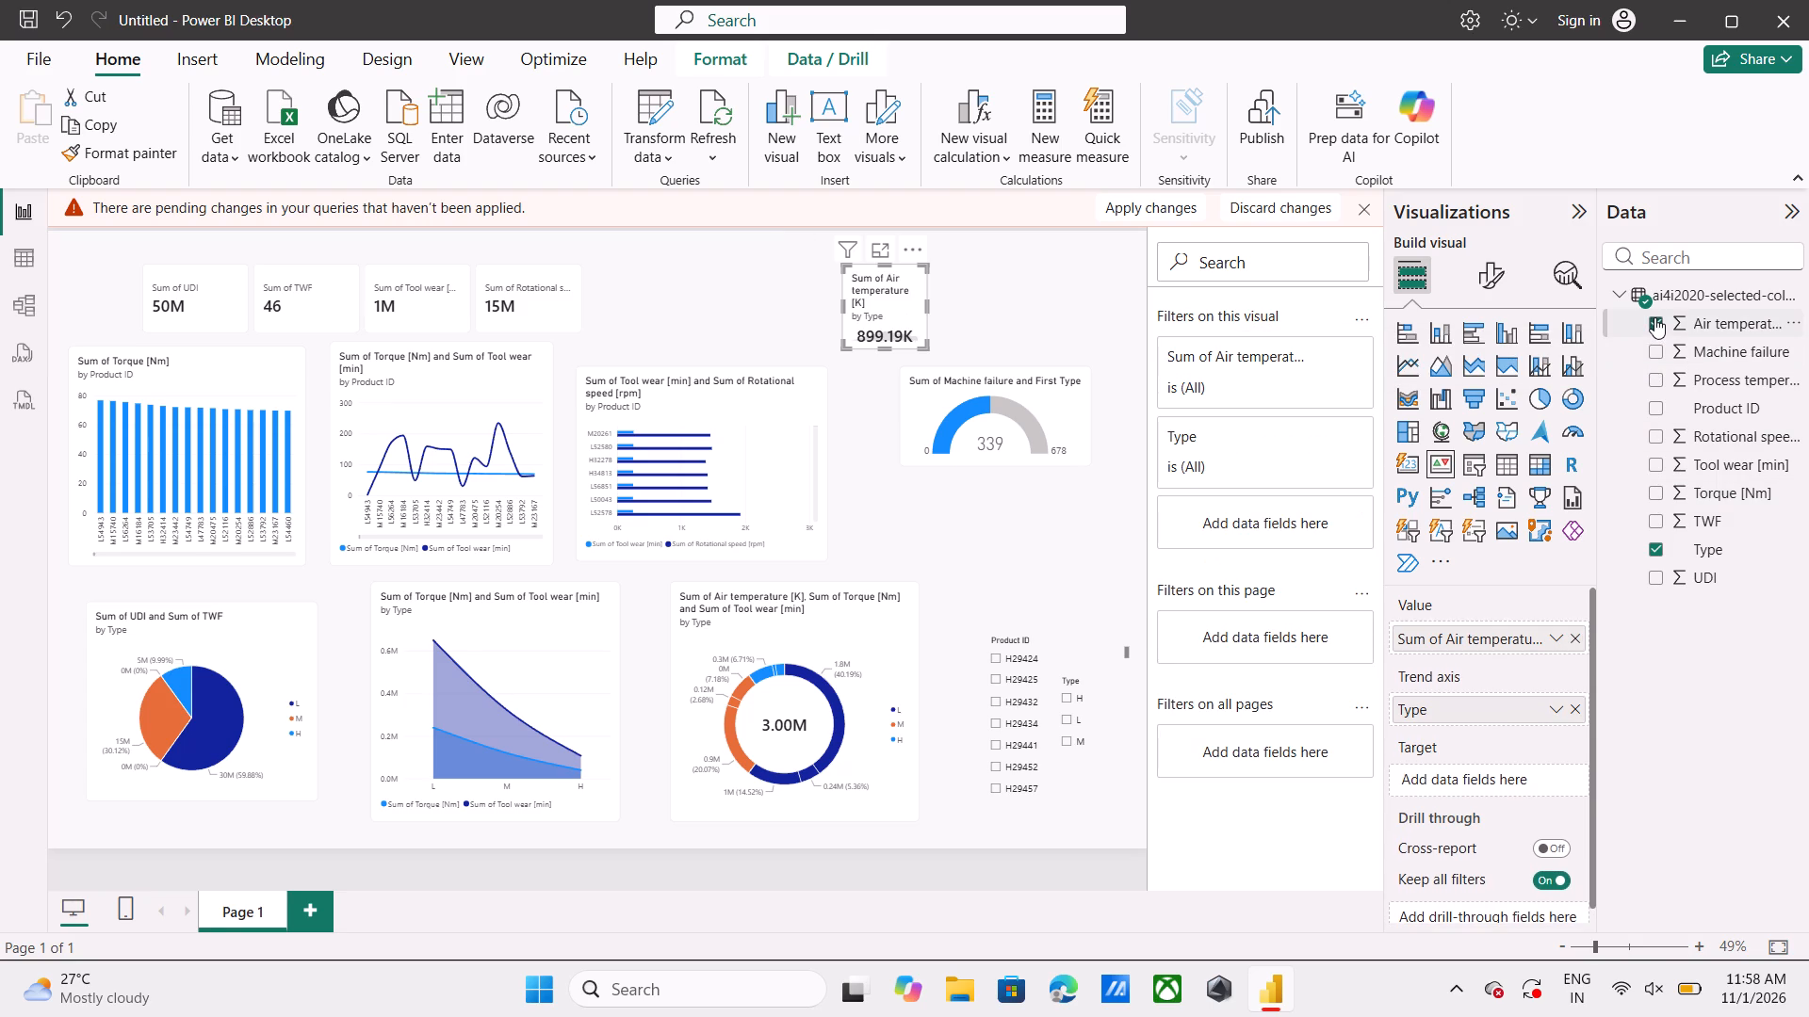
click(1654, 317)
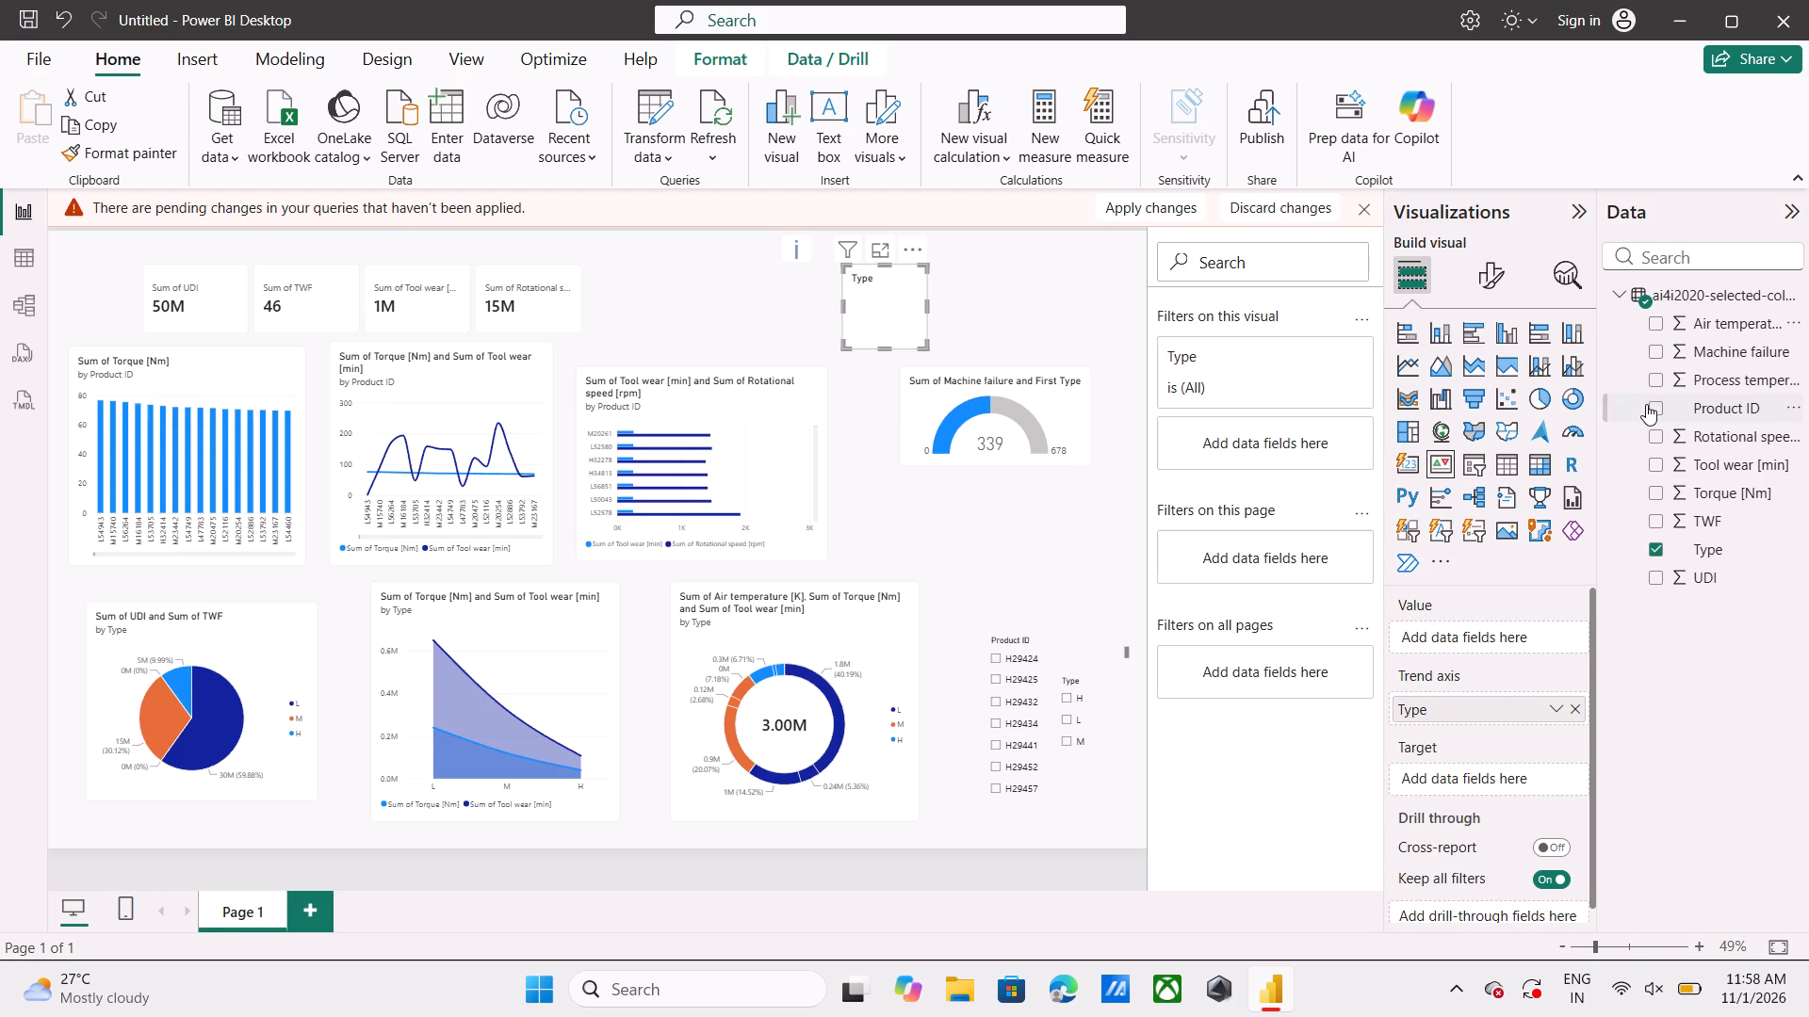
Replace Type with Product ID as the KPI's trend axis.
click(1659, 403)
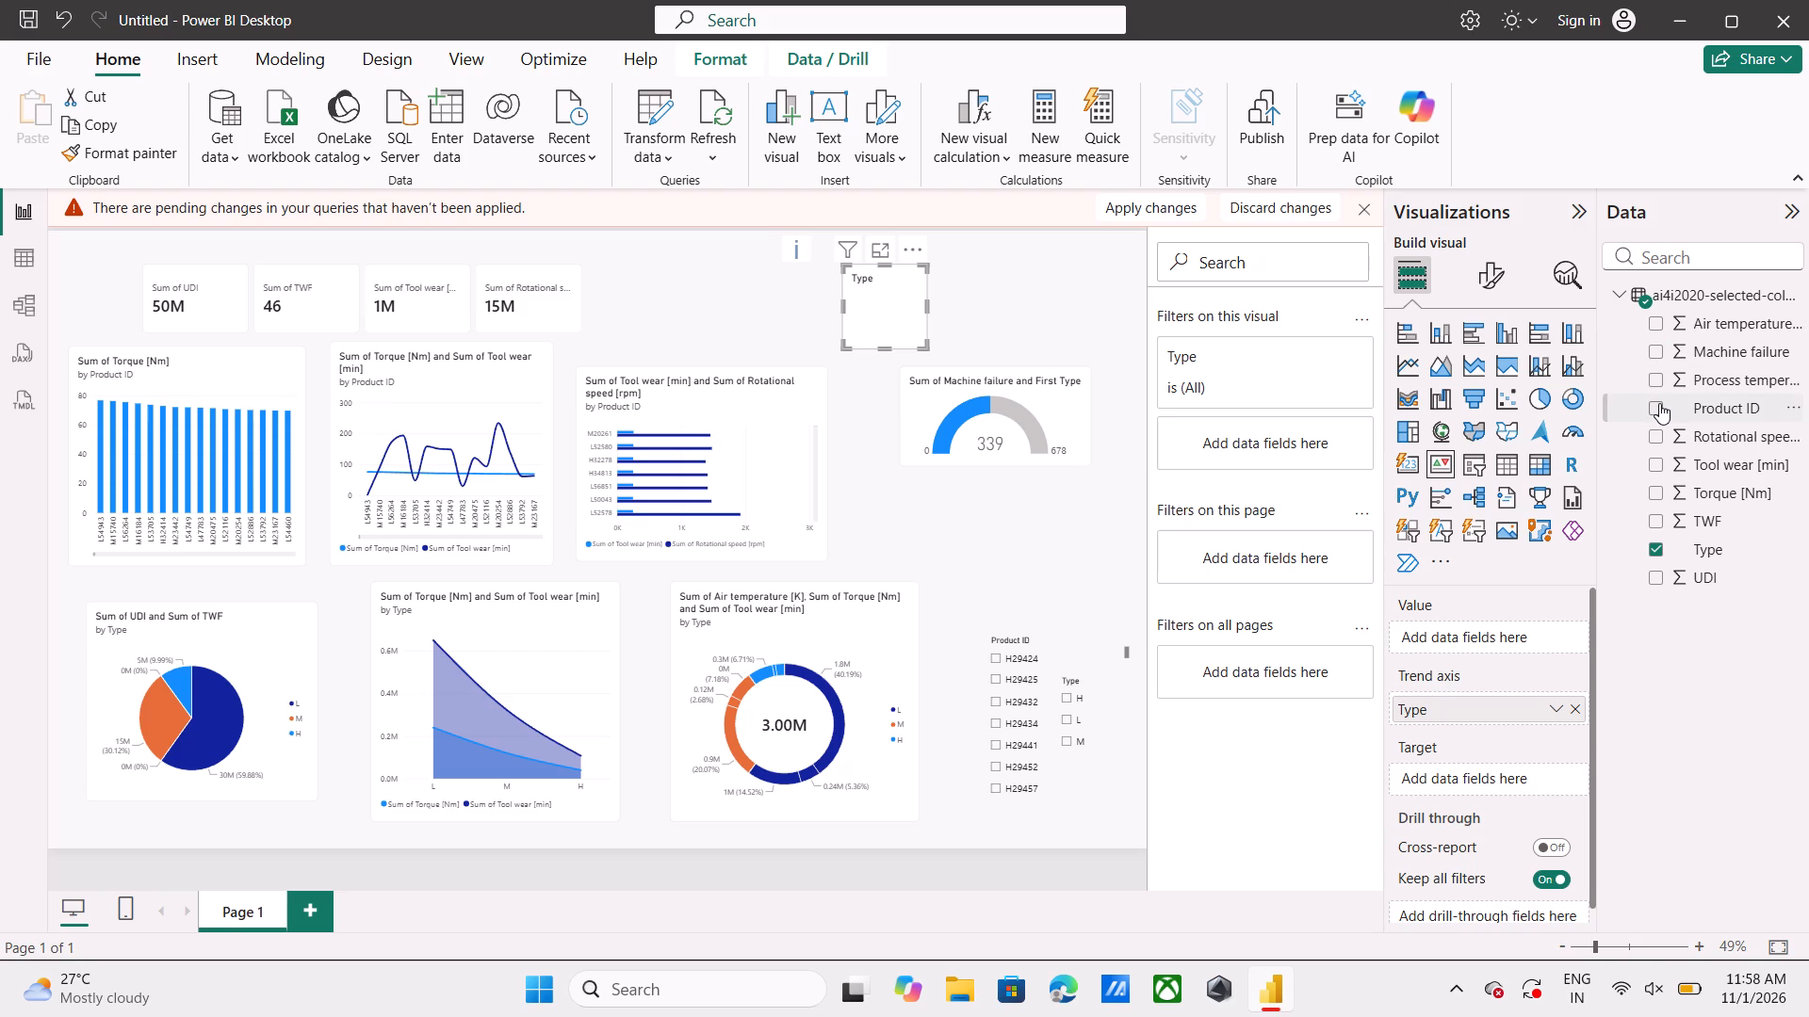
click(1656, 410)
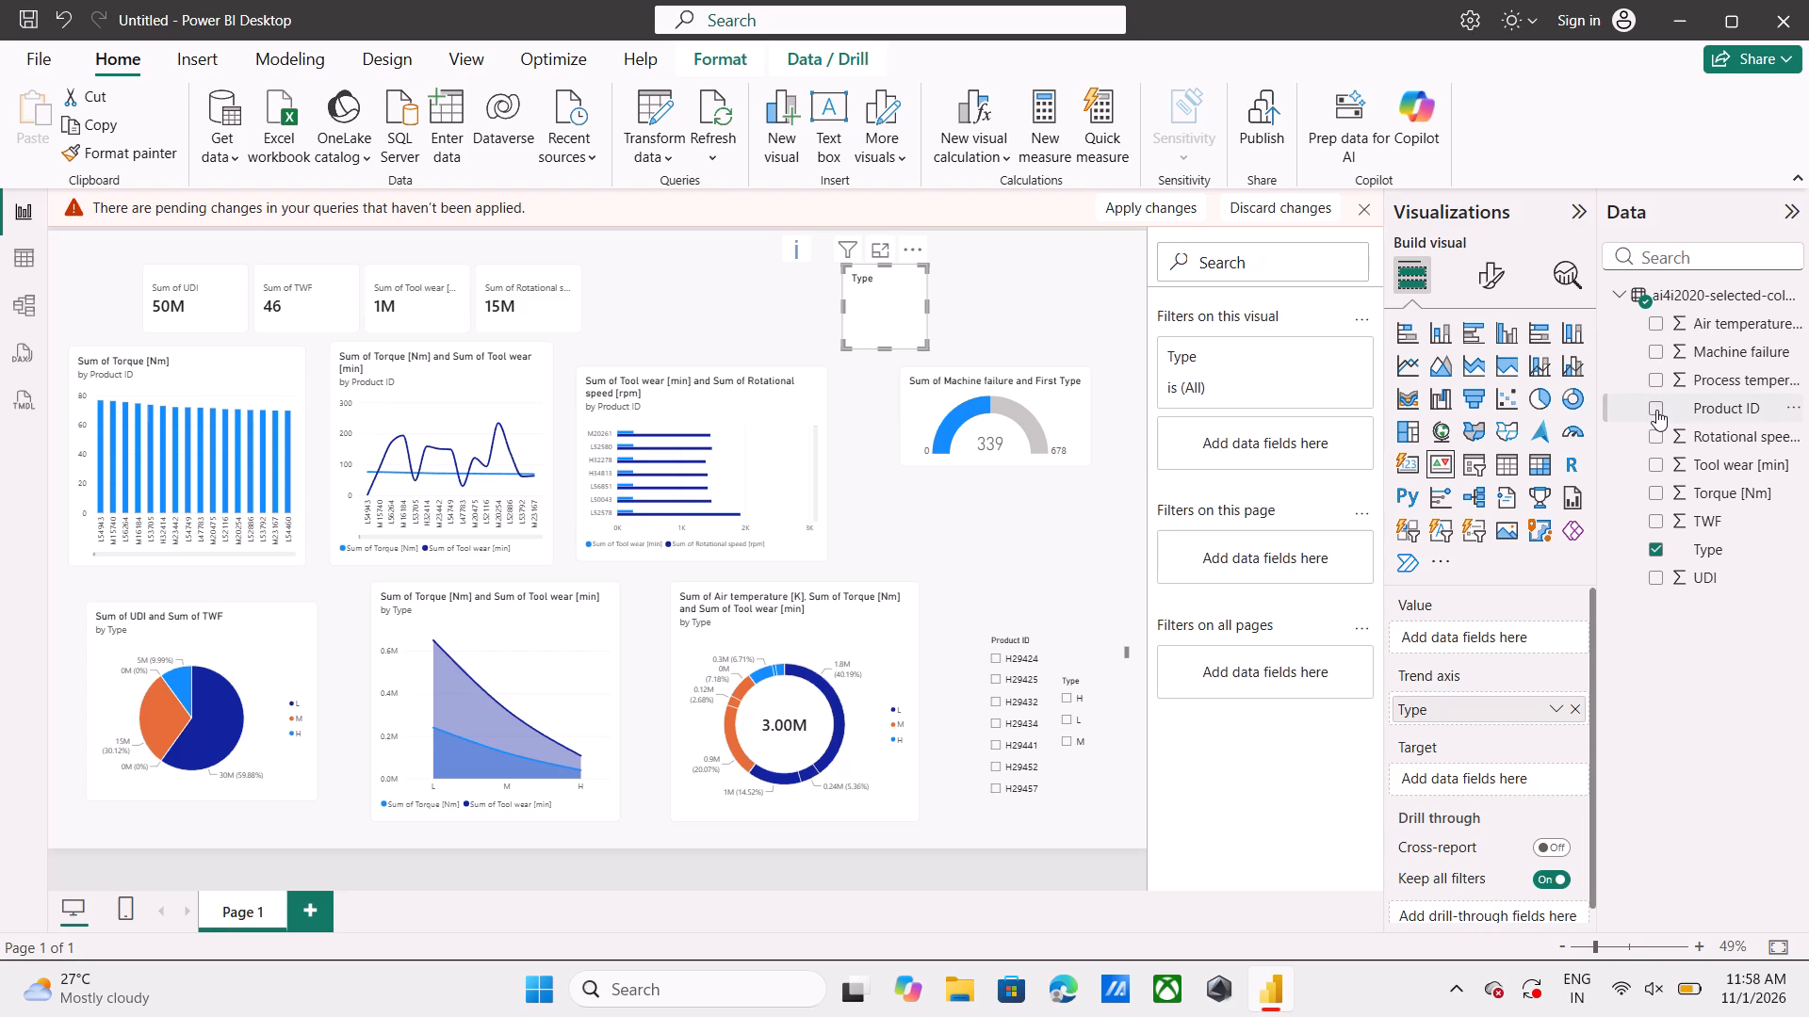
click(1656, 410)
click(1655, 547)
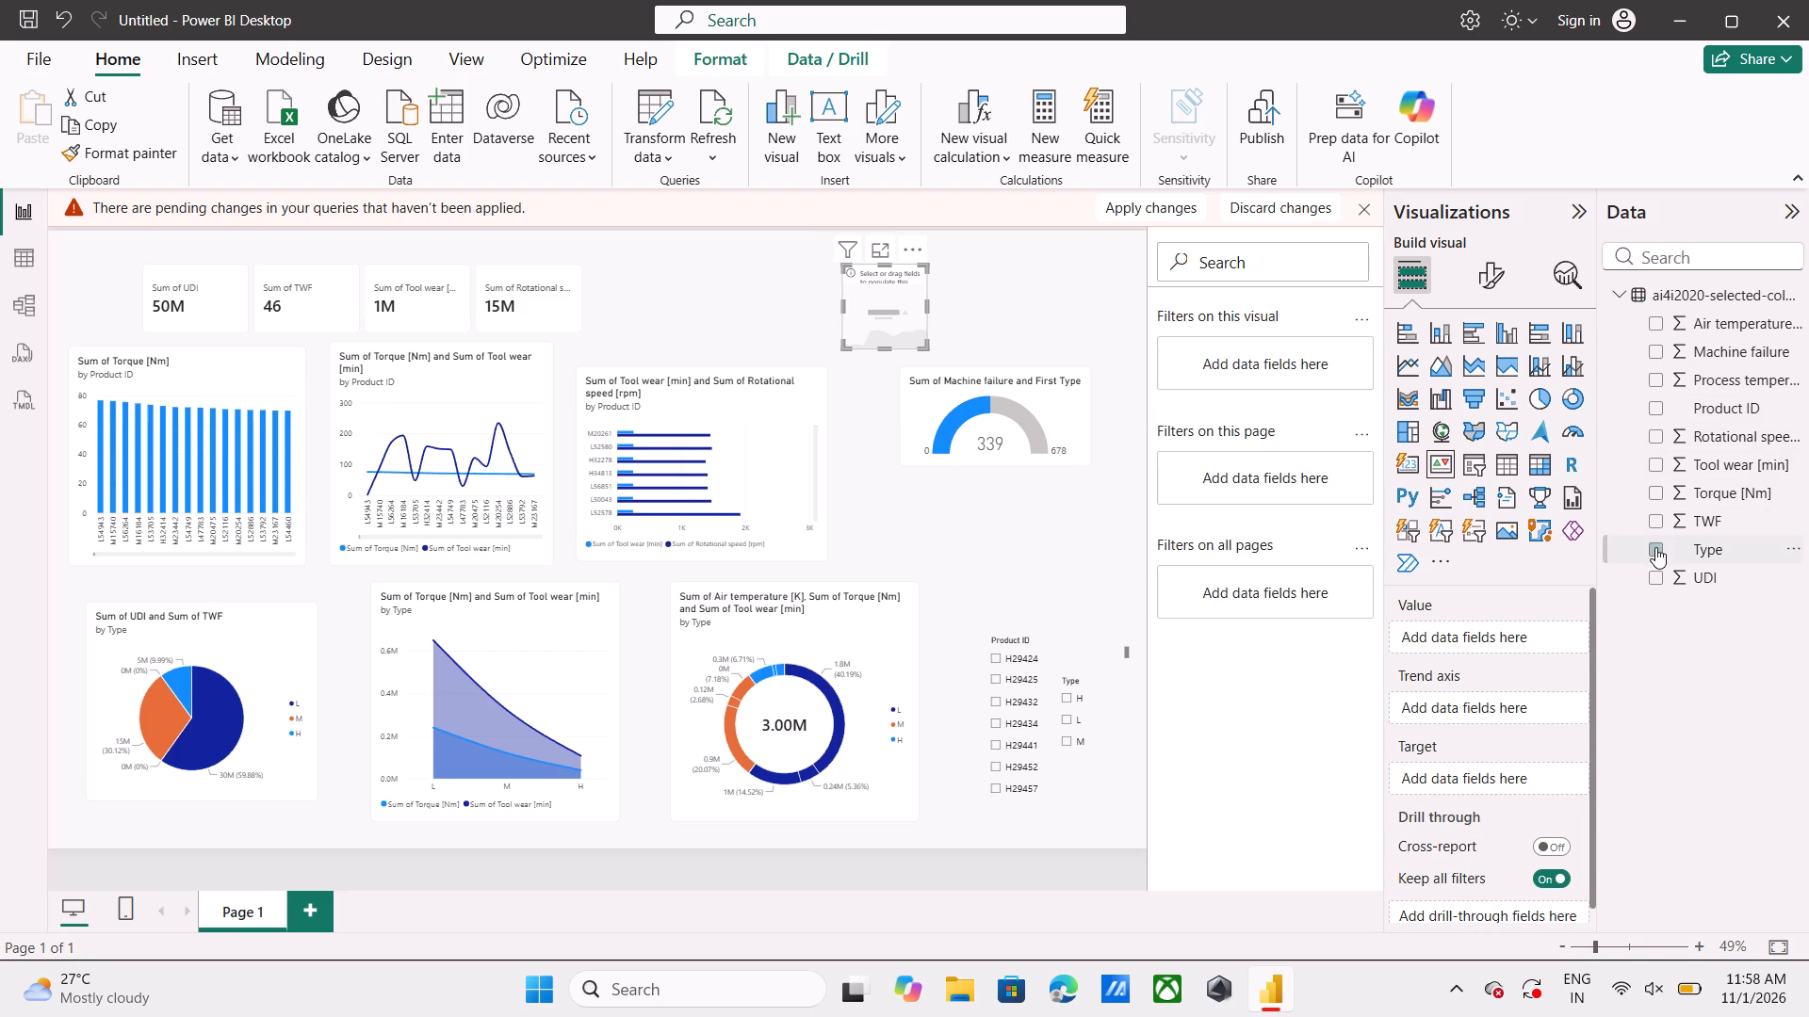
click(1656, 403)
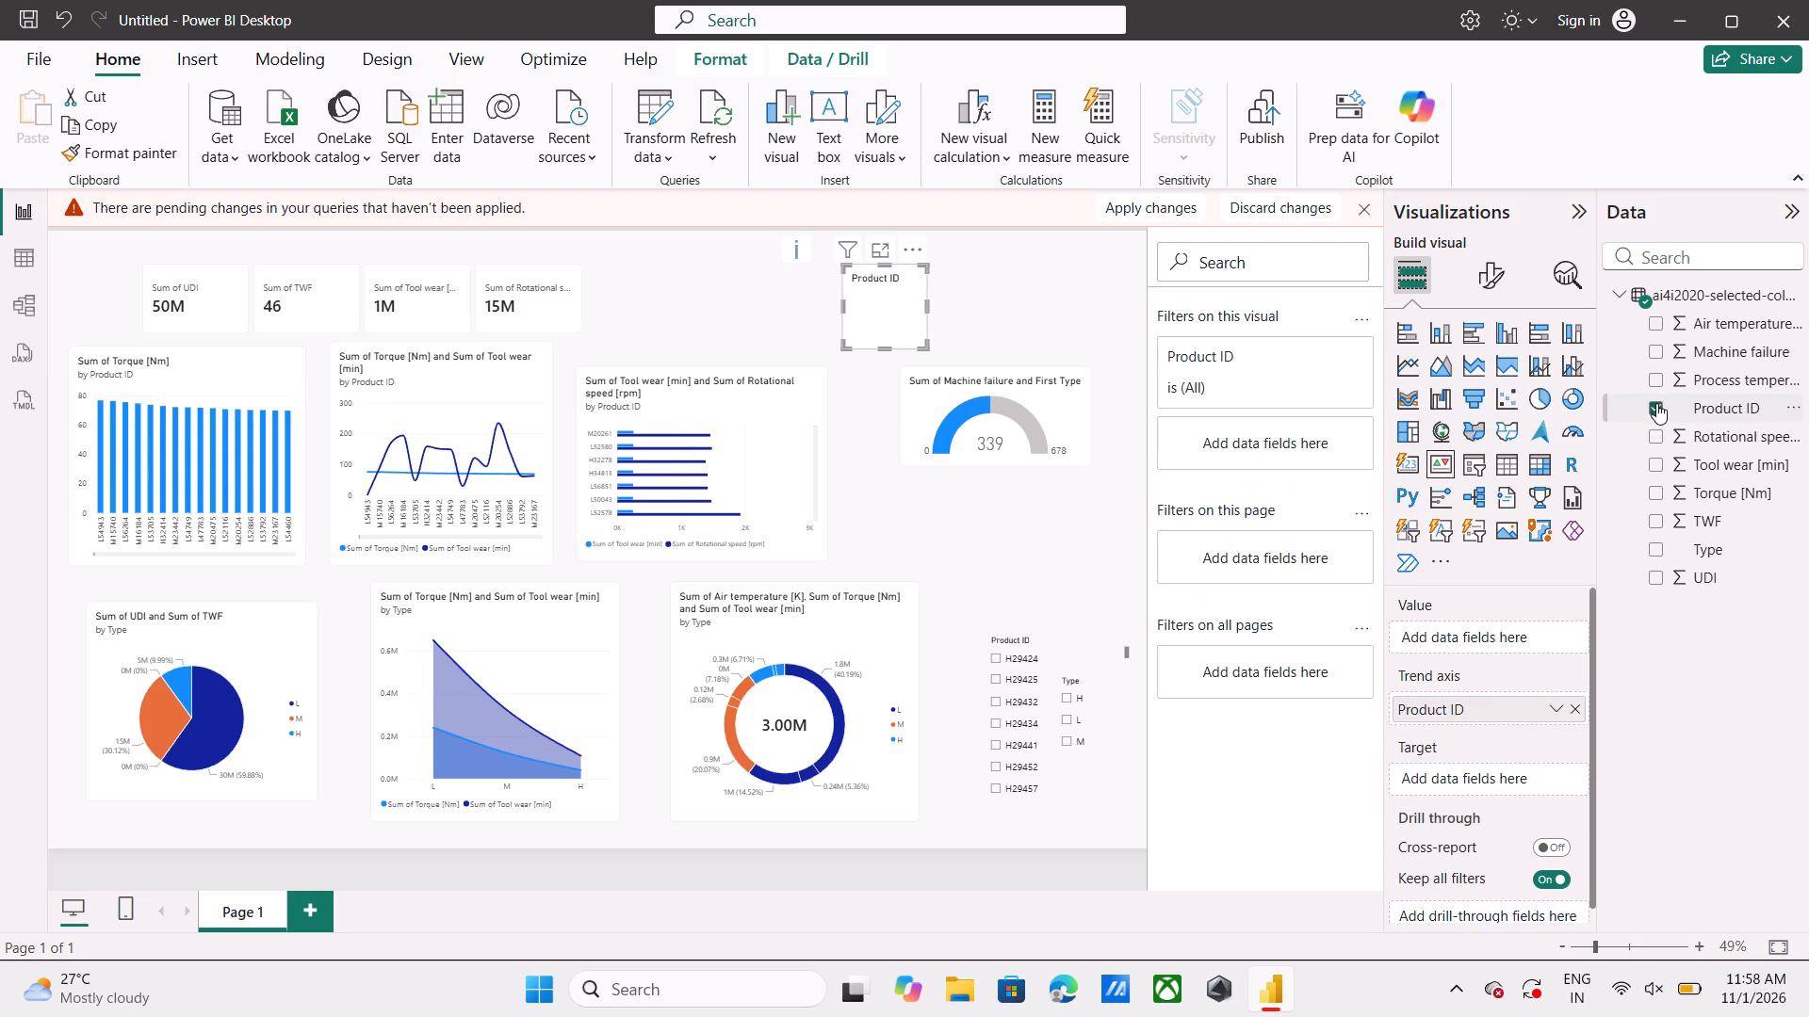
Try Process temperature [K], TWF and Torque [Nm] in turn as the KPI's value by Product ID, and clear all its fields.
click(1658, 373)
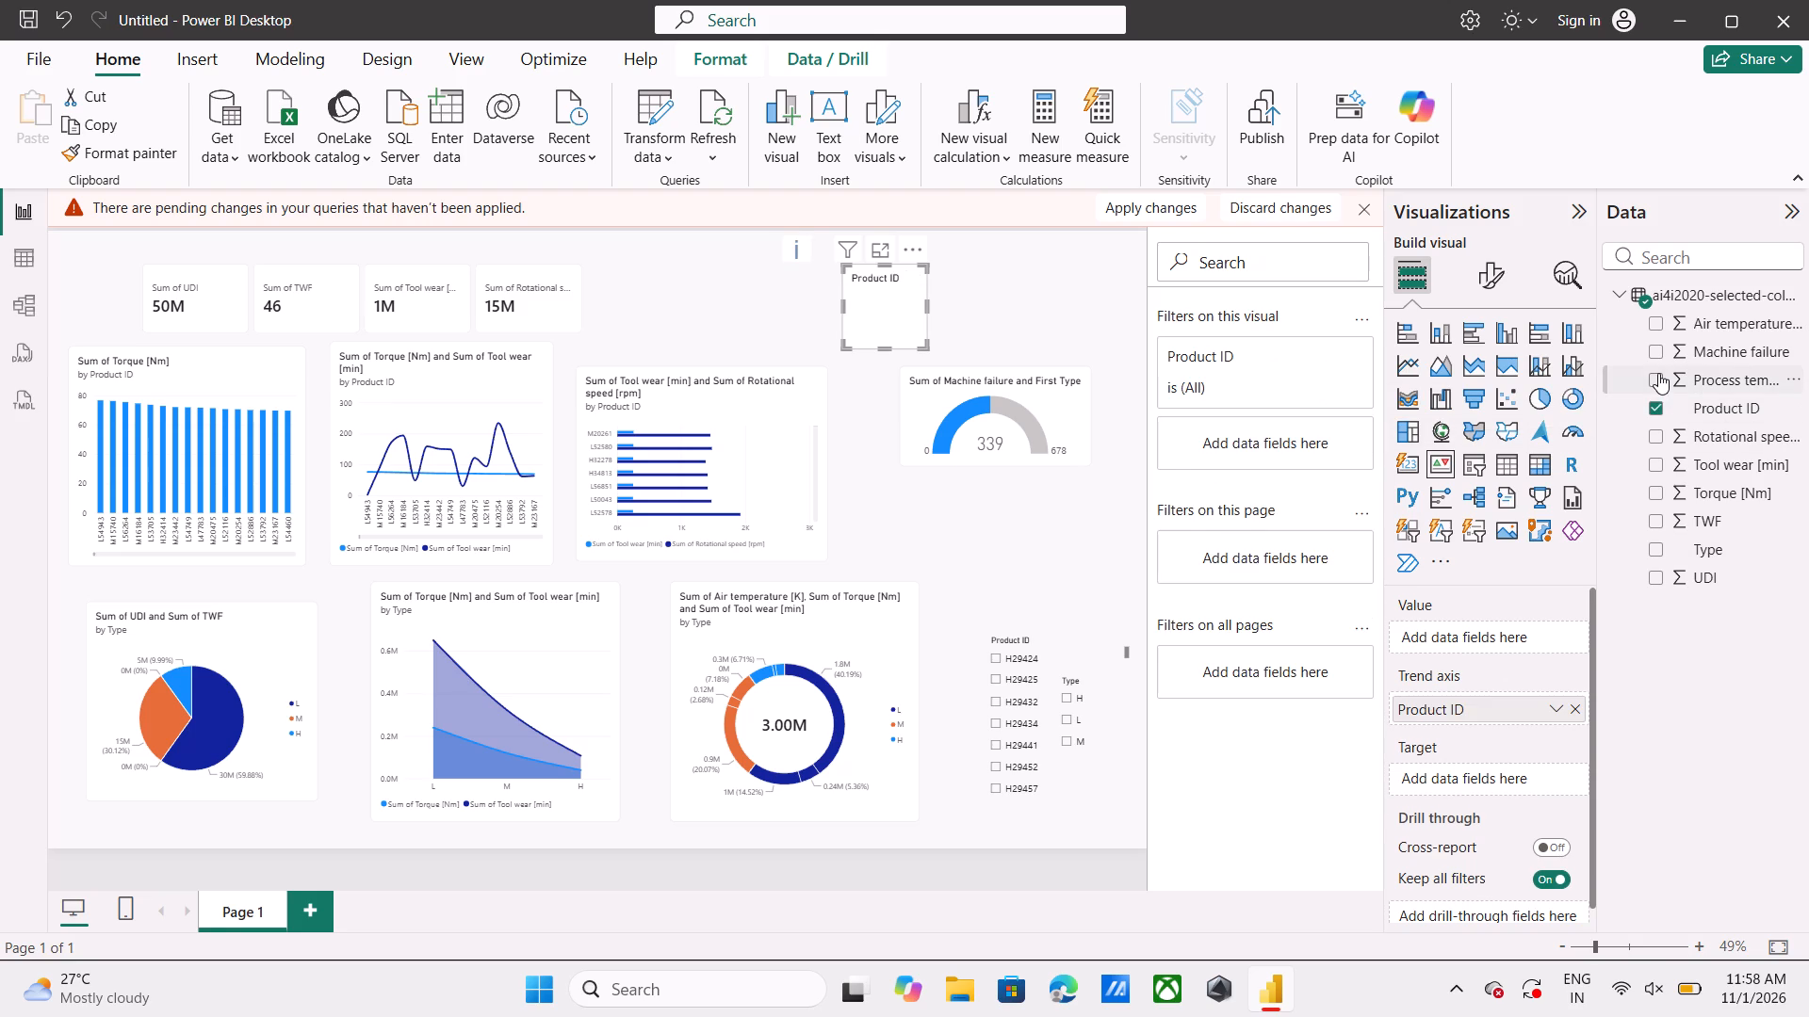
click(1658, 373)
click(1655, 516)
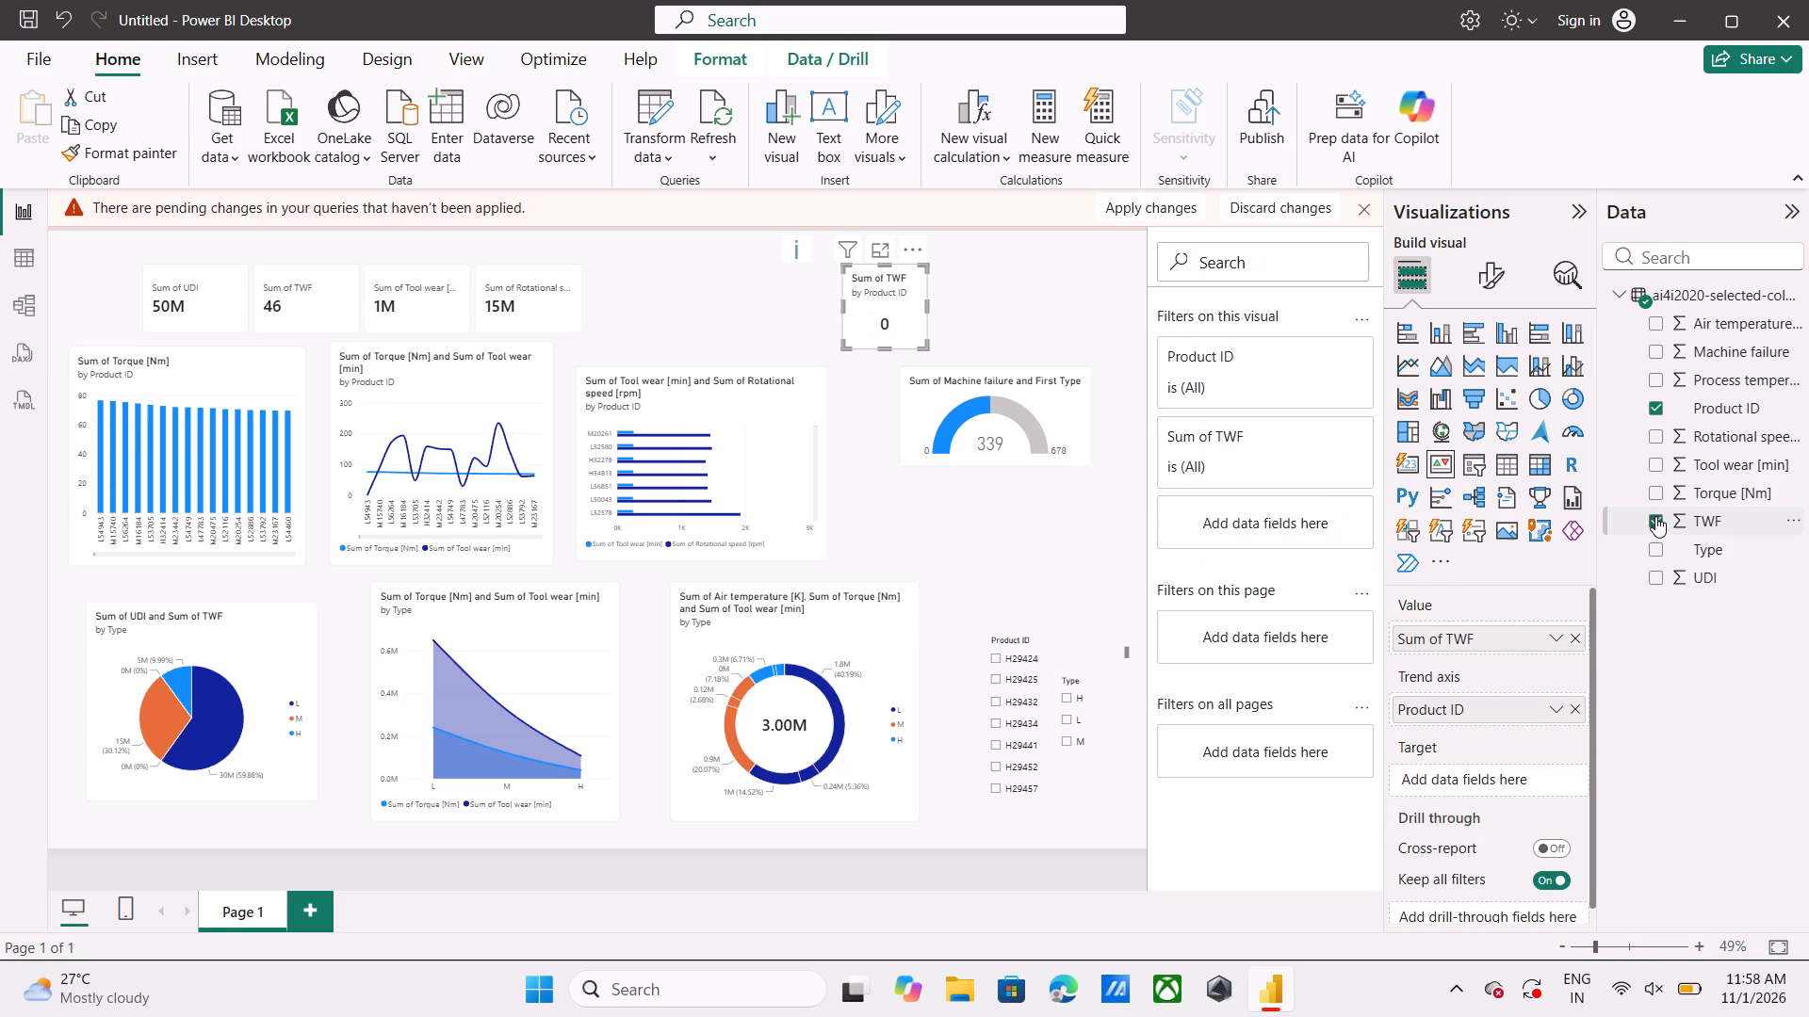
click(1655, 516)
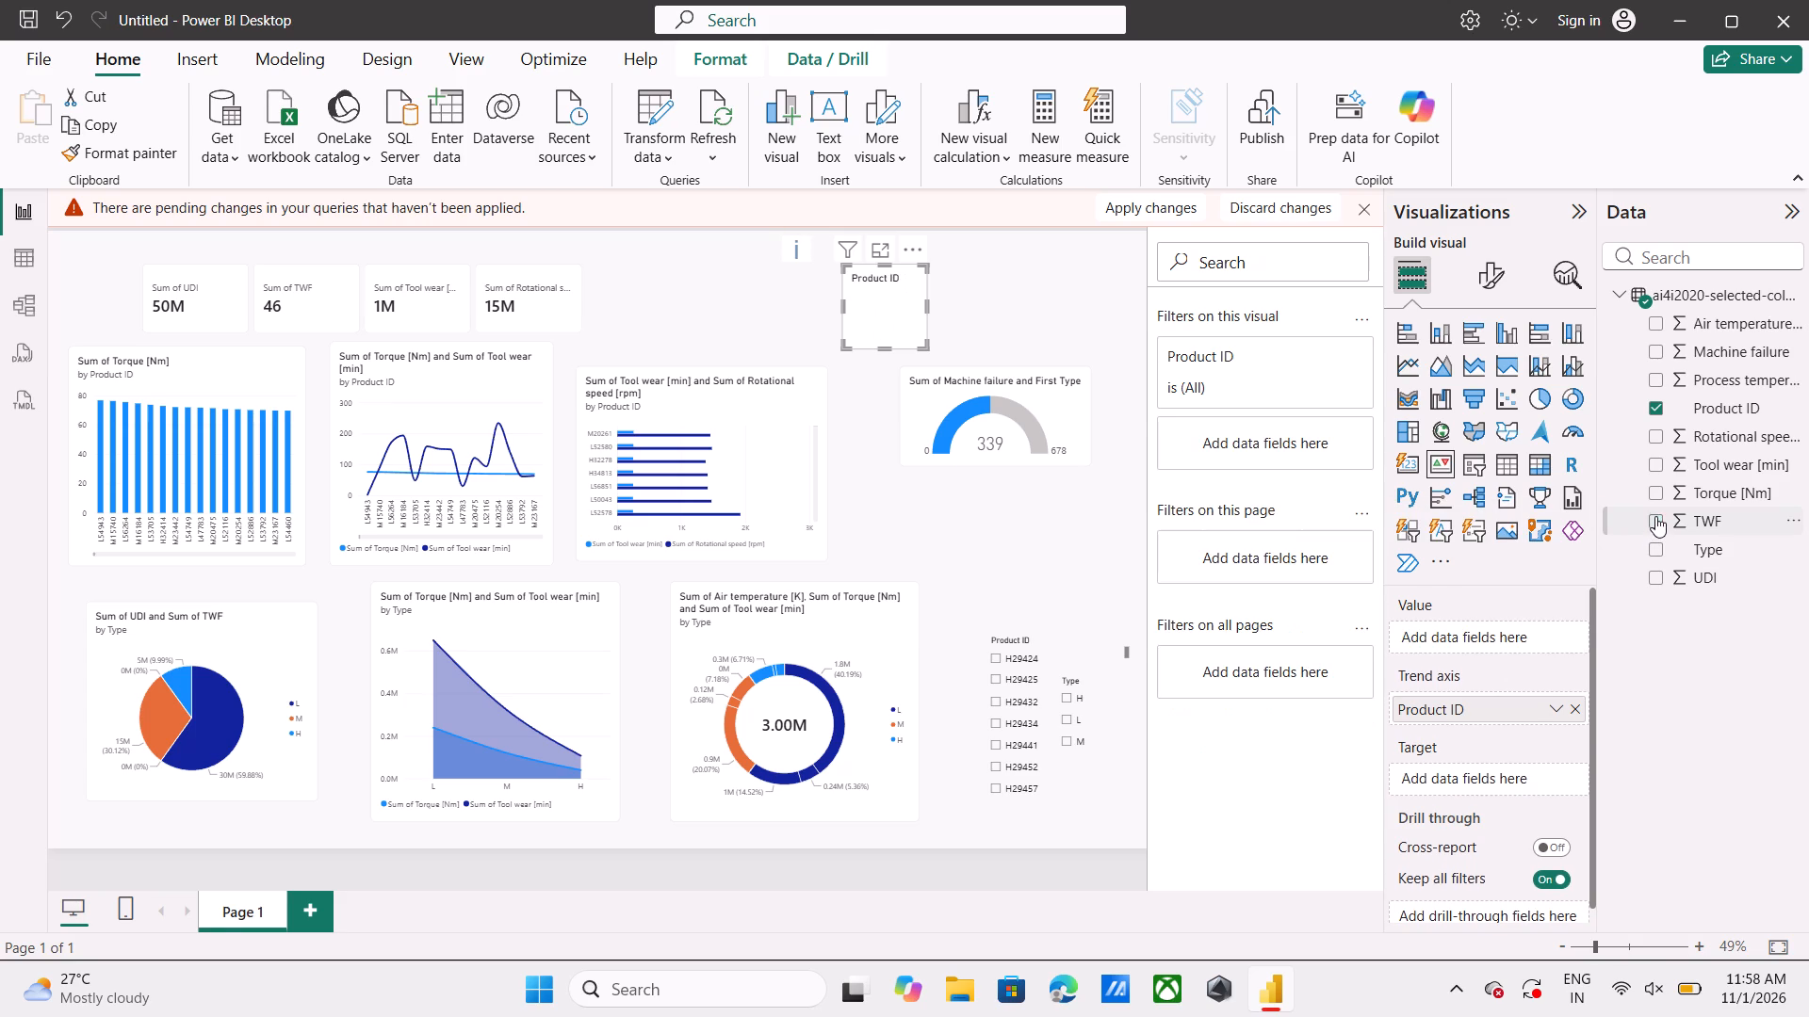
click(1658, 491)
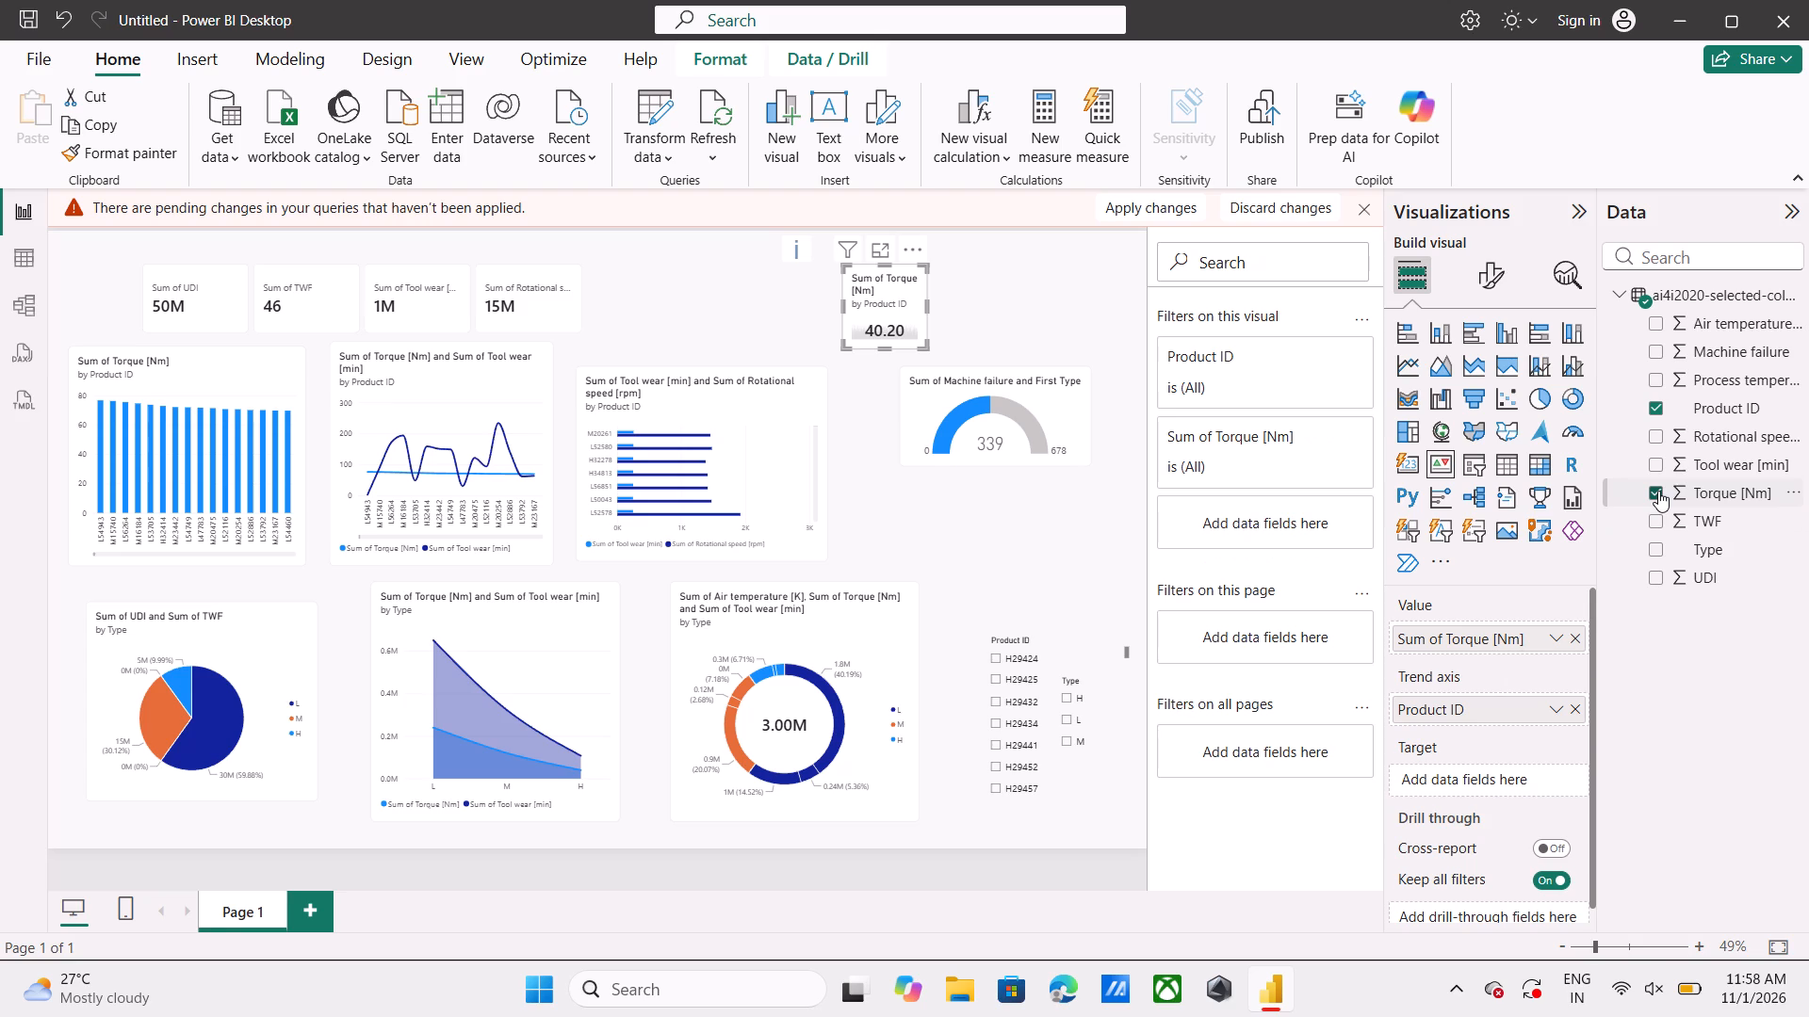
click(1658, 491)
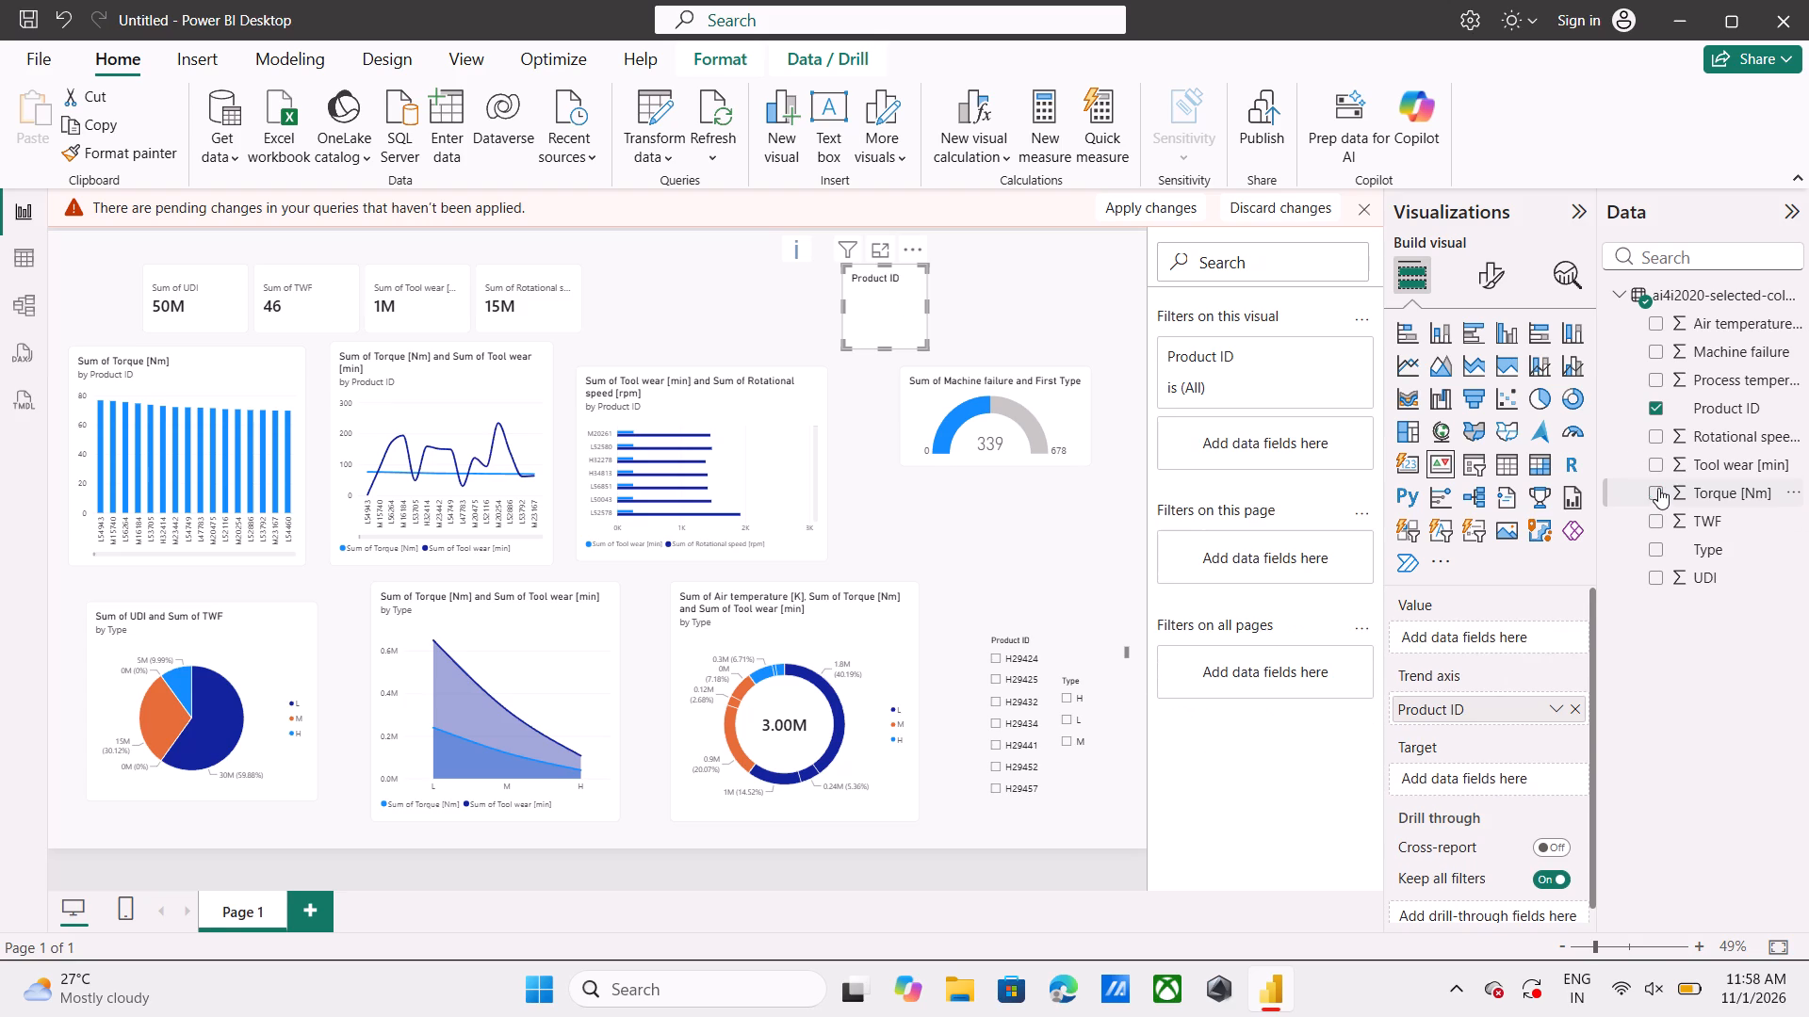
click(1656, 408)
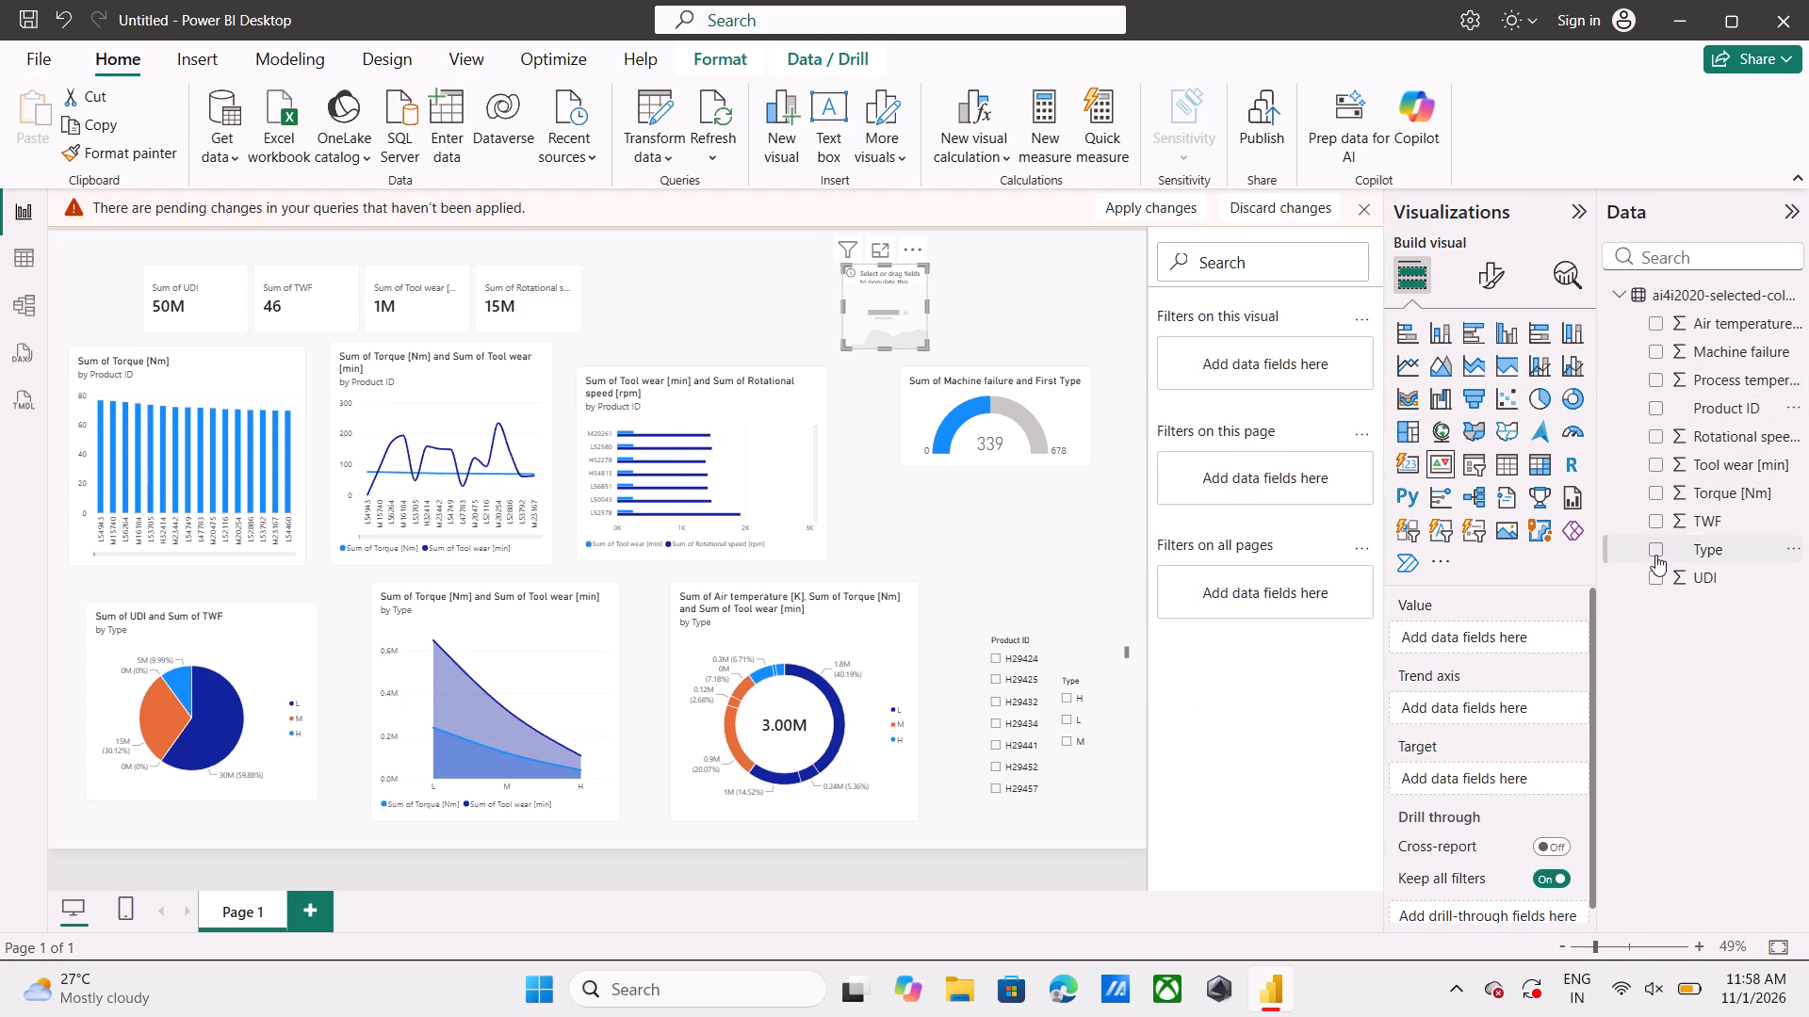
Set the KPI's trend axis to Type, try UDI as its value, and settle on the sum of TWF.
click(1655, 549)
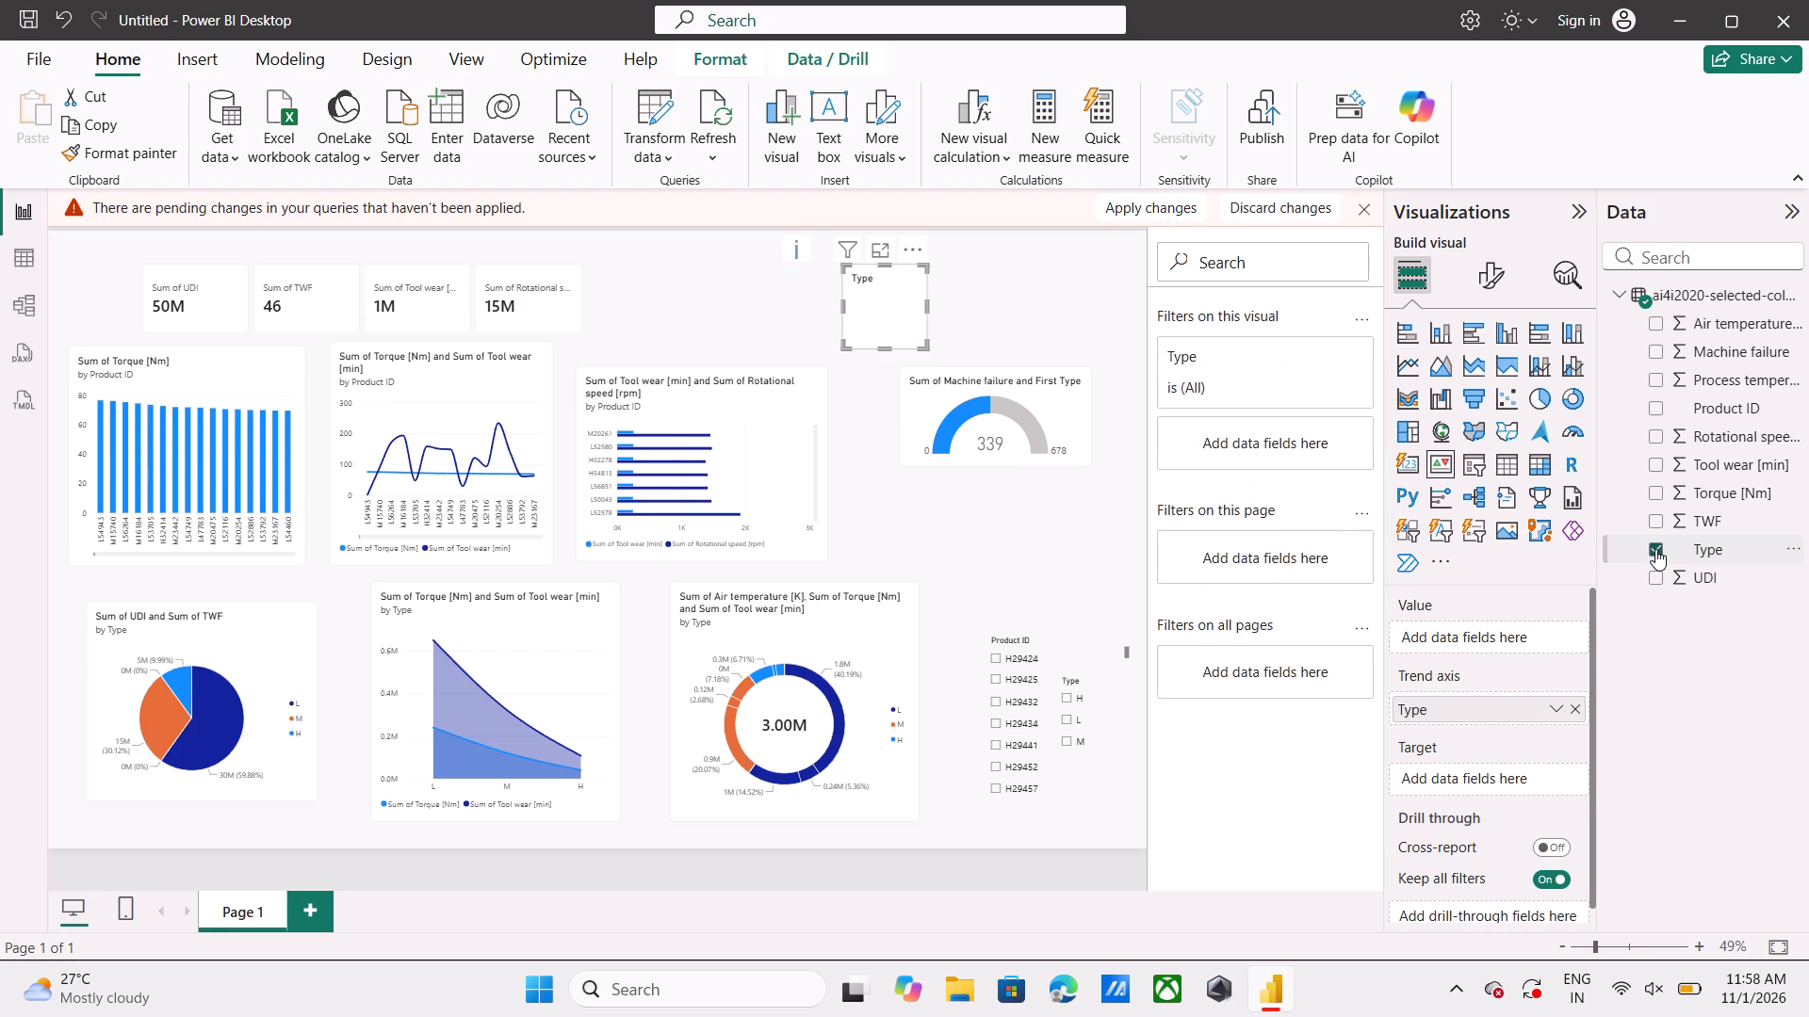
click(1655, 580)
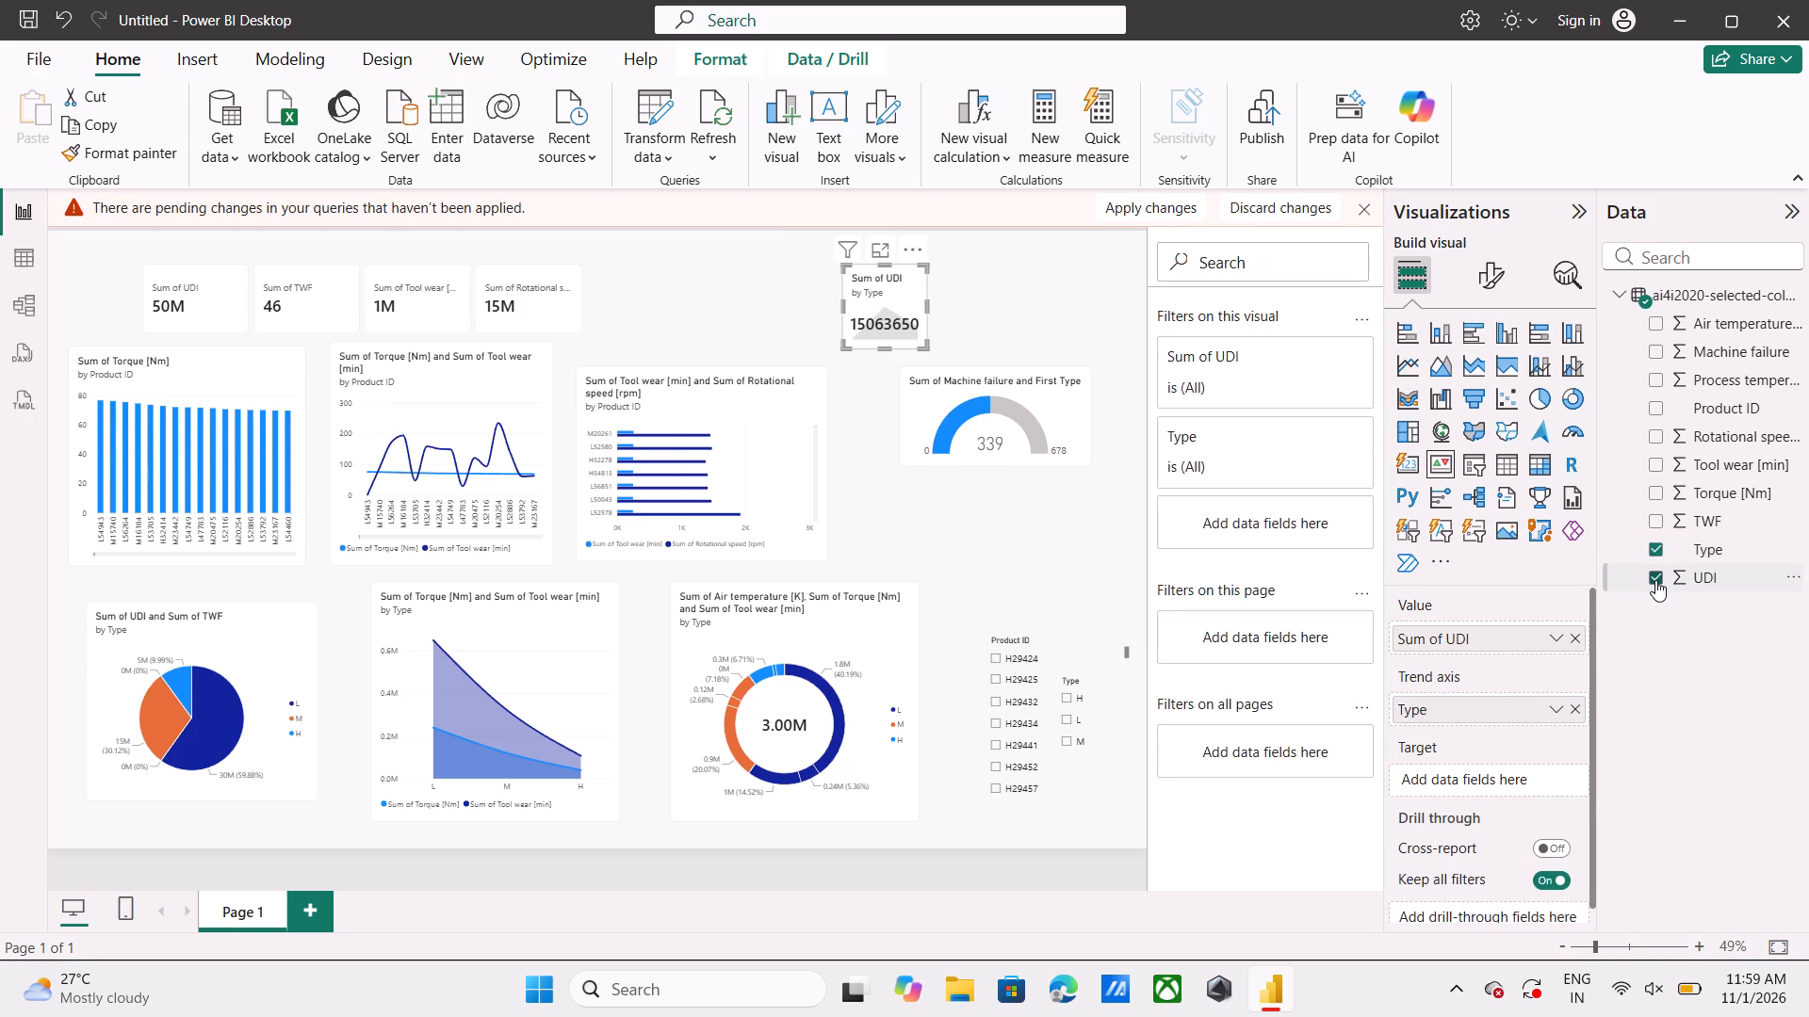
click(1655, 580)
click(1655, 521)
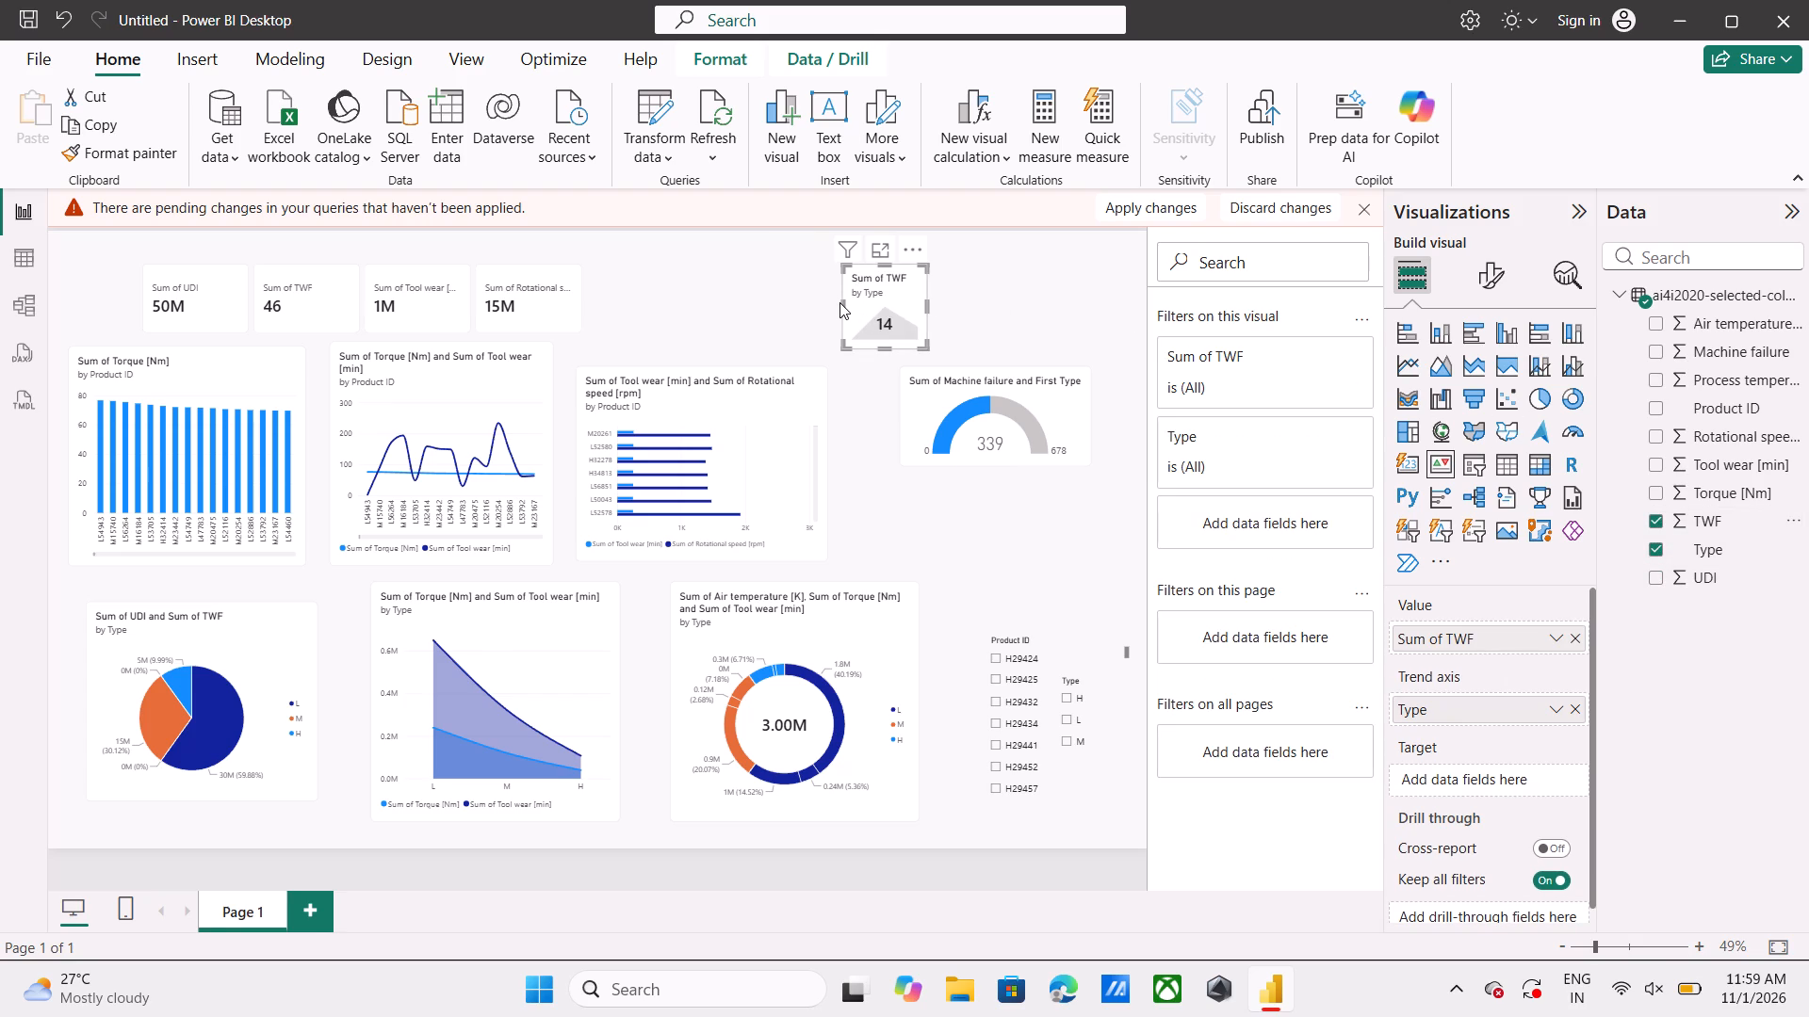
Widen the TWF KPI visual slightly on the side facing the card strip.
drag(845, 304, 839, 306)
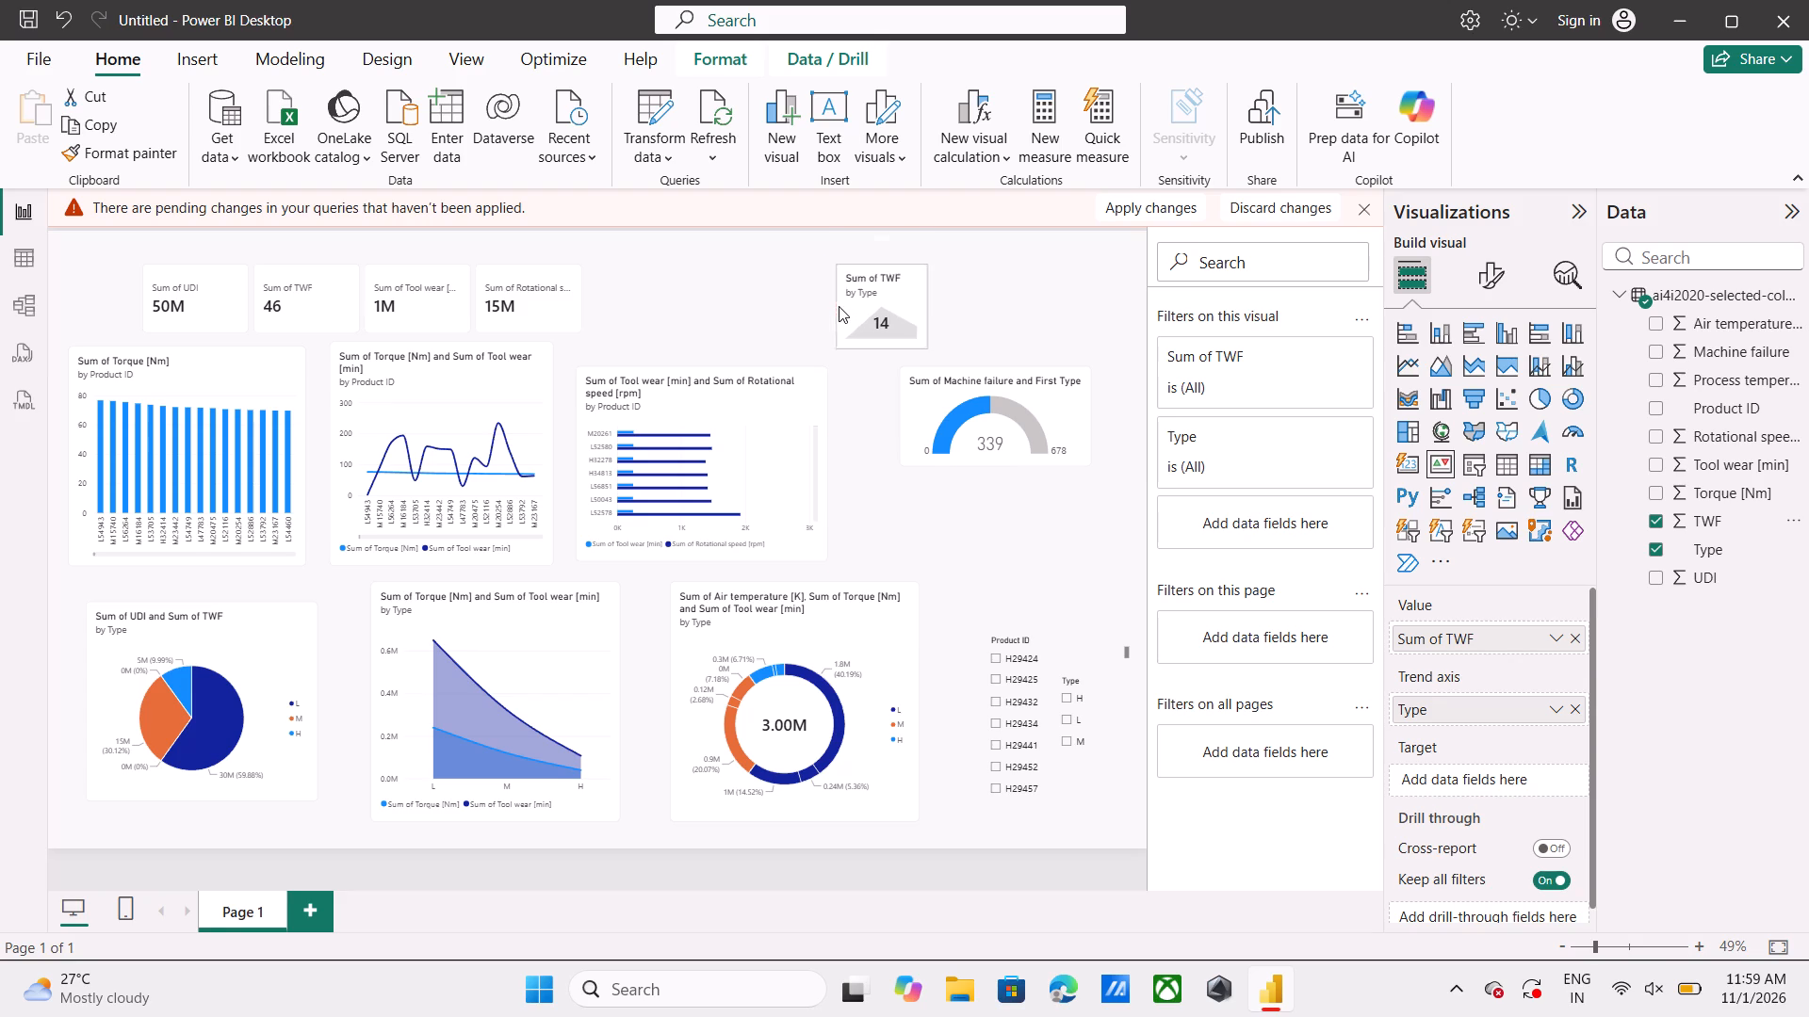
Enlarge the TWF by Type KPI visual slightly in both width and height.
drag(839, 306, 822, 310)
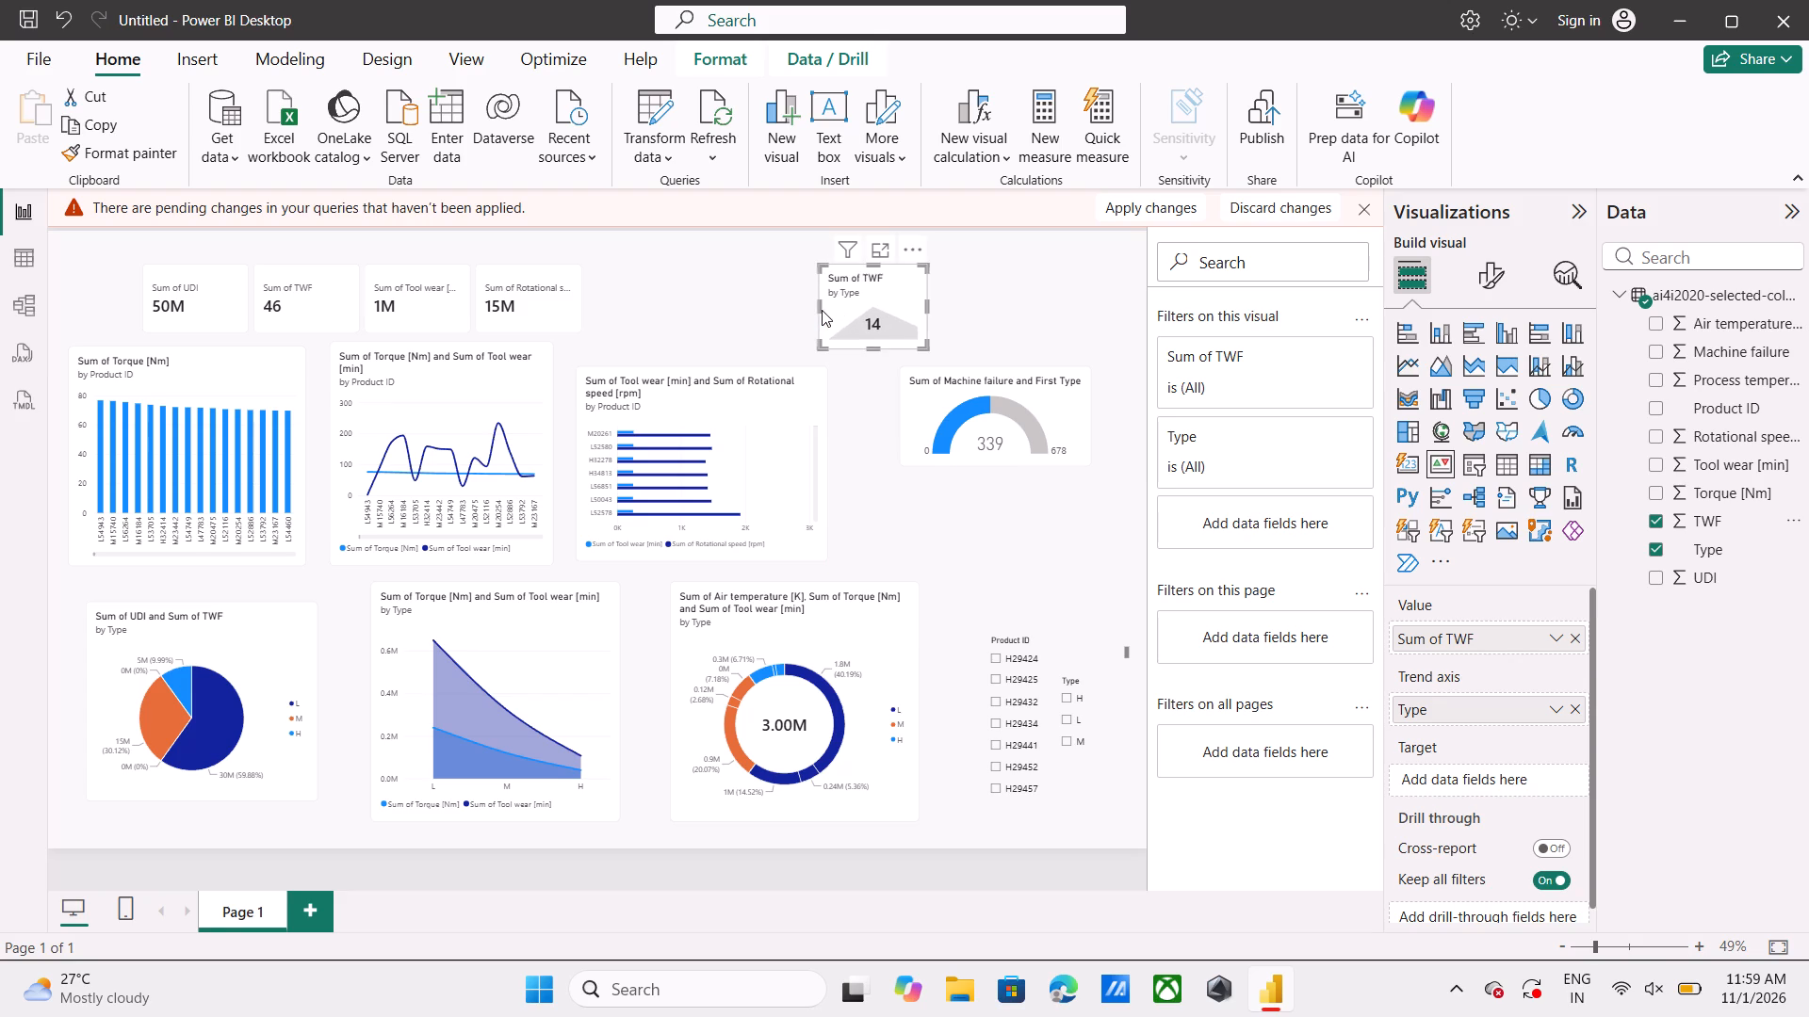
click(872, 346)
drag(925, 310, 937, 315)
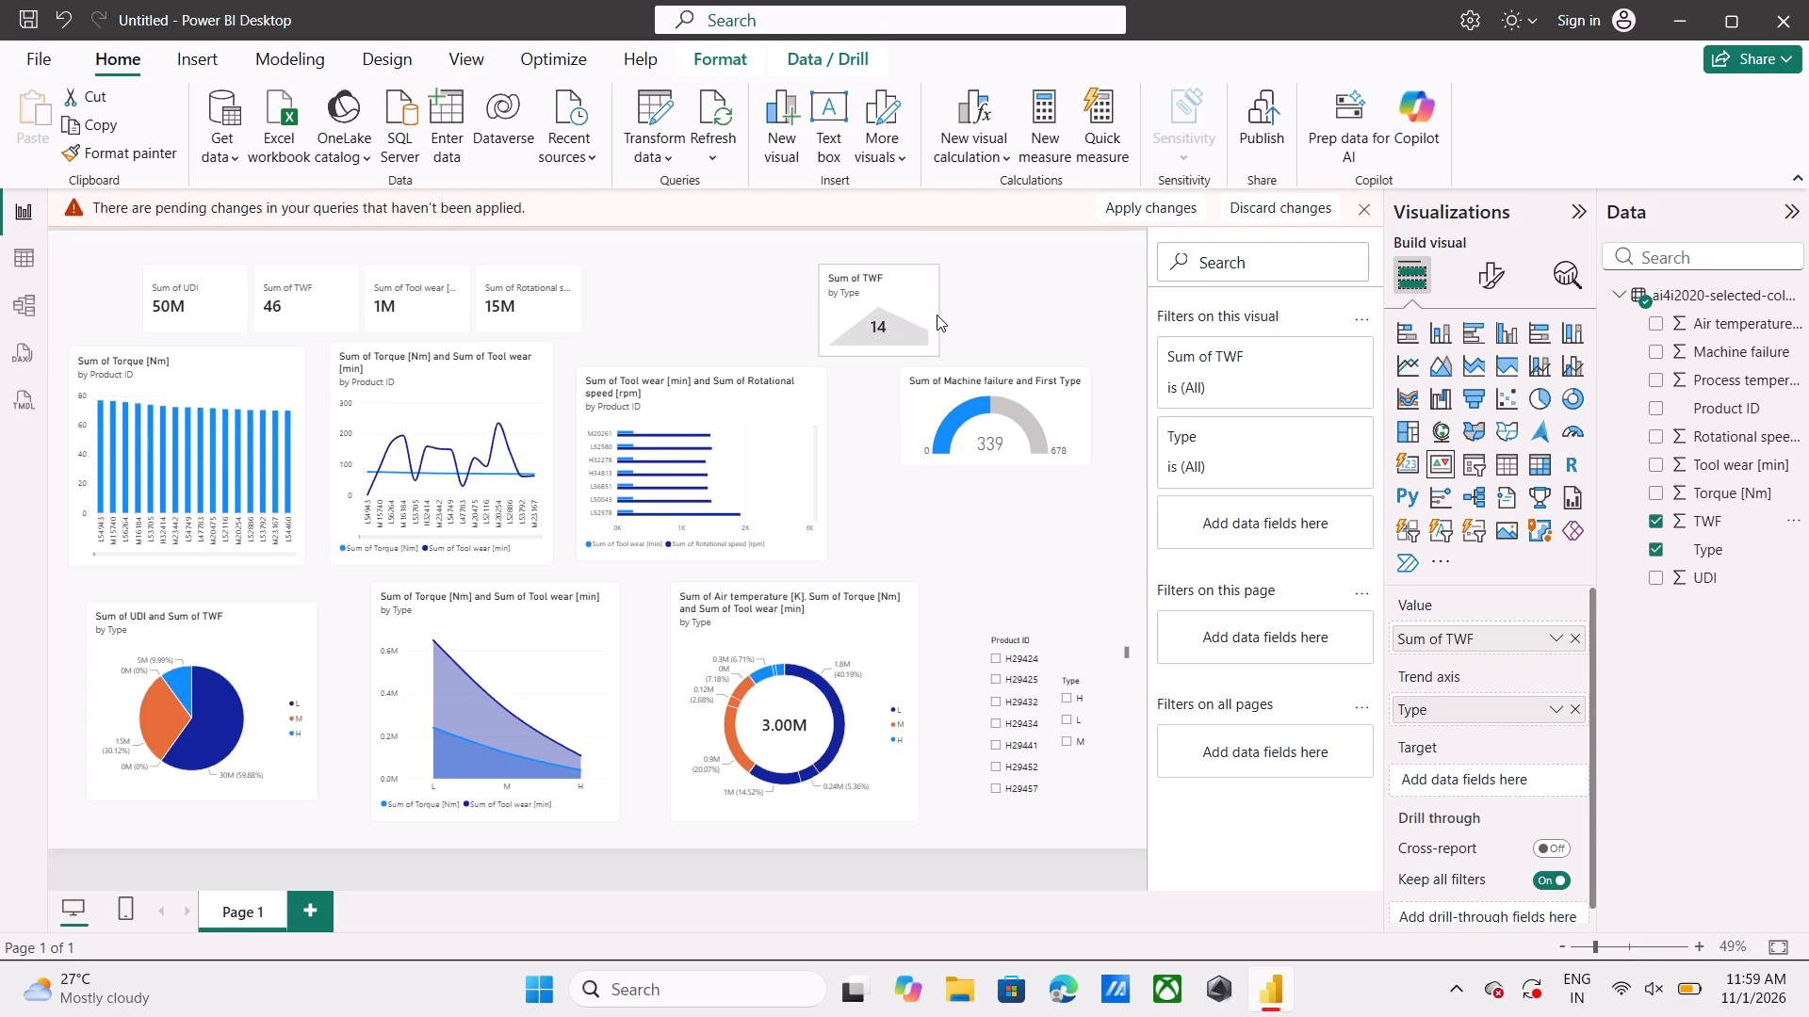
drag(937, 315, 944, 395)
drag(944, 395, 943, 396)
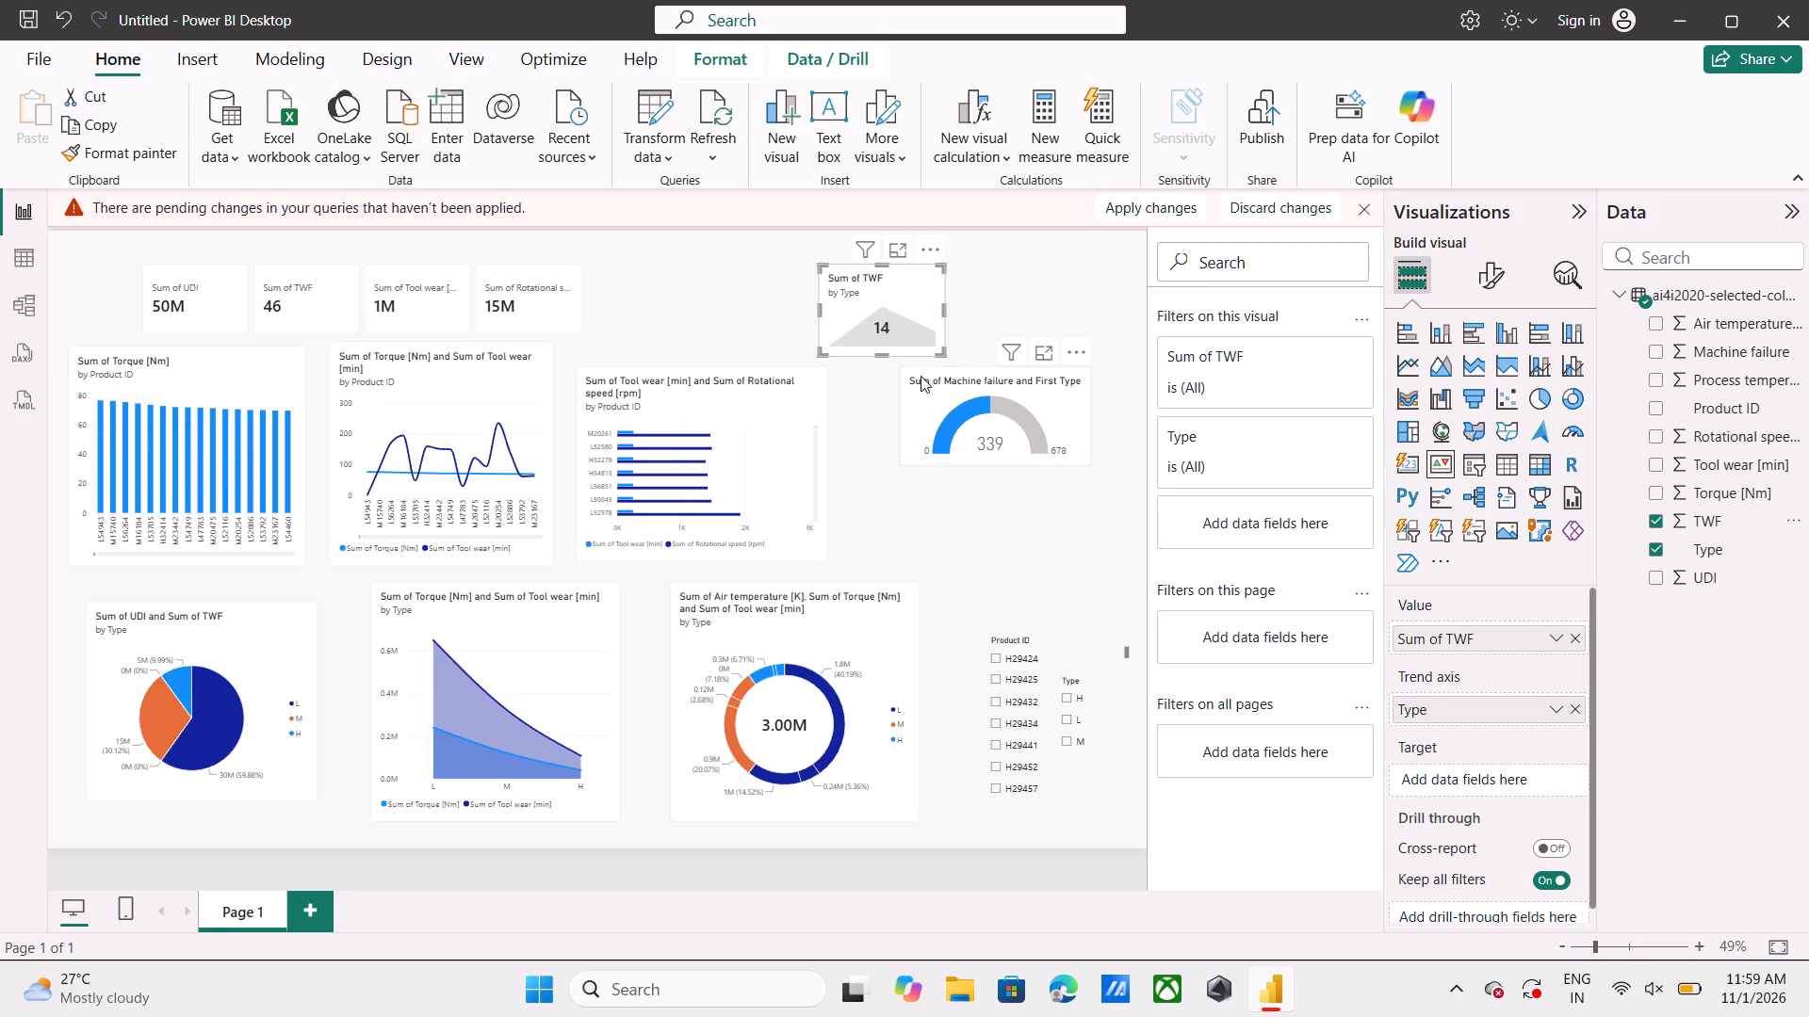
drag(885, 355, 888, 365)
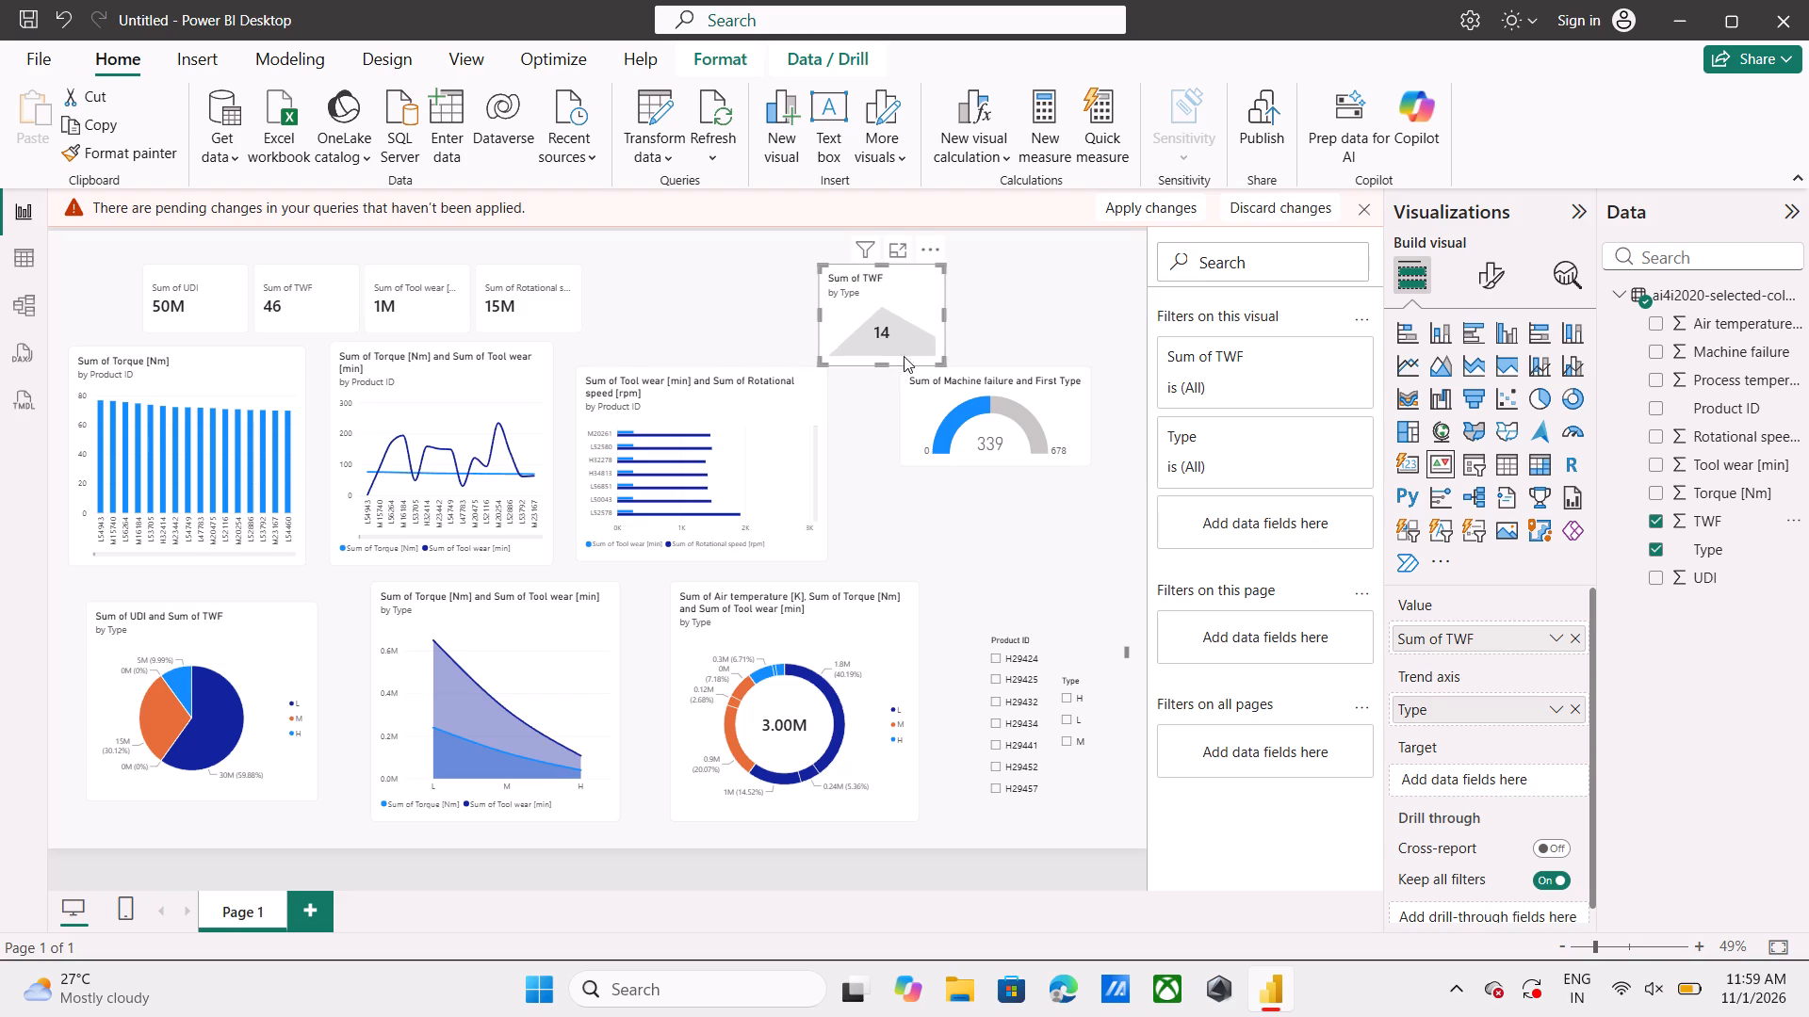
Move the TWF KPI visual directly beneath the machine failure gauge, centred with it and above the slicers.
drag(901, 321, 1020, 530)
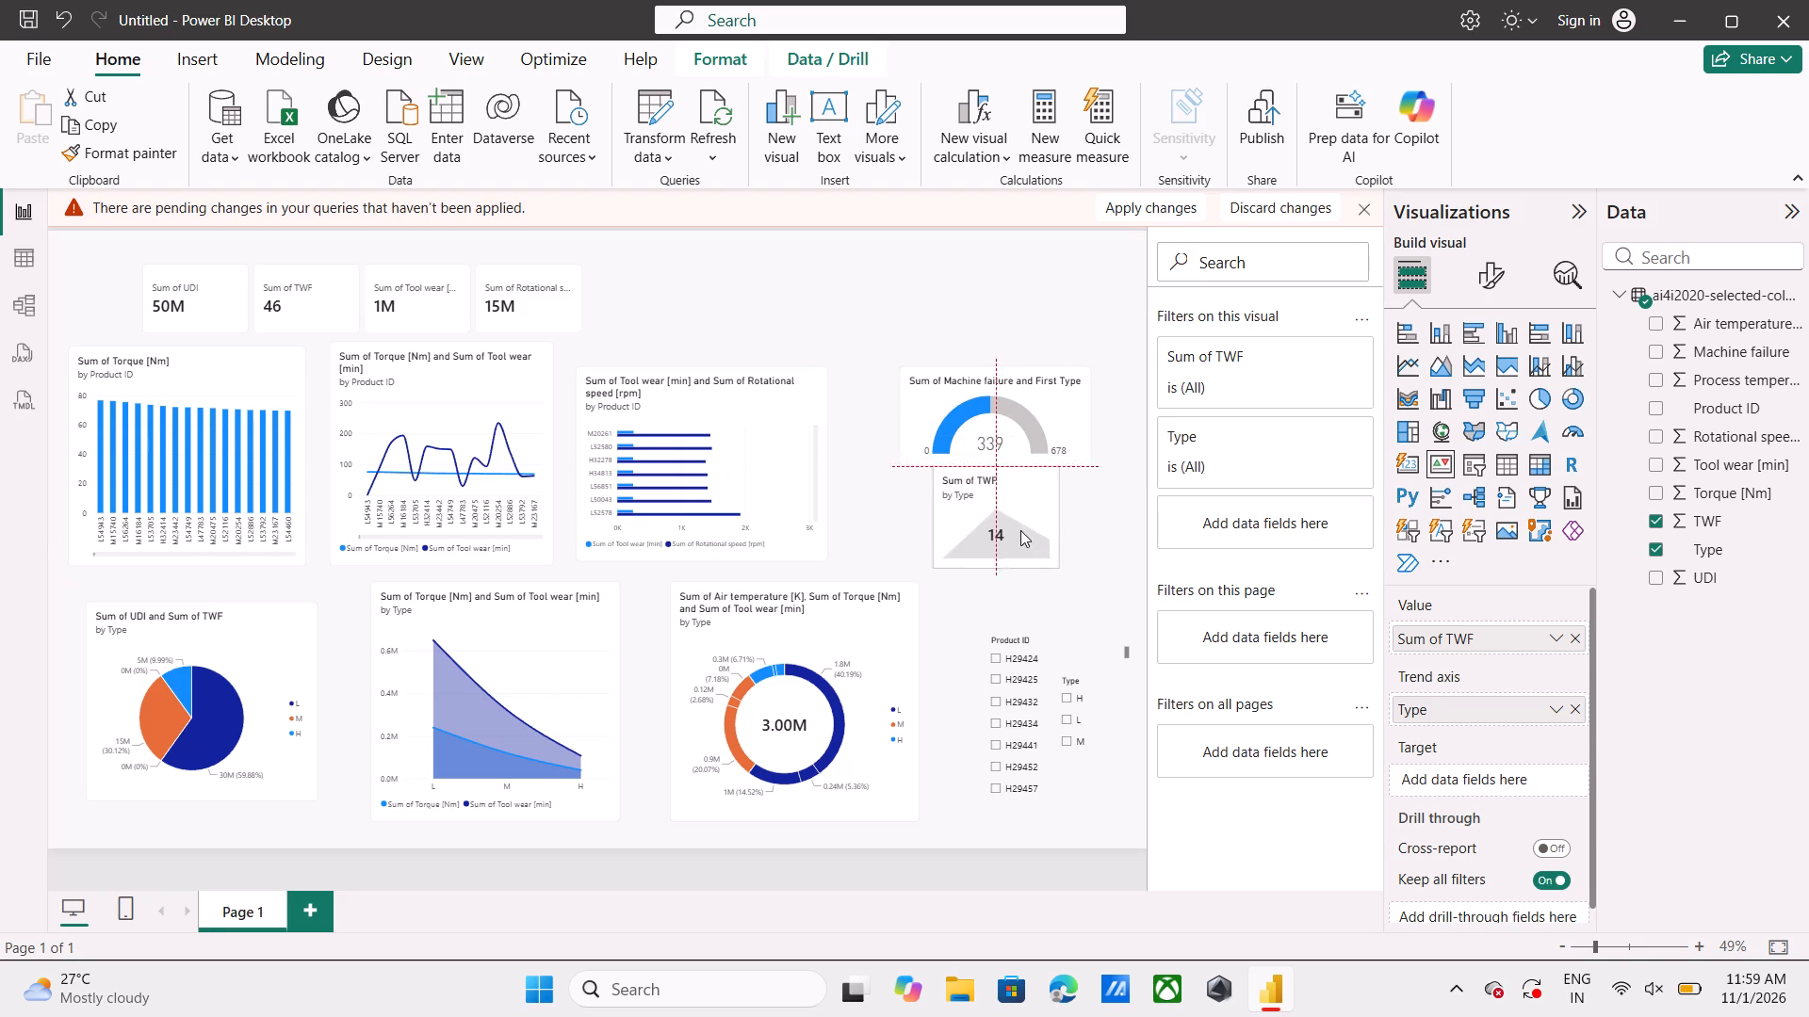
drag(1020, 530, 1022, 538)
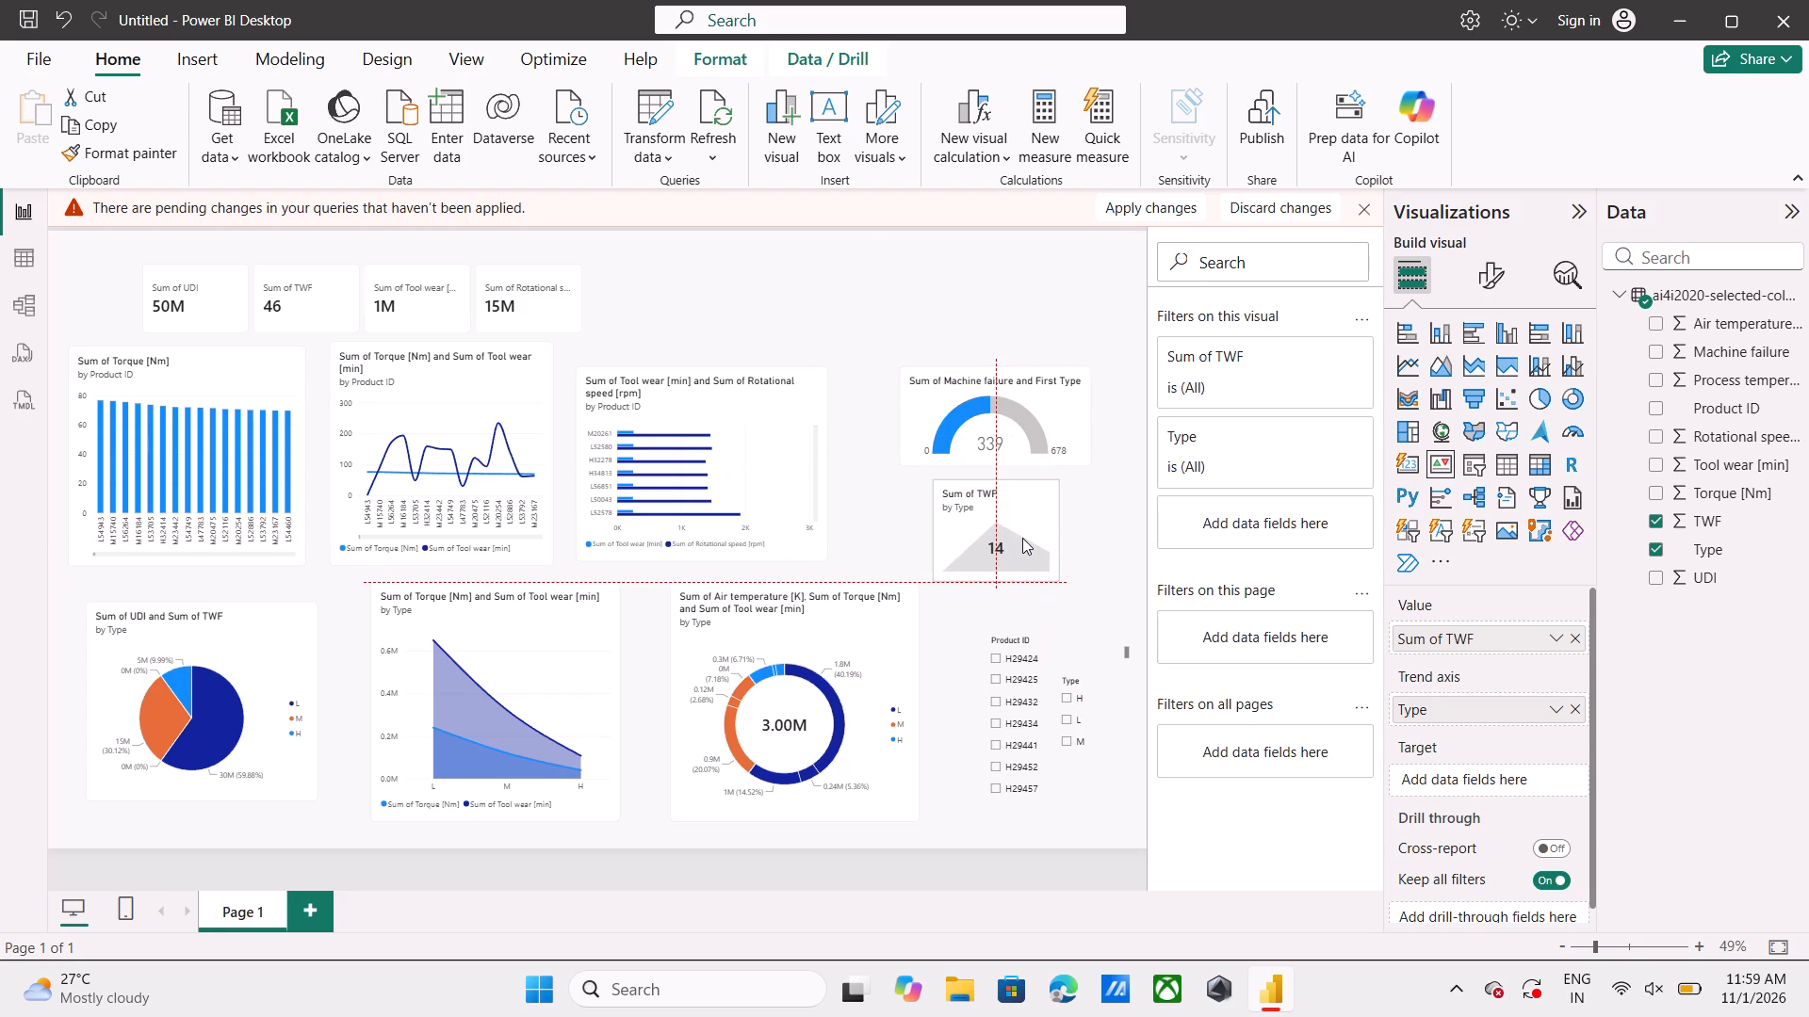
drag(1022, 538, 1021, 538)
click(1091, 274)
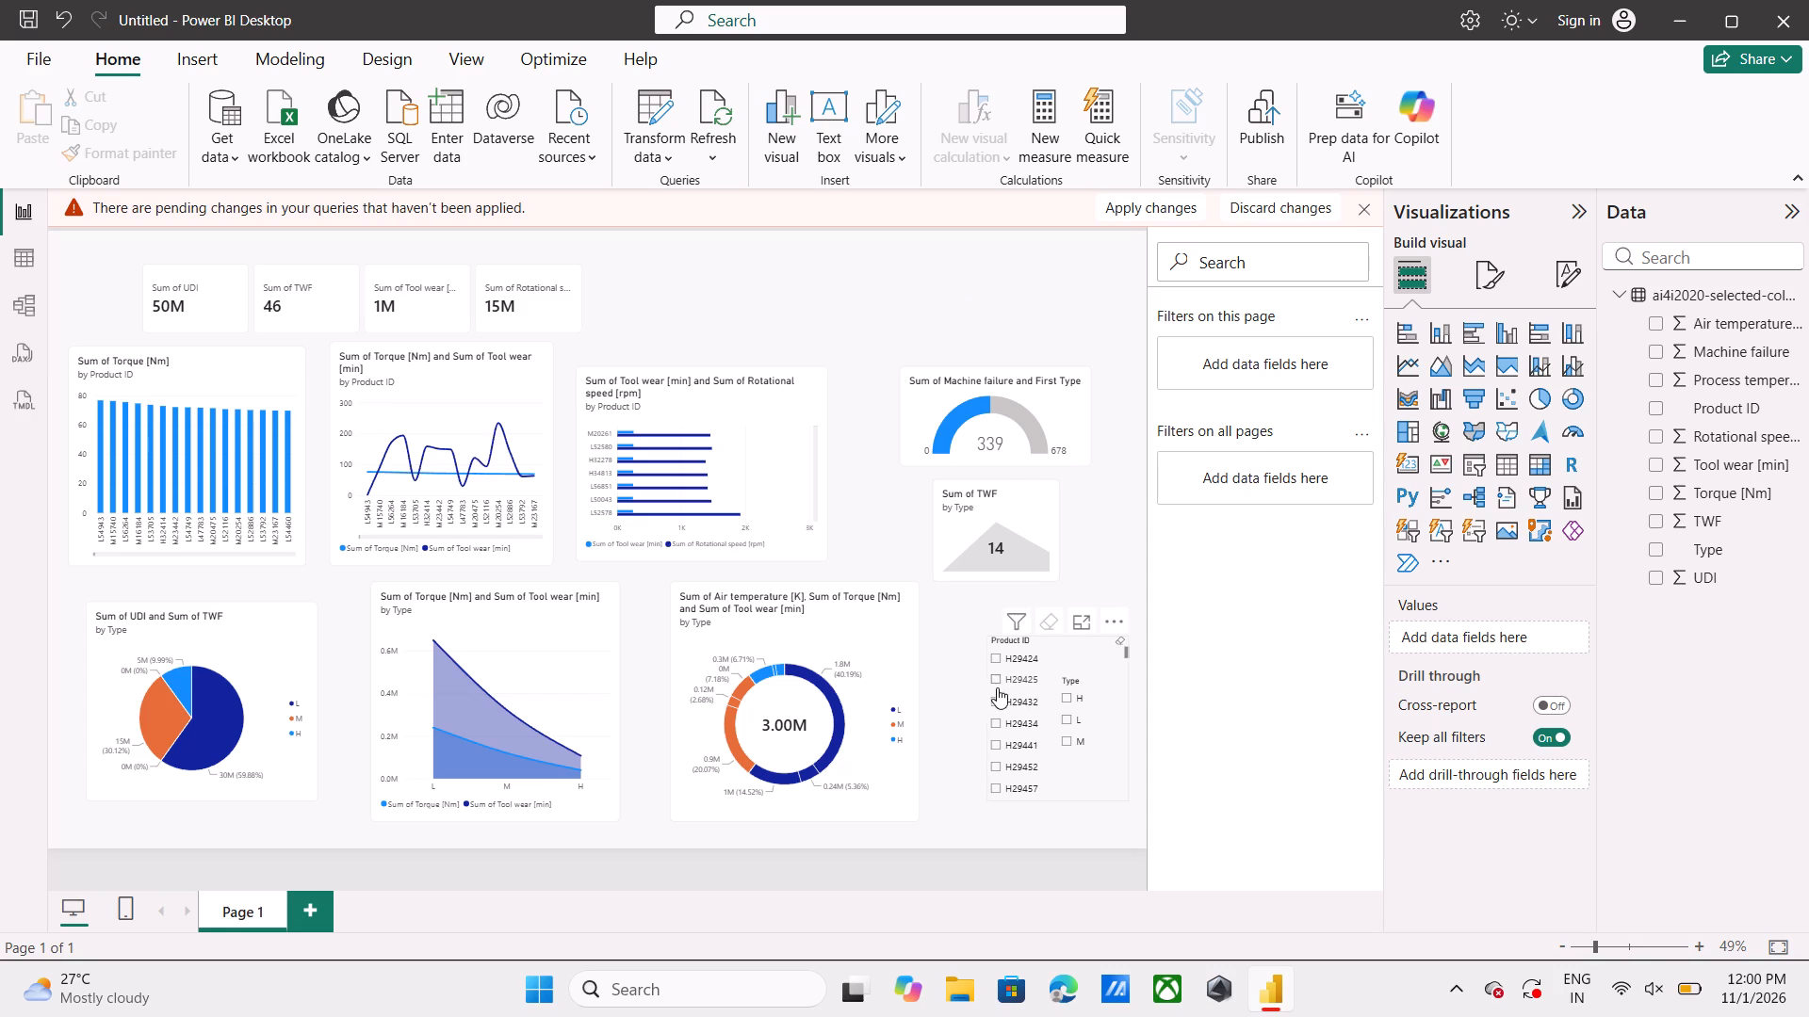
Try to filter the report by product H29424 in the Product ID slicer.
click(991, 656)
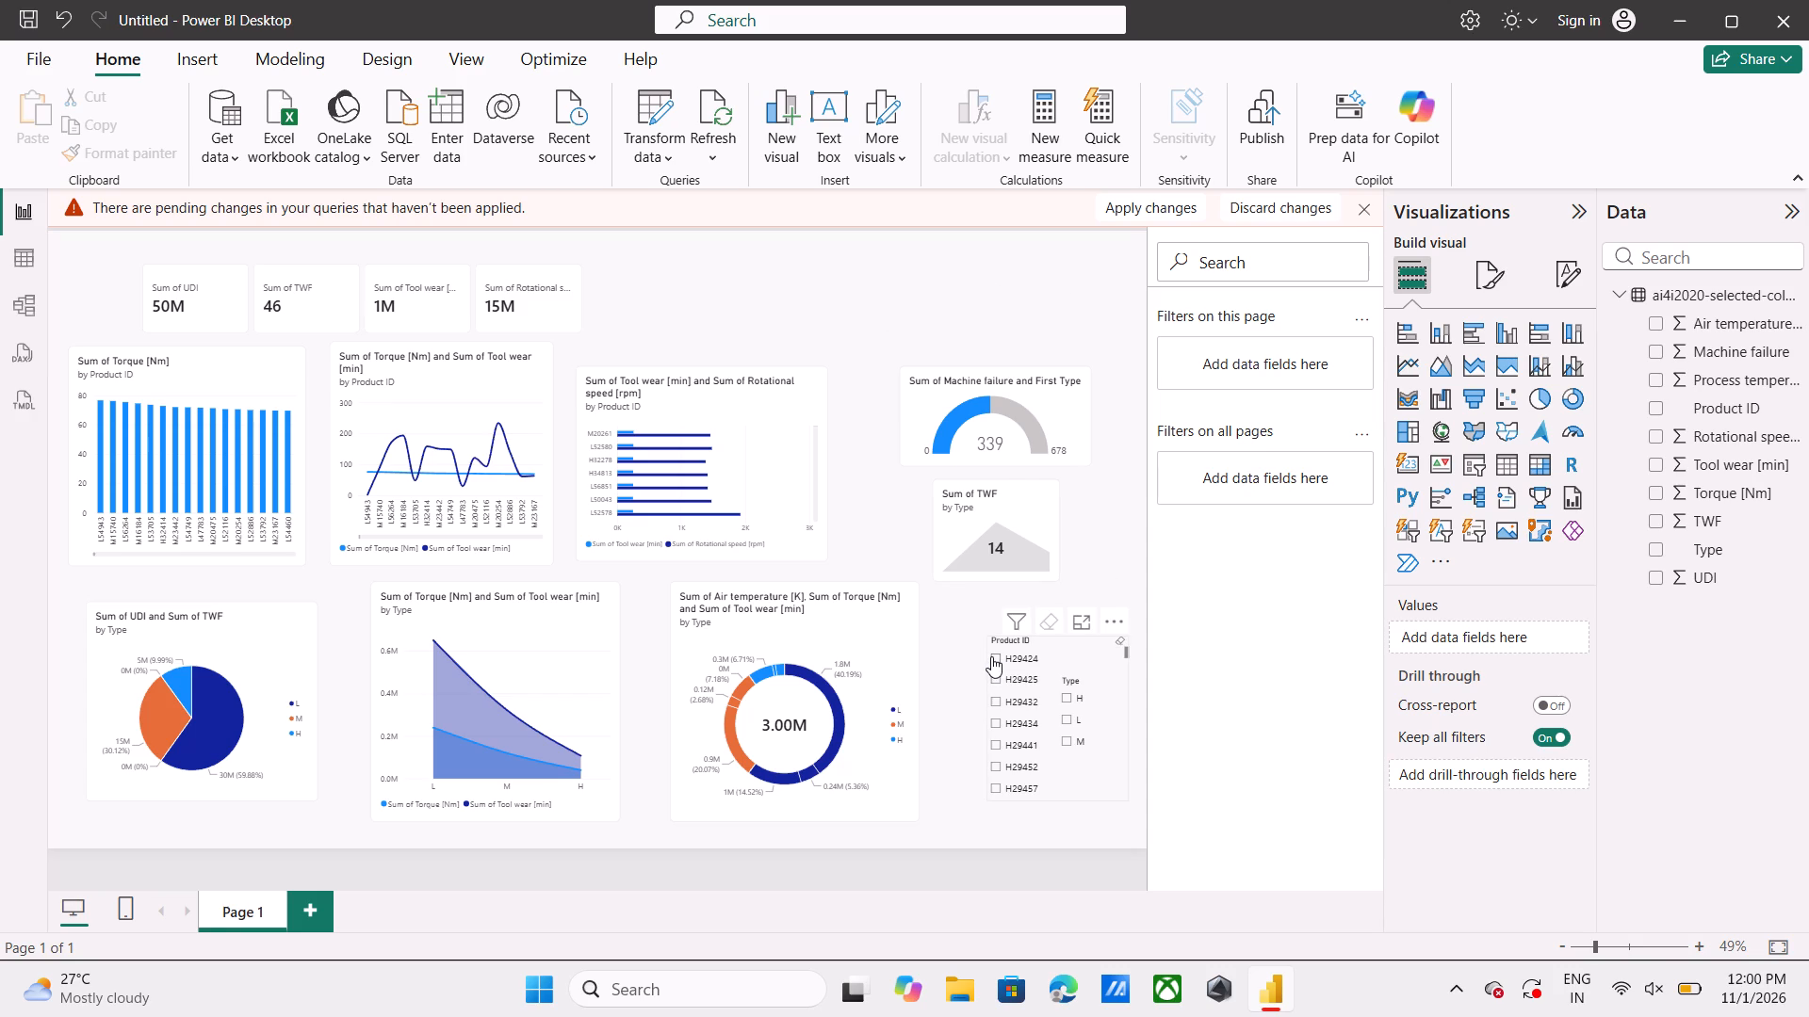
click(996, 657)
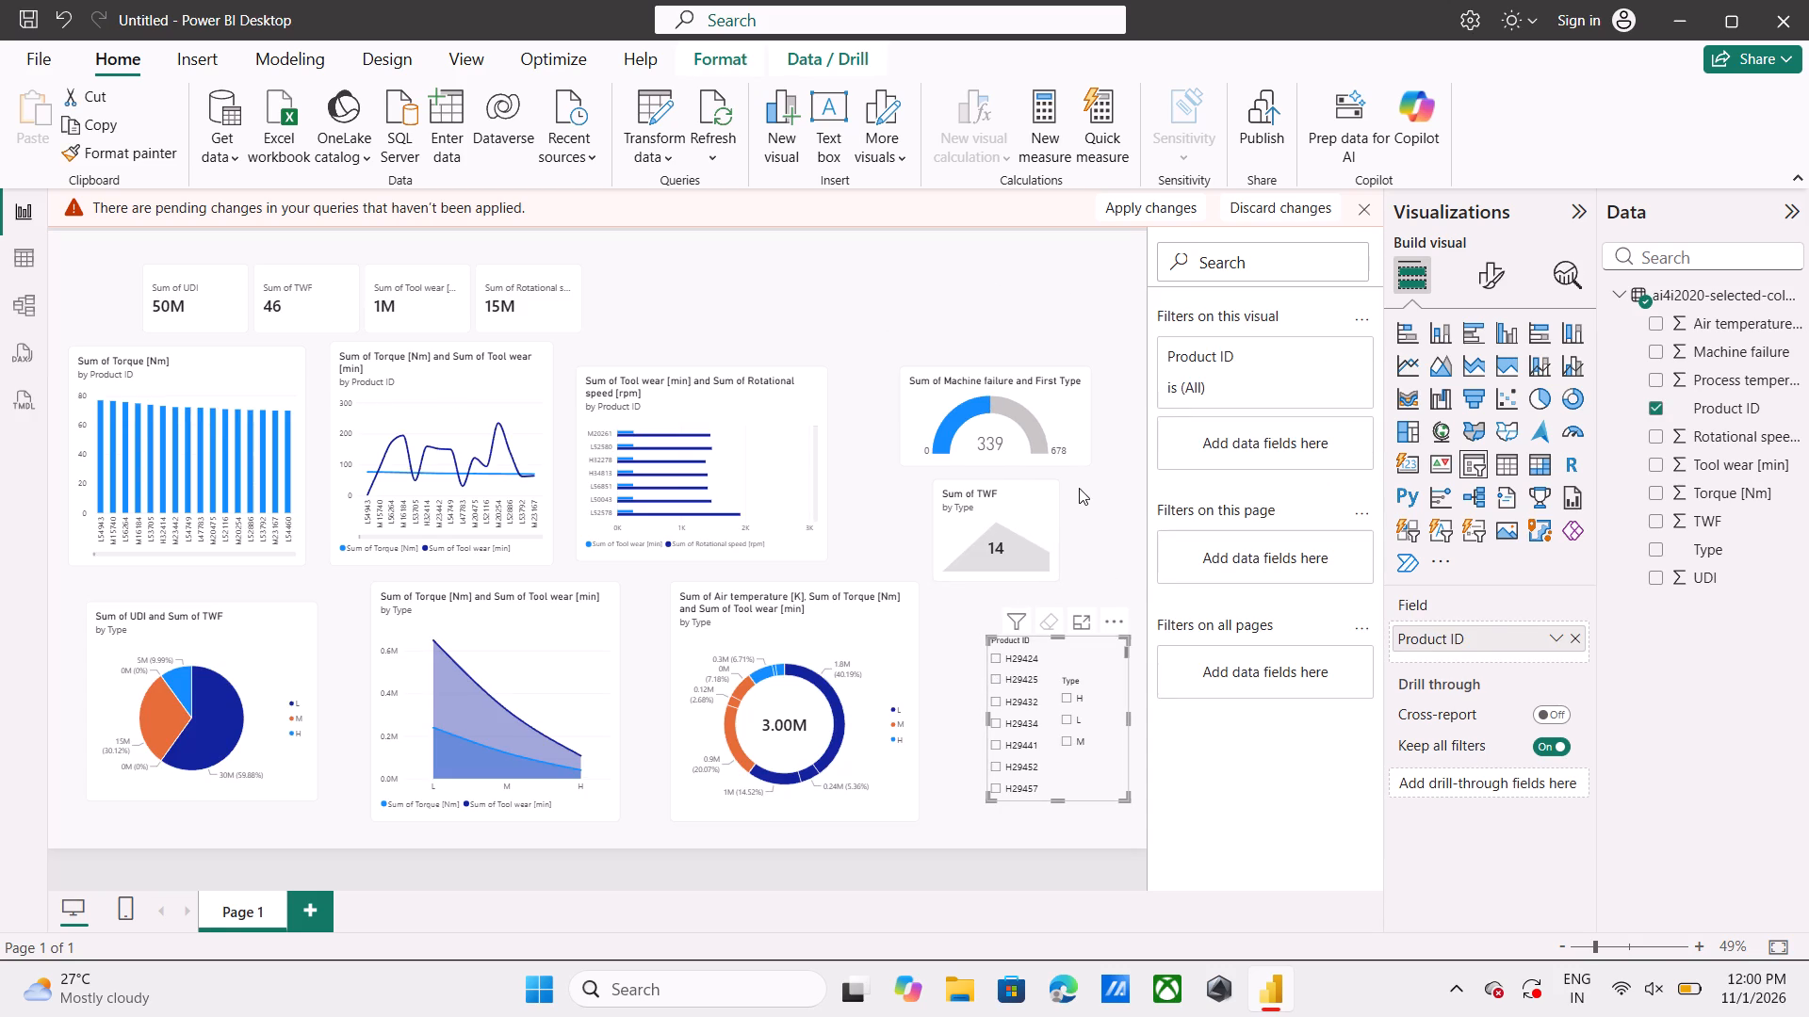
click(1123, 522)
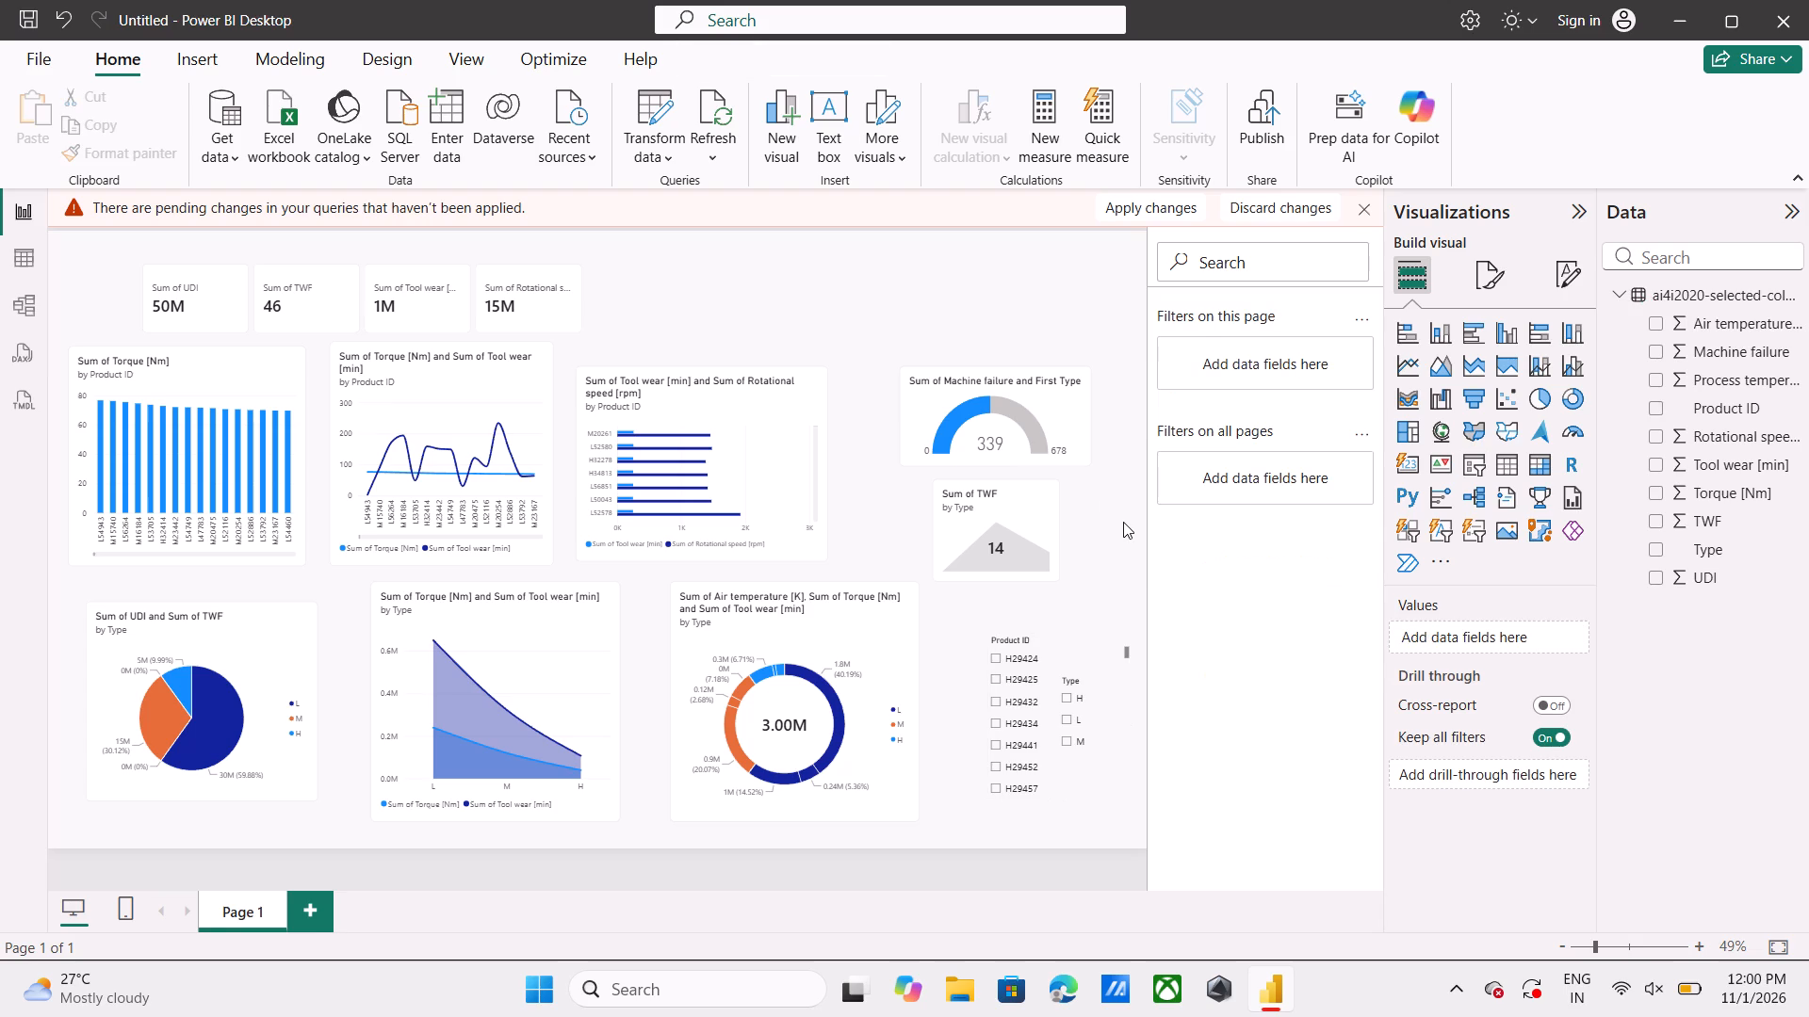